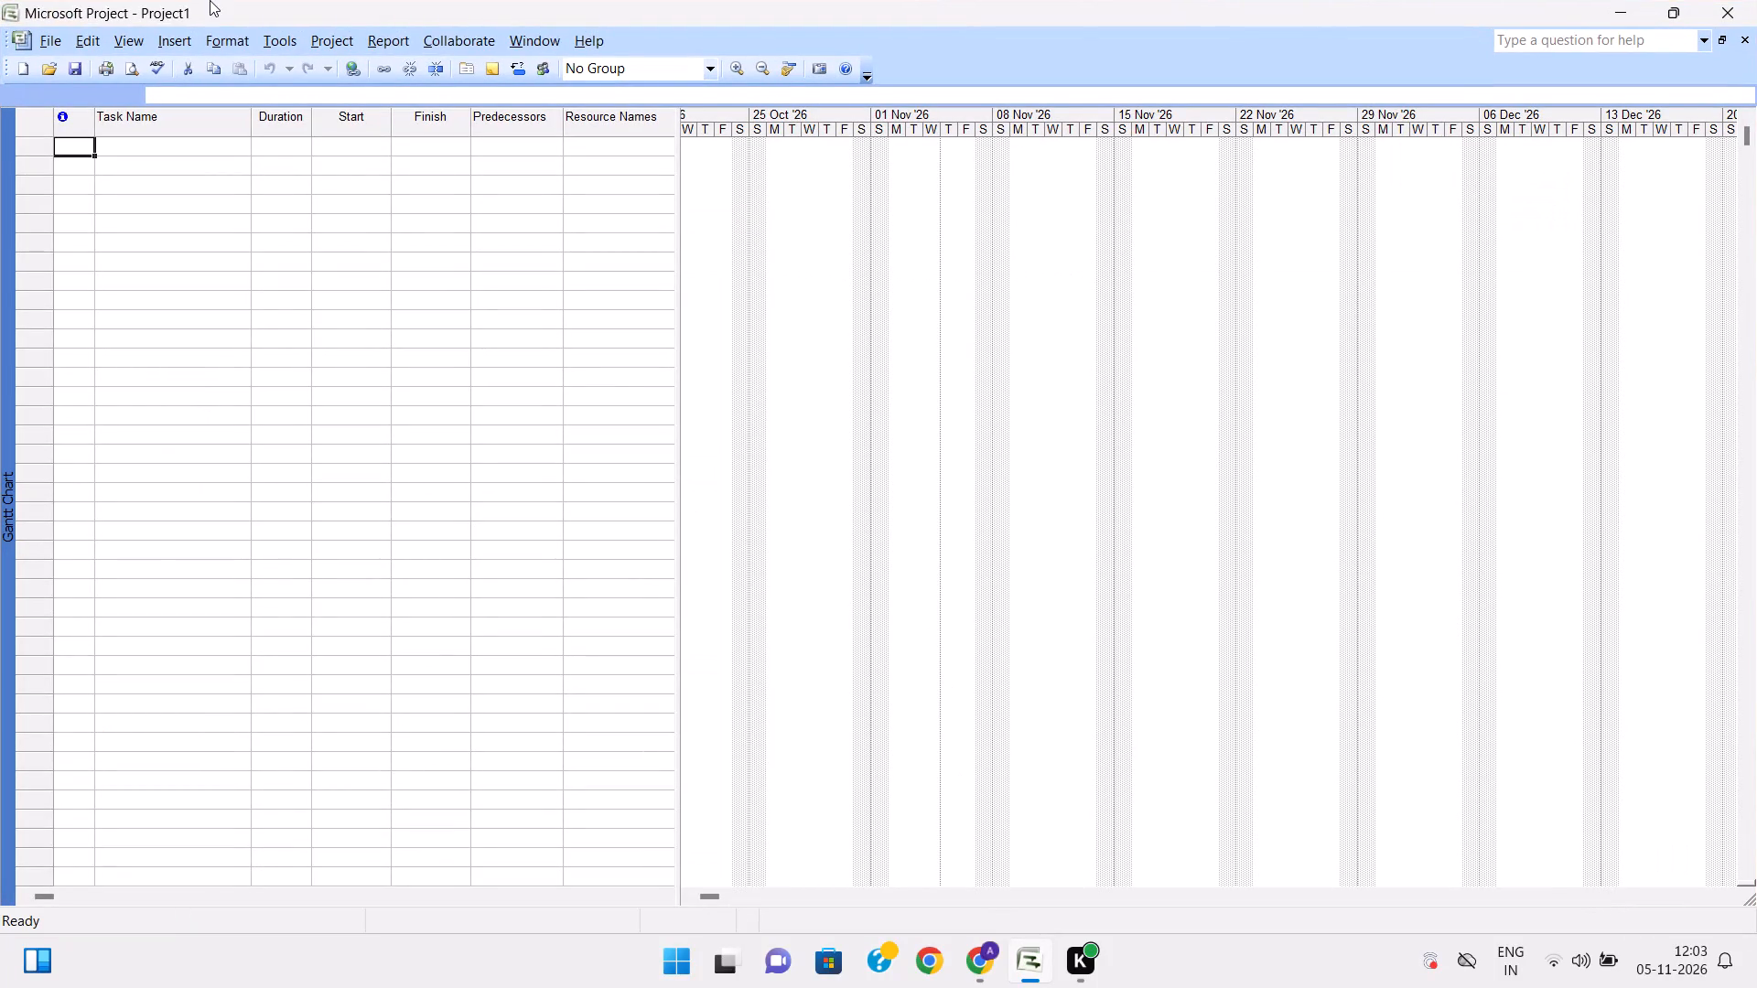
Open the existing SMS project file from the recent files in the Home location.
{"action": "left_click", "coordinate": [47, 45]}
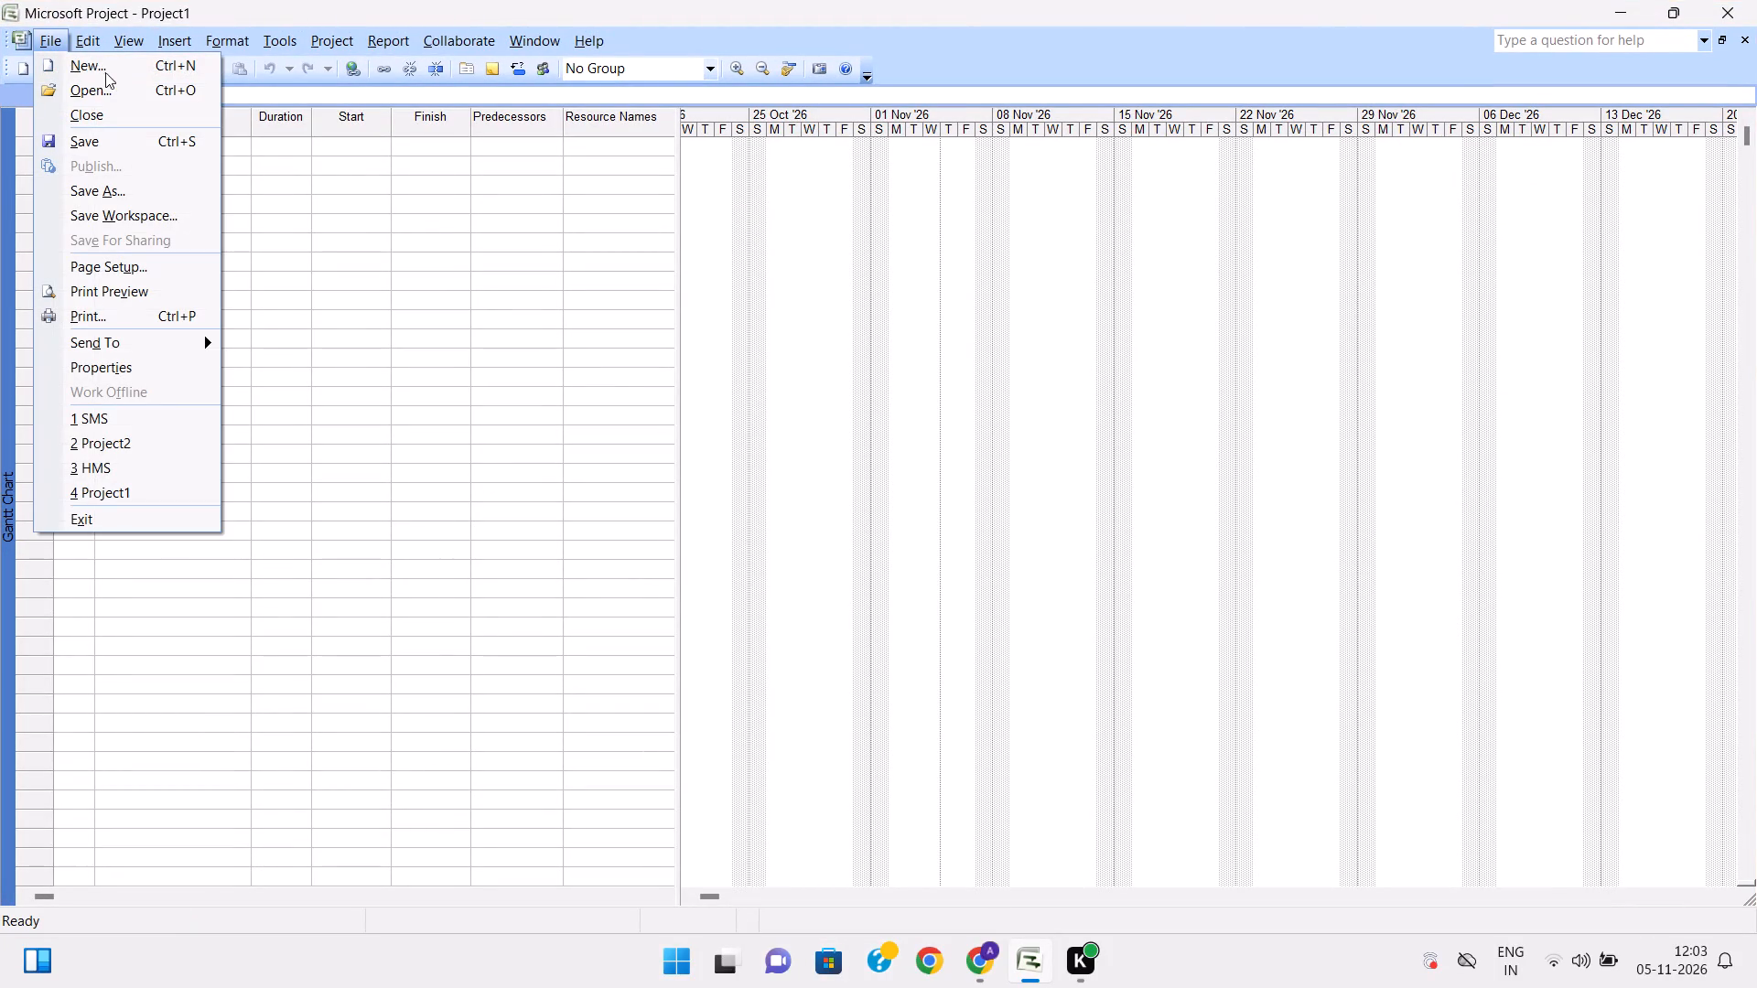
{"action": "left_click", "coordinate": [113, 87]}
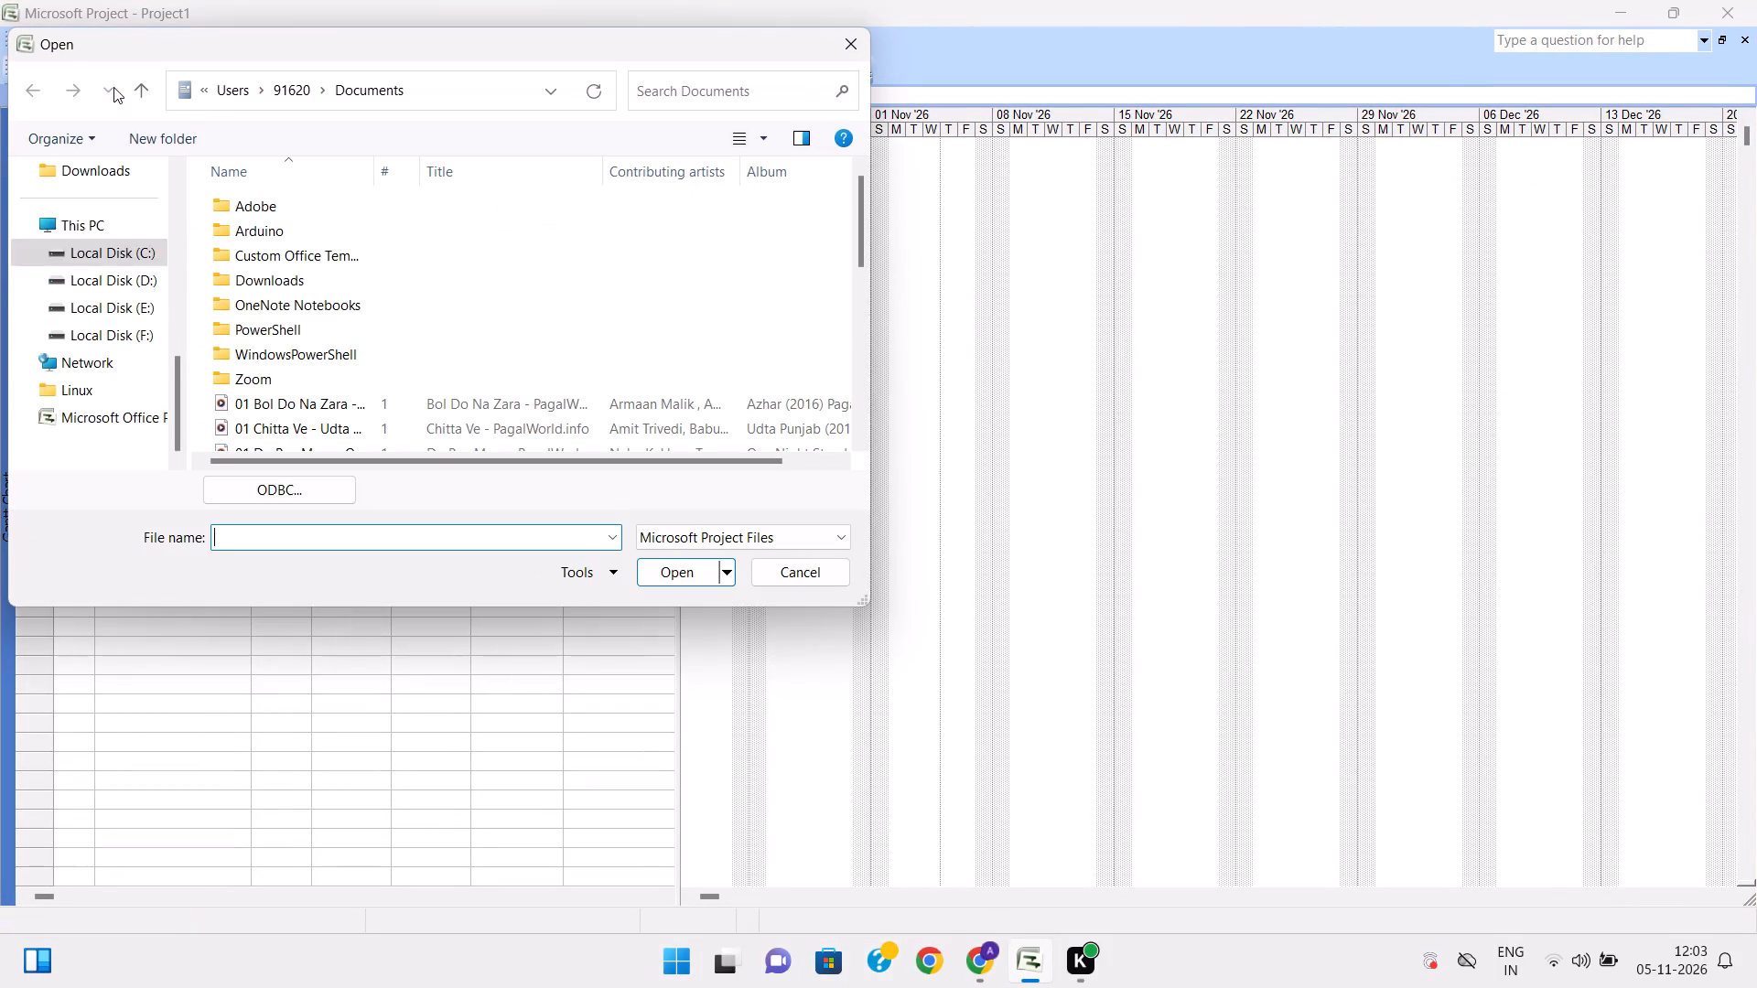
{"action": "scroll", "coordinate": [116, 381], "scroll_direction": "down", "scroll_amount": 1}
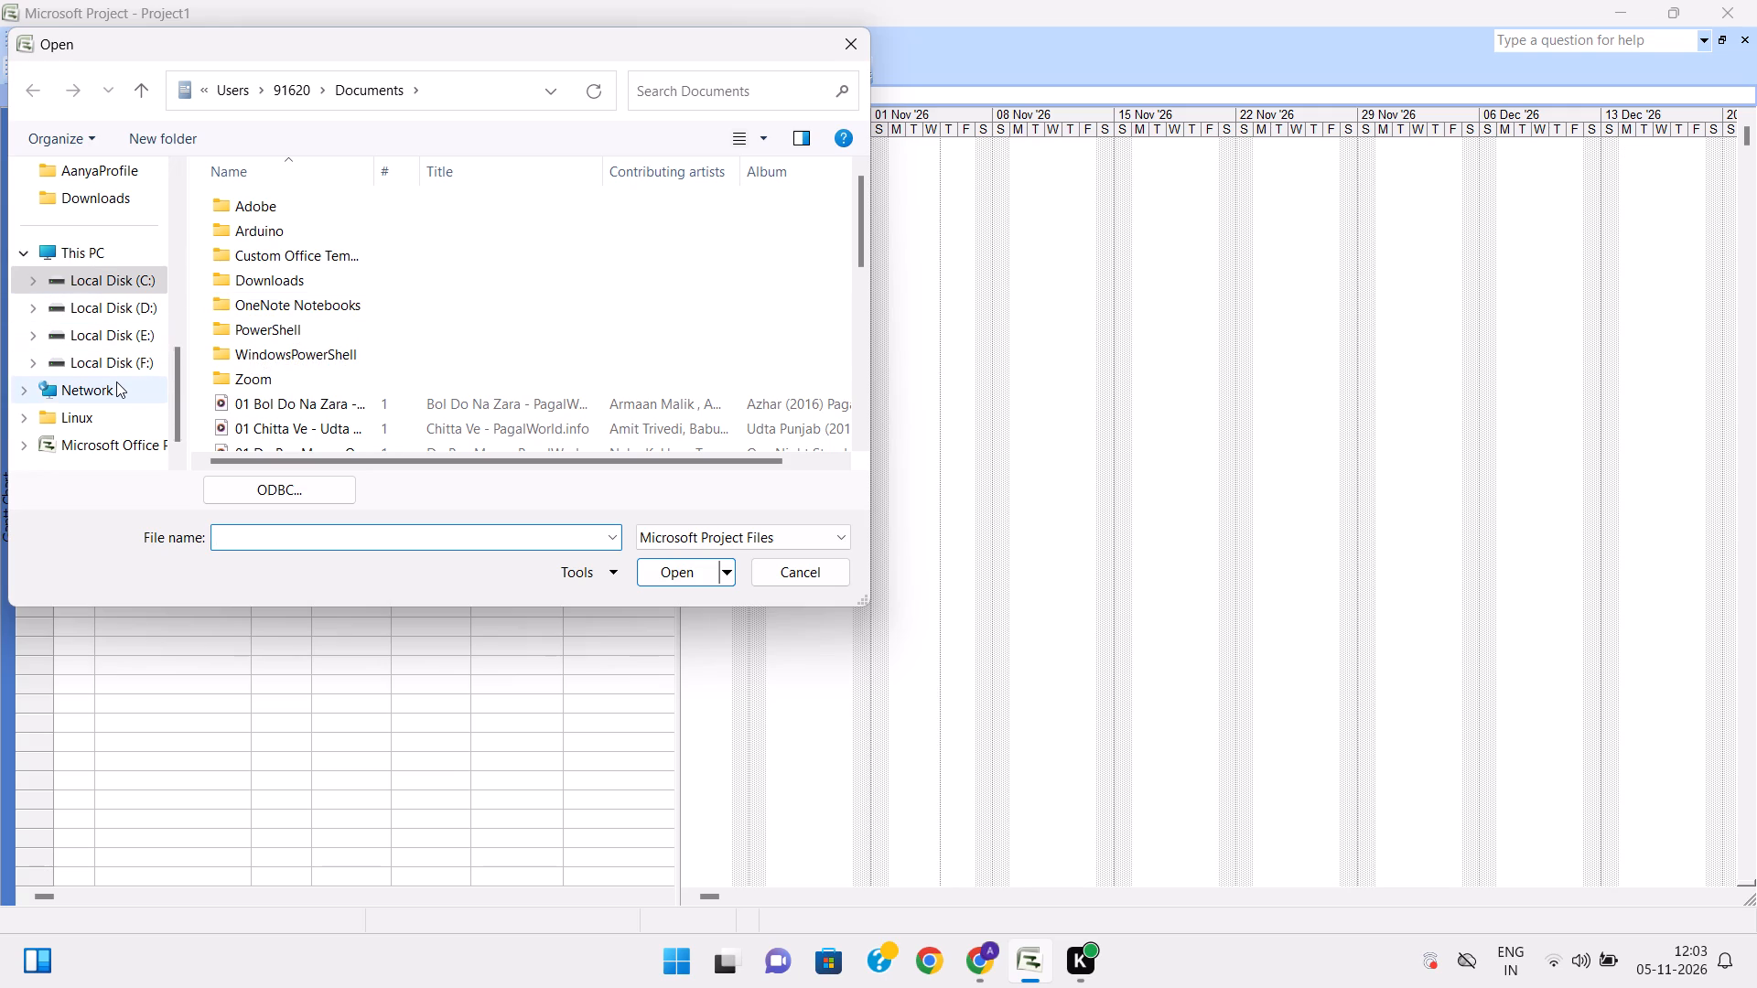
{"action": "scroll", "coordinate": [116, 381], "scroll_direction": "down", "scroll_amount": 1}
{"action": "scroll", "coordinate": [106, 271], "scroll_direction": "up", "scroll_amount": 1}
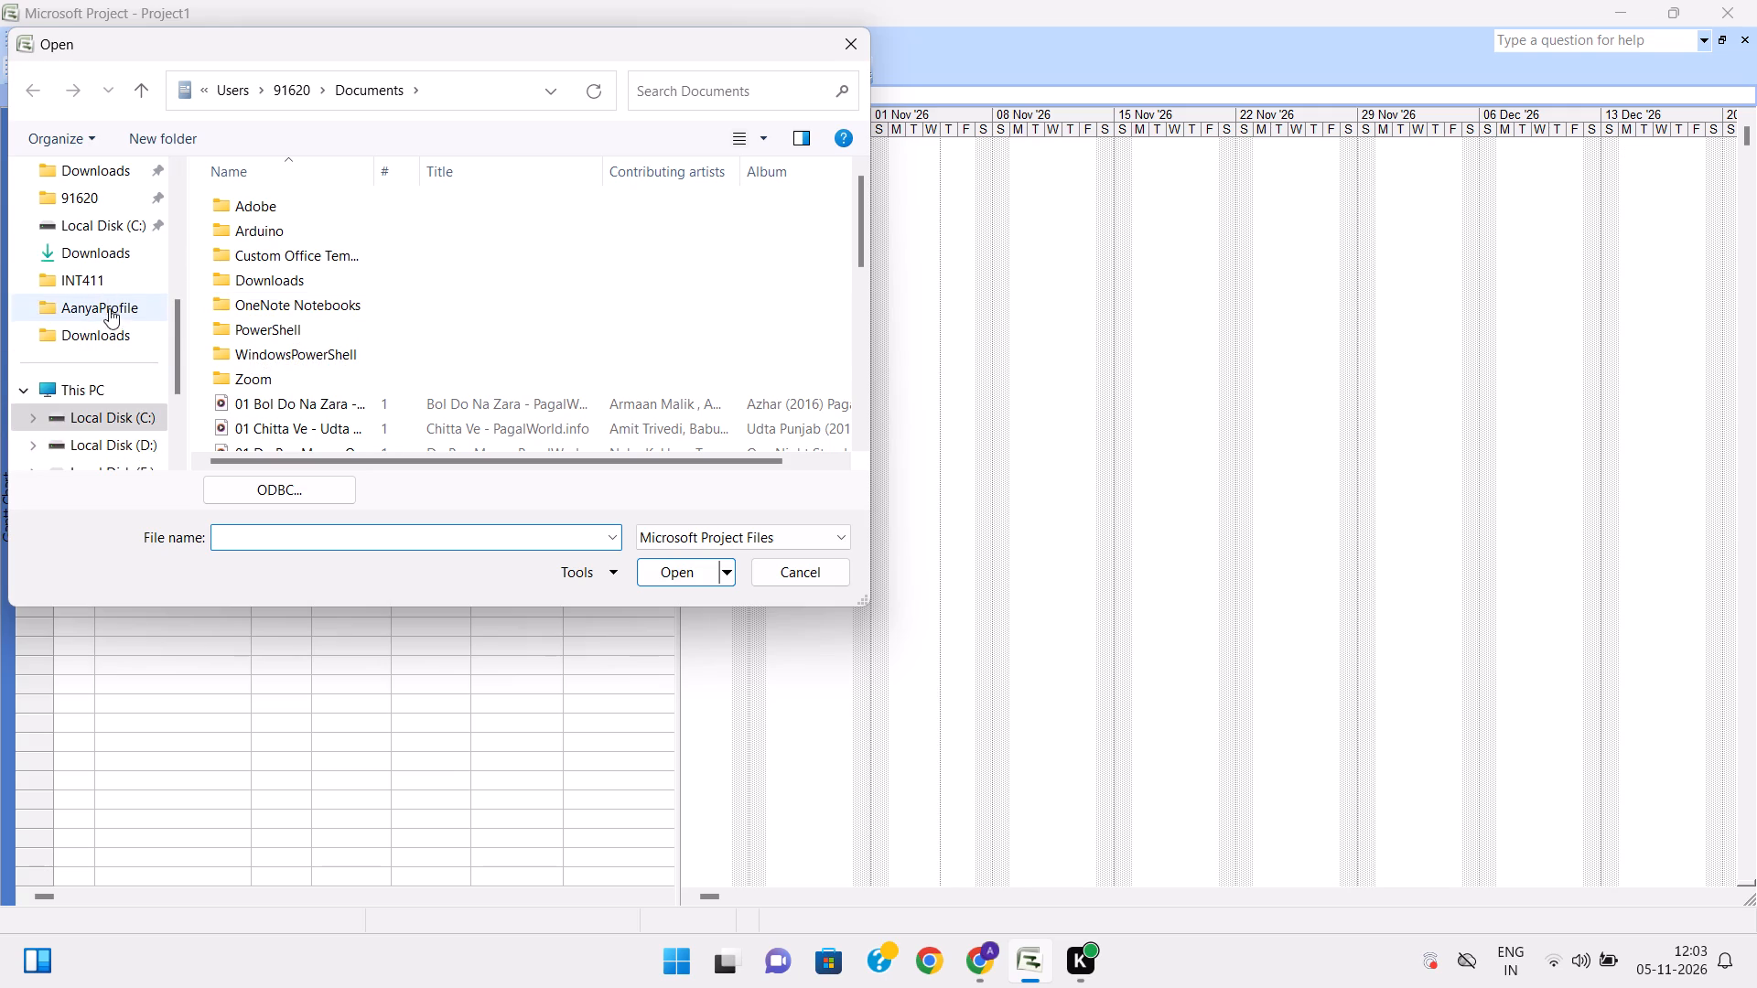
{"action": "left_click", "coordinate": [107, 247]}
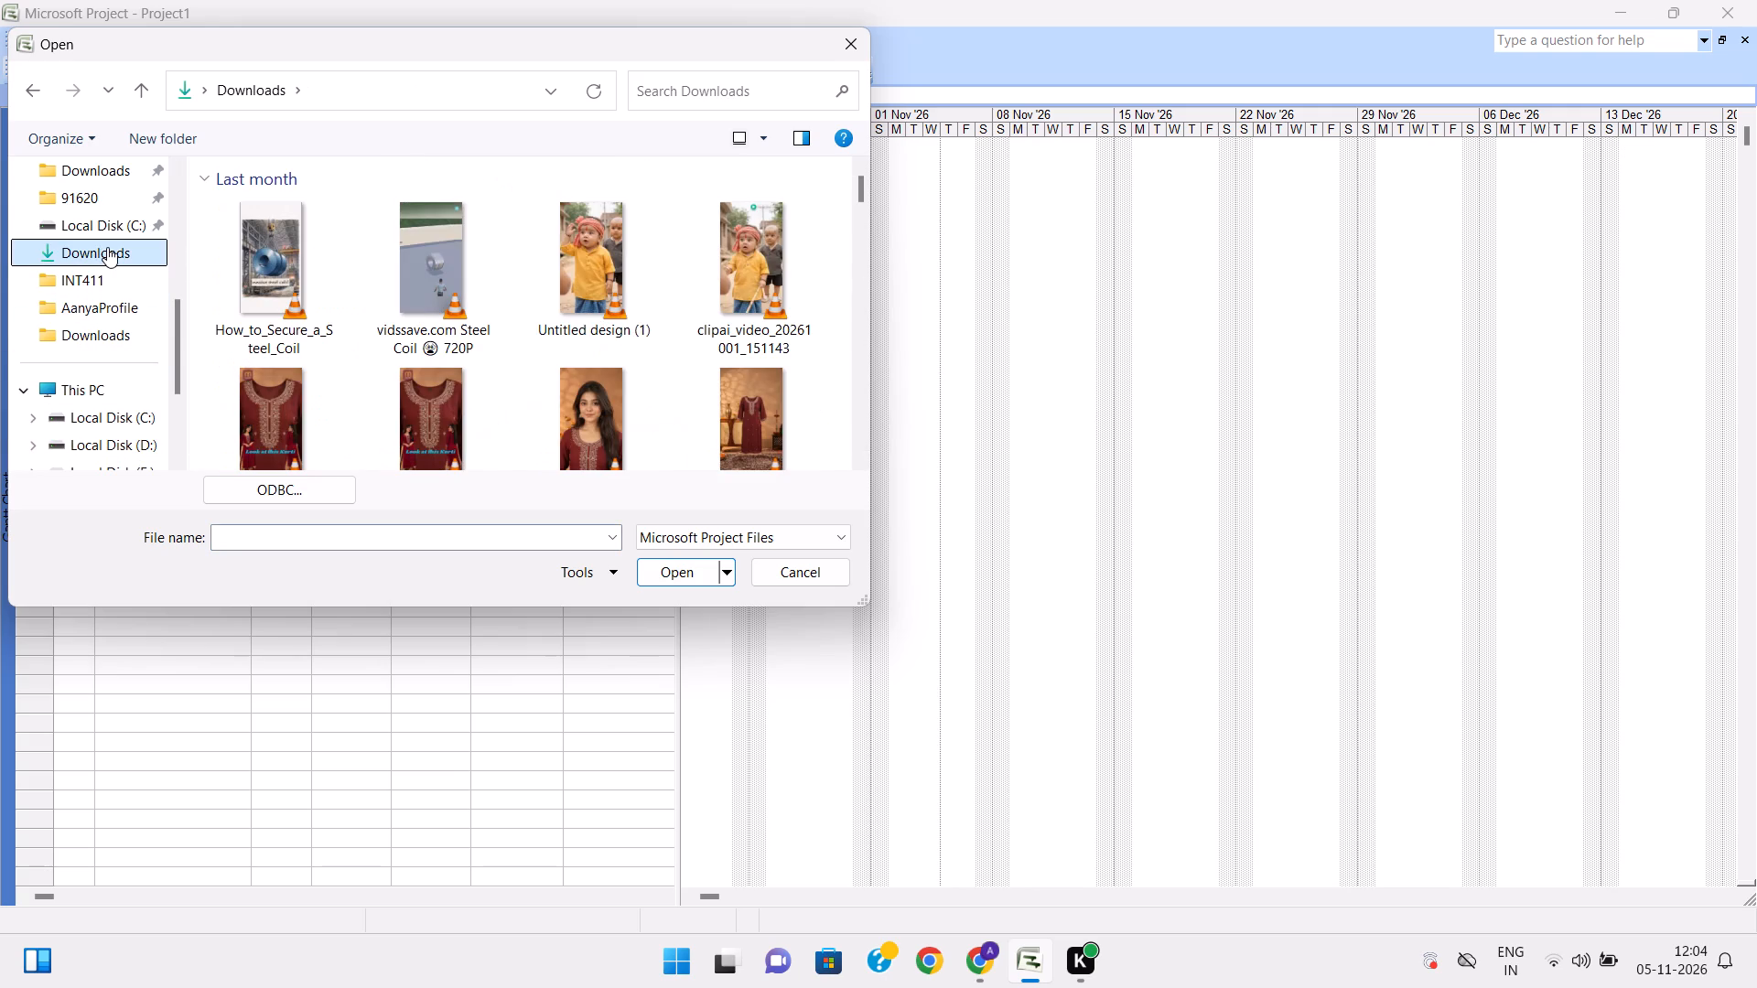
{"action": "scroll", "coordinate": [112, 294], "scroll_direction": "down", "scroll_amount": 3}
{"action": "left_click", "coordinate": [112, 320]}
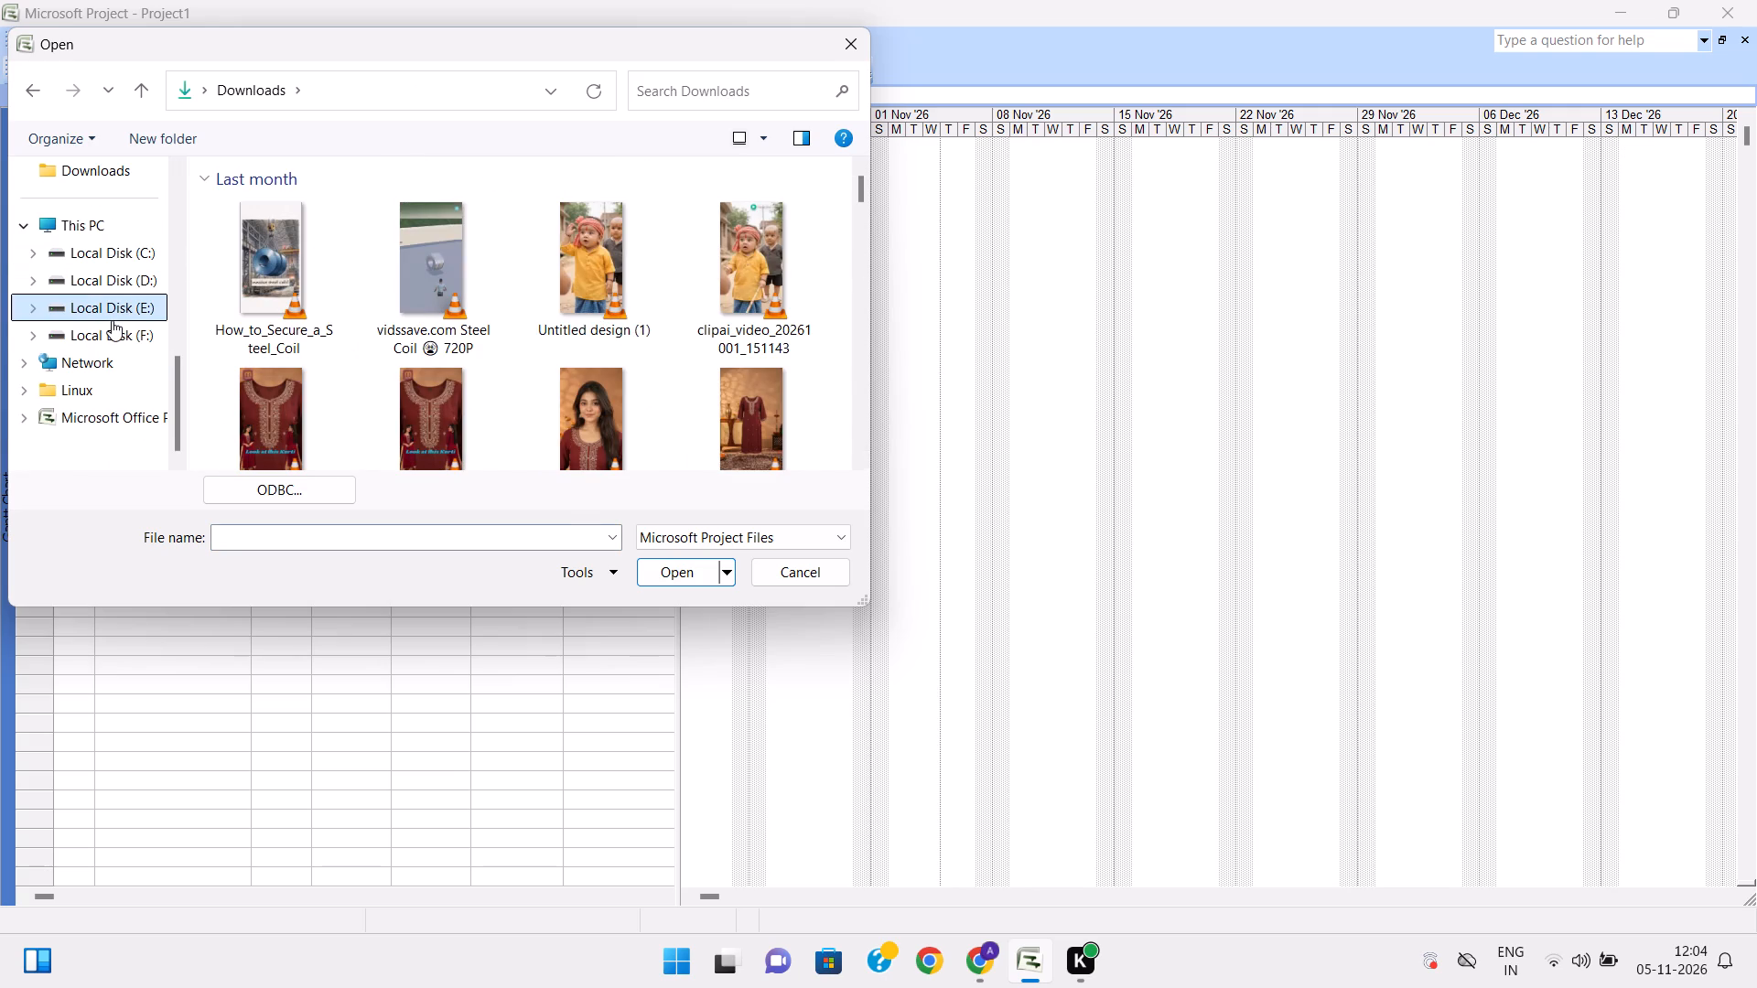
{"action": "scroll", "coordinate": [130, 306], "scroll_direction": "up", "scroll_amount": 4}
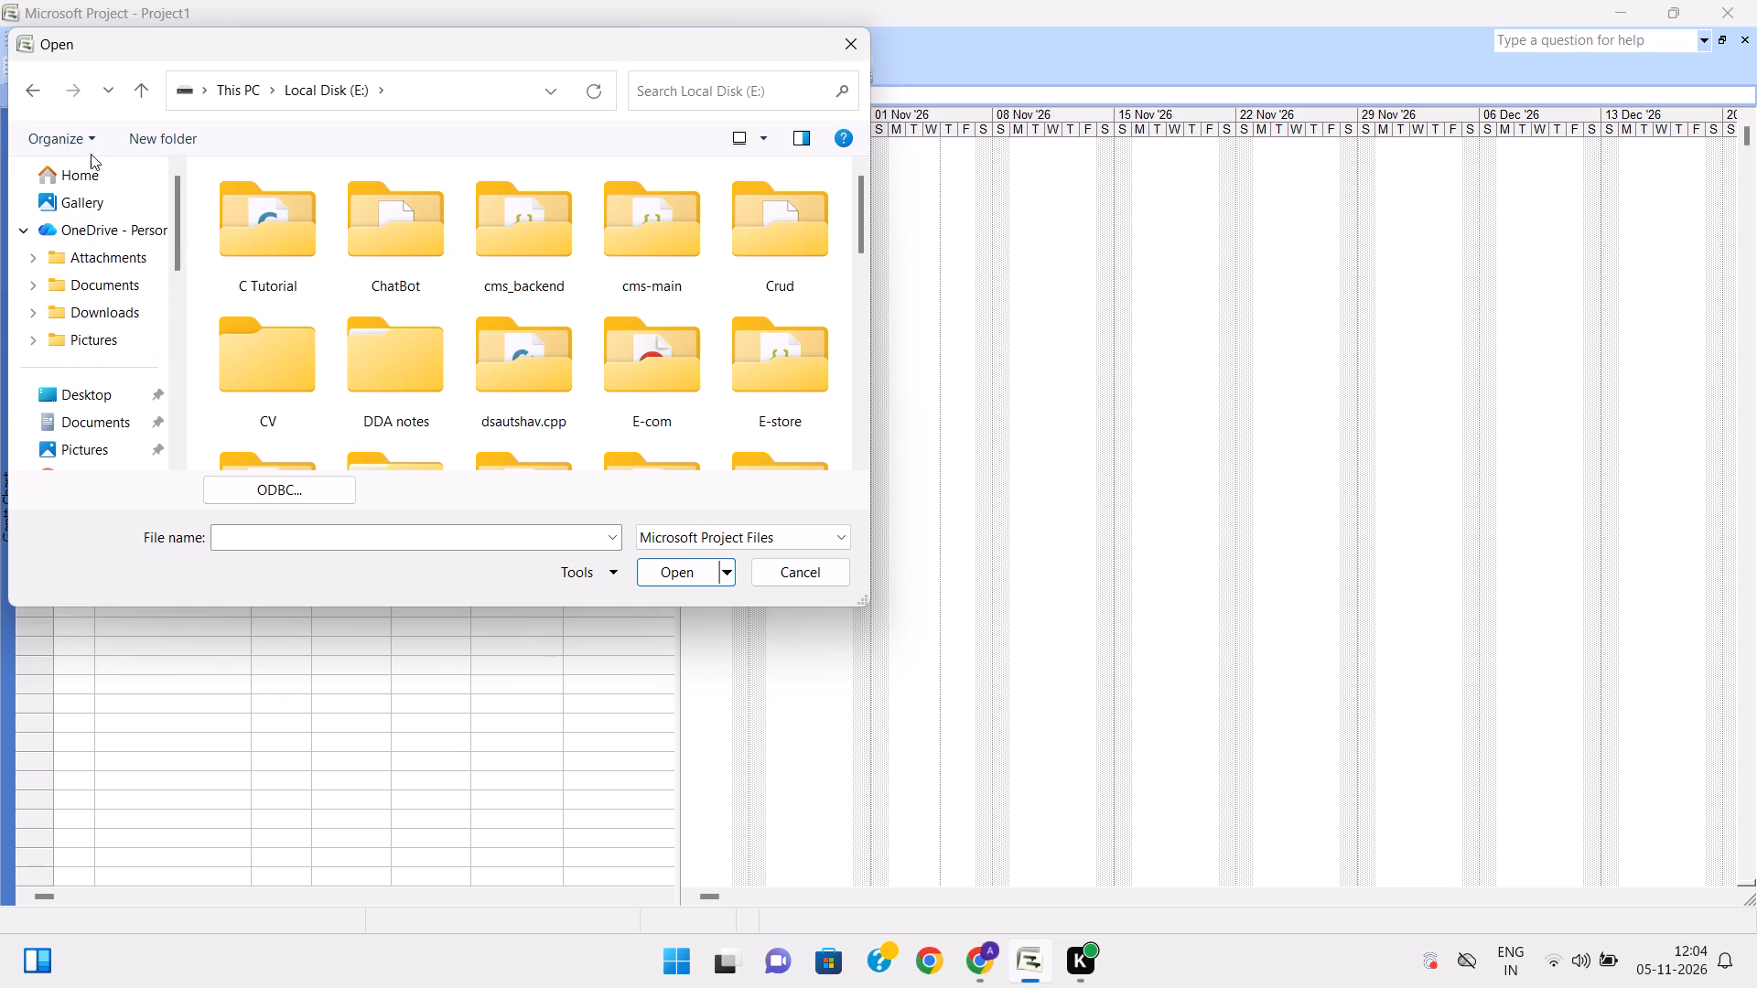
{"action": "left_click", "coordinate": [90, 166]}
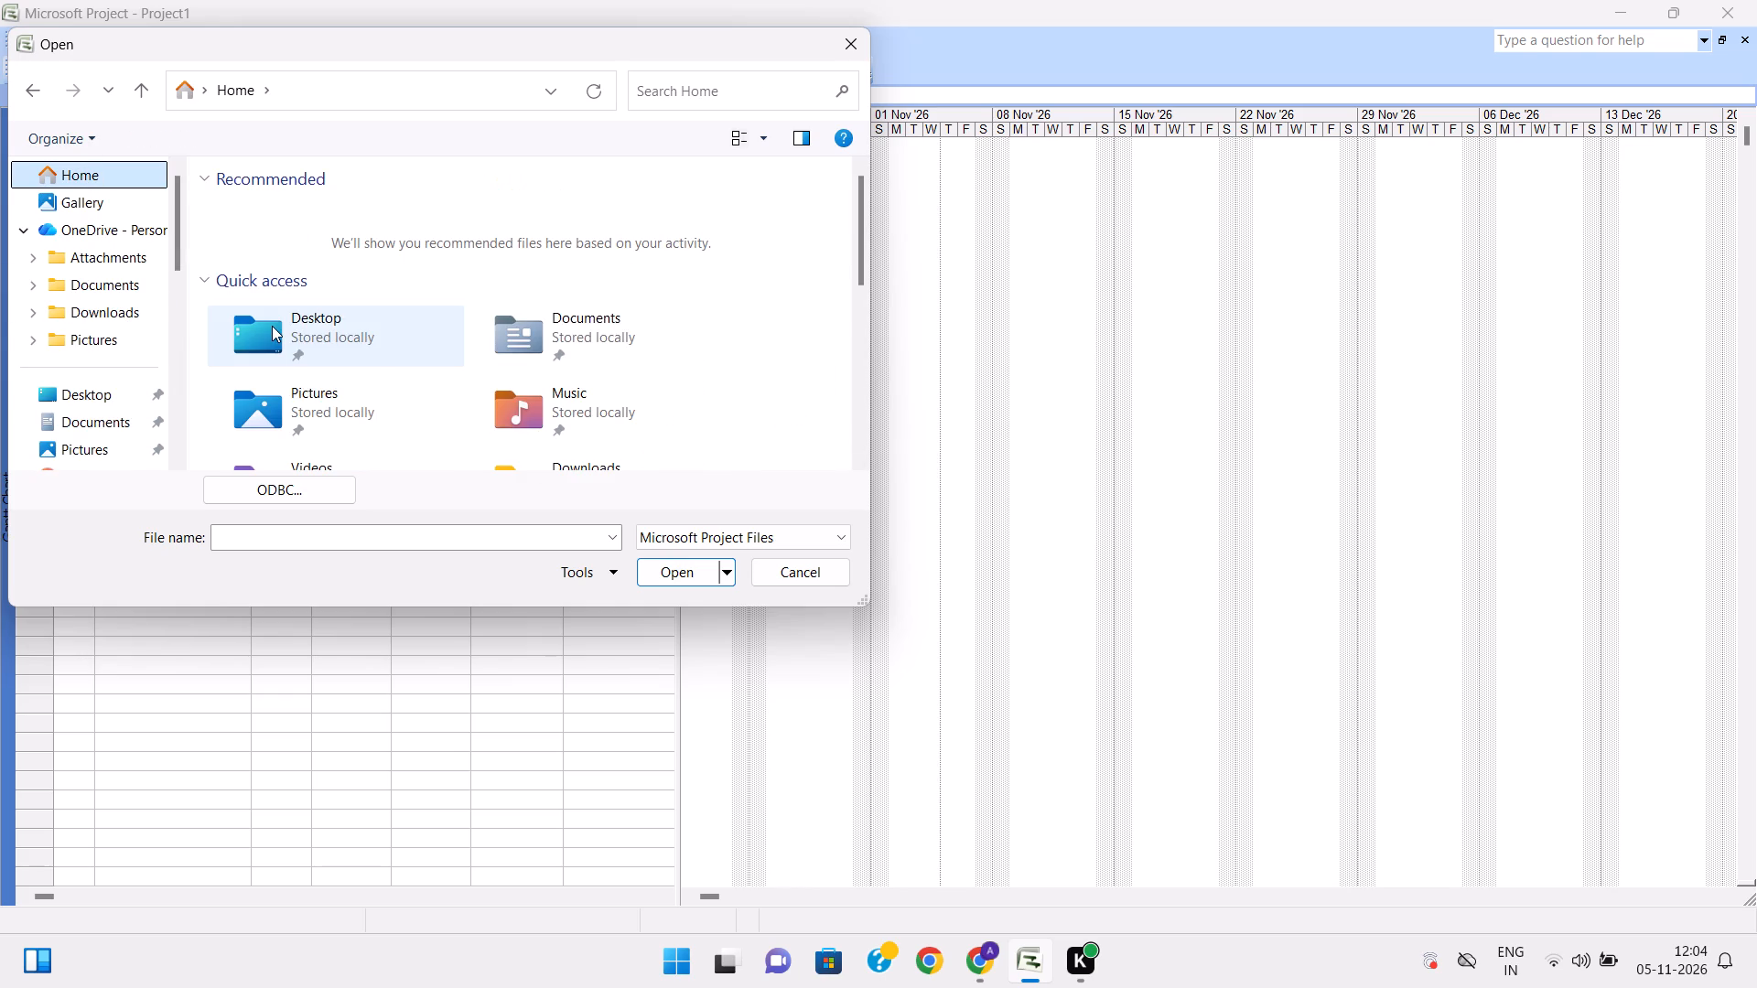
{"action": "scroll", "coordinate": [368, 405], "scroll_direction": "down", "scroll_amount": 4}
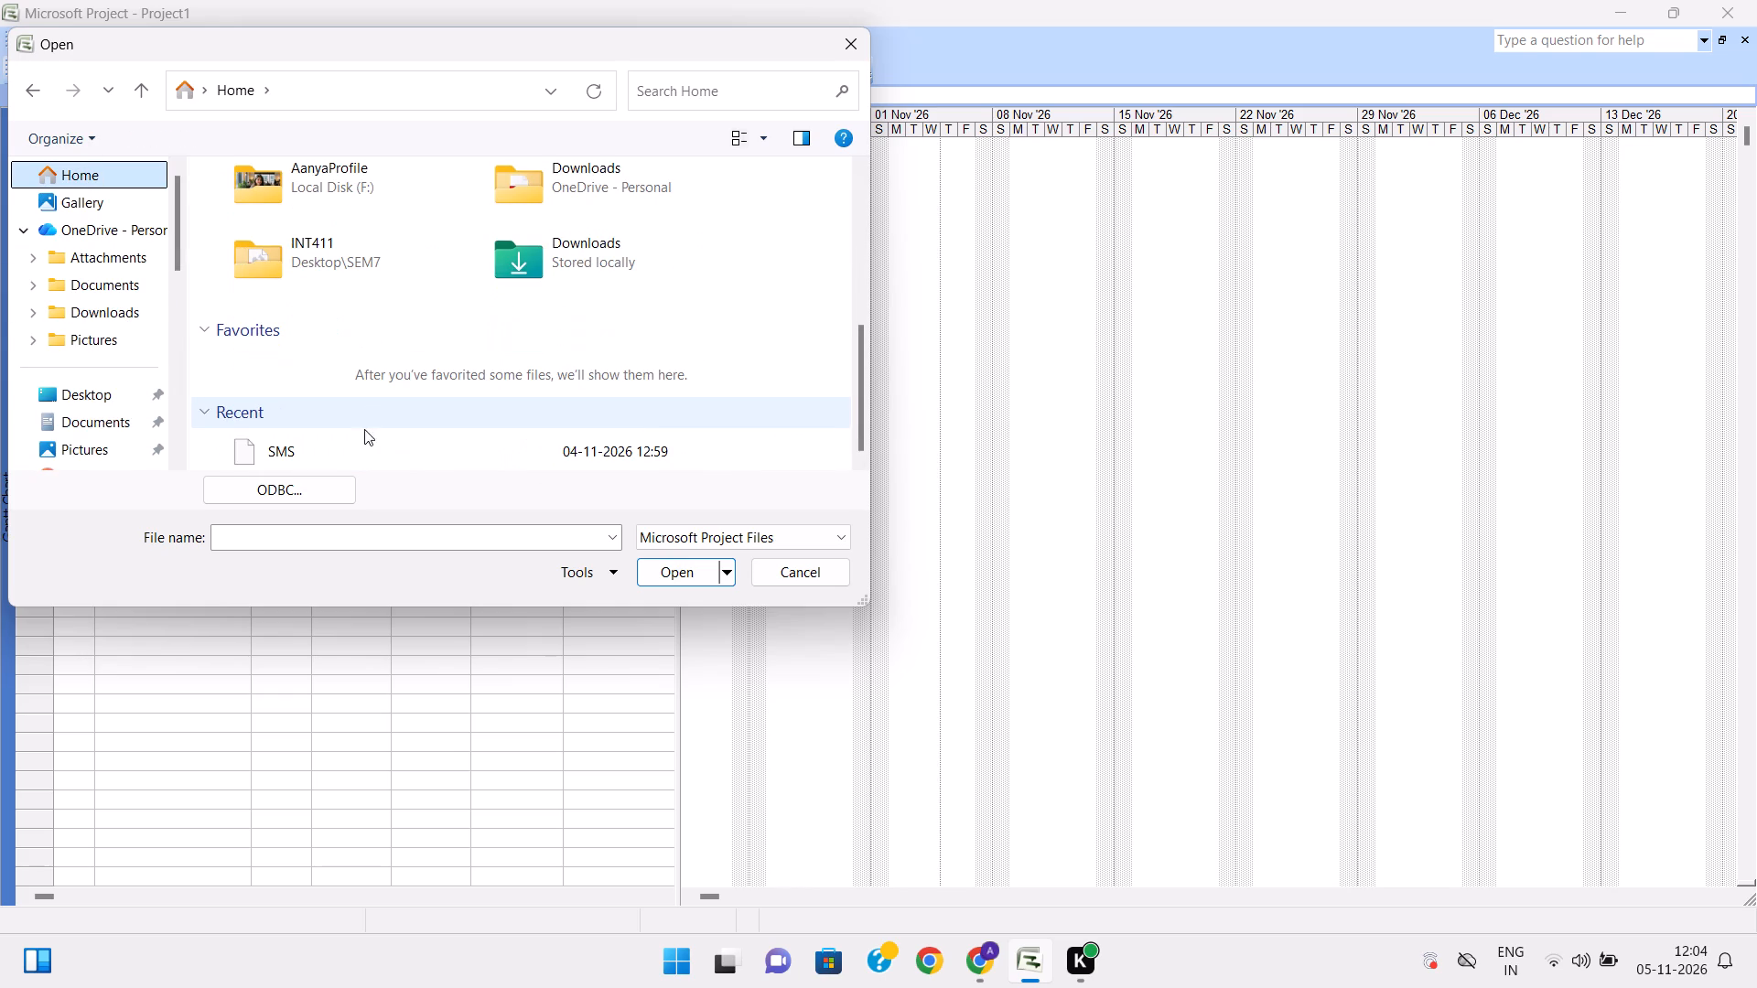
{"action": "double_click", "coordinate": [330, 445]}
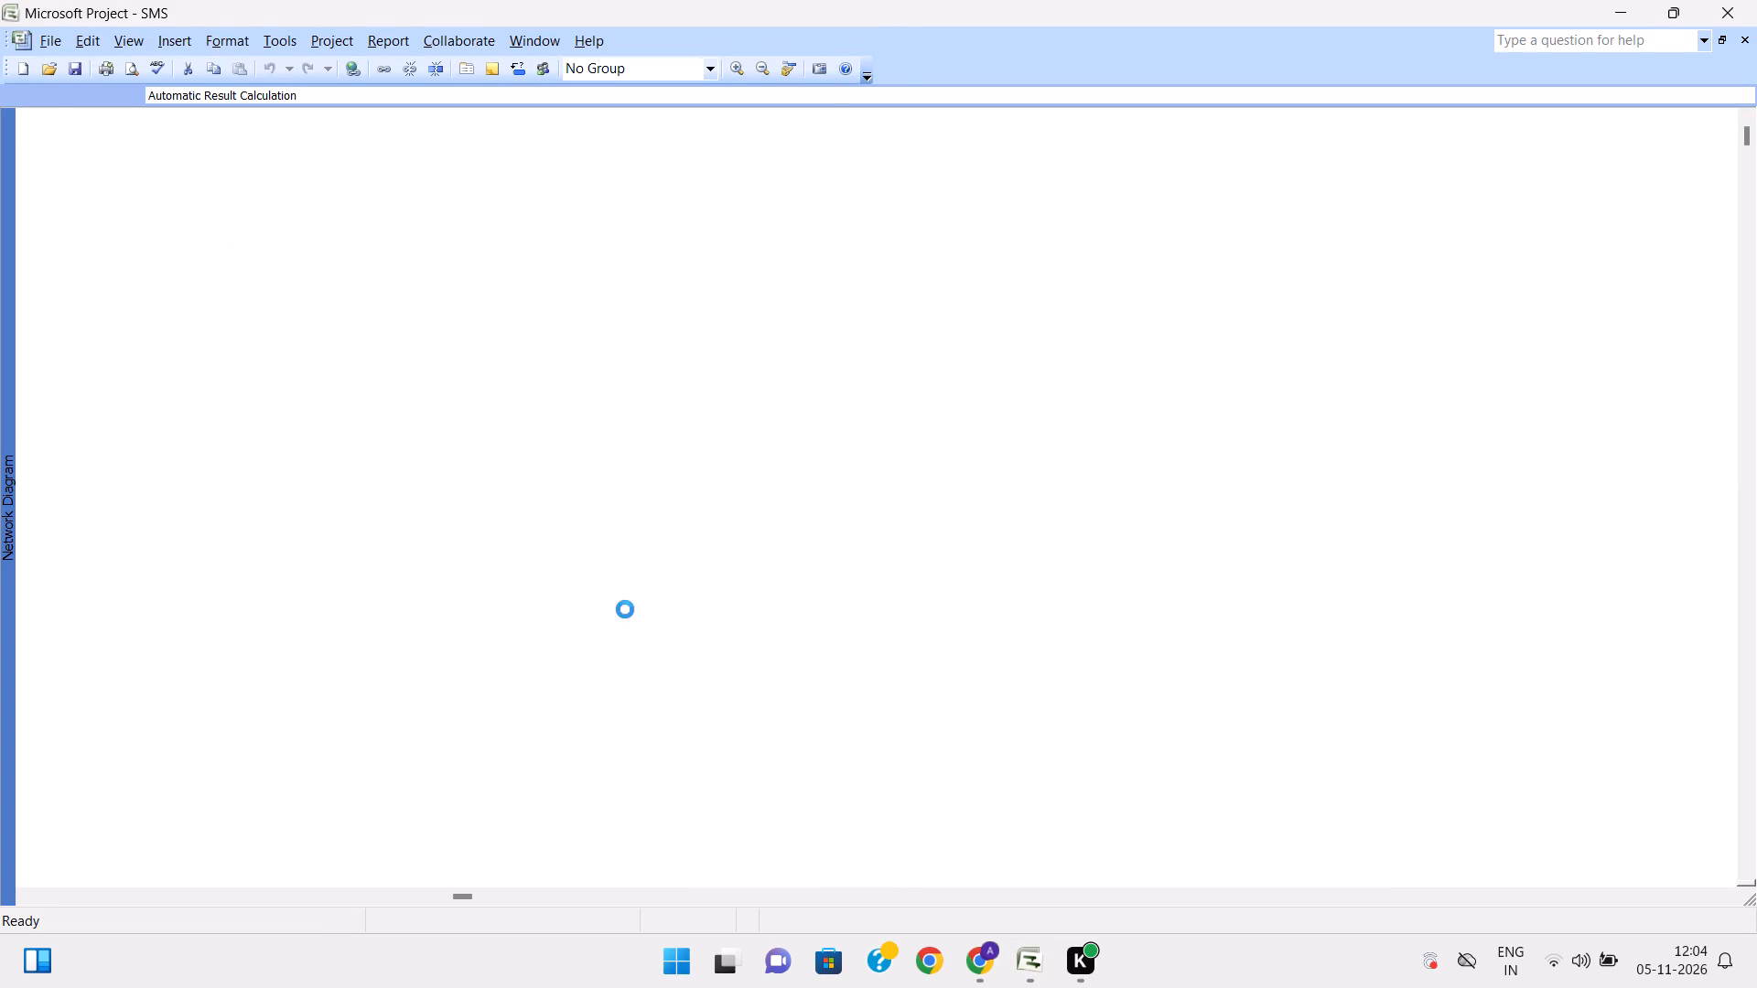
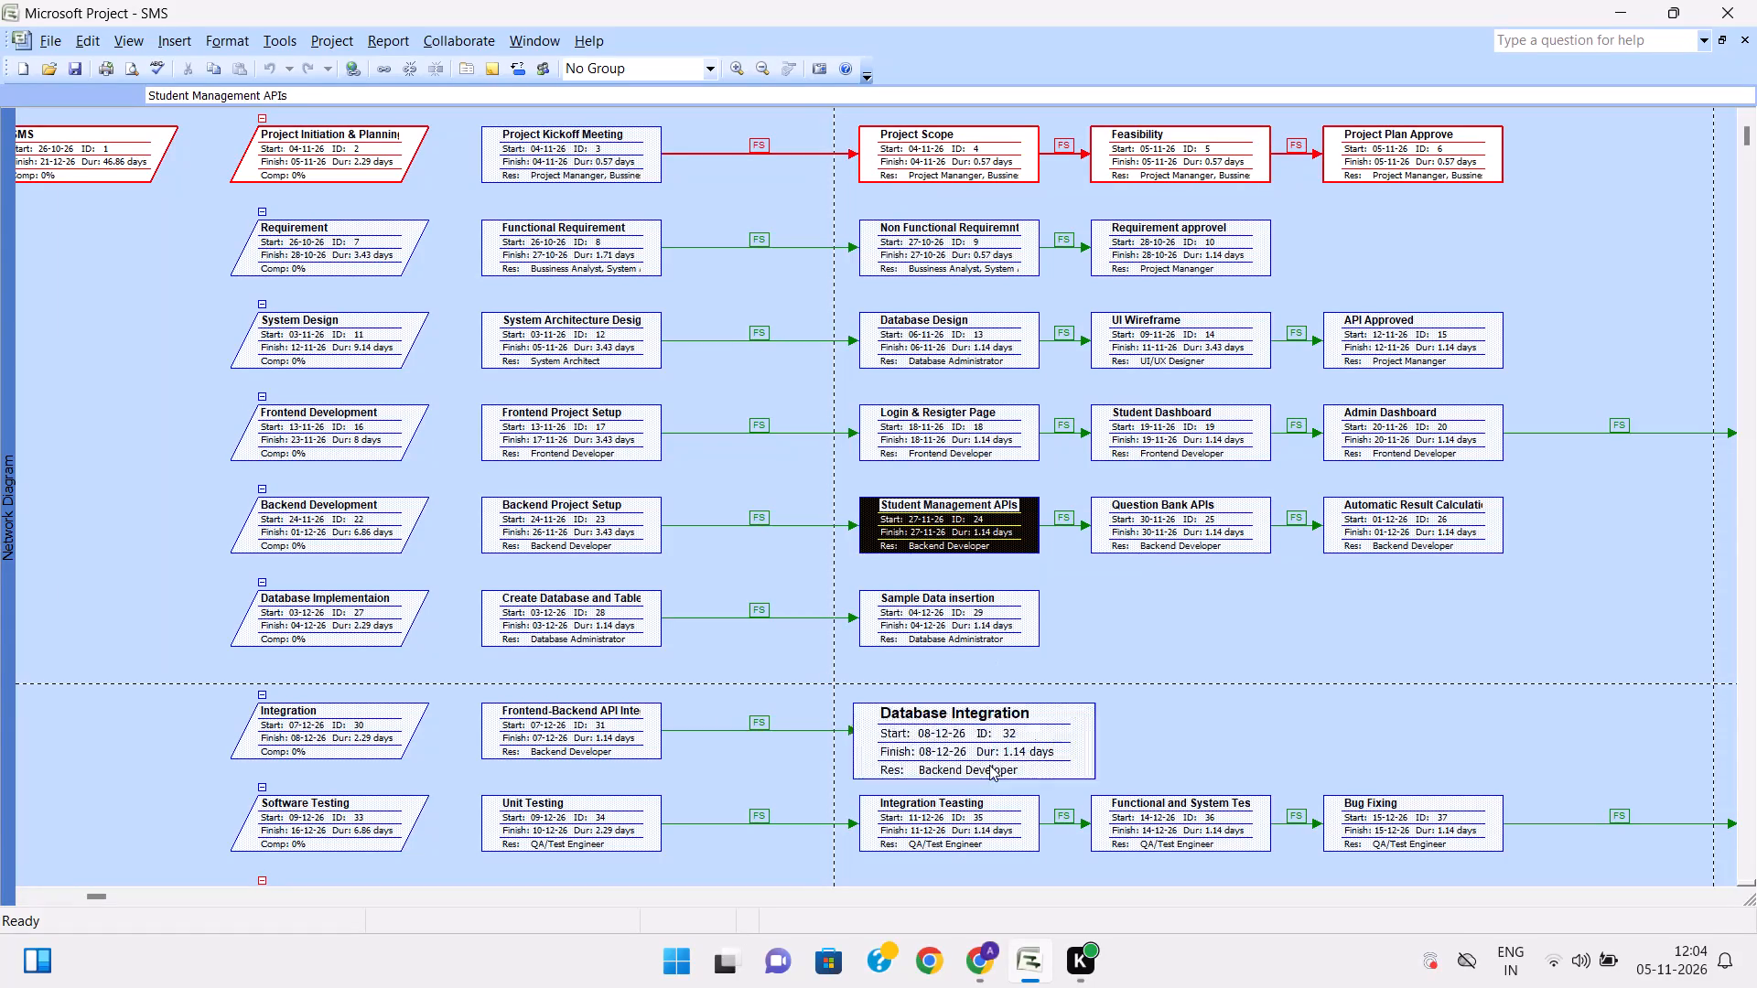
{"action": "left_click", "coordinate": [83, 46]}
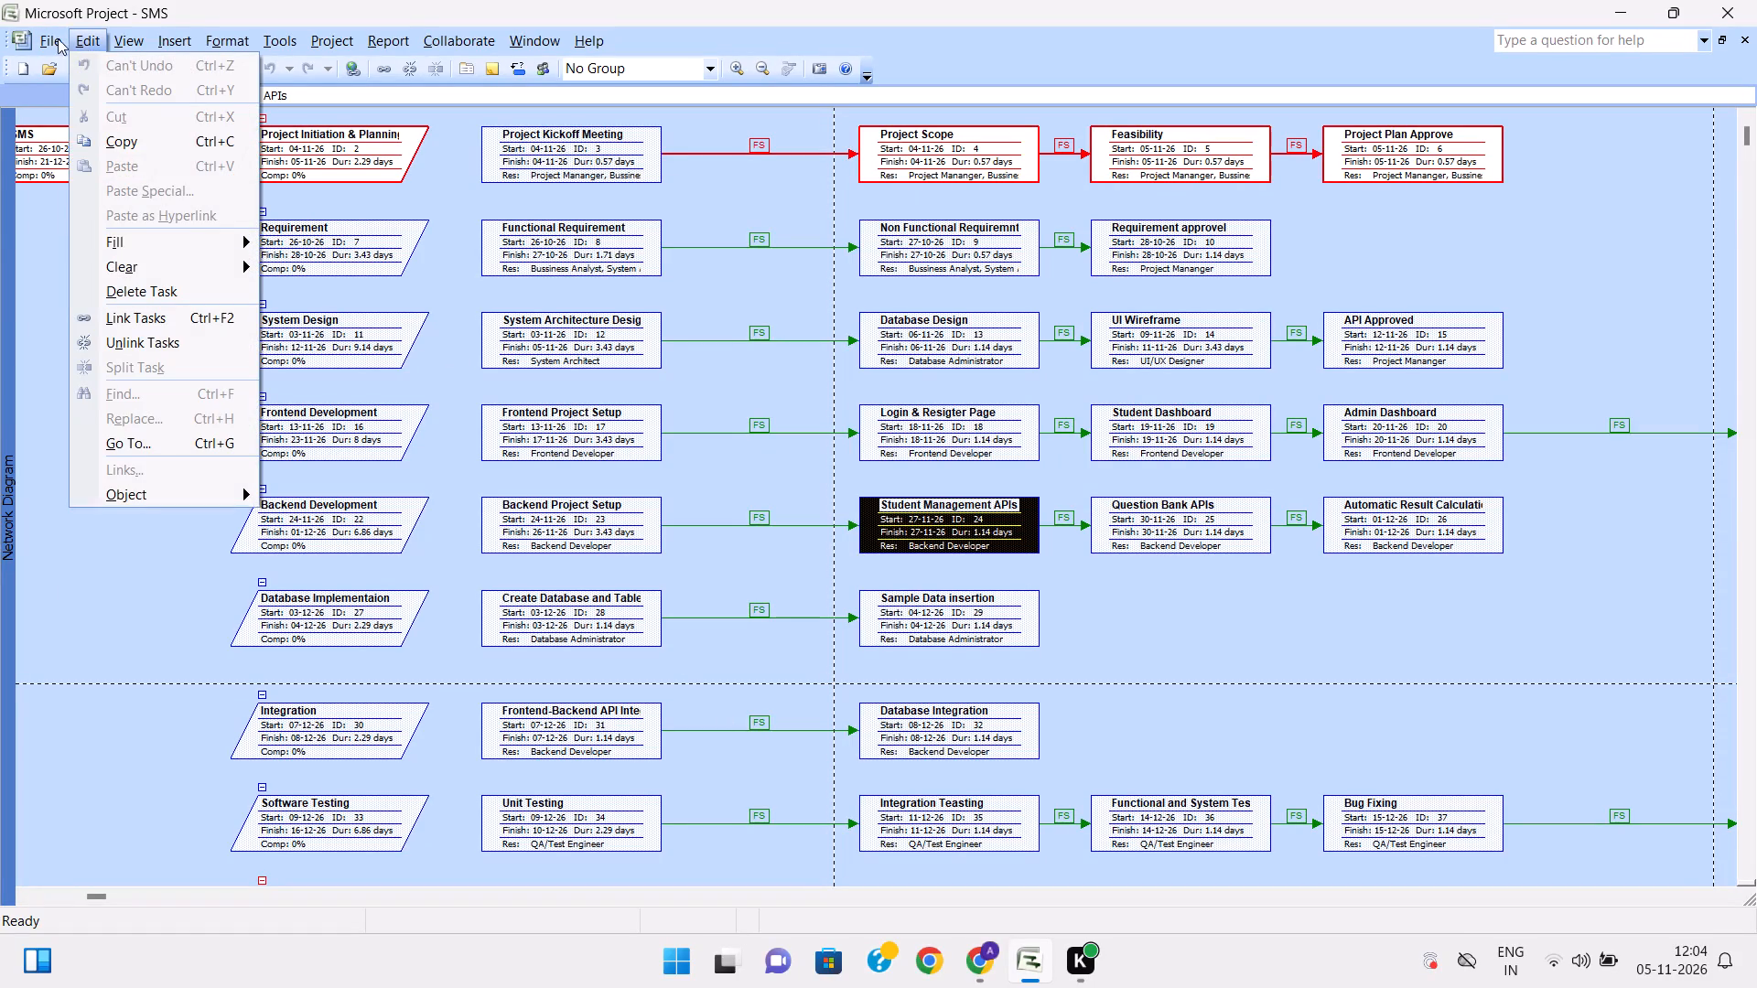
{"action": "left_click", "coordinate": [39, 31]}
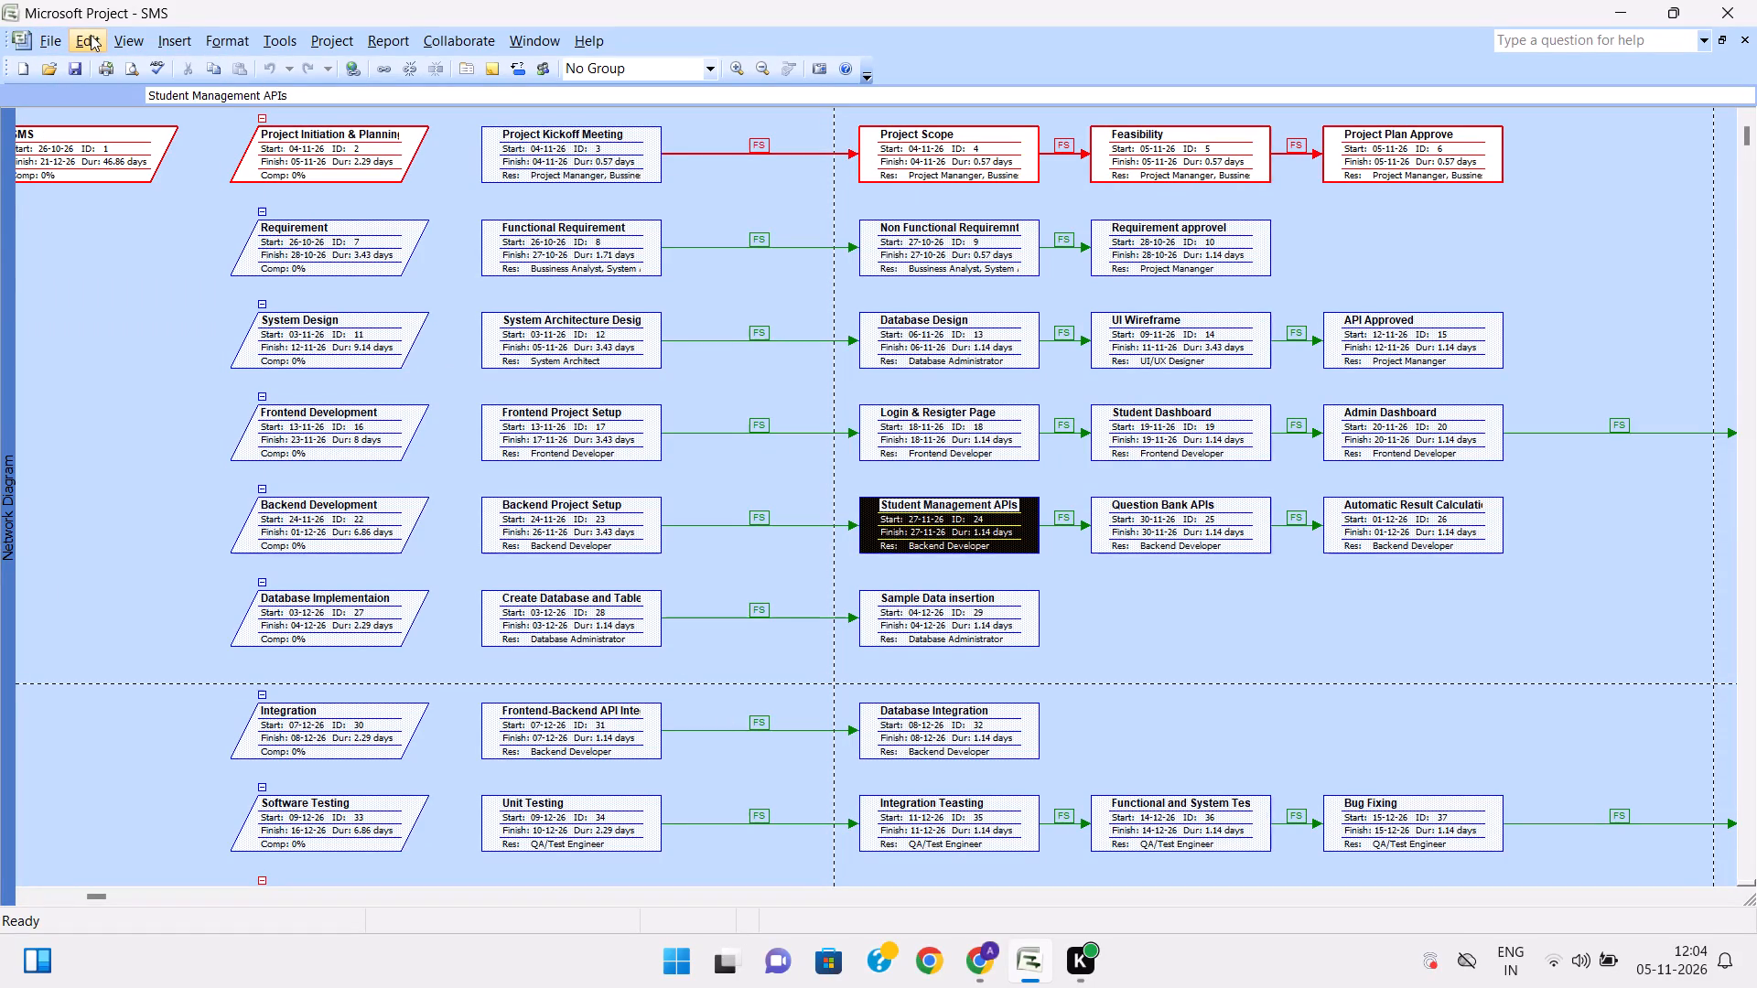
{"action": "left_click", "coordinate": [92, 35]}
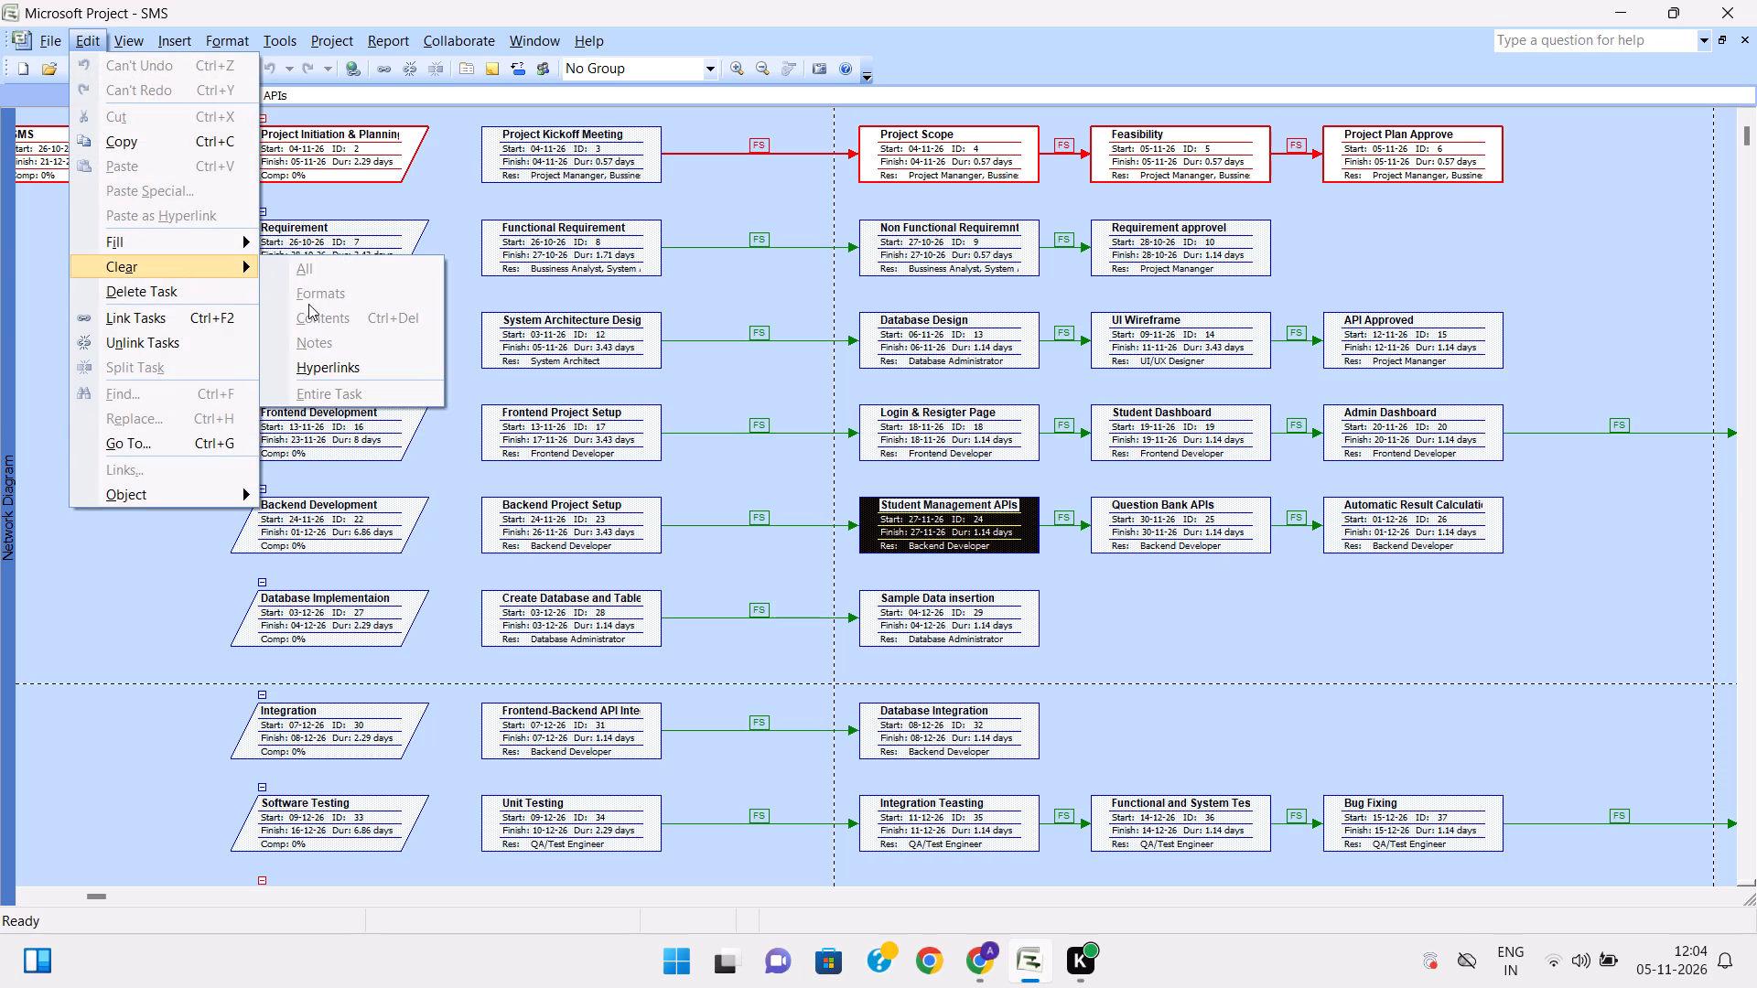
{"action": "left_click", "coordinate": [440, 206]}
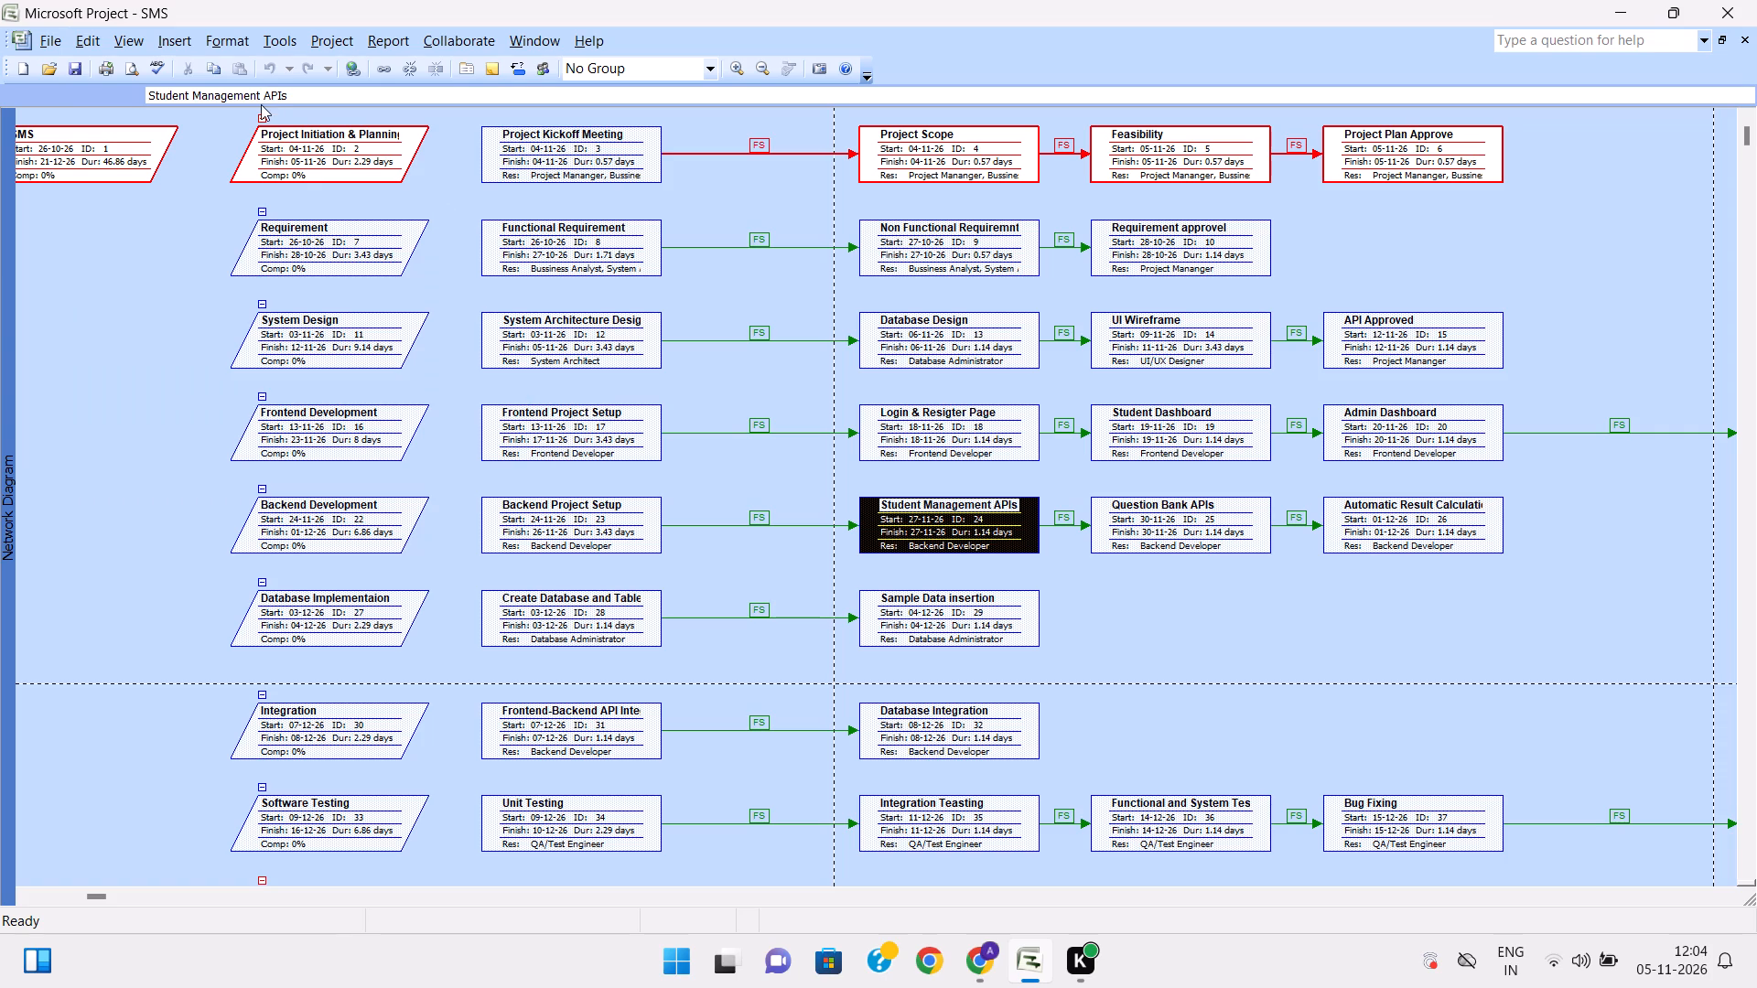
Switch the SMS project from the network diagram to the Gantt Chart view.
{"action": "left_click", "coordinate": [143, 44]}
{"action": "left_click", "coordinate": [164, 91]}
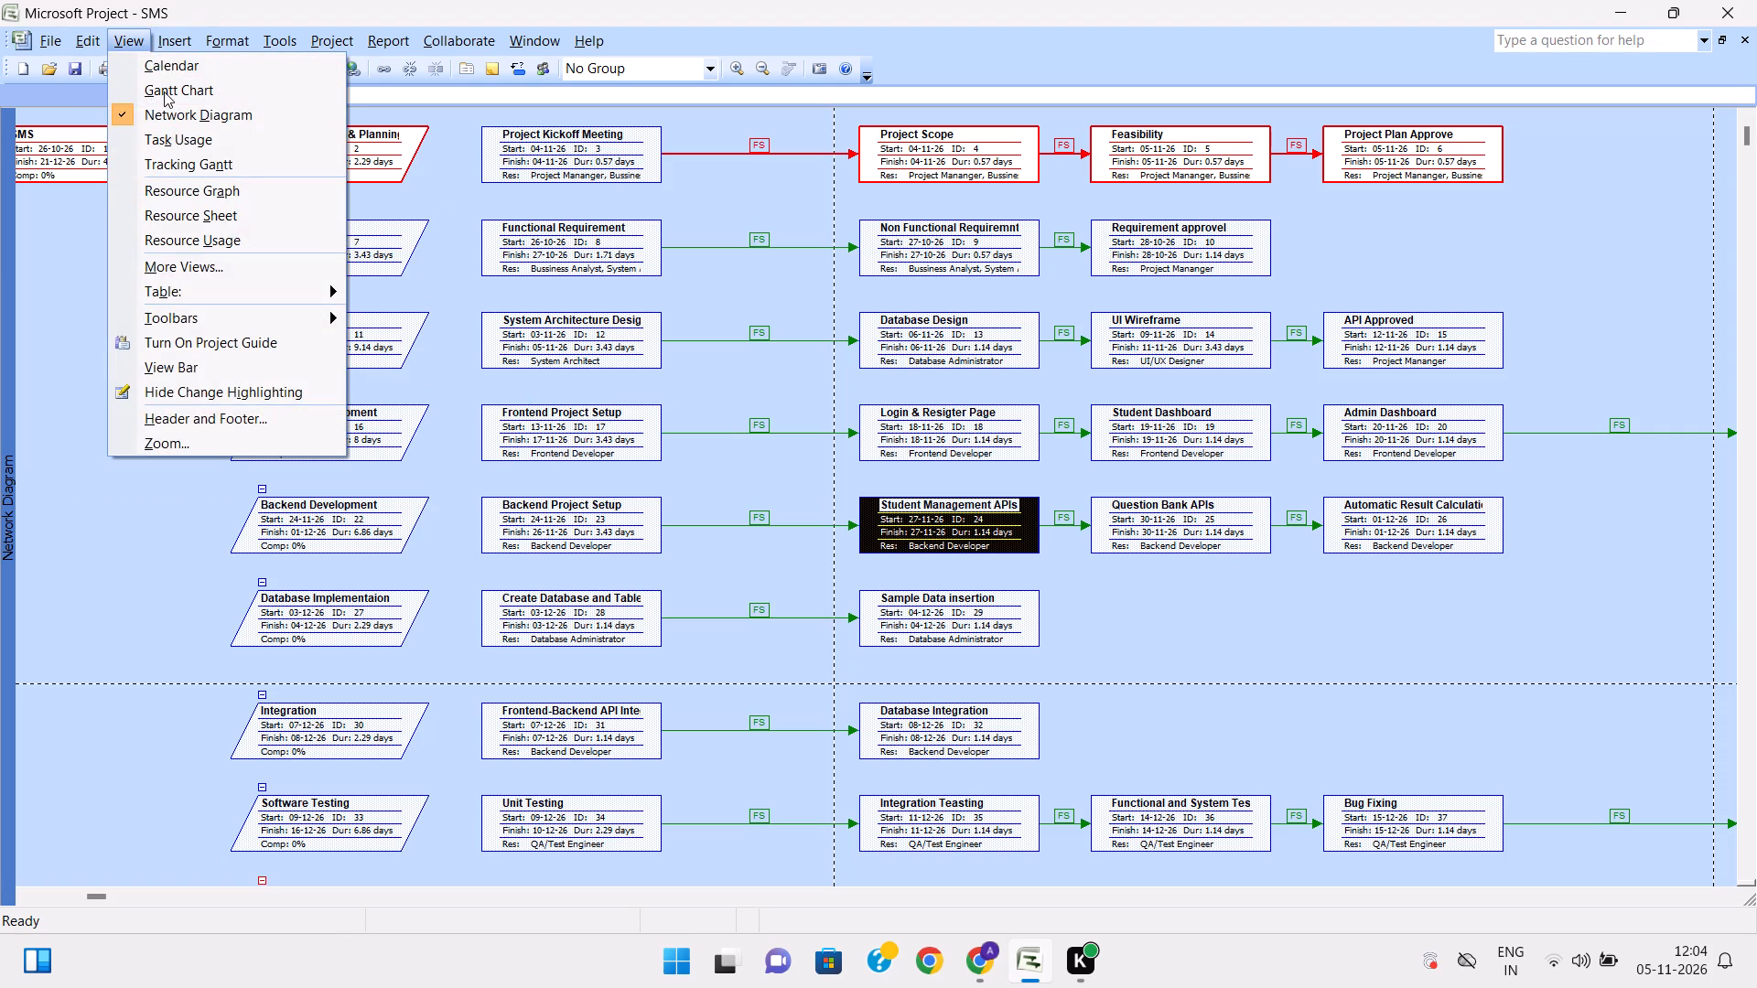
Look through the task list and Gantt bars to review the dates of all project phases.
{"action": "scroll", "coordinate": [593, 564], "scroll_direction": "down", "scroll_amount": 1}
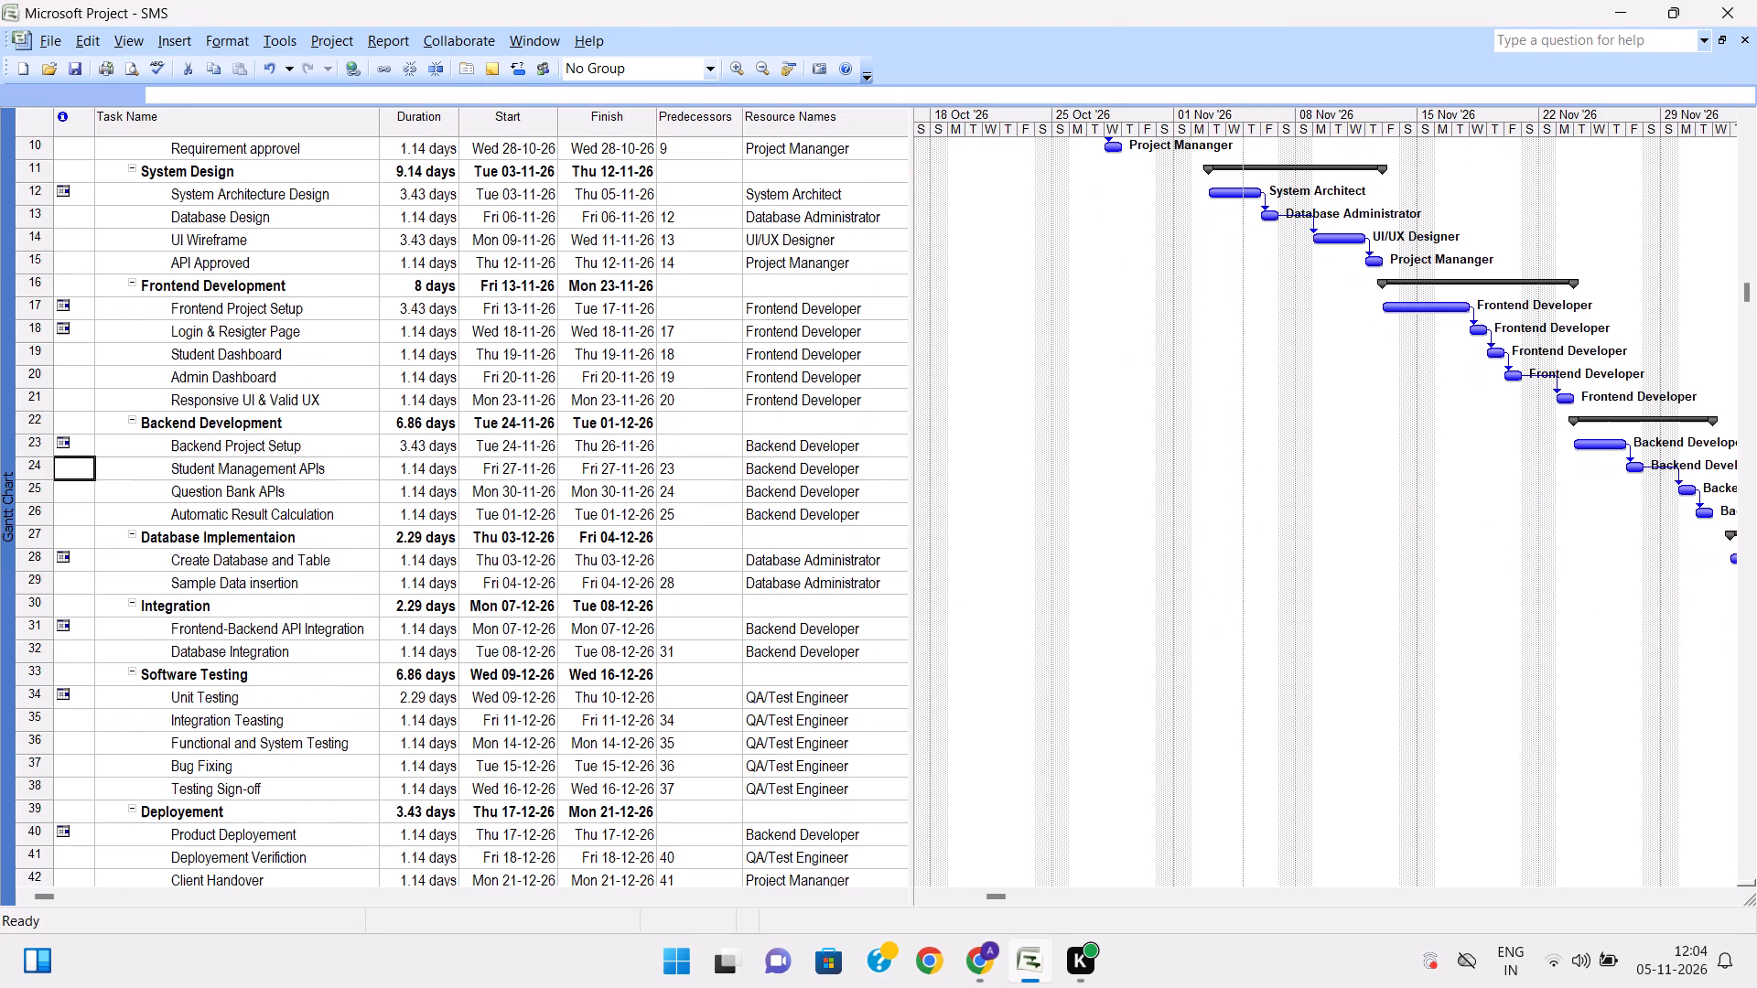
{"action": "scroll", "coordinate": [593, 564], "scroll_direction": "down", "scroll_amount": 1}
{"action": "scroll", "coordinate": [593, 564], "scroll_direction": "up", "scroll_amount": 4}
{"action": "scroll", "coordinate": [593, 564], "scroll_direction": "down", "scroll_amount": 1}
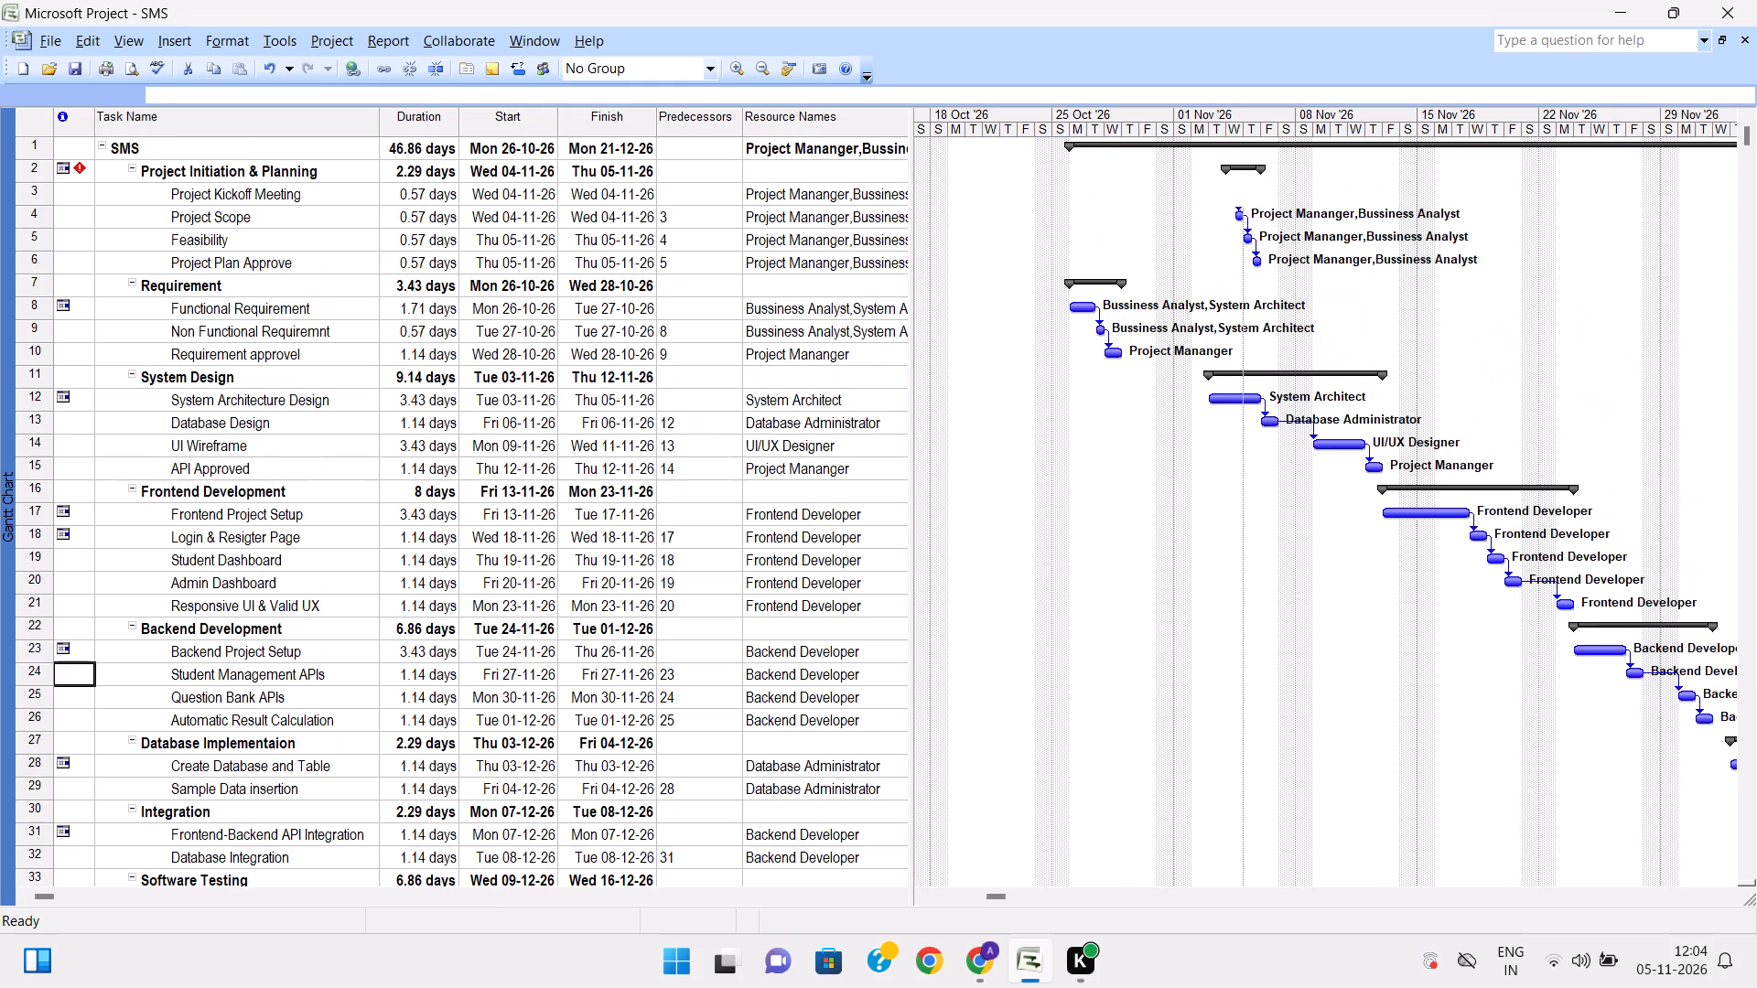
{"action": "scroll", "coordinate": [593, 564], "scroll_direction": "down", "scroll_amount": 2}
{"action": "scroll", "coordinate": [593, 564], "scroll_direction": "up", "scroll_amount": 4}
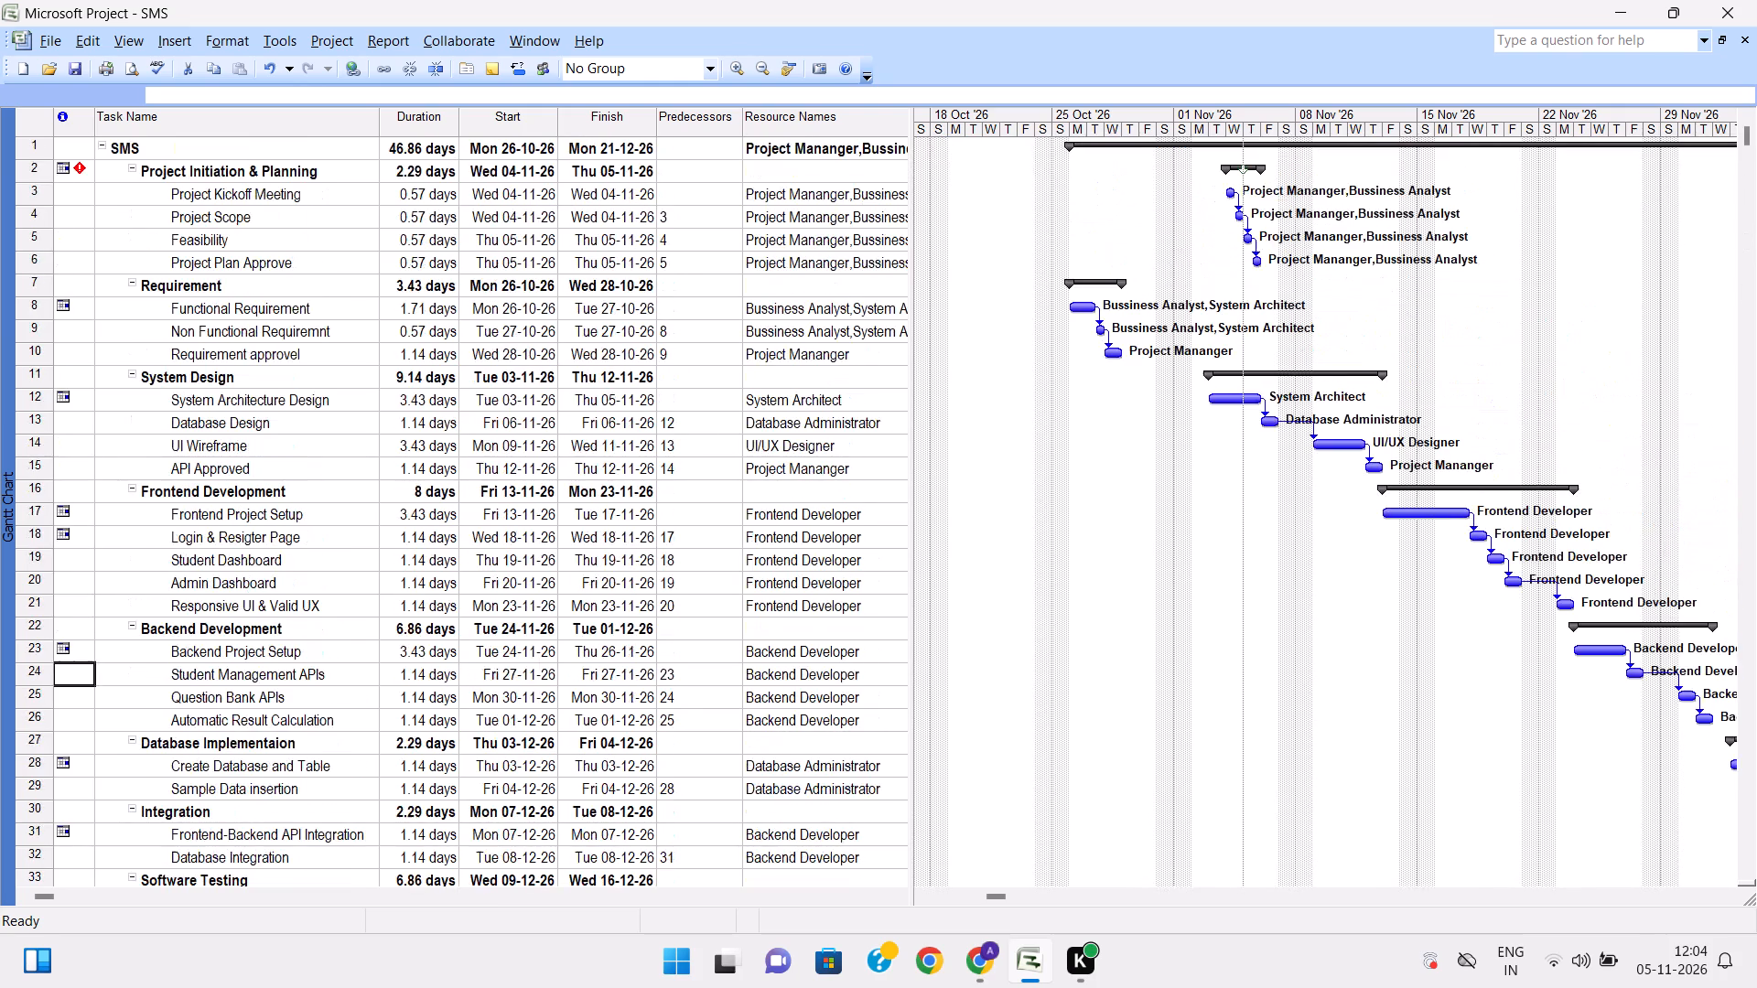
{"action": "scroll", "coordinate": [1146, 263], "scroll_direction": "up", "scroll_amount": 1}
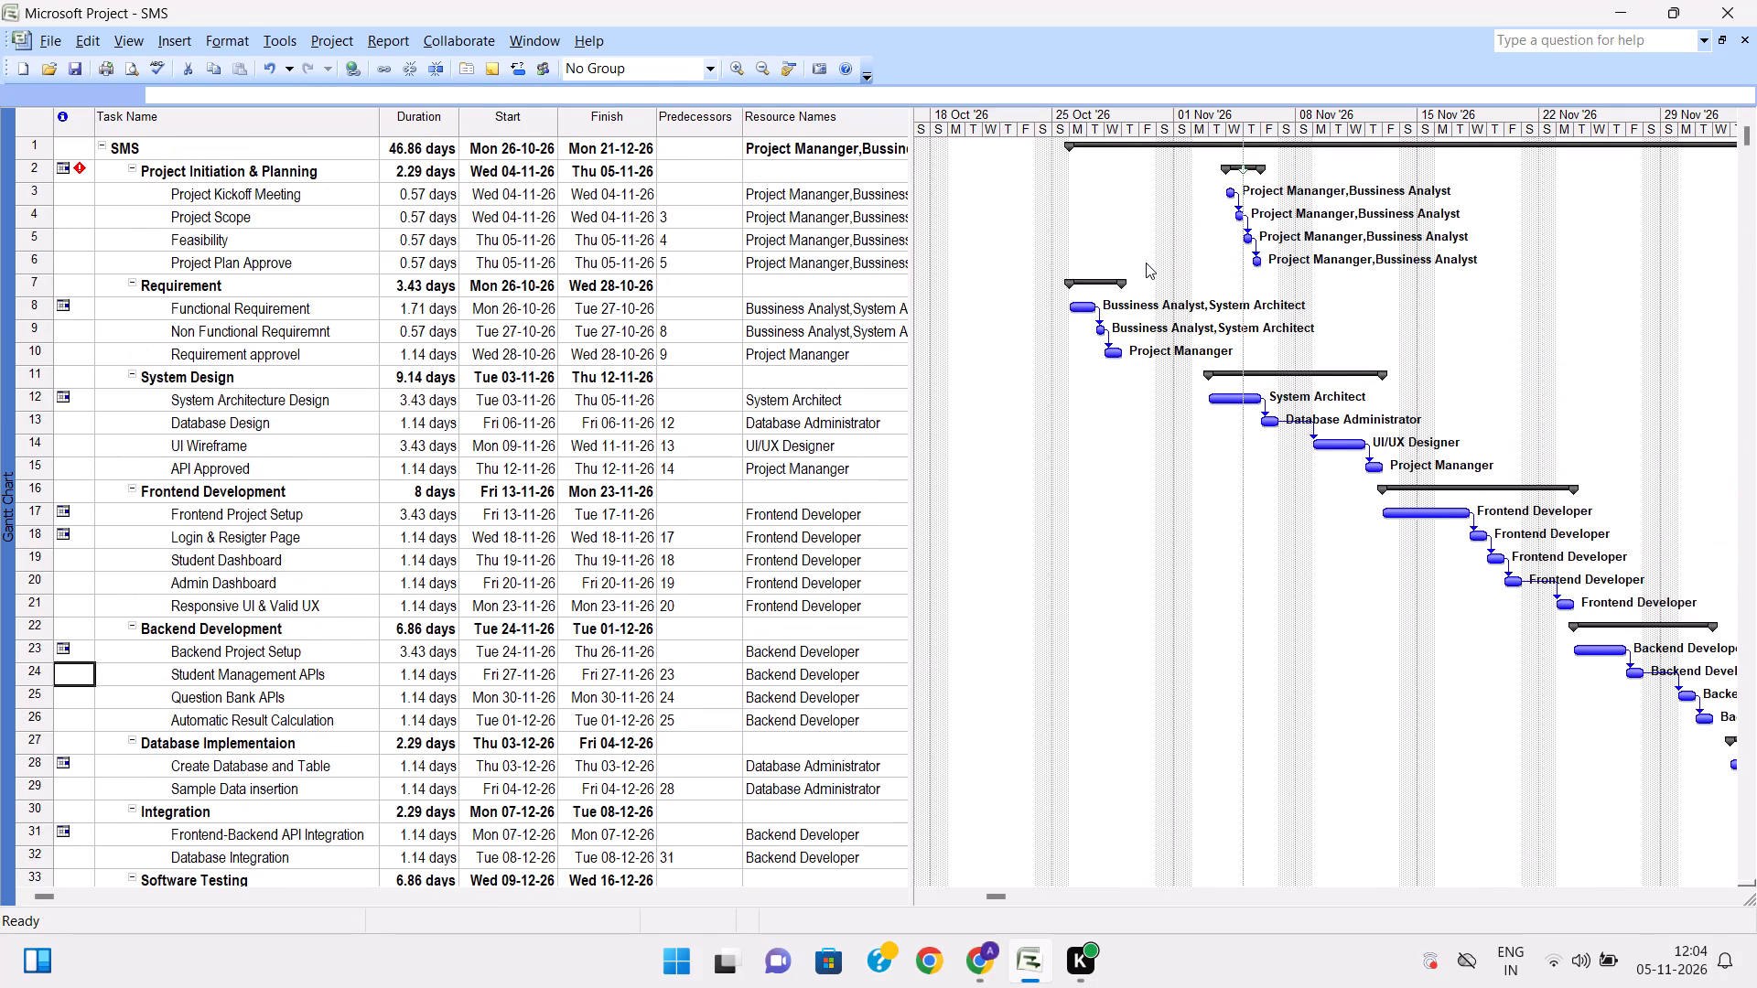
{"action": "scroll", "coordinate": [1146, 263], "scroll_direction": "up", "scroll_amount": 10}
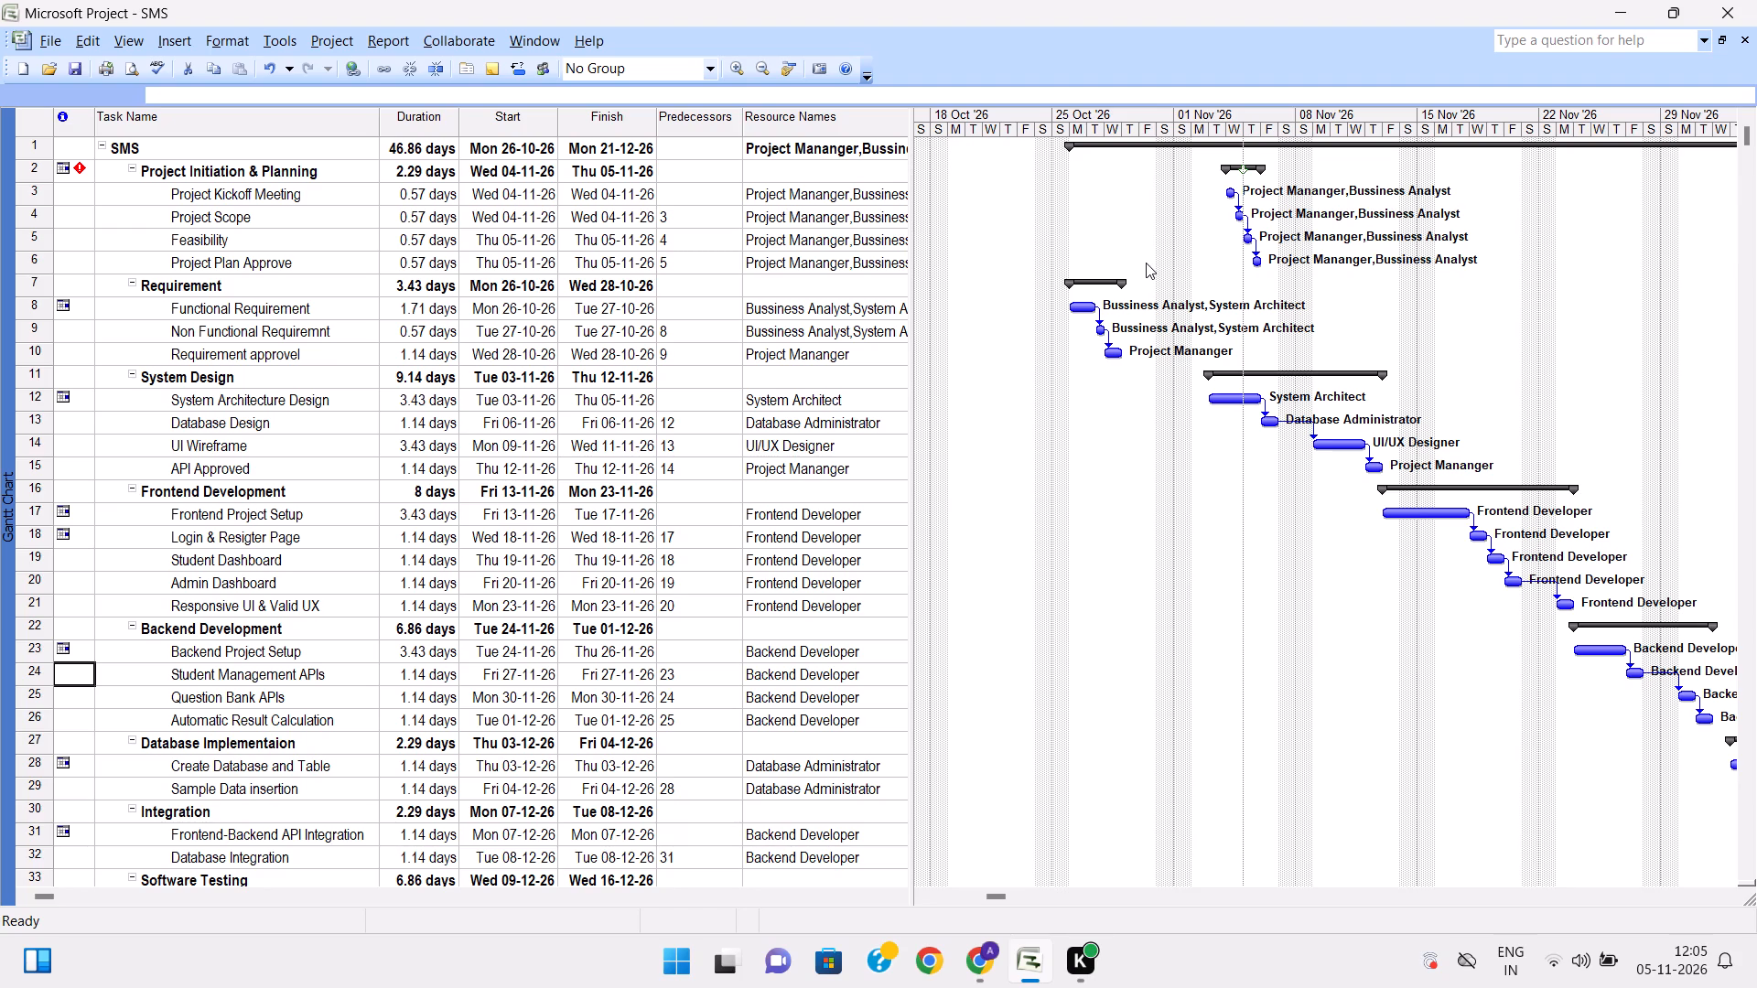
{"action": "scroll", "coordinate": [1146, 263], "scroll_direction": "up", "scroll_amount": 3}
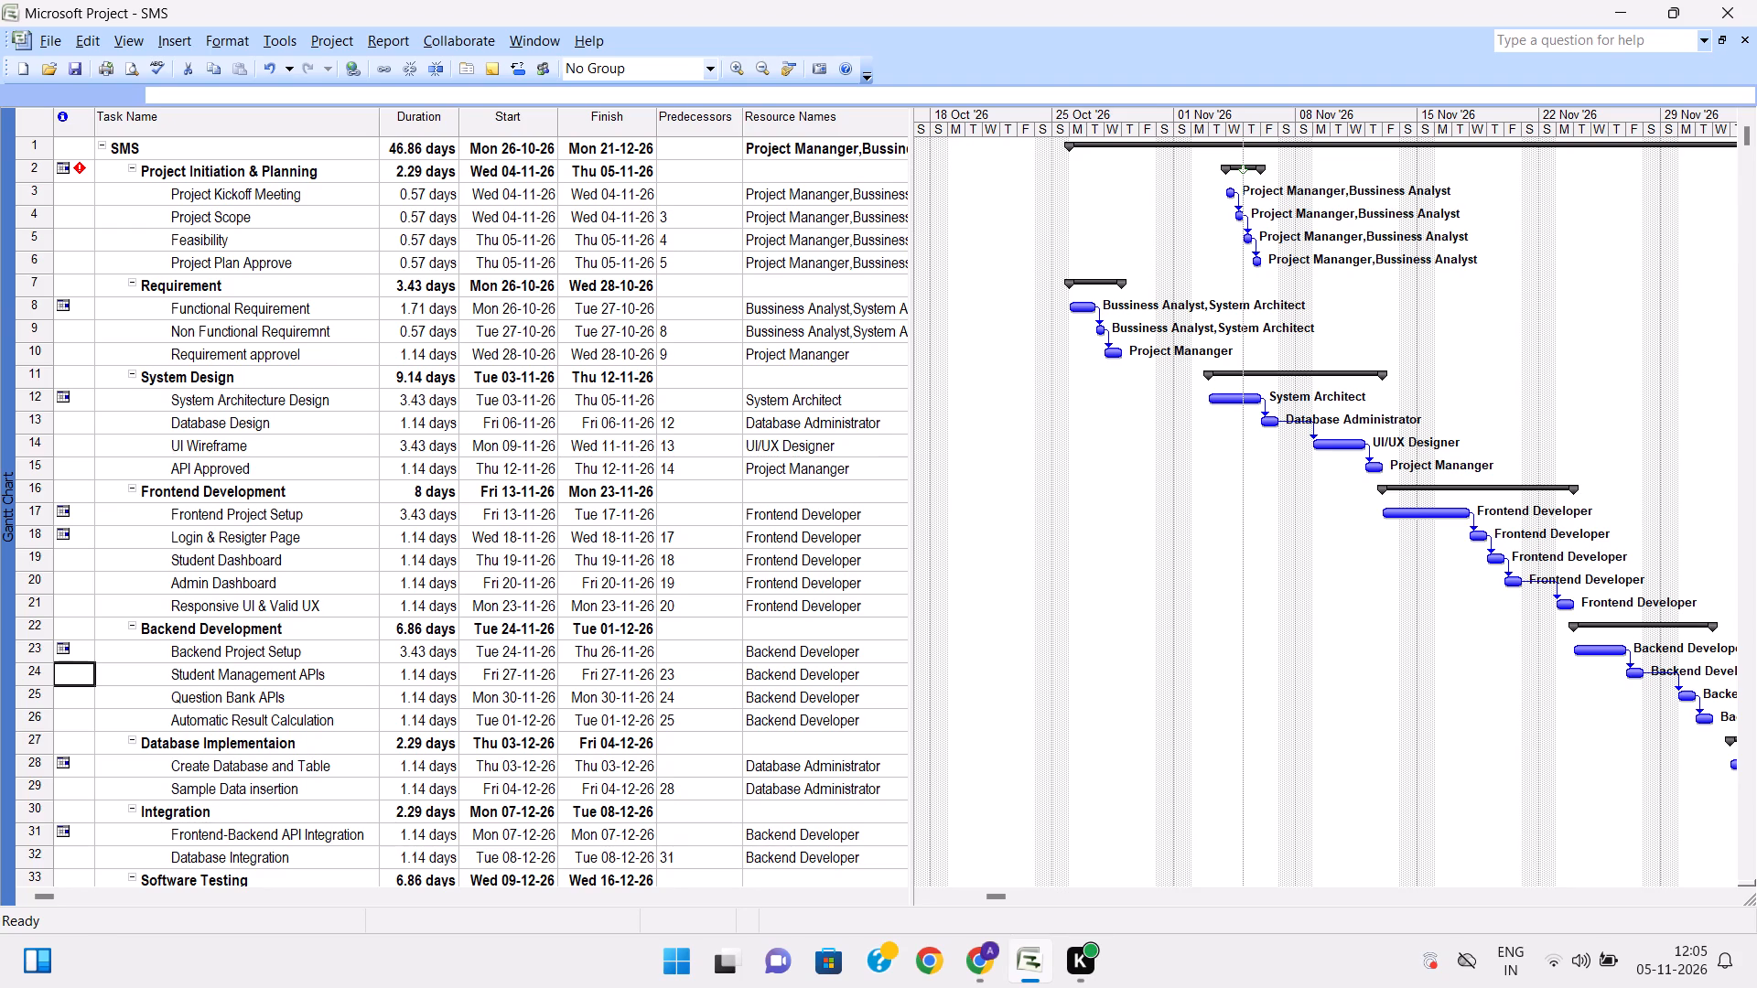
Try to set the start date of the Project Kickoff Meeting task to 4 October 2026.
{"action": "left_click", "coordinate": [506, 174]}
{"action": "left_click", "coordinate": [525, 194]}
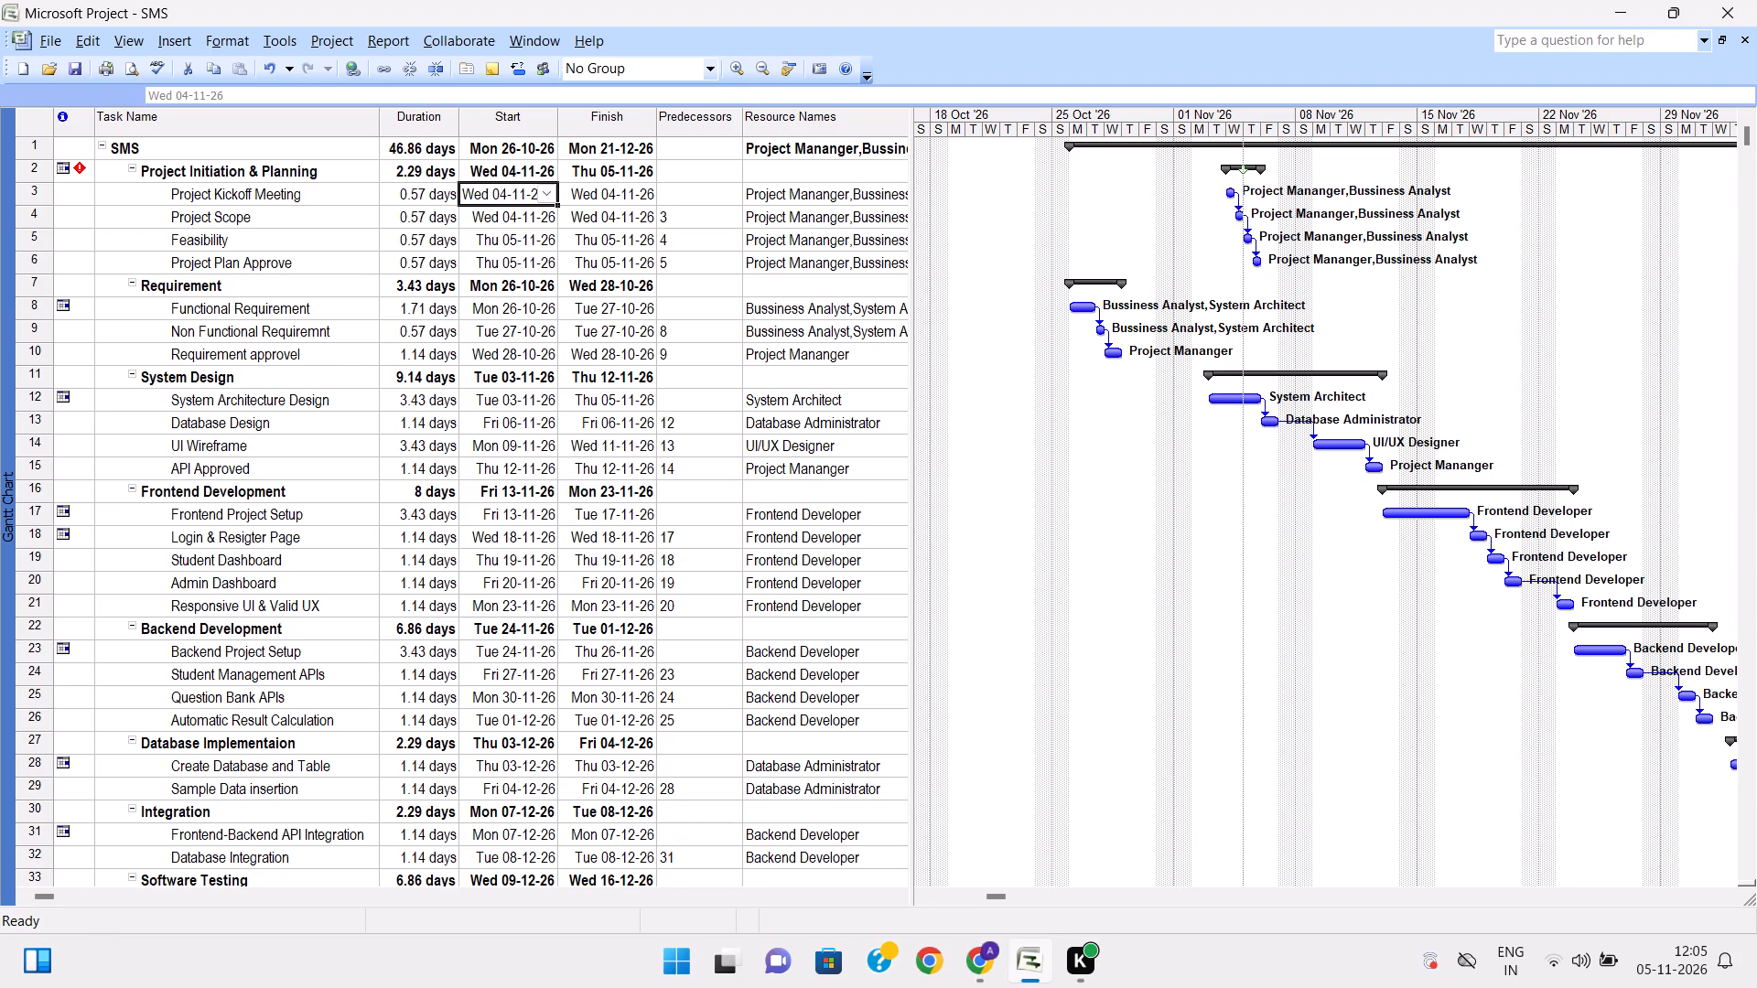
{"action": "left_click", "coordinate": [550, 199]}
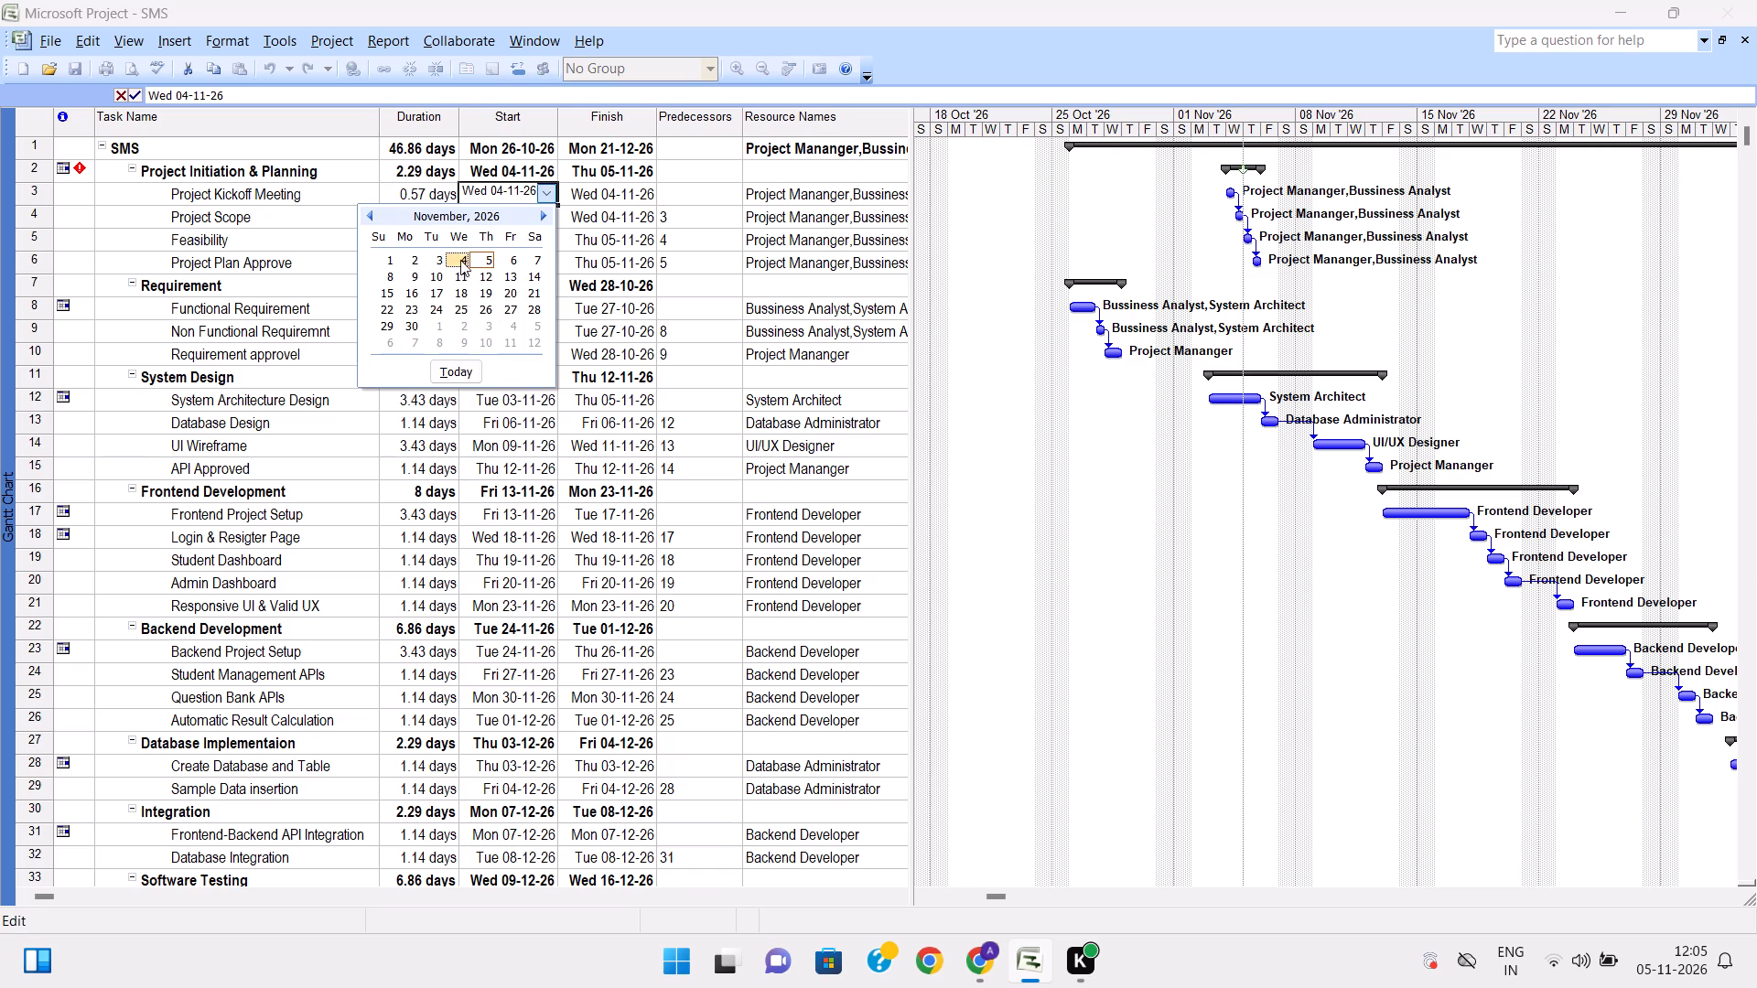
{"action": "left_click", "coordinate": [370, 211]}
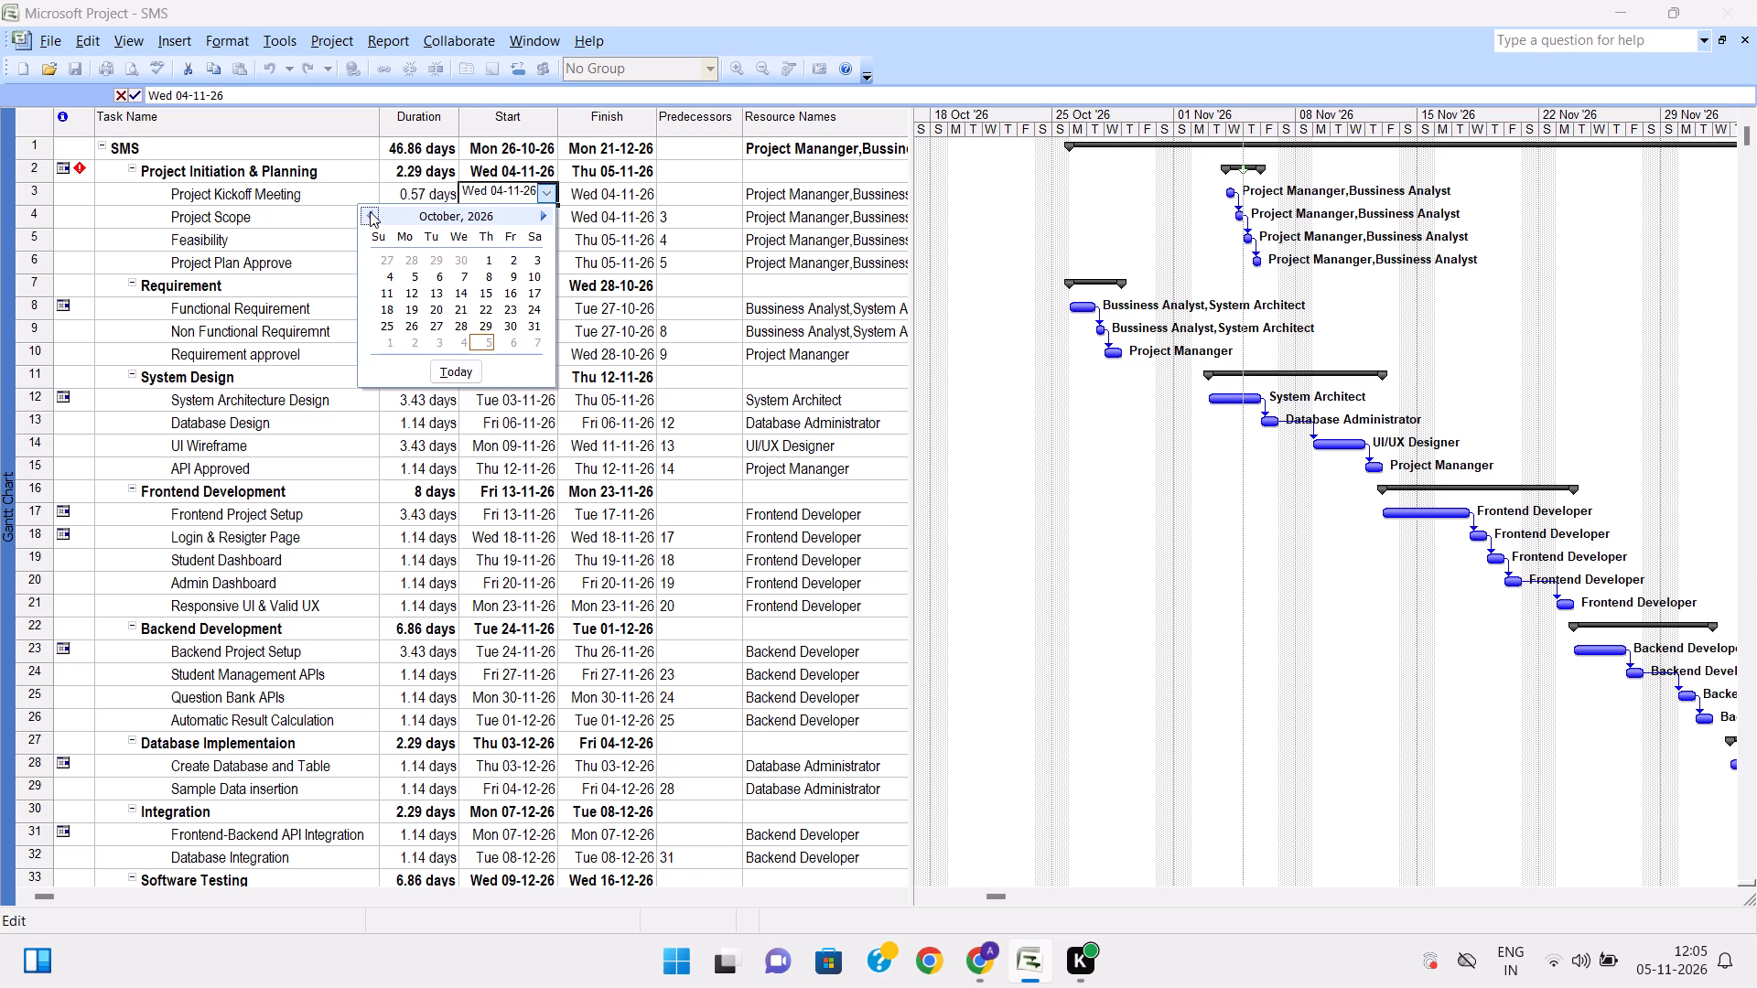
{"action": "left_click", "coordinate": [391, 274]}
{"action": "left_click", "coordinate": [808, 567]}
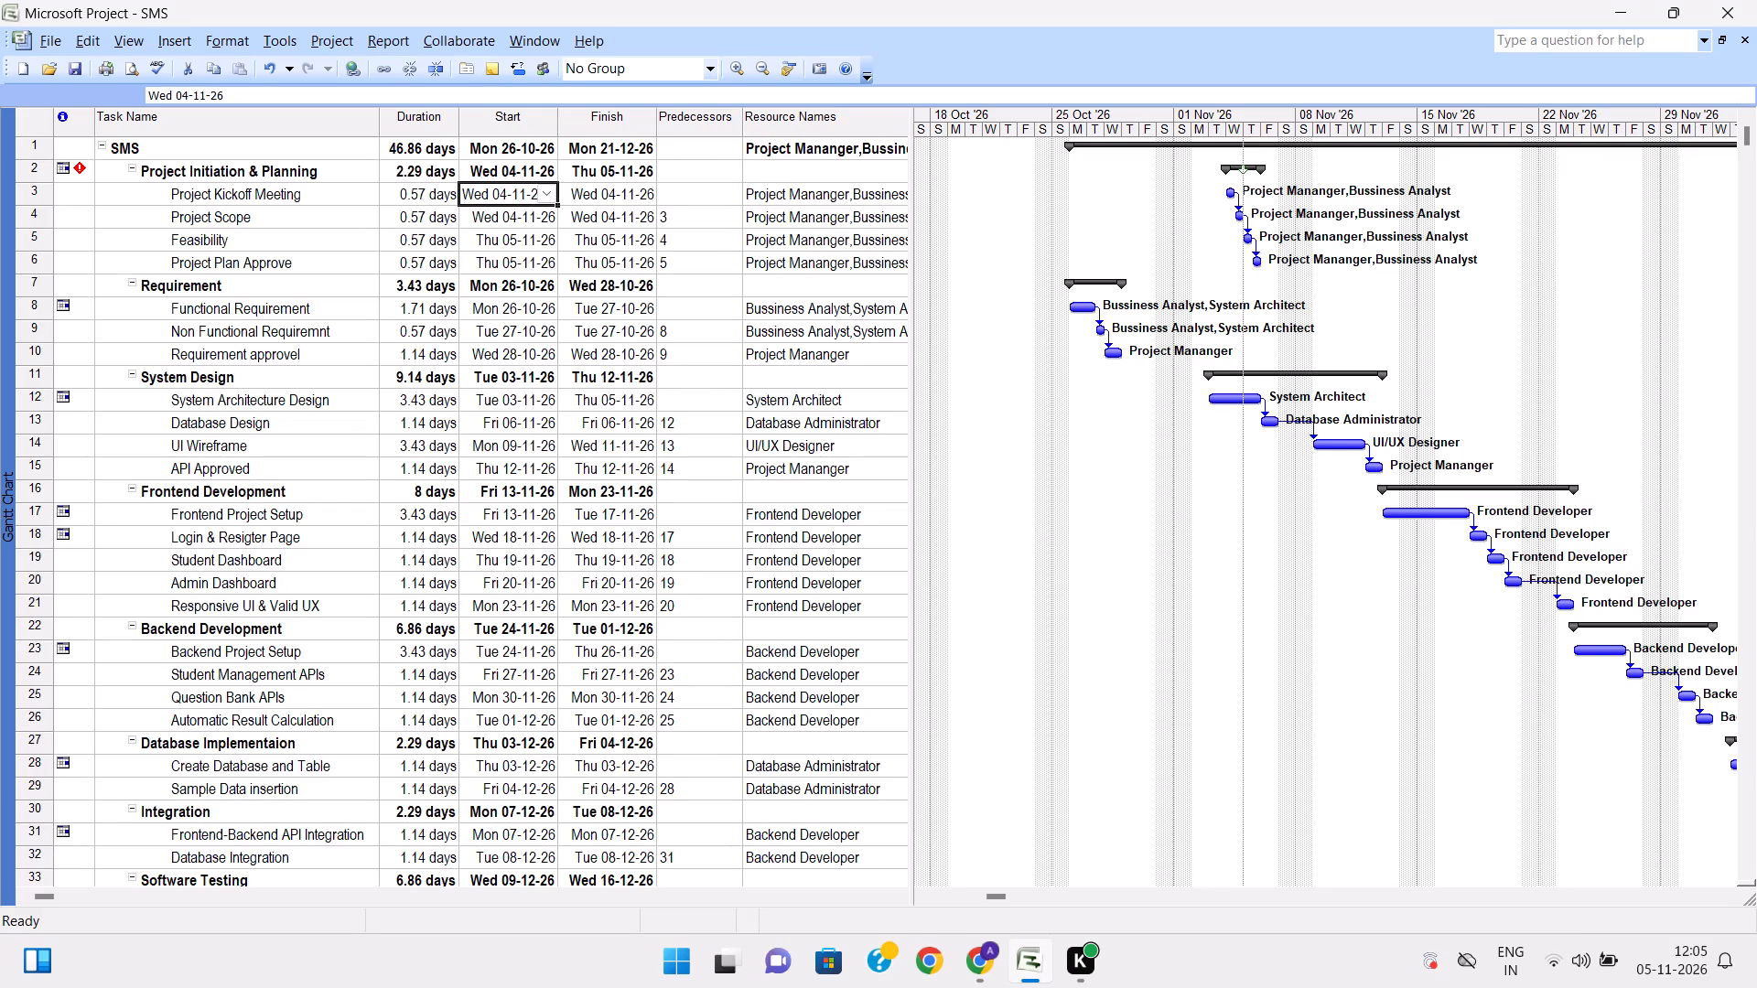
Set the start date of the Project Kickoff Meeting task to 5 October 2026.
{"action": "left_click", "coordinate": [547, 194]}
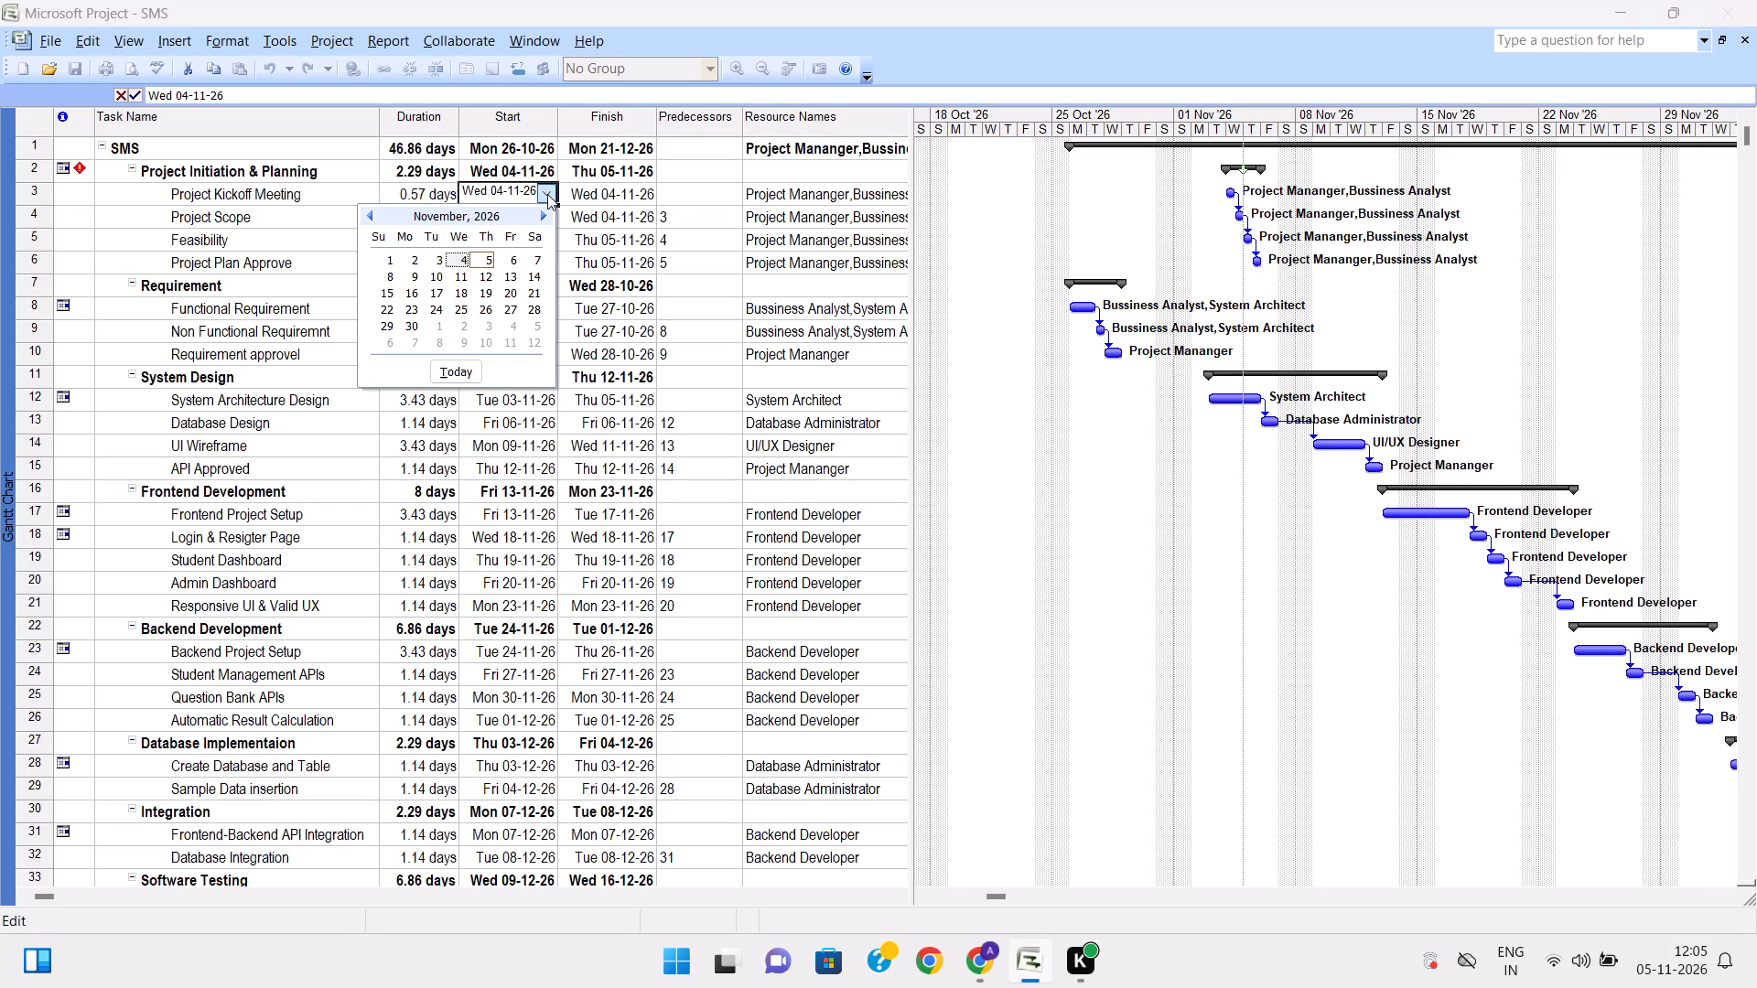
{"action": "left_click", "coordinate": [370, 216]}
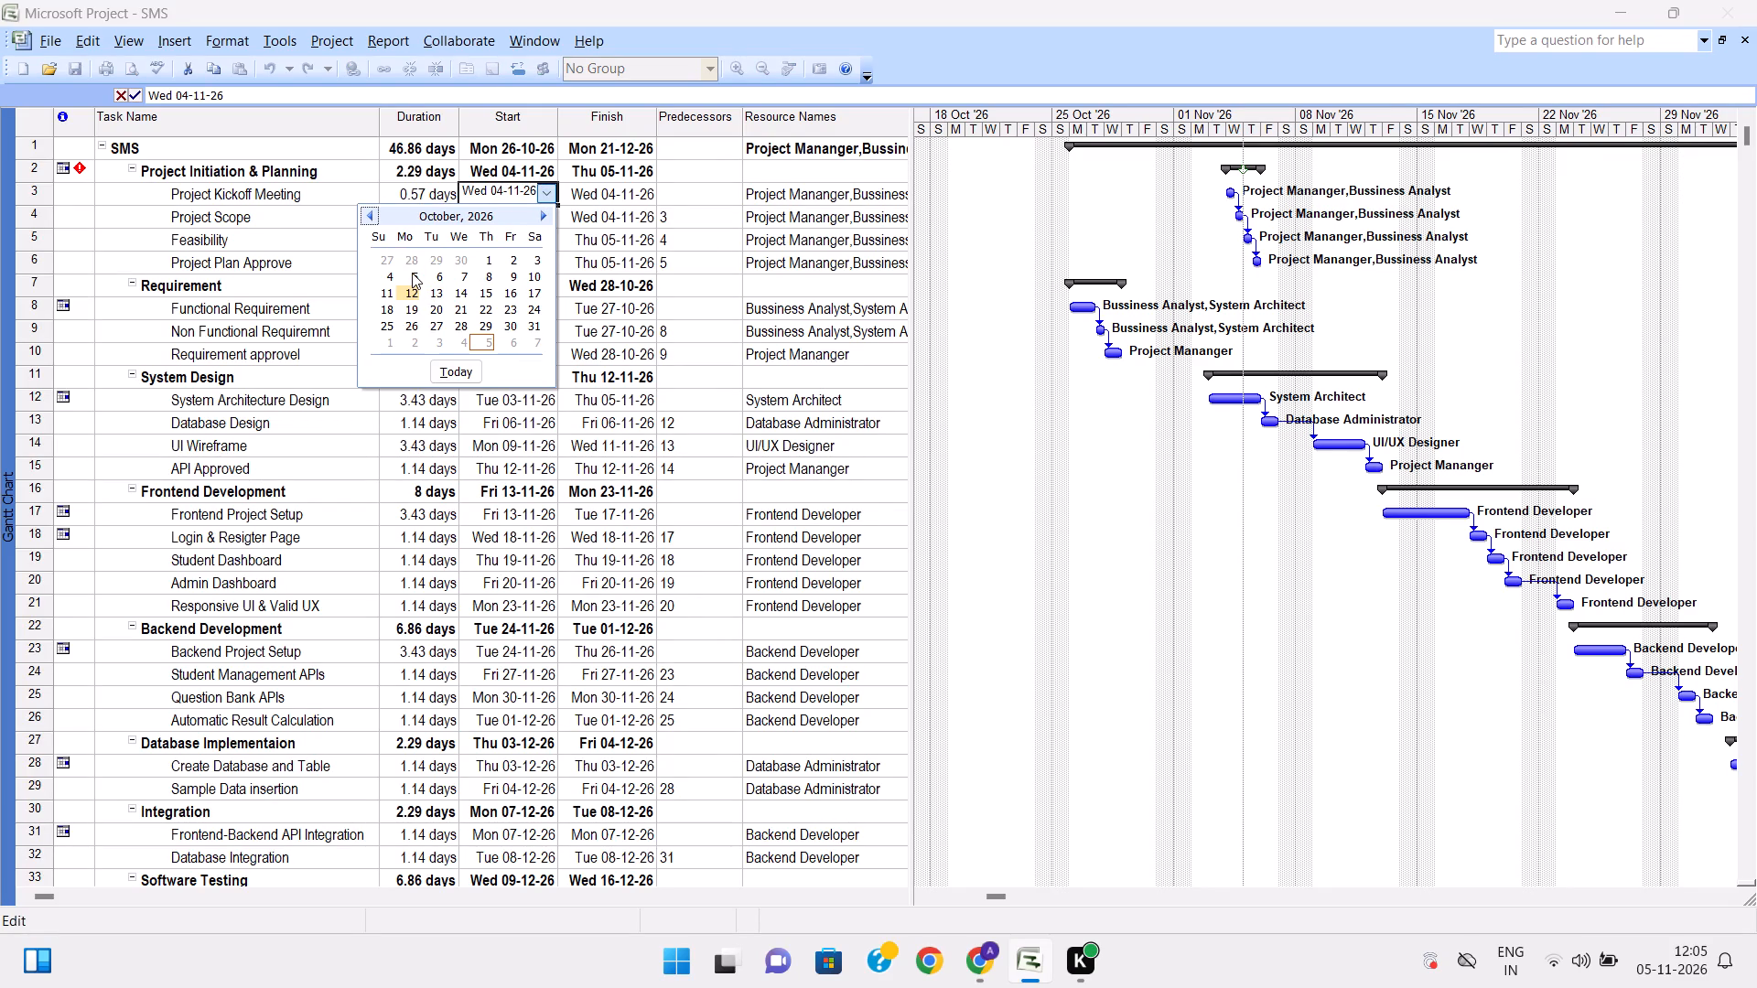
{"action": "left_click", "coordinate": [412, 273]}
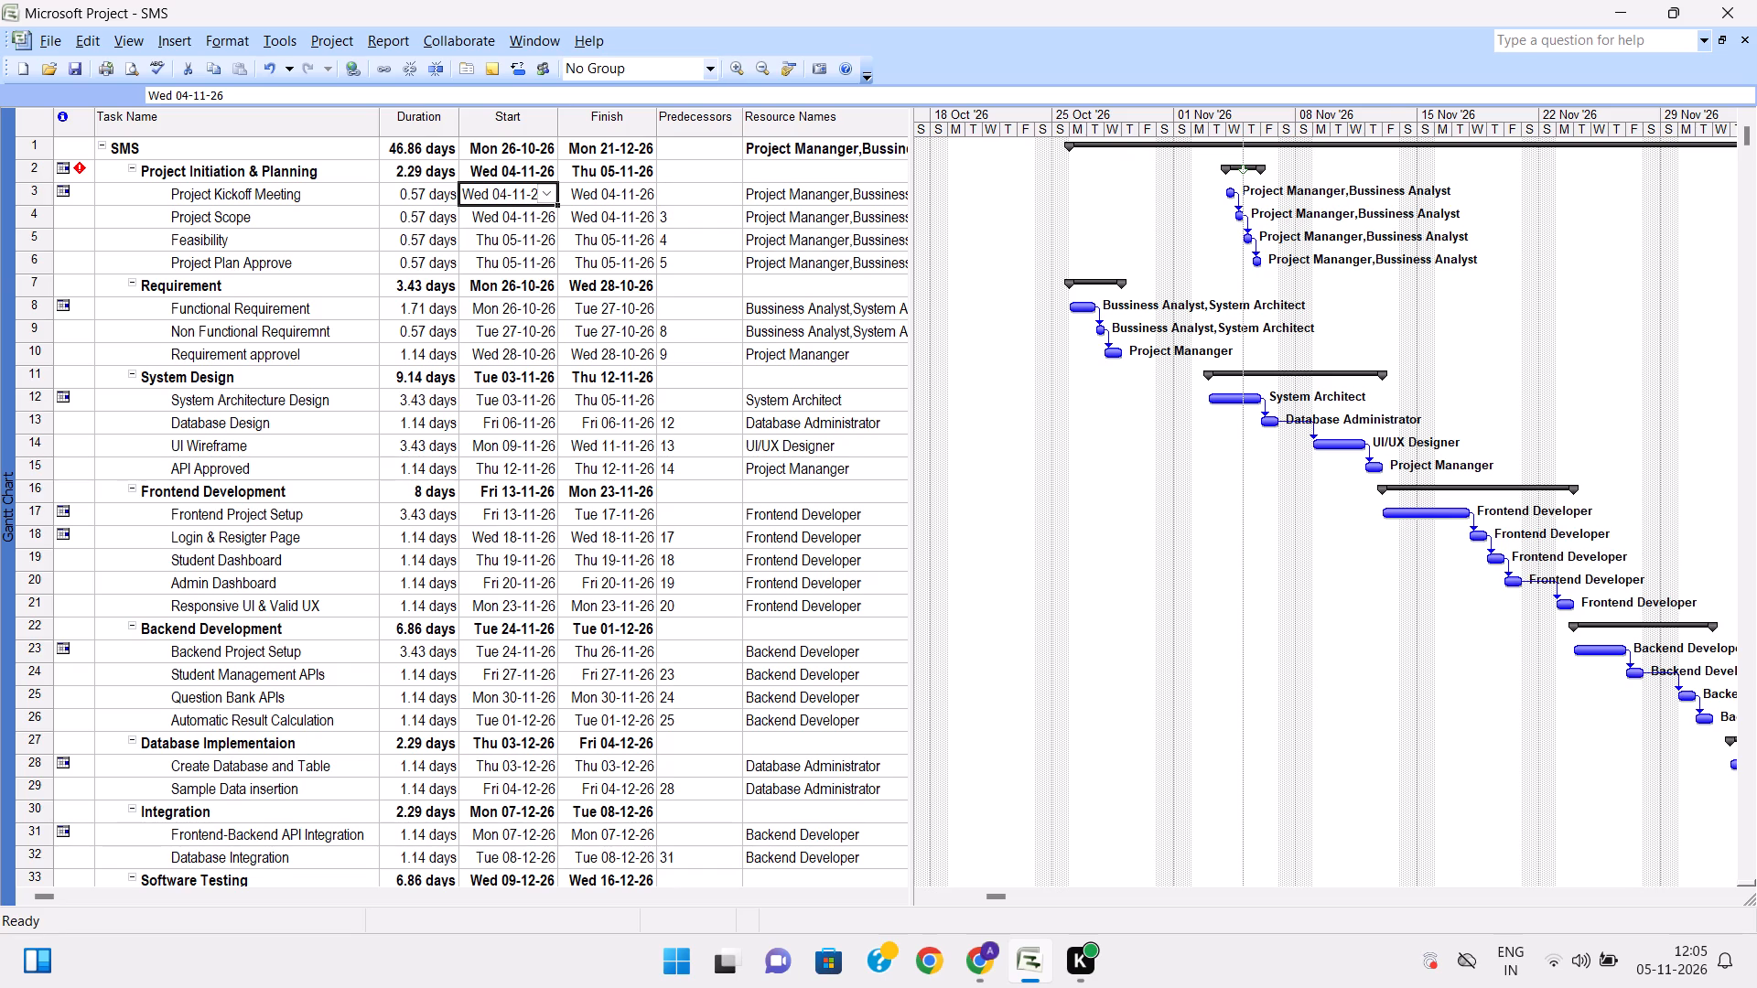
Set the Project Kickoff Meeting finish date to 11 October 2026, choosing to move it to the previous working day, Fri 09 Oct '26.
{"action": "left_click", "coordinate": [603, 191]}
{"action": "left_click", "coordinate": [652, 193]}
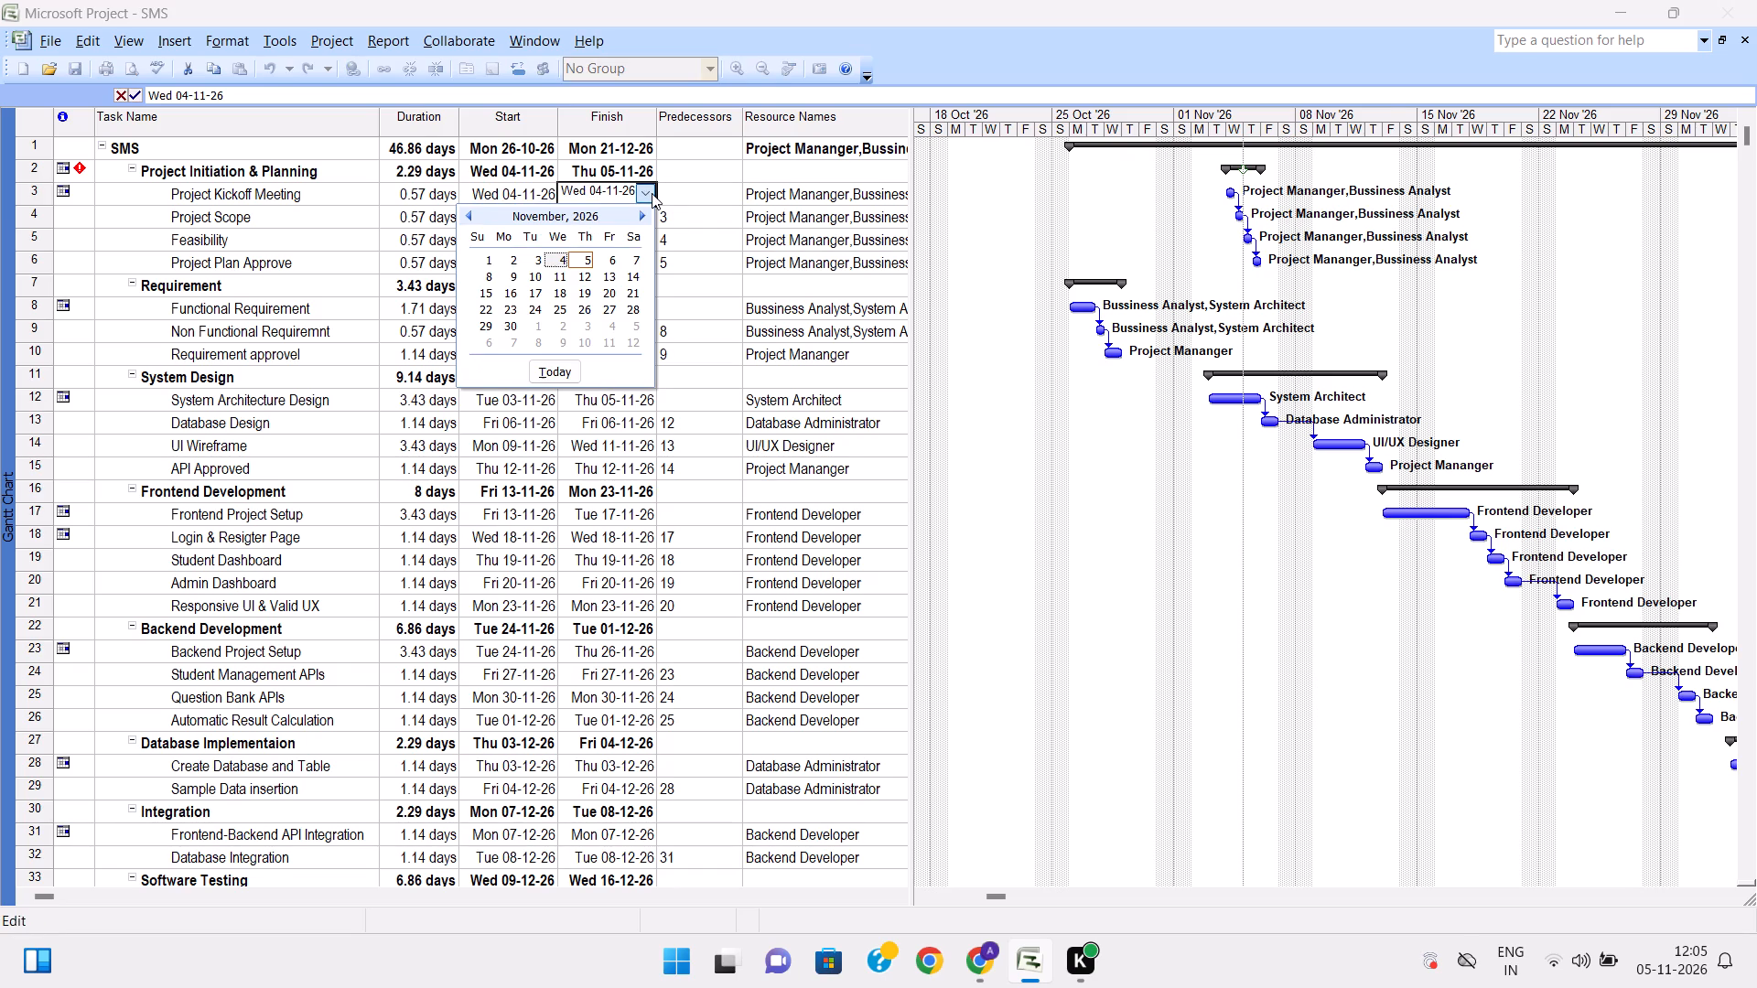
{"action": "left_click", "coordinate": [470, 216]}
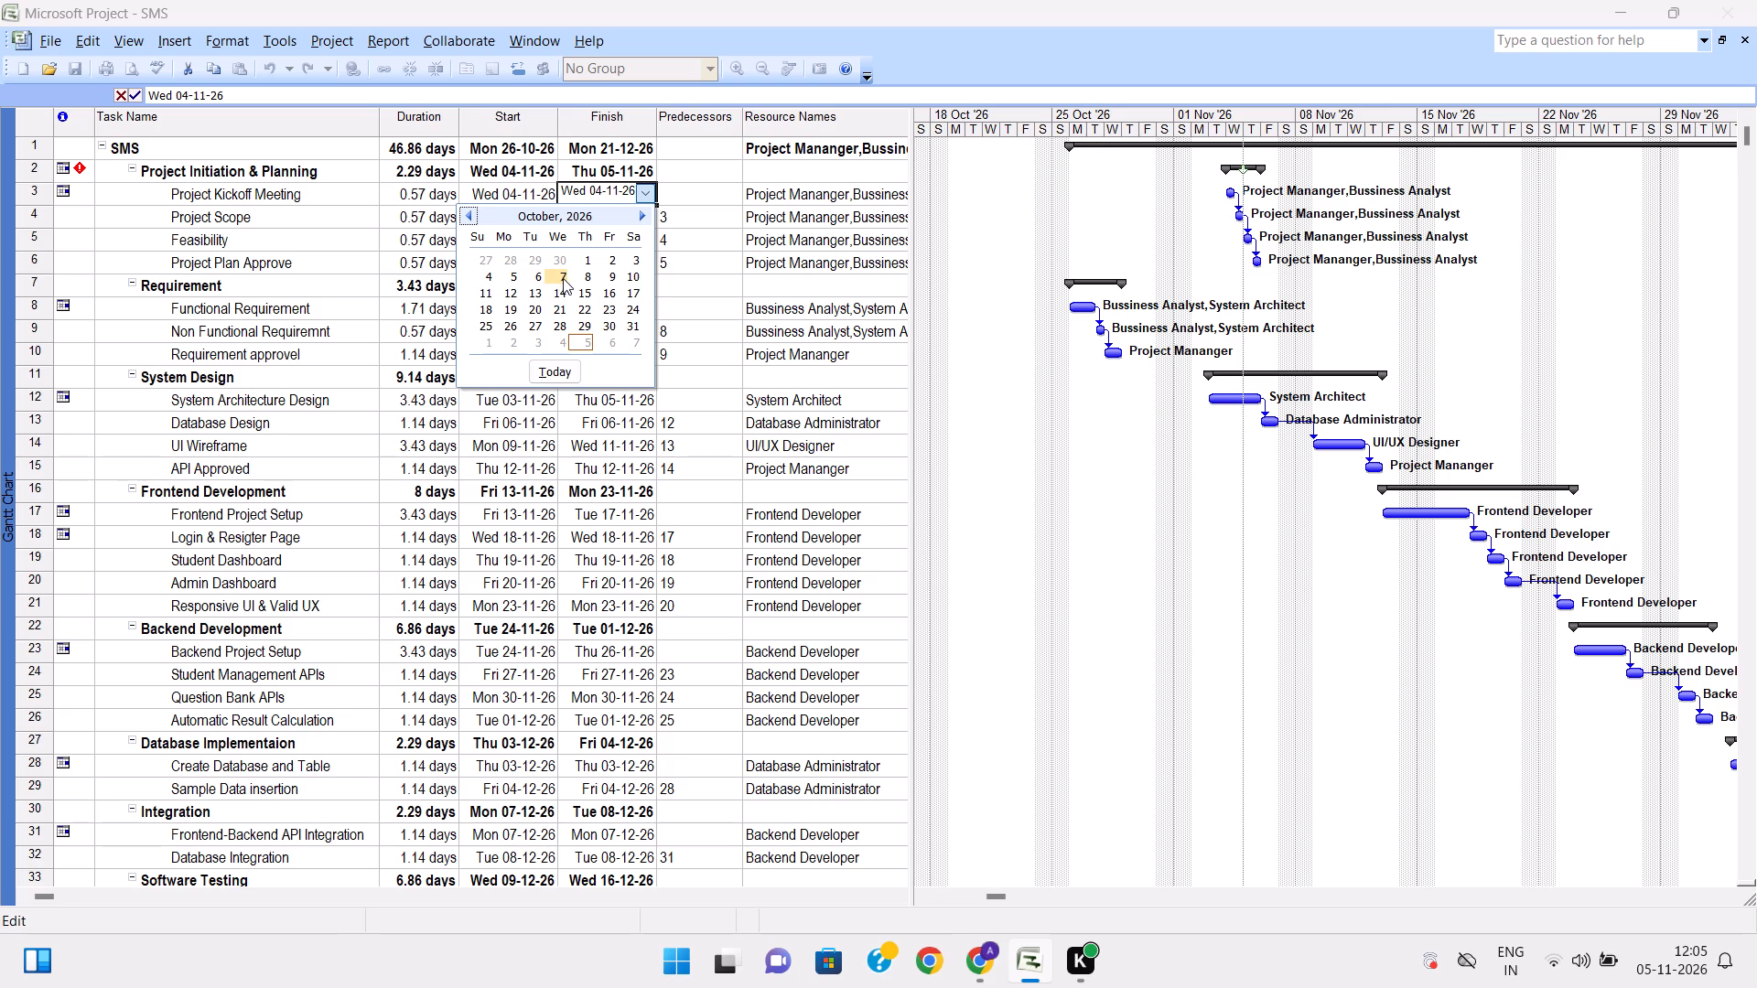
{"action": "left_click", "coordinate": [483, 293]}
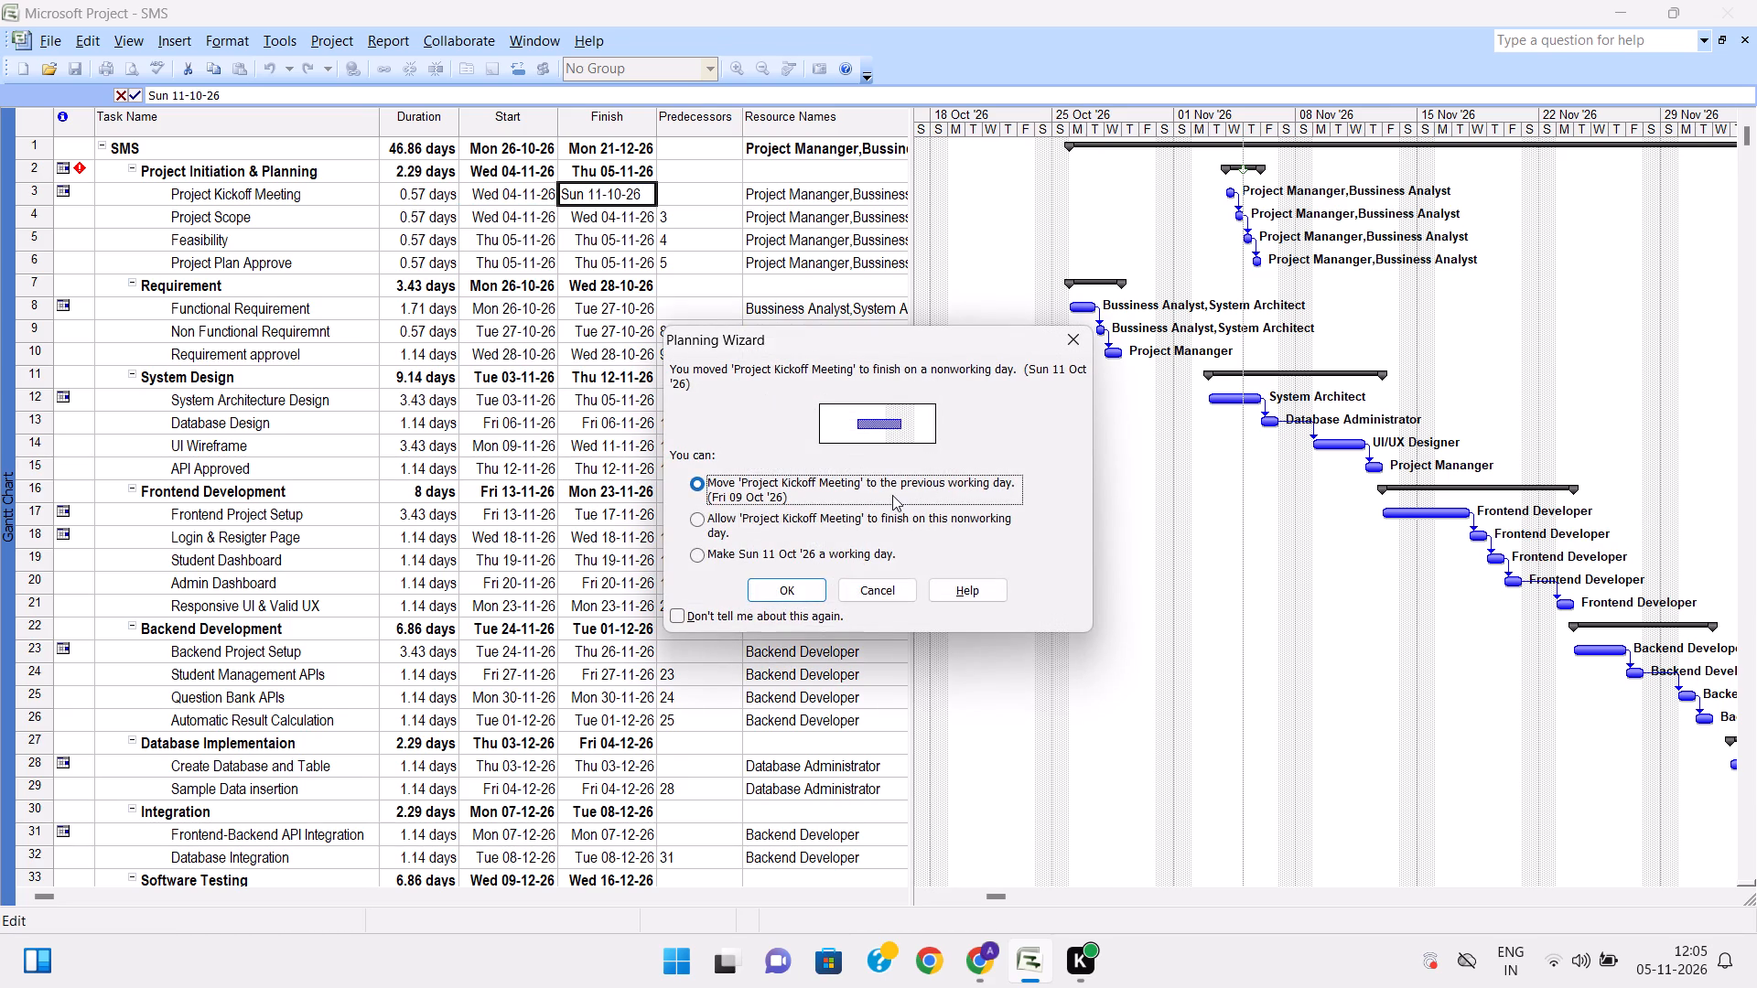
{"action": "left_click", "coordinate": [774, 599]}
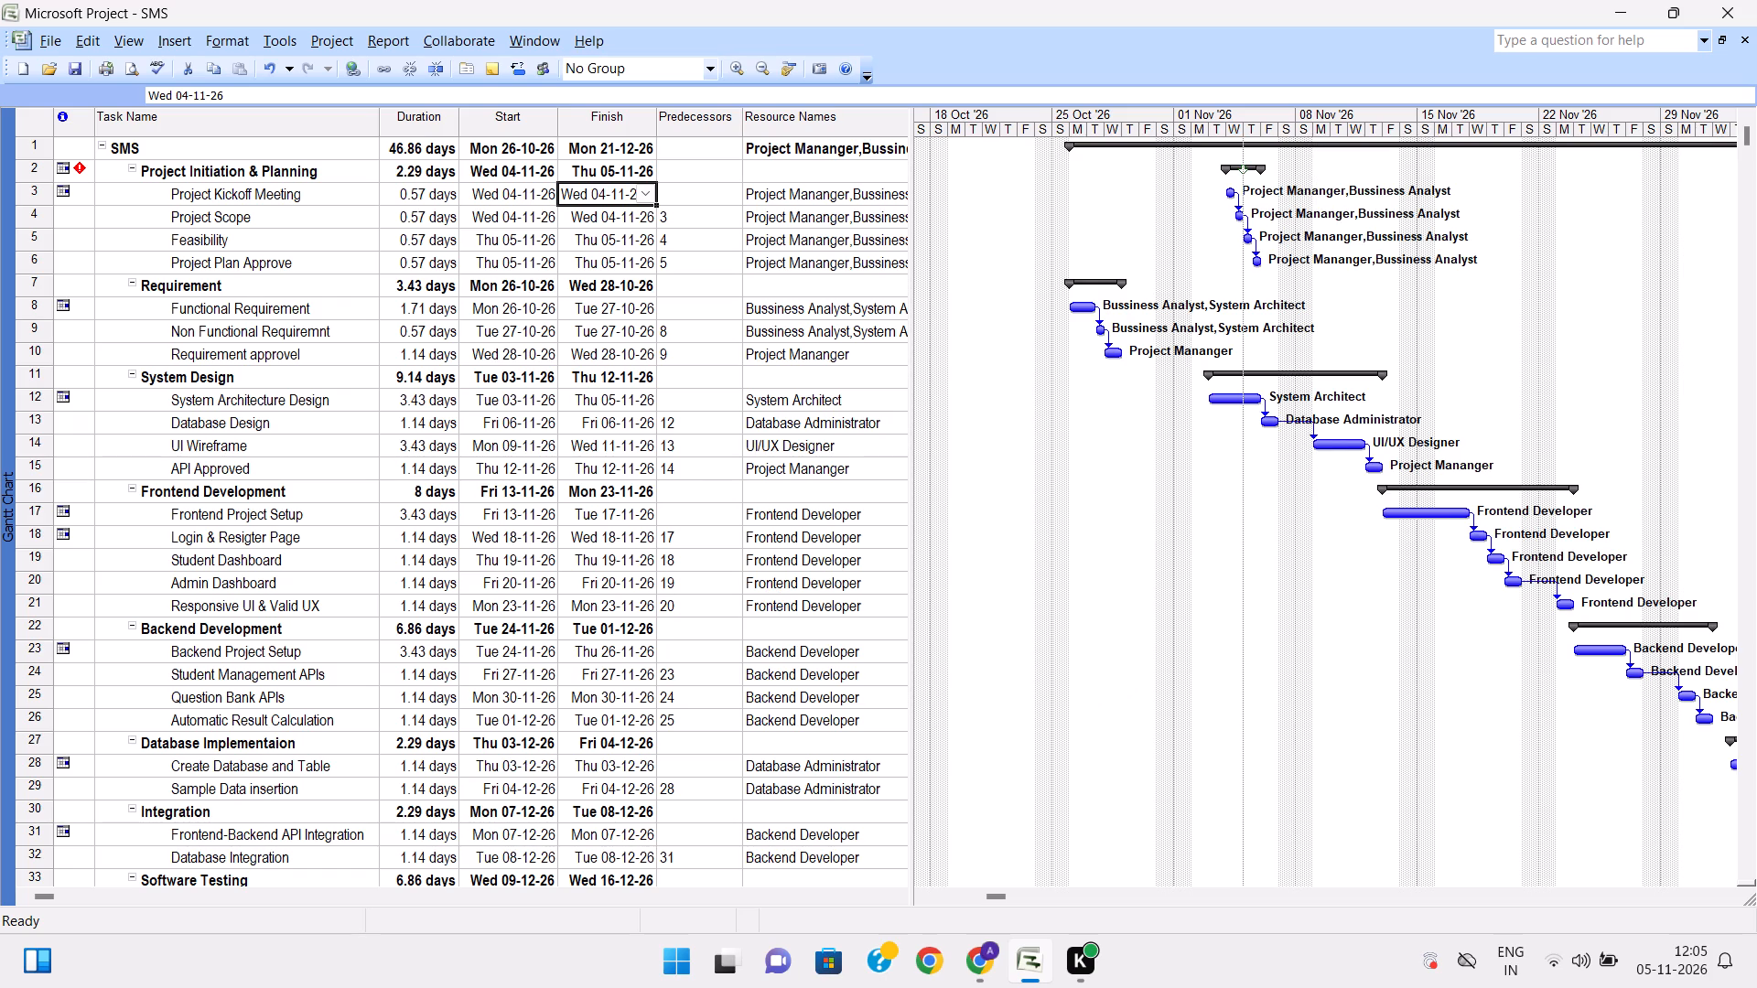
{"action": "left_click", "coordinate": [535, 192]}
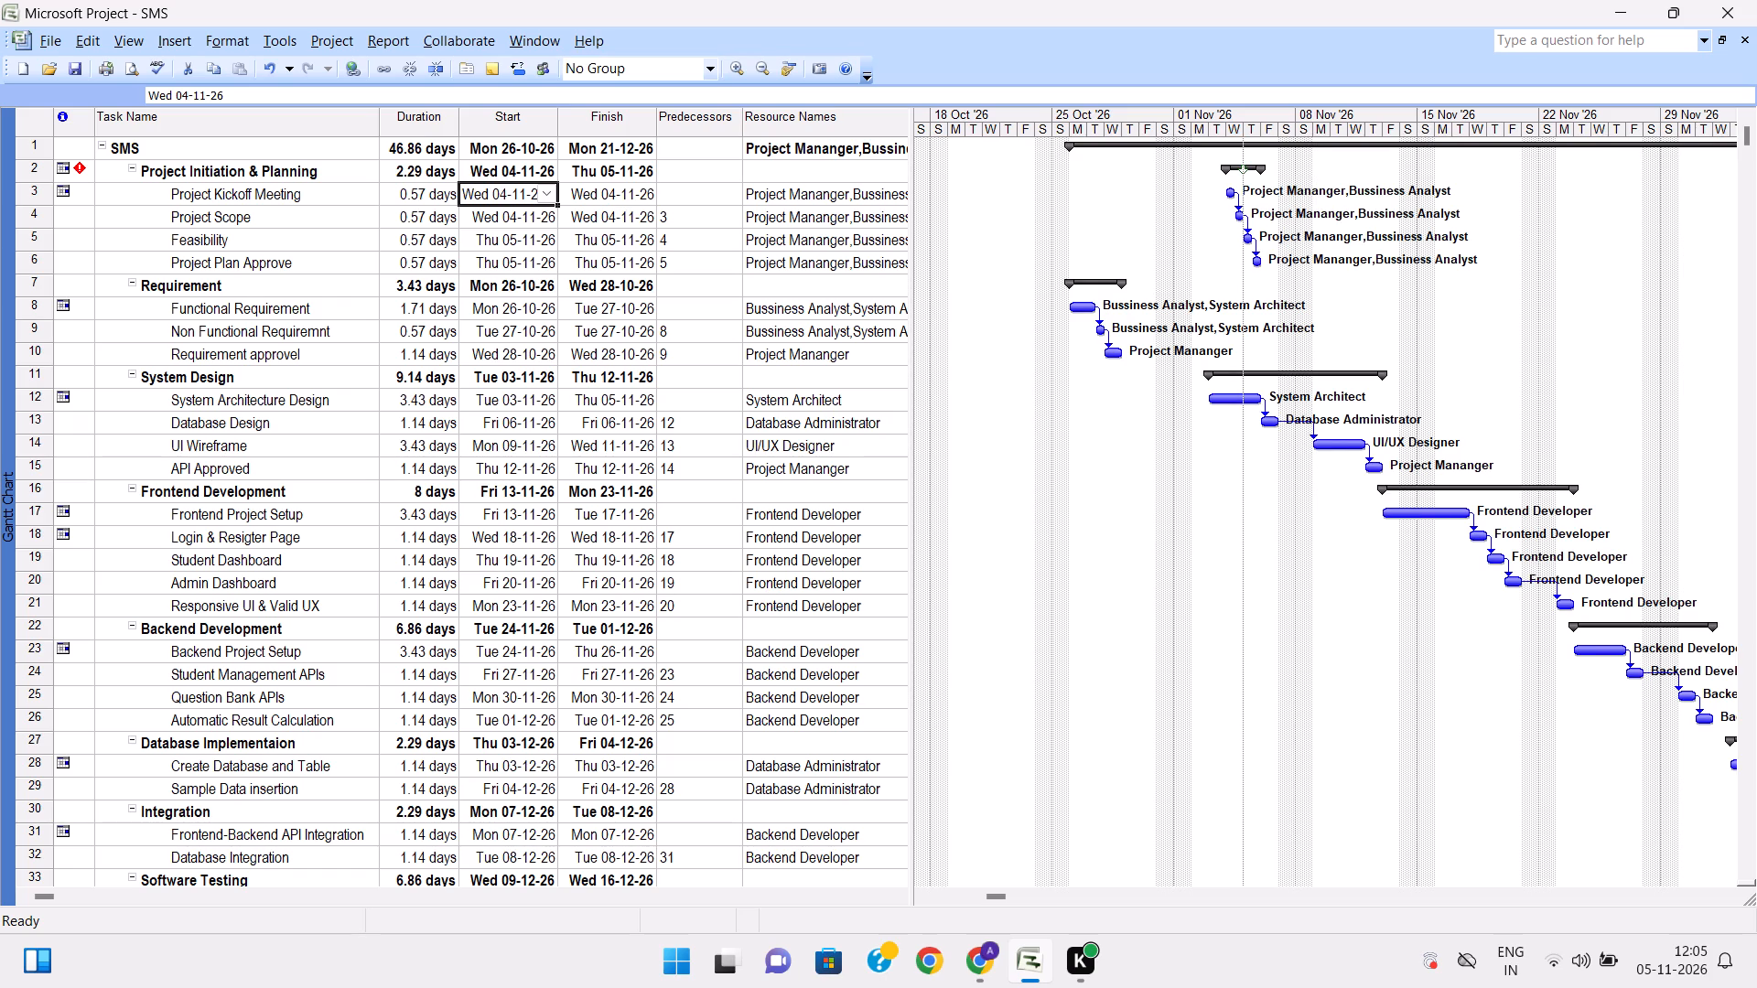
Set the start date of the Project Plan Approve task to 25 October 2026.
{"action": "left_click", "coordinate": [534, 266]}
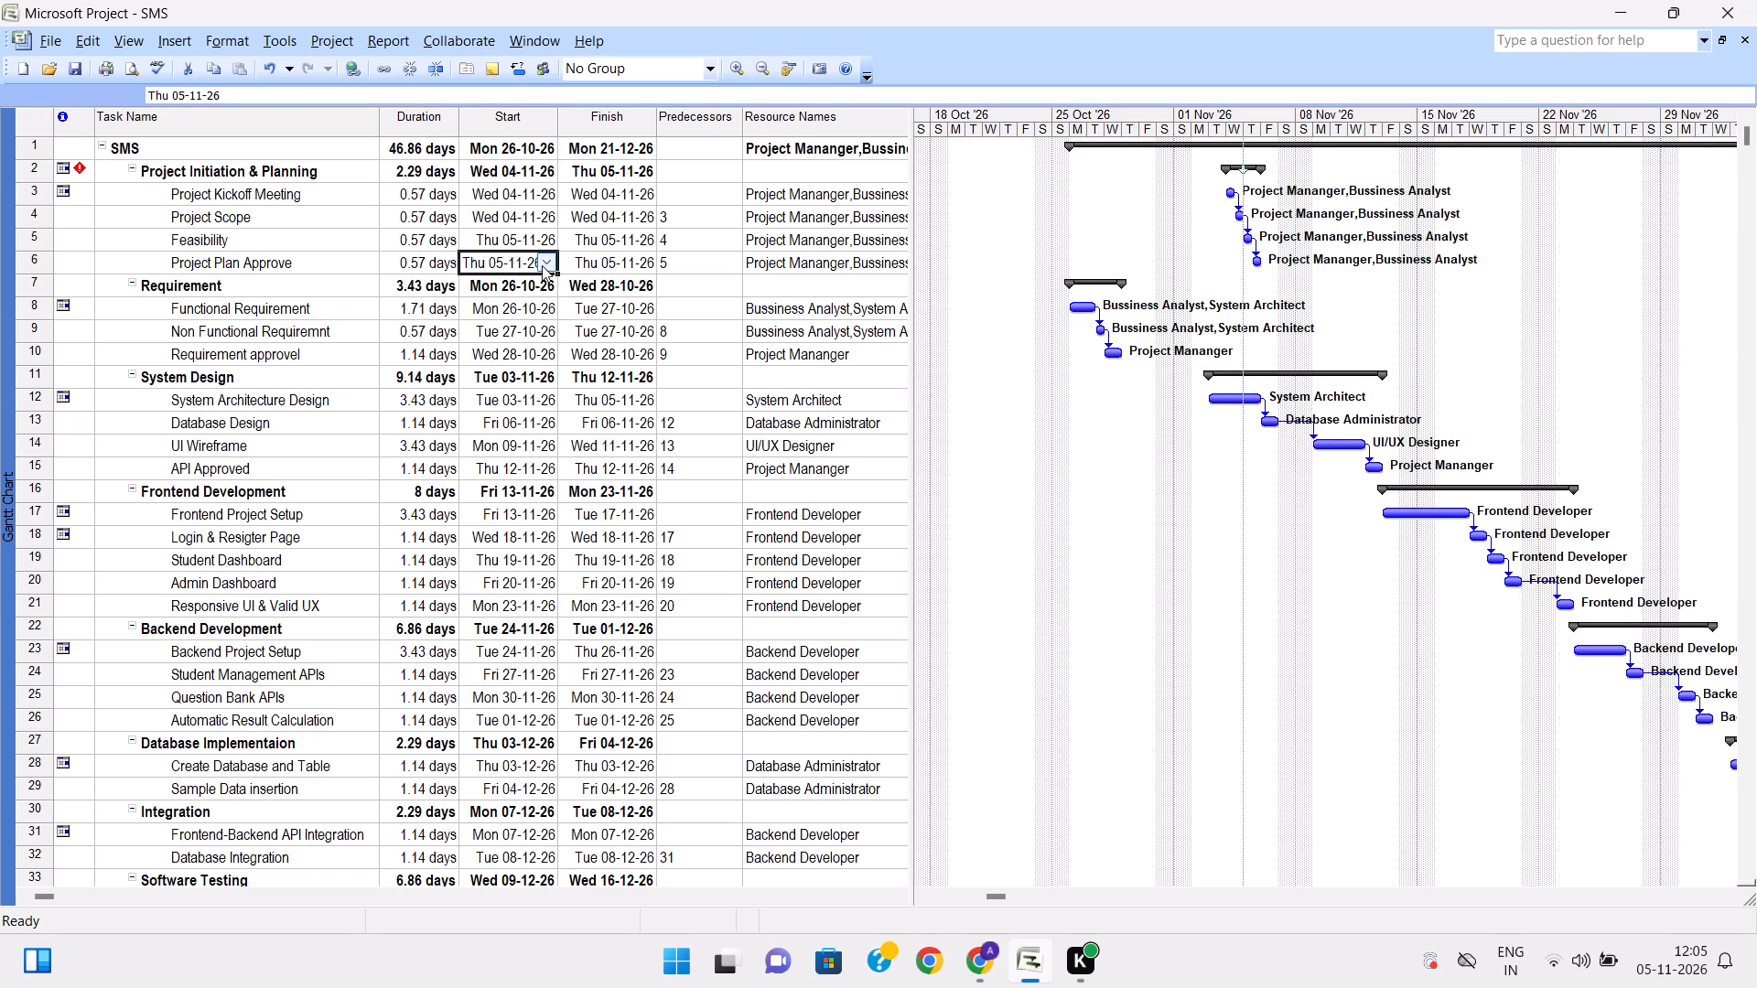
{"action": "left_click", "coordinate": [545, 265]}
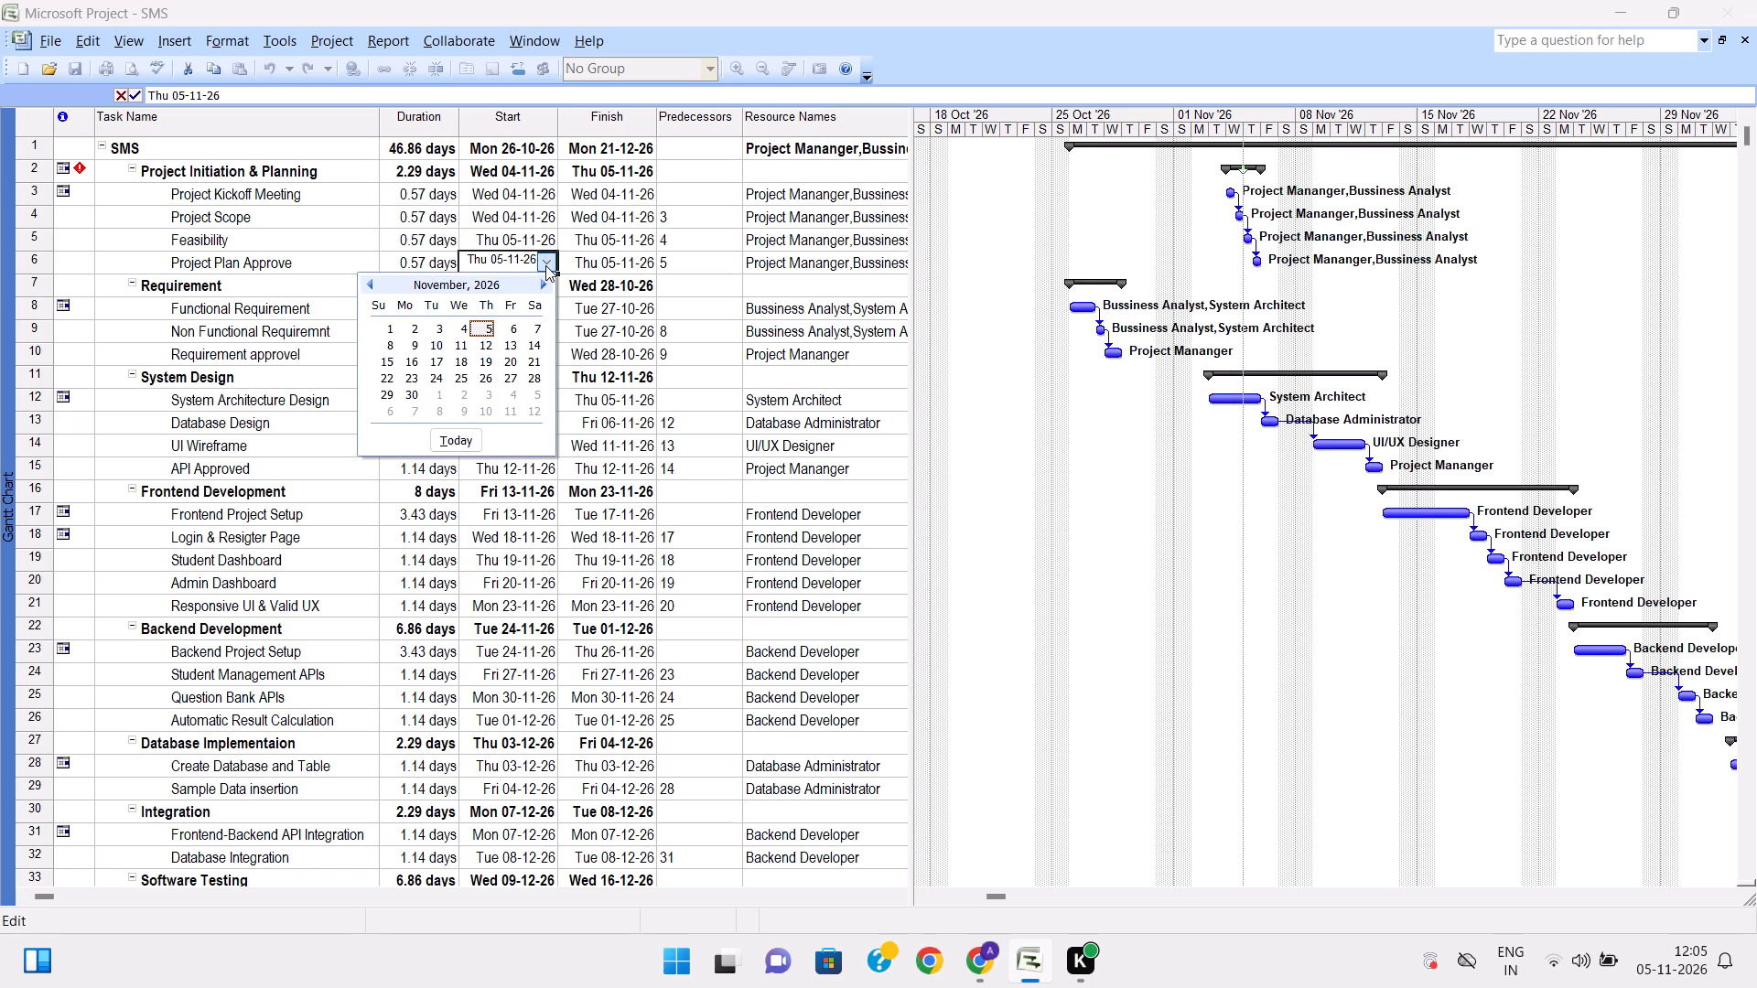
{"action": "left_click", "coordinate": [545, 265]}
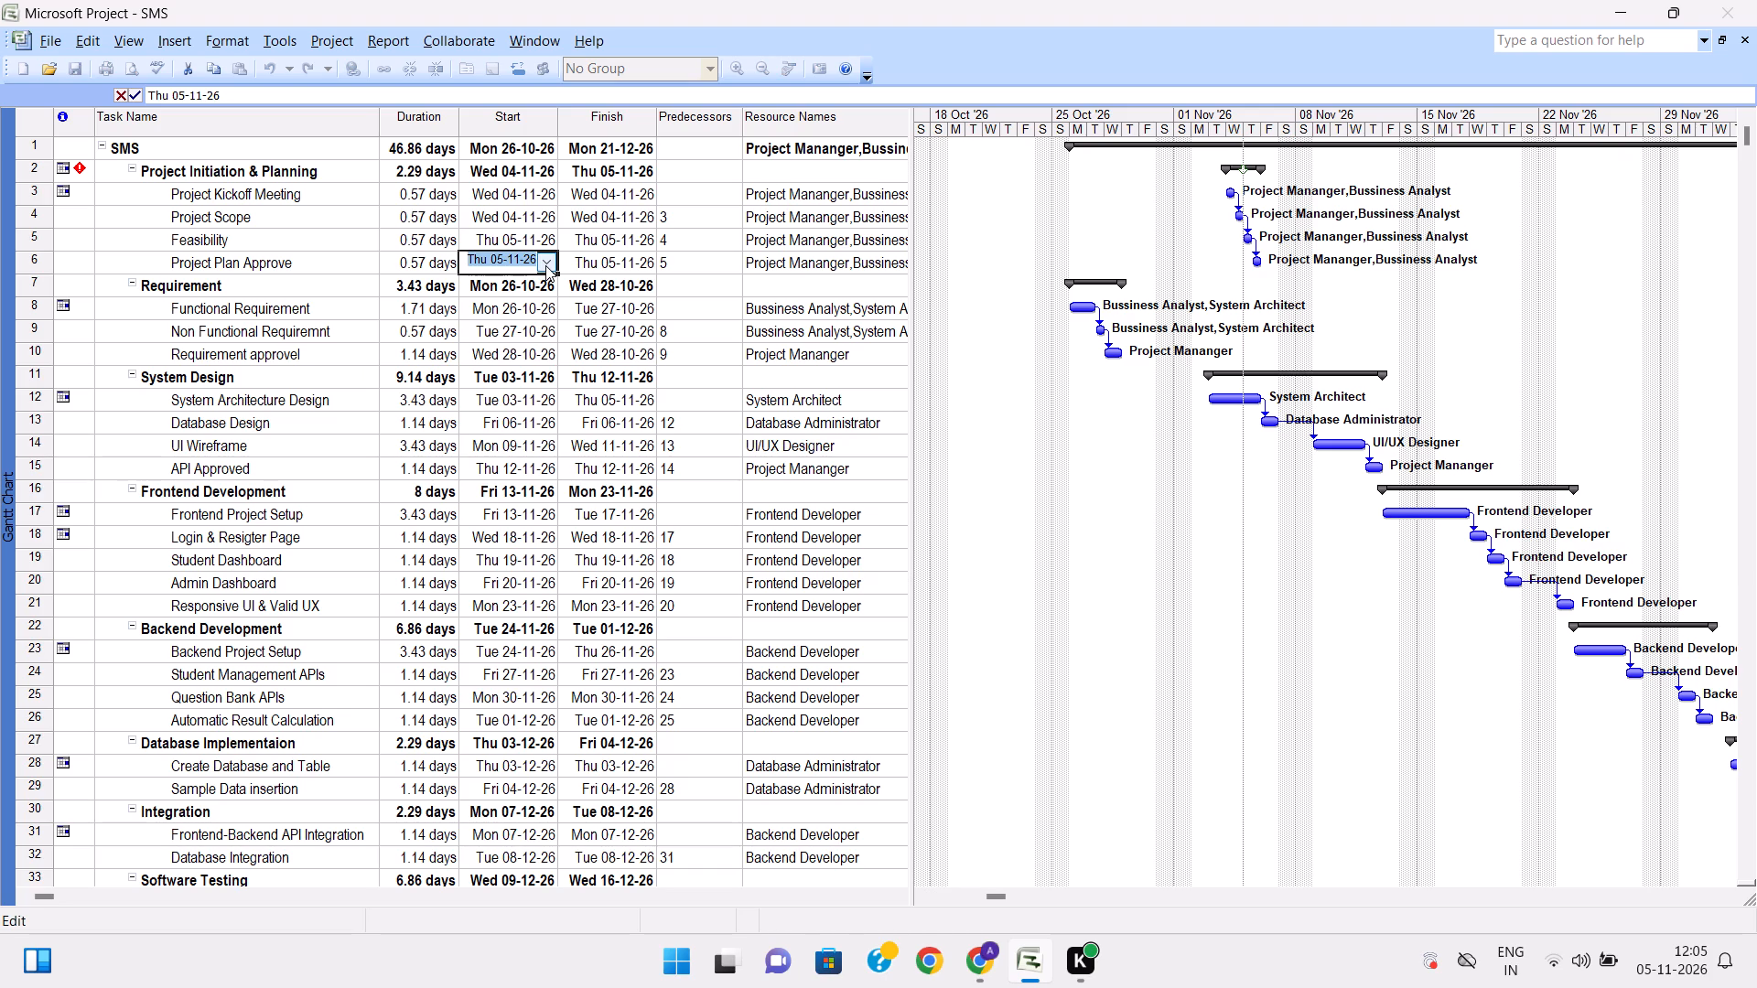
{"action": "left_click", "coordinate": [545, 265]}
{"action": "left_click", "coordinate": [370, 283]}
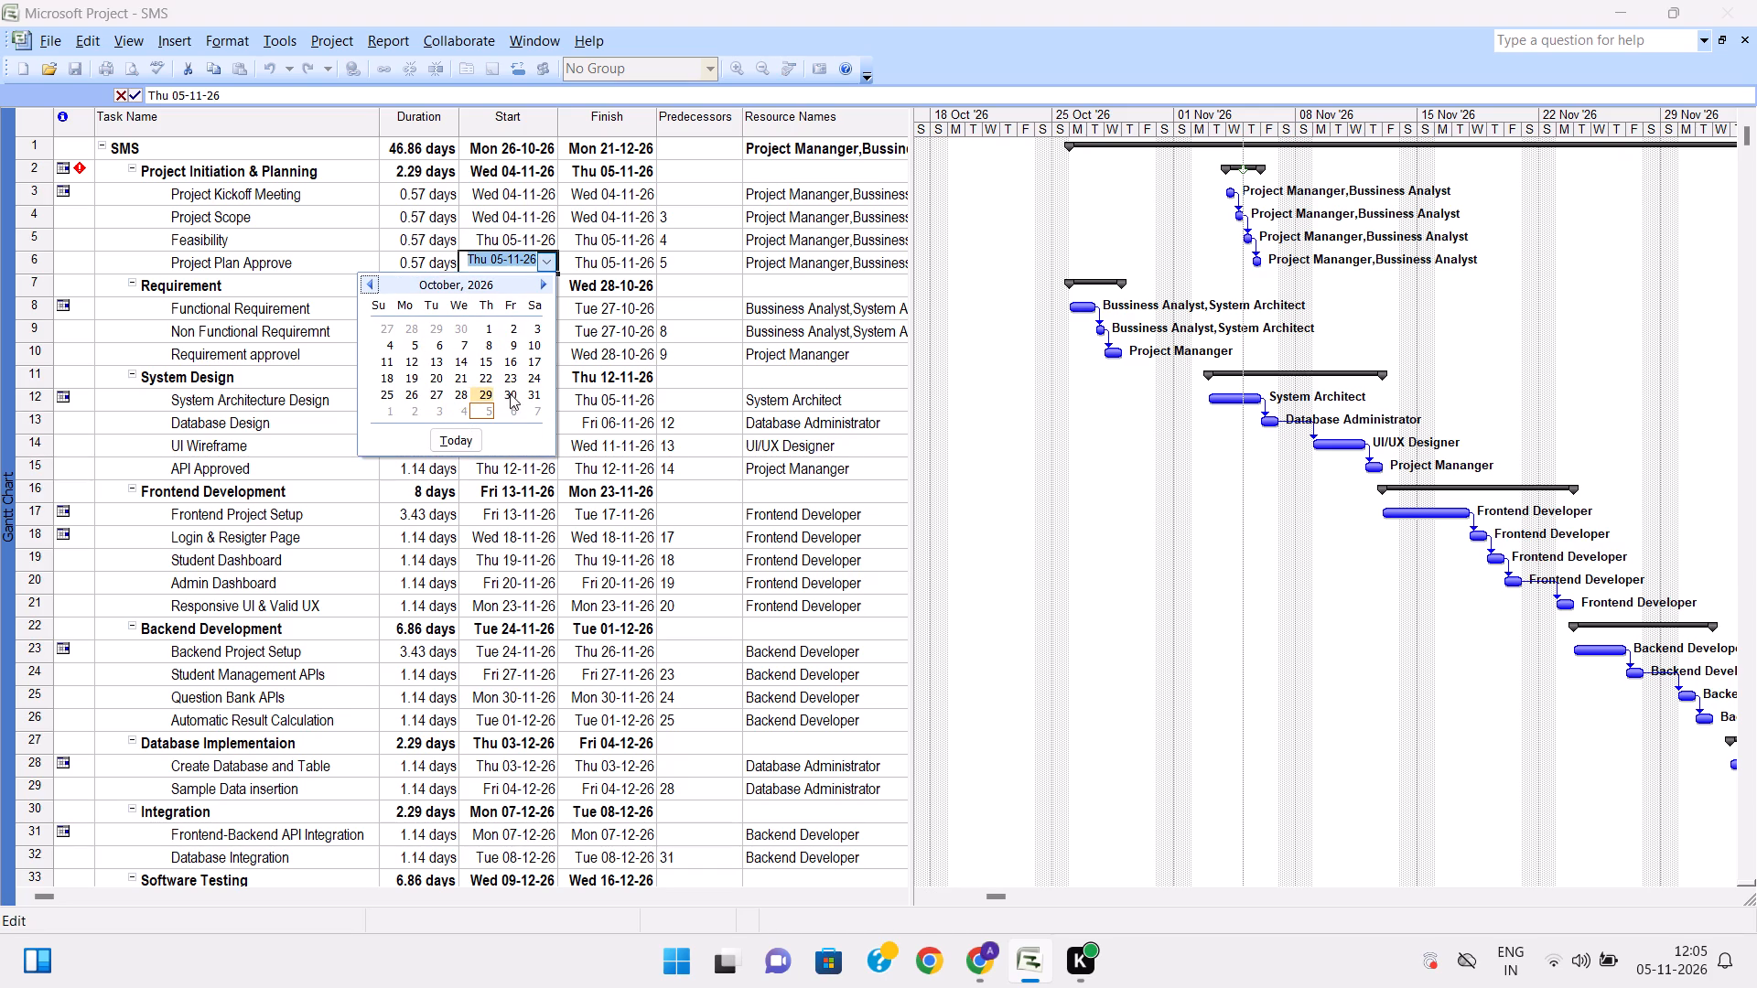
{"action": "left_click", "coordinate": [384, 390]}
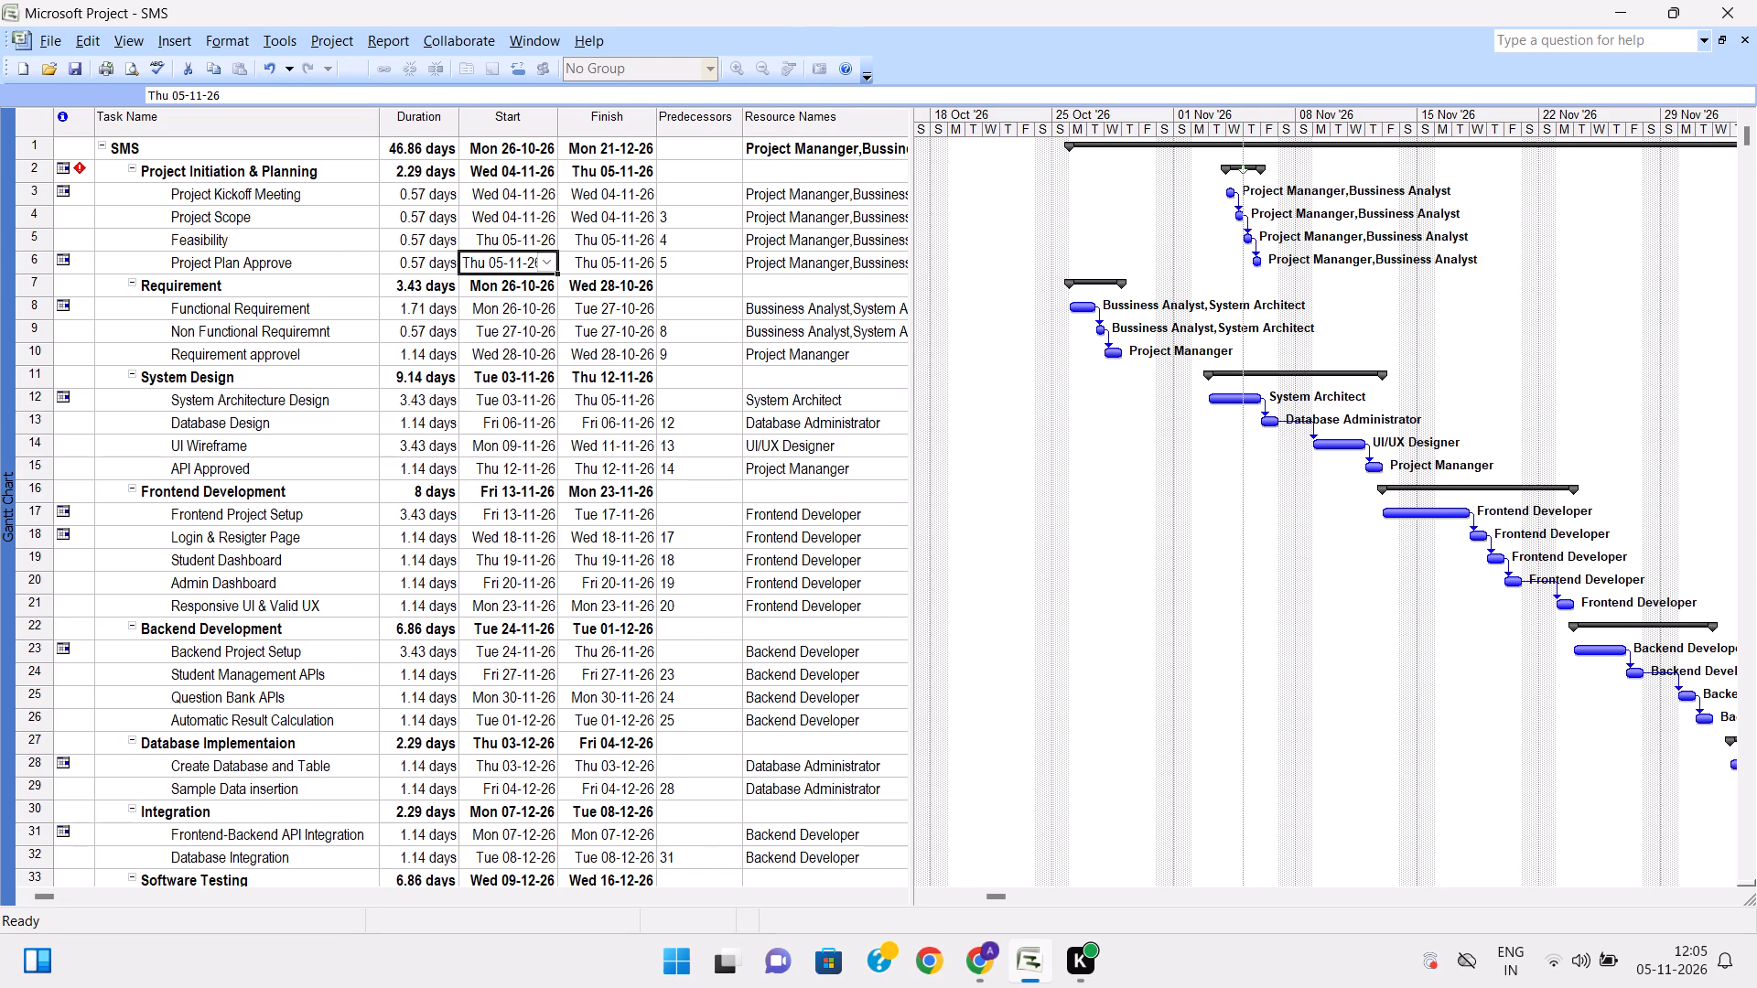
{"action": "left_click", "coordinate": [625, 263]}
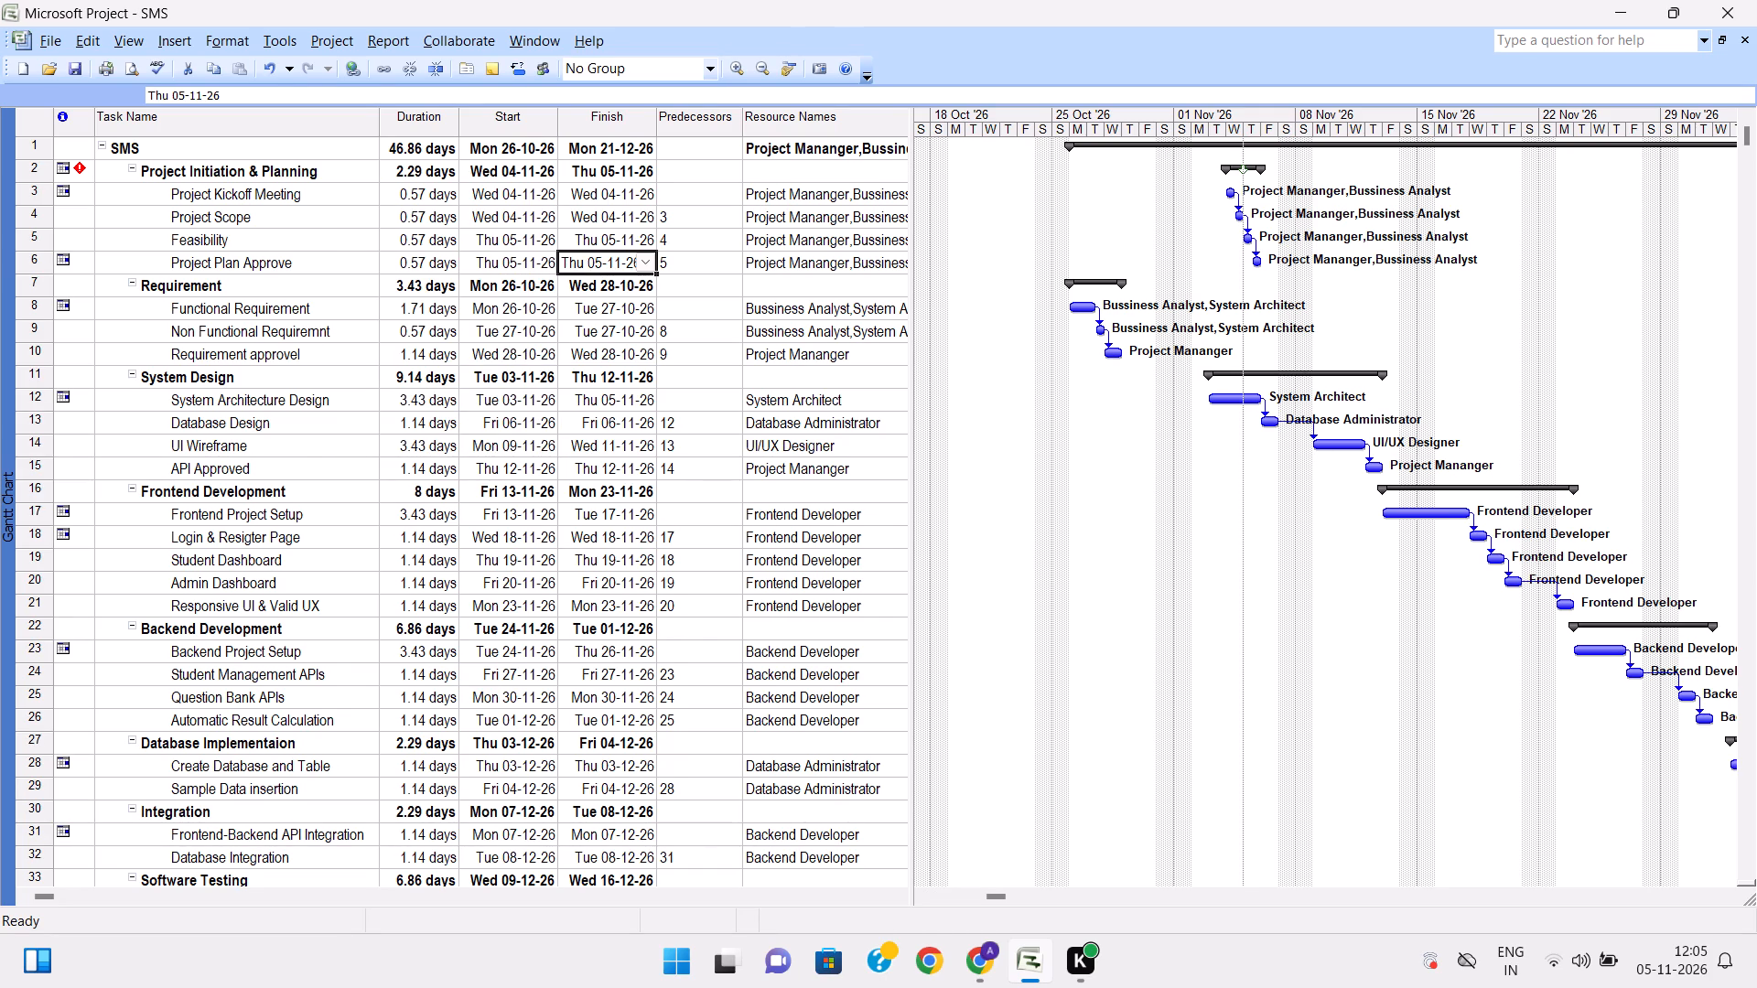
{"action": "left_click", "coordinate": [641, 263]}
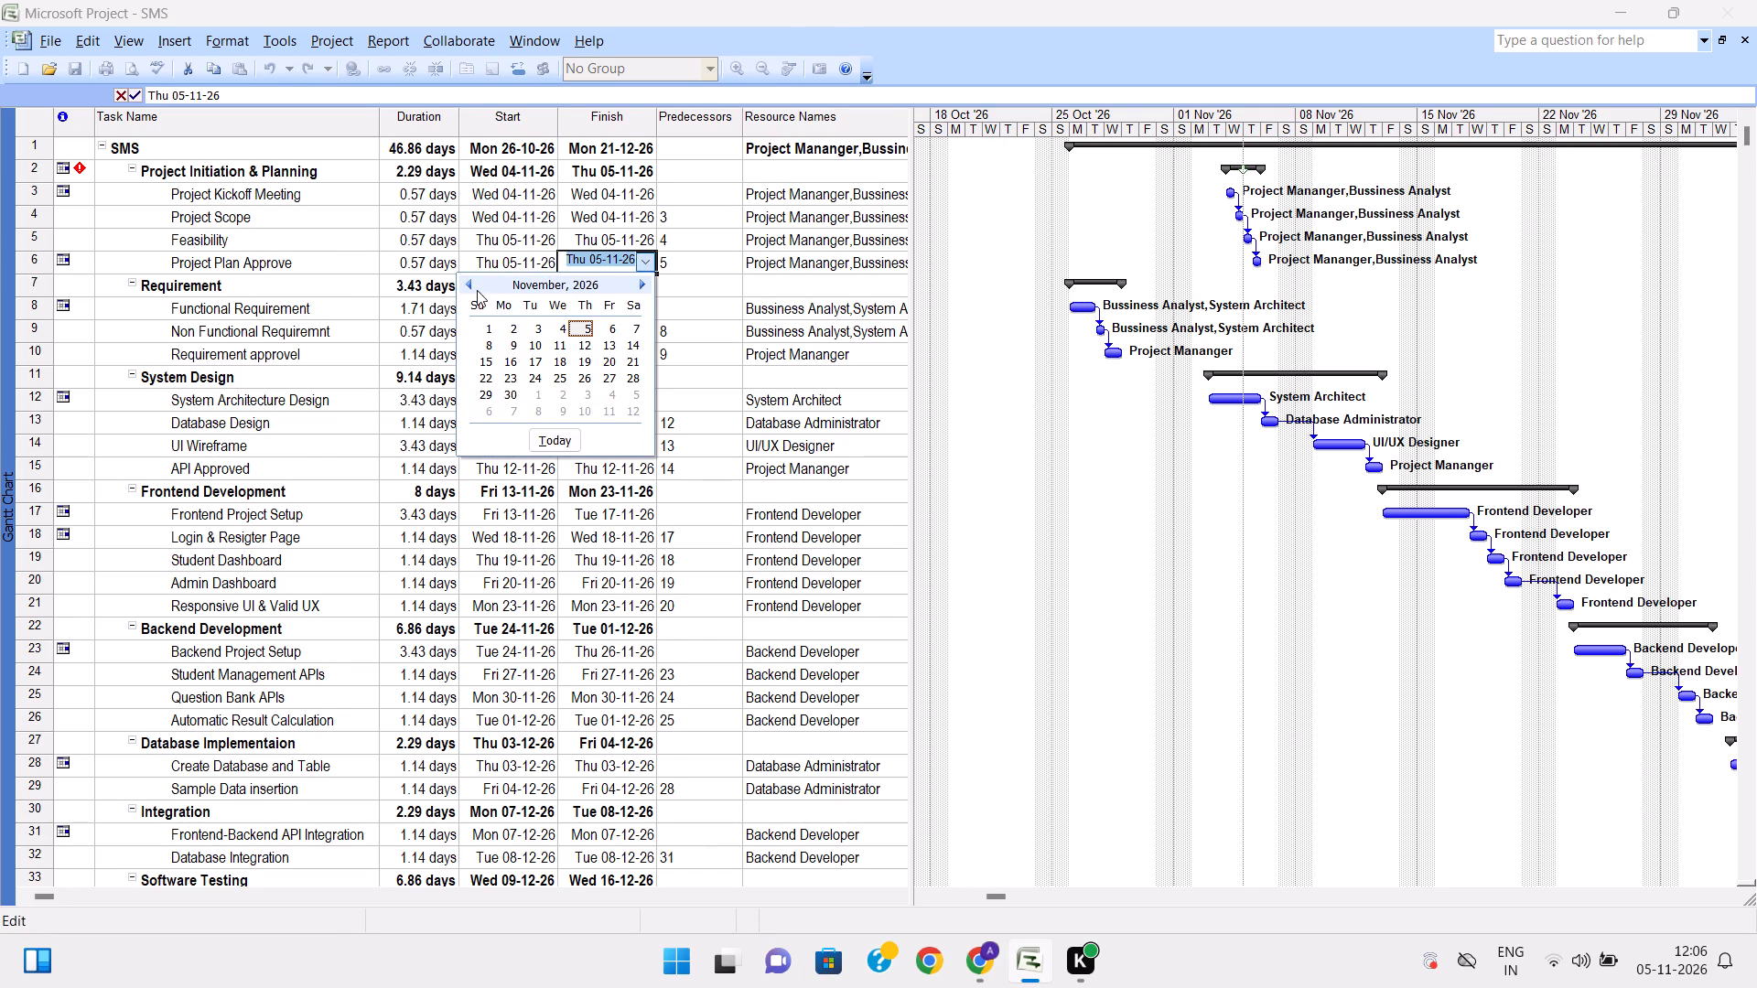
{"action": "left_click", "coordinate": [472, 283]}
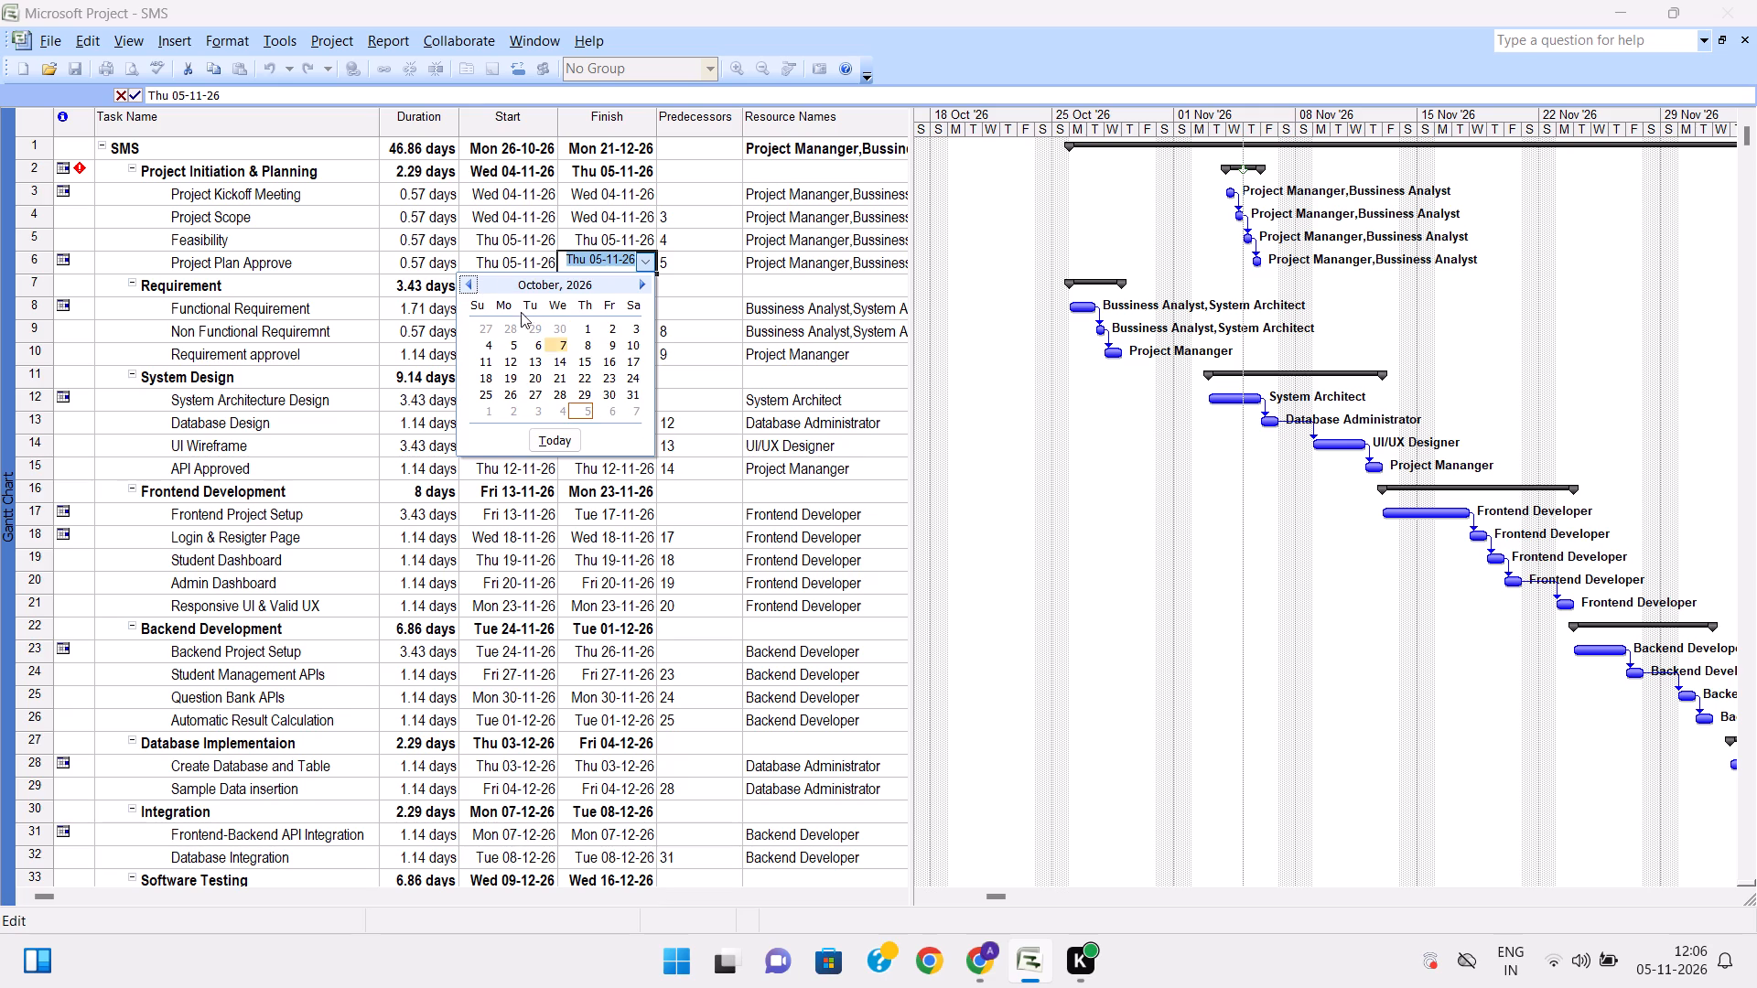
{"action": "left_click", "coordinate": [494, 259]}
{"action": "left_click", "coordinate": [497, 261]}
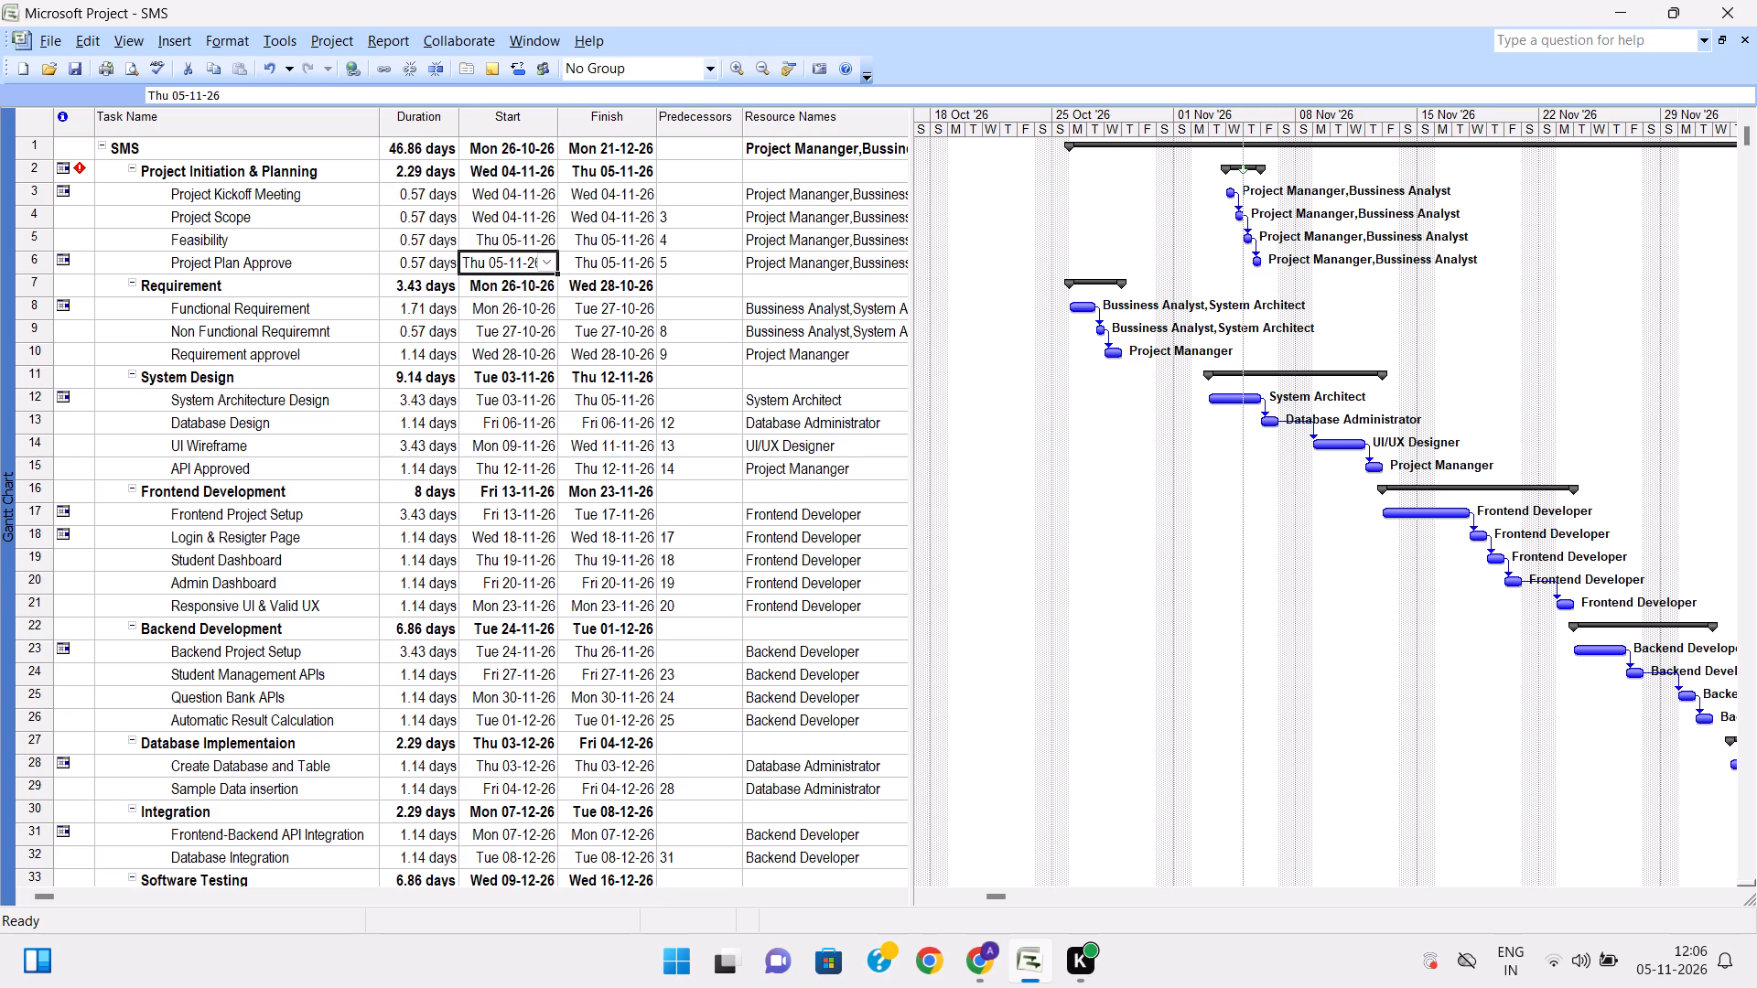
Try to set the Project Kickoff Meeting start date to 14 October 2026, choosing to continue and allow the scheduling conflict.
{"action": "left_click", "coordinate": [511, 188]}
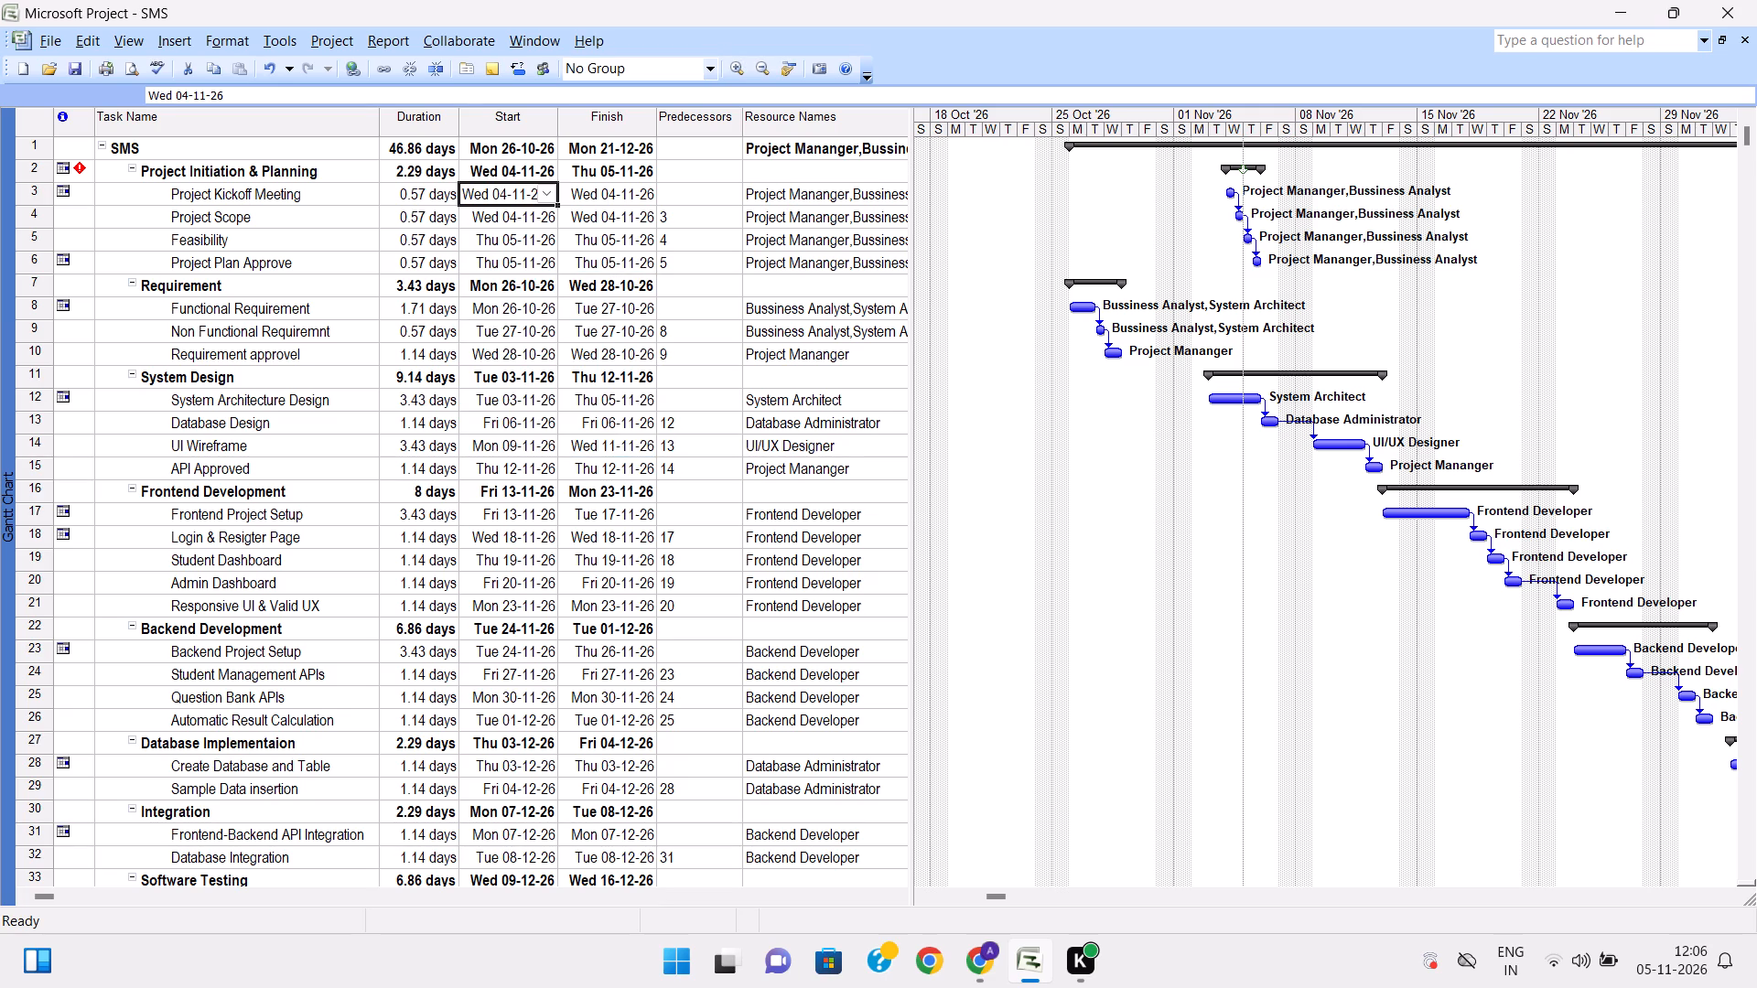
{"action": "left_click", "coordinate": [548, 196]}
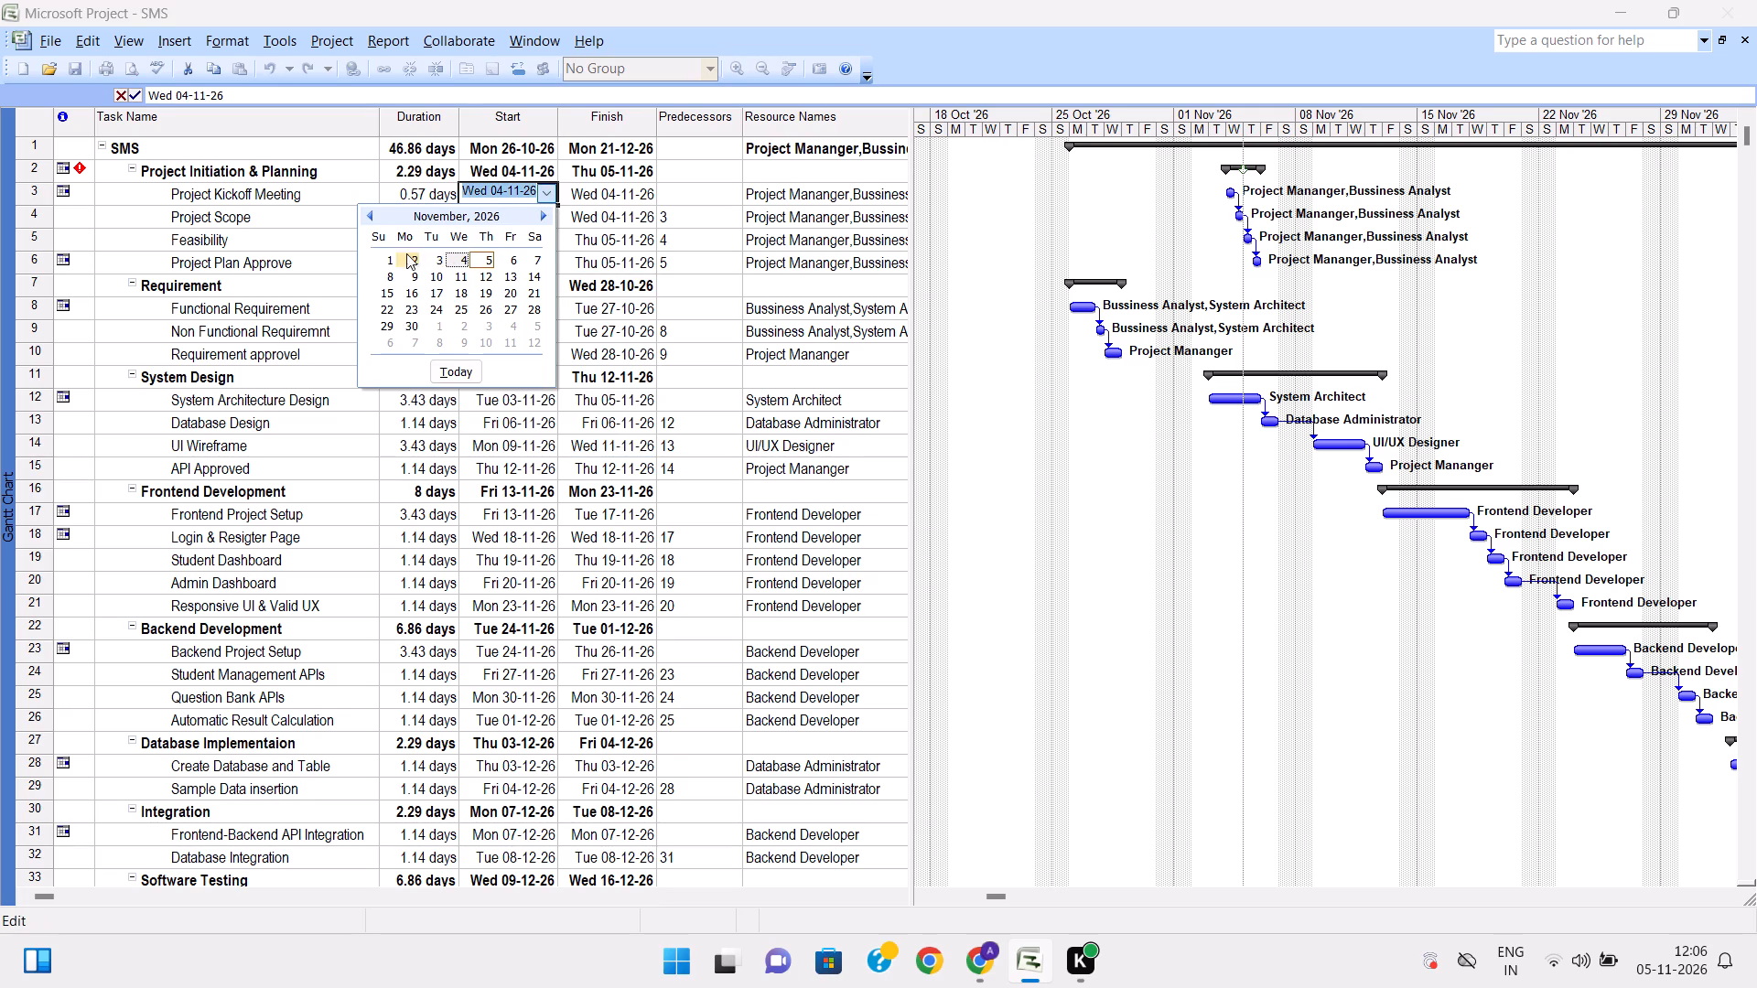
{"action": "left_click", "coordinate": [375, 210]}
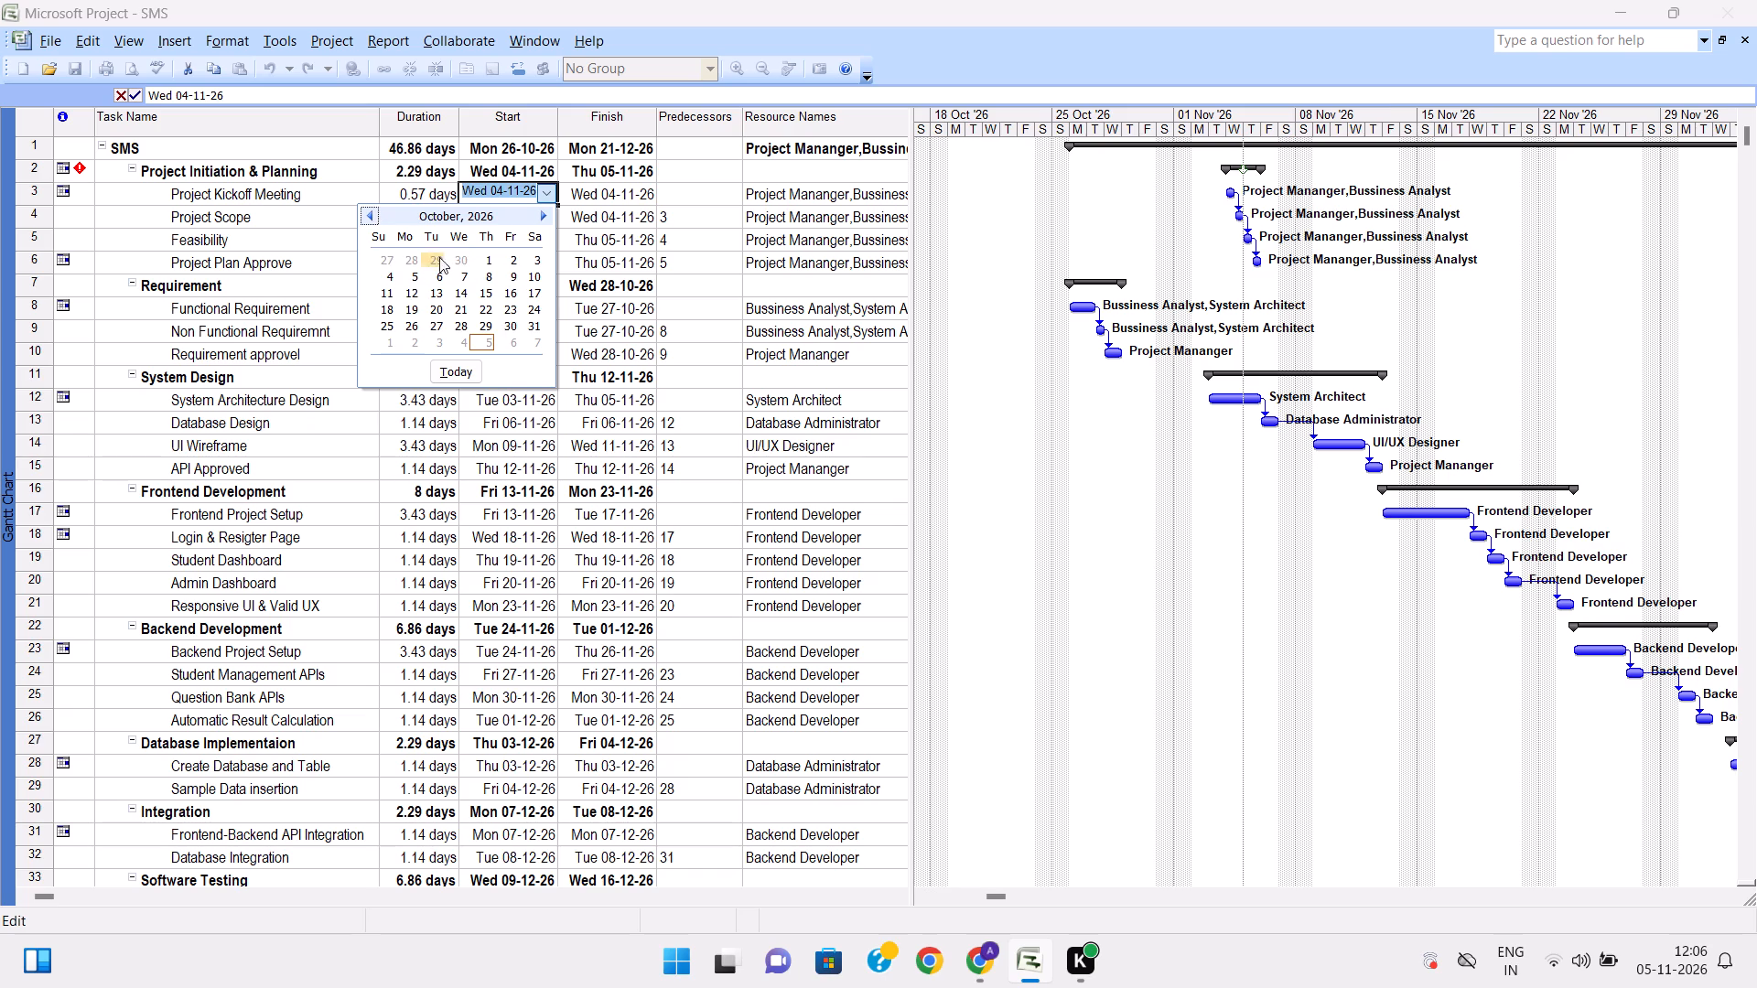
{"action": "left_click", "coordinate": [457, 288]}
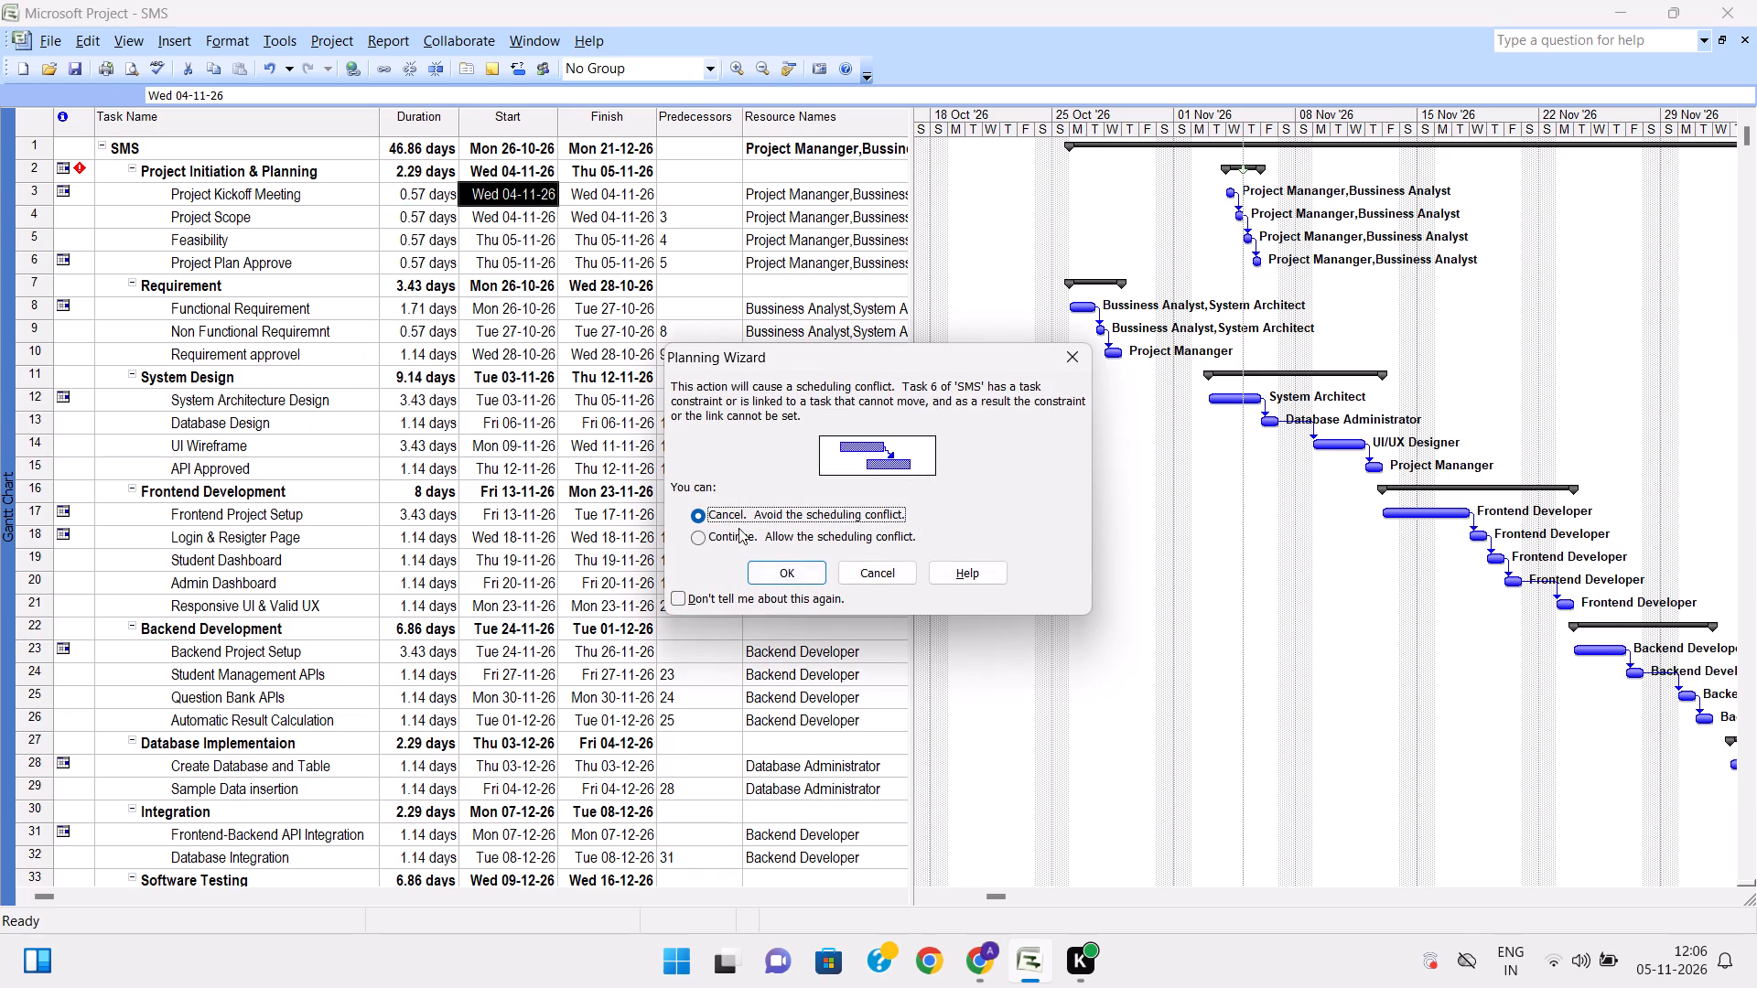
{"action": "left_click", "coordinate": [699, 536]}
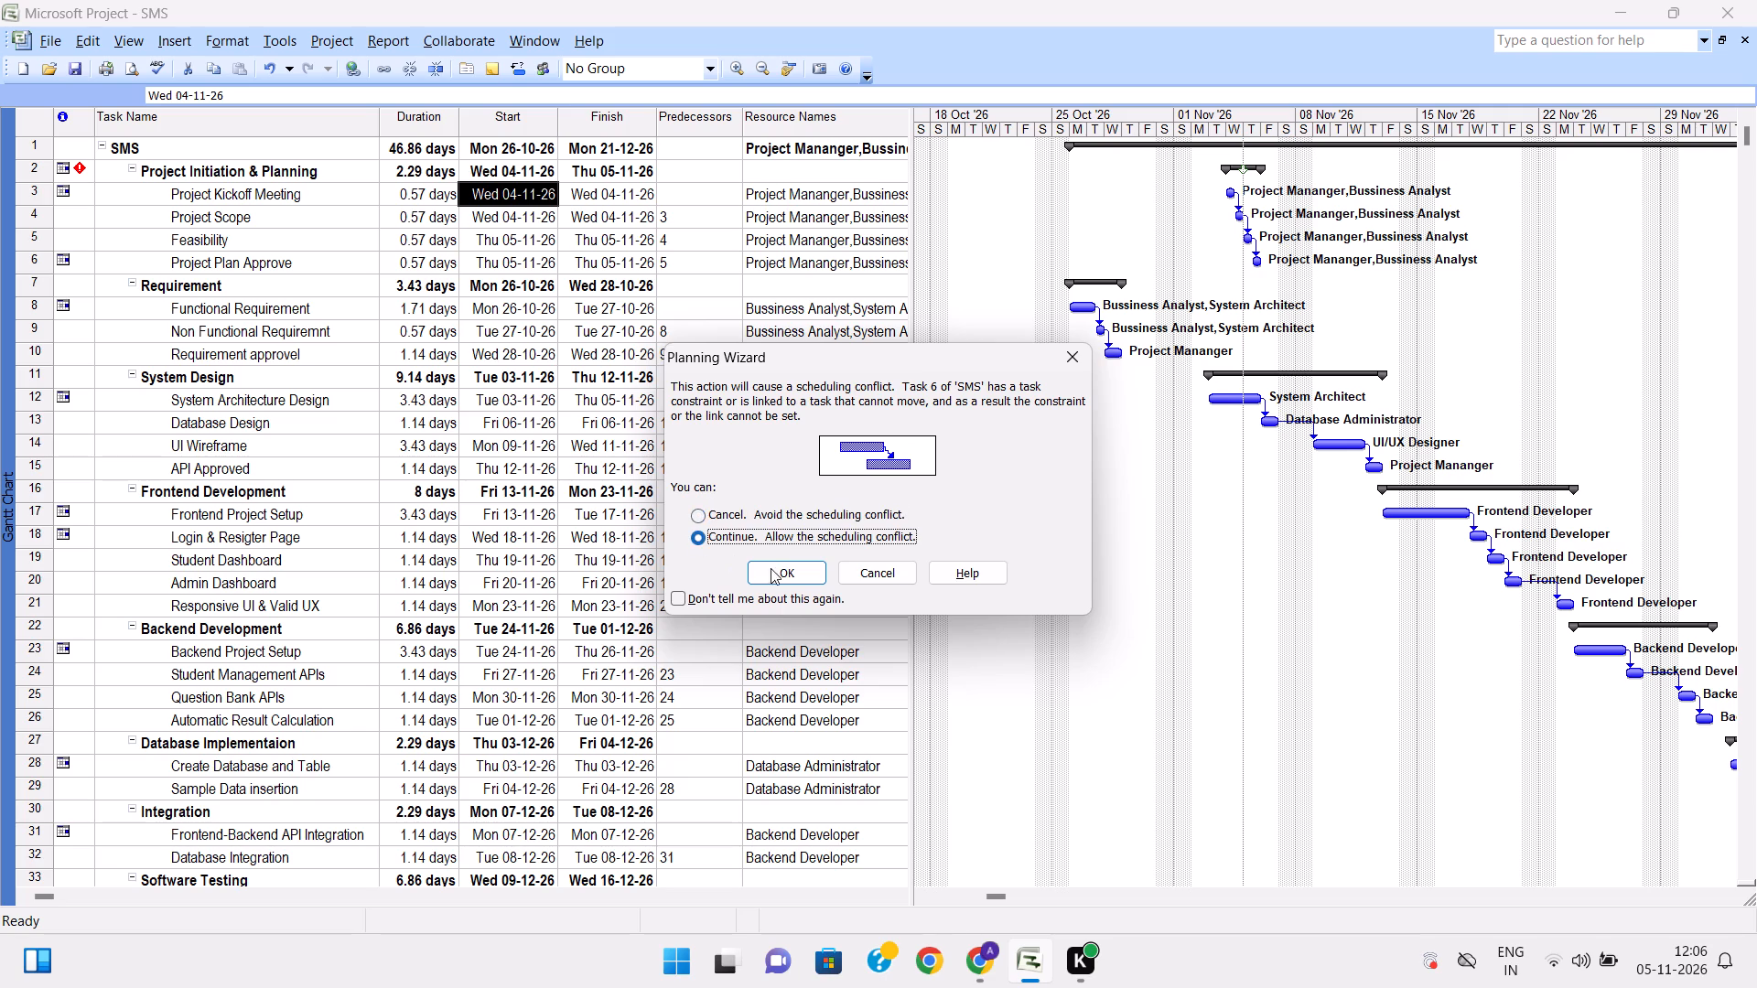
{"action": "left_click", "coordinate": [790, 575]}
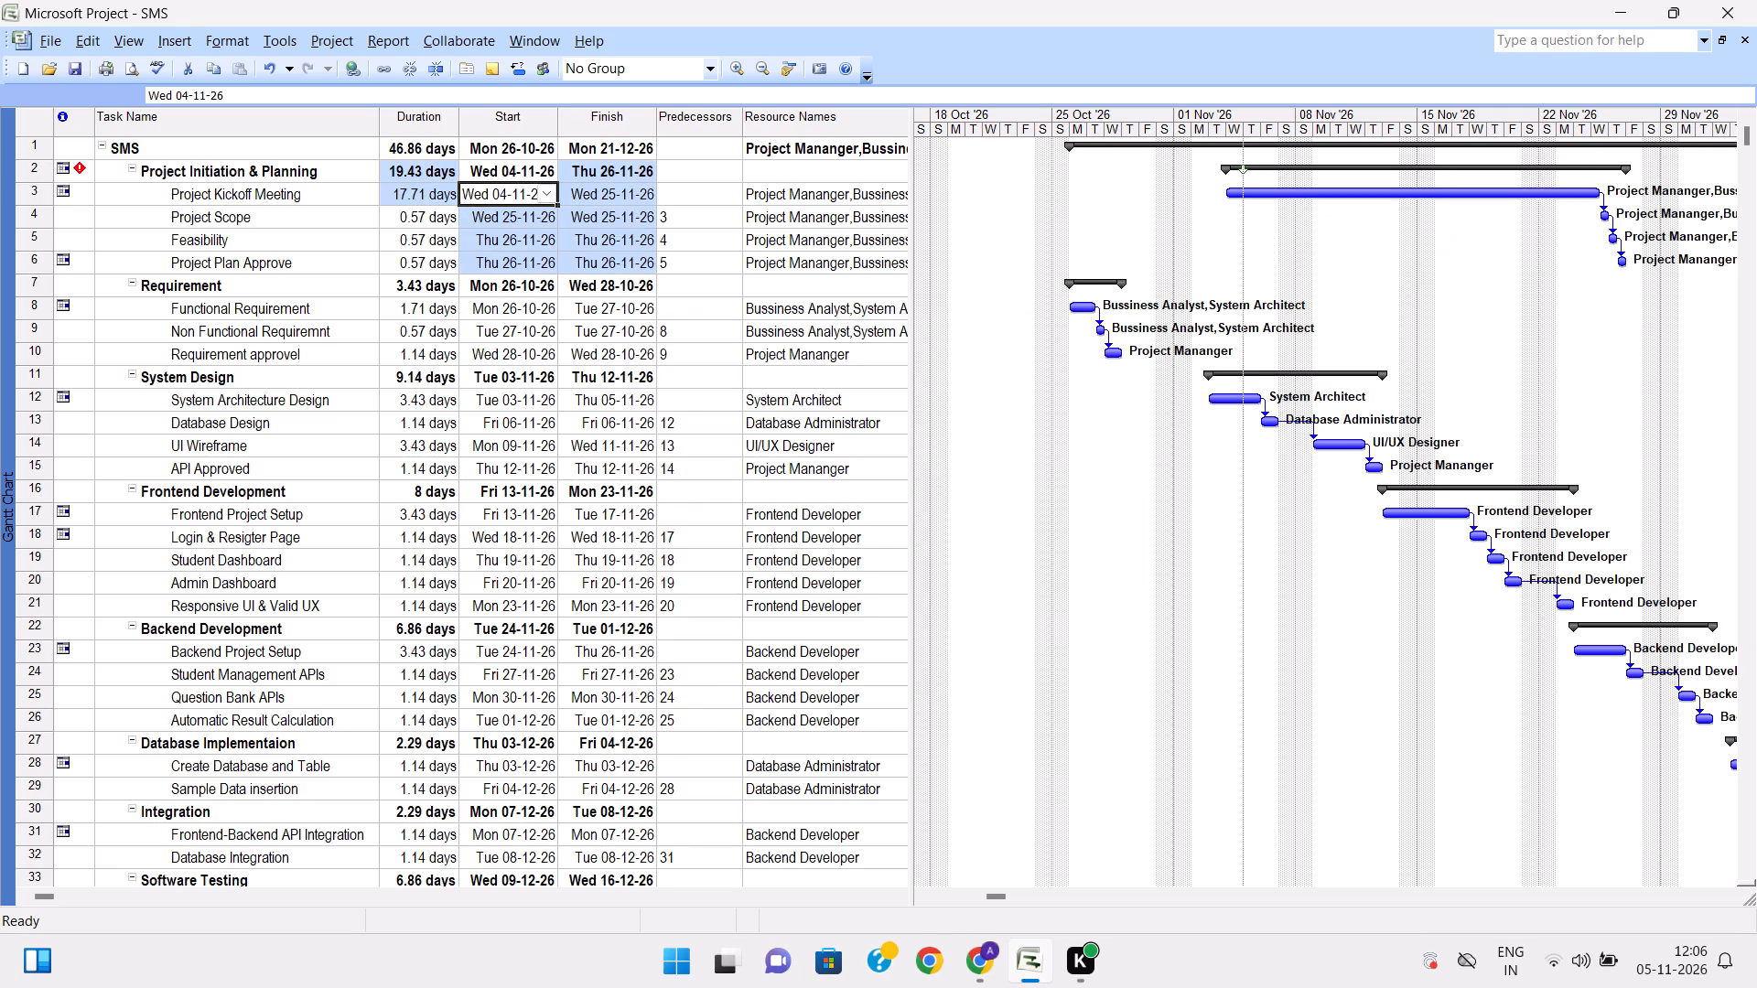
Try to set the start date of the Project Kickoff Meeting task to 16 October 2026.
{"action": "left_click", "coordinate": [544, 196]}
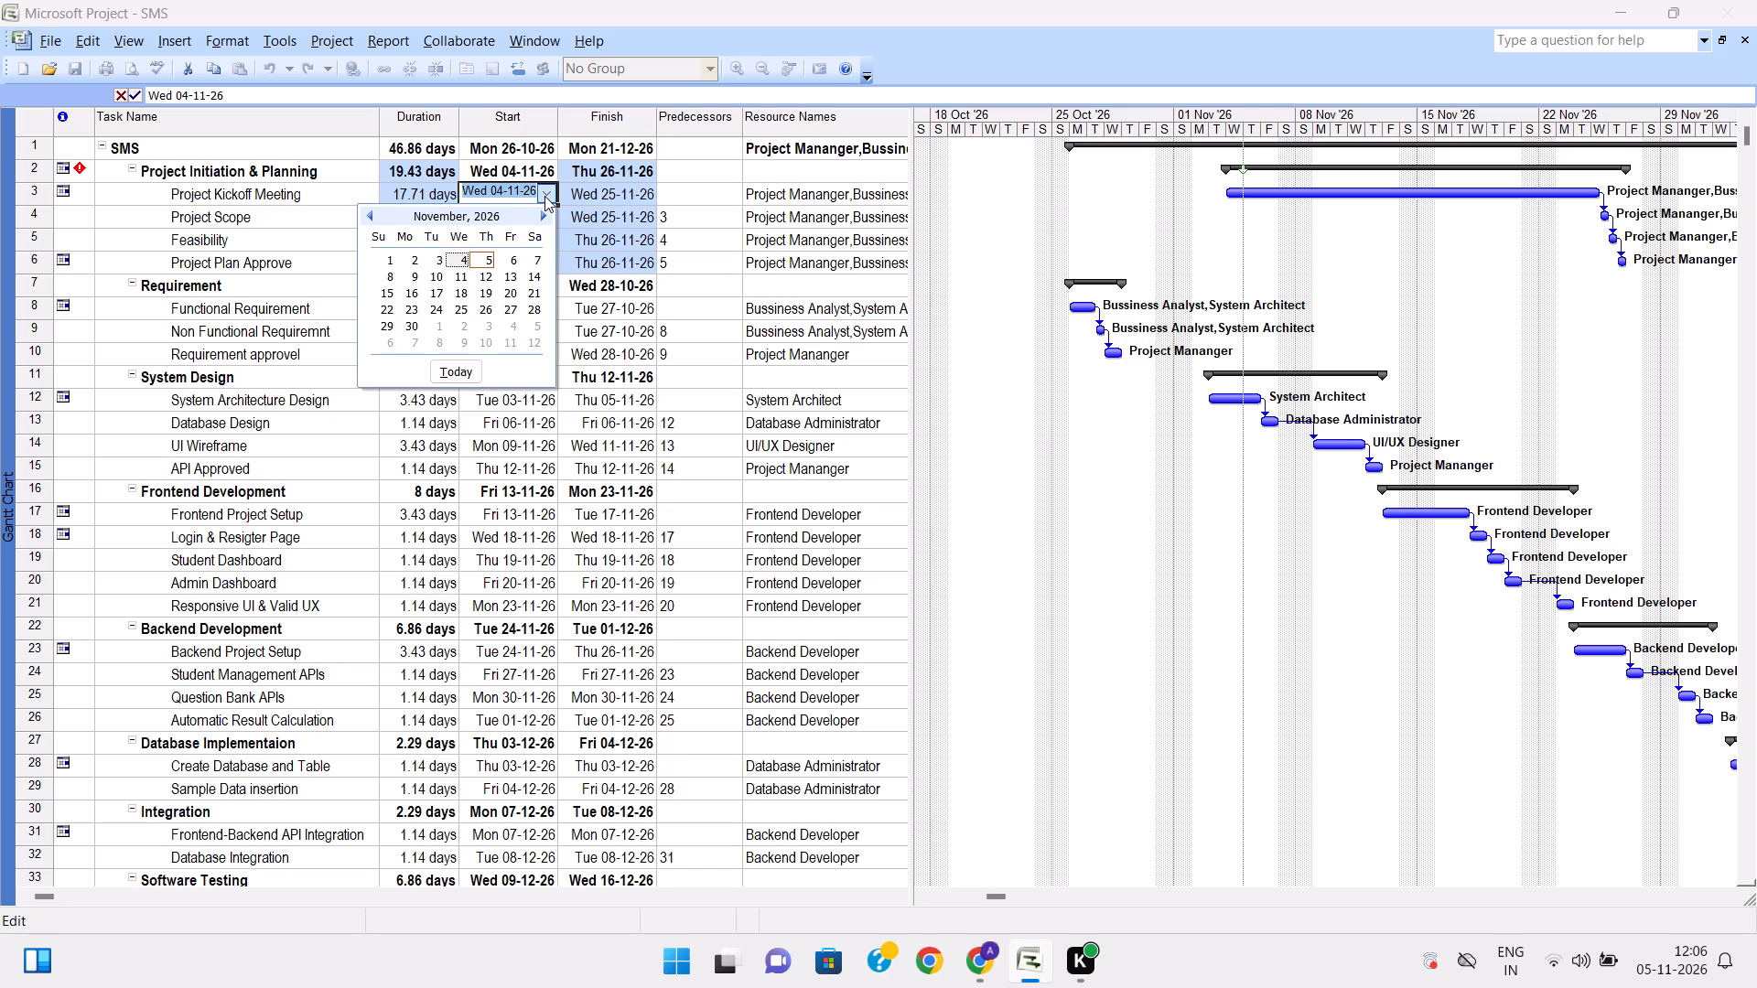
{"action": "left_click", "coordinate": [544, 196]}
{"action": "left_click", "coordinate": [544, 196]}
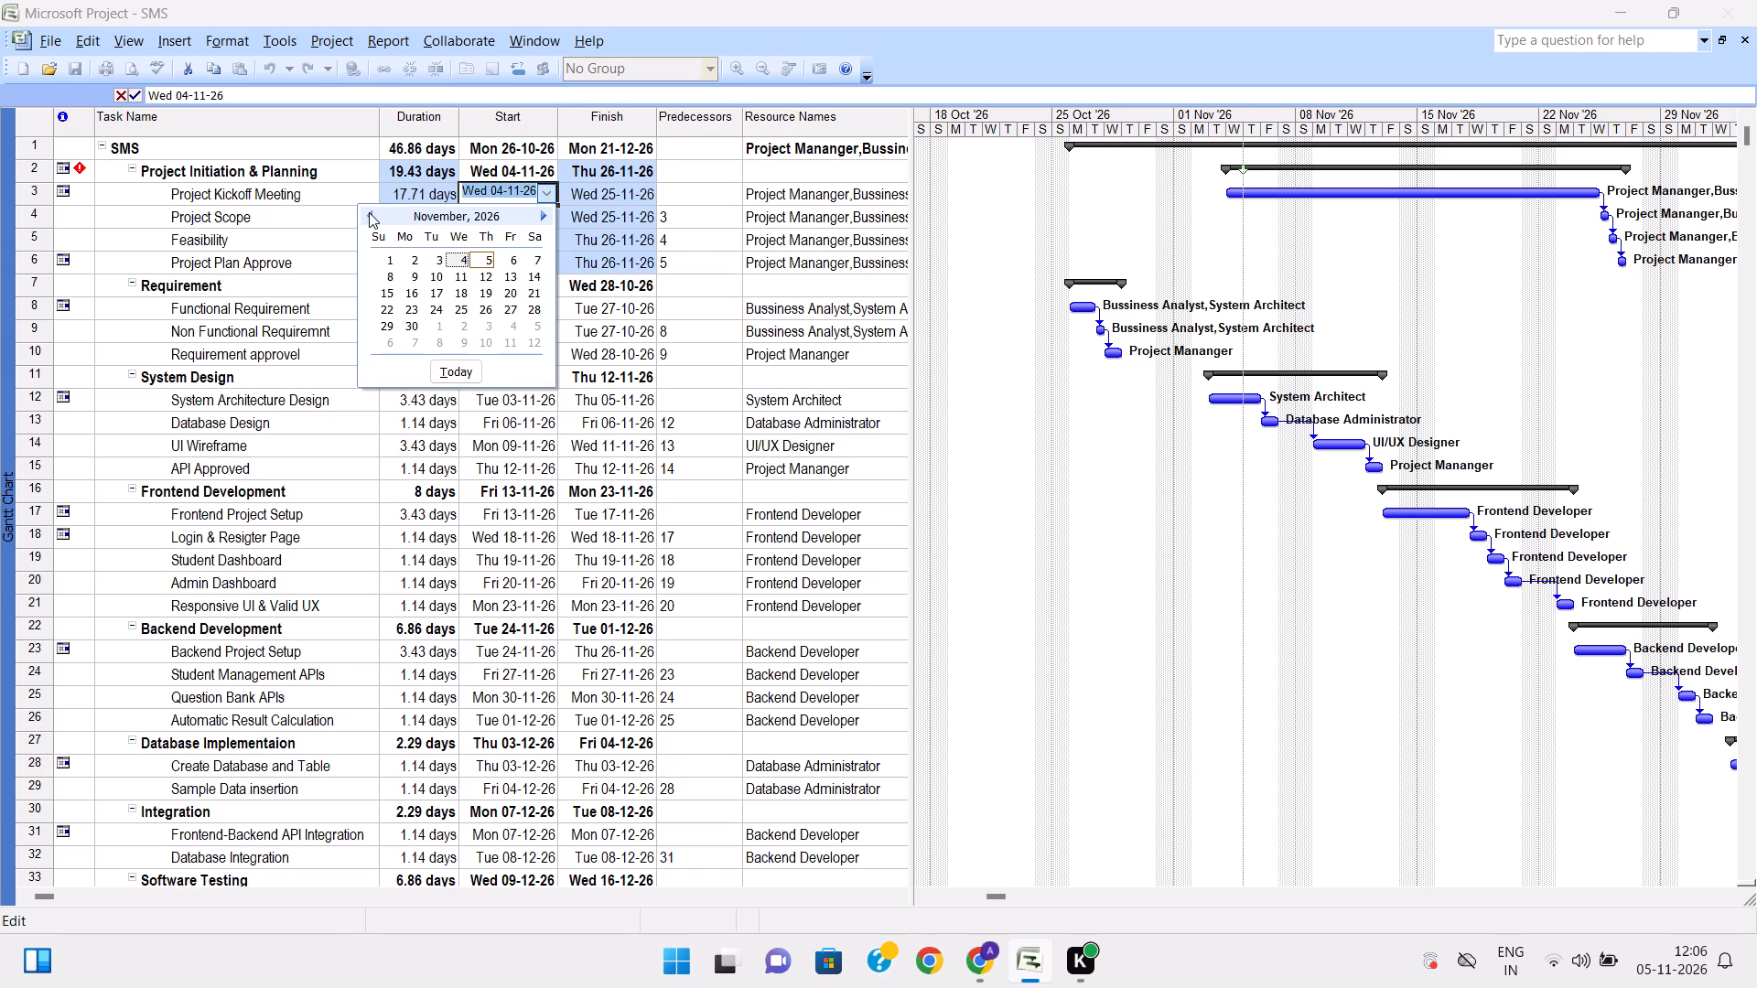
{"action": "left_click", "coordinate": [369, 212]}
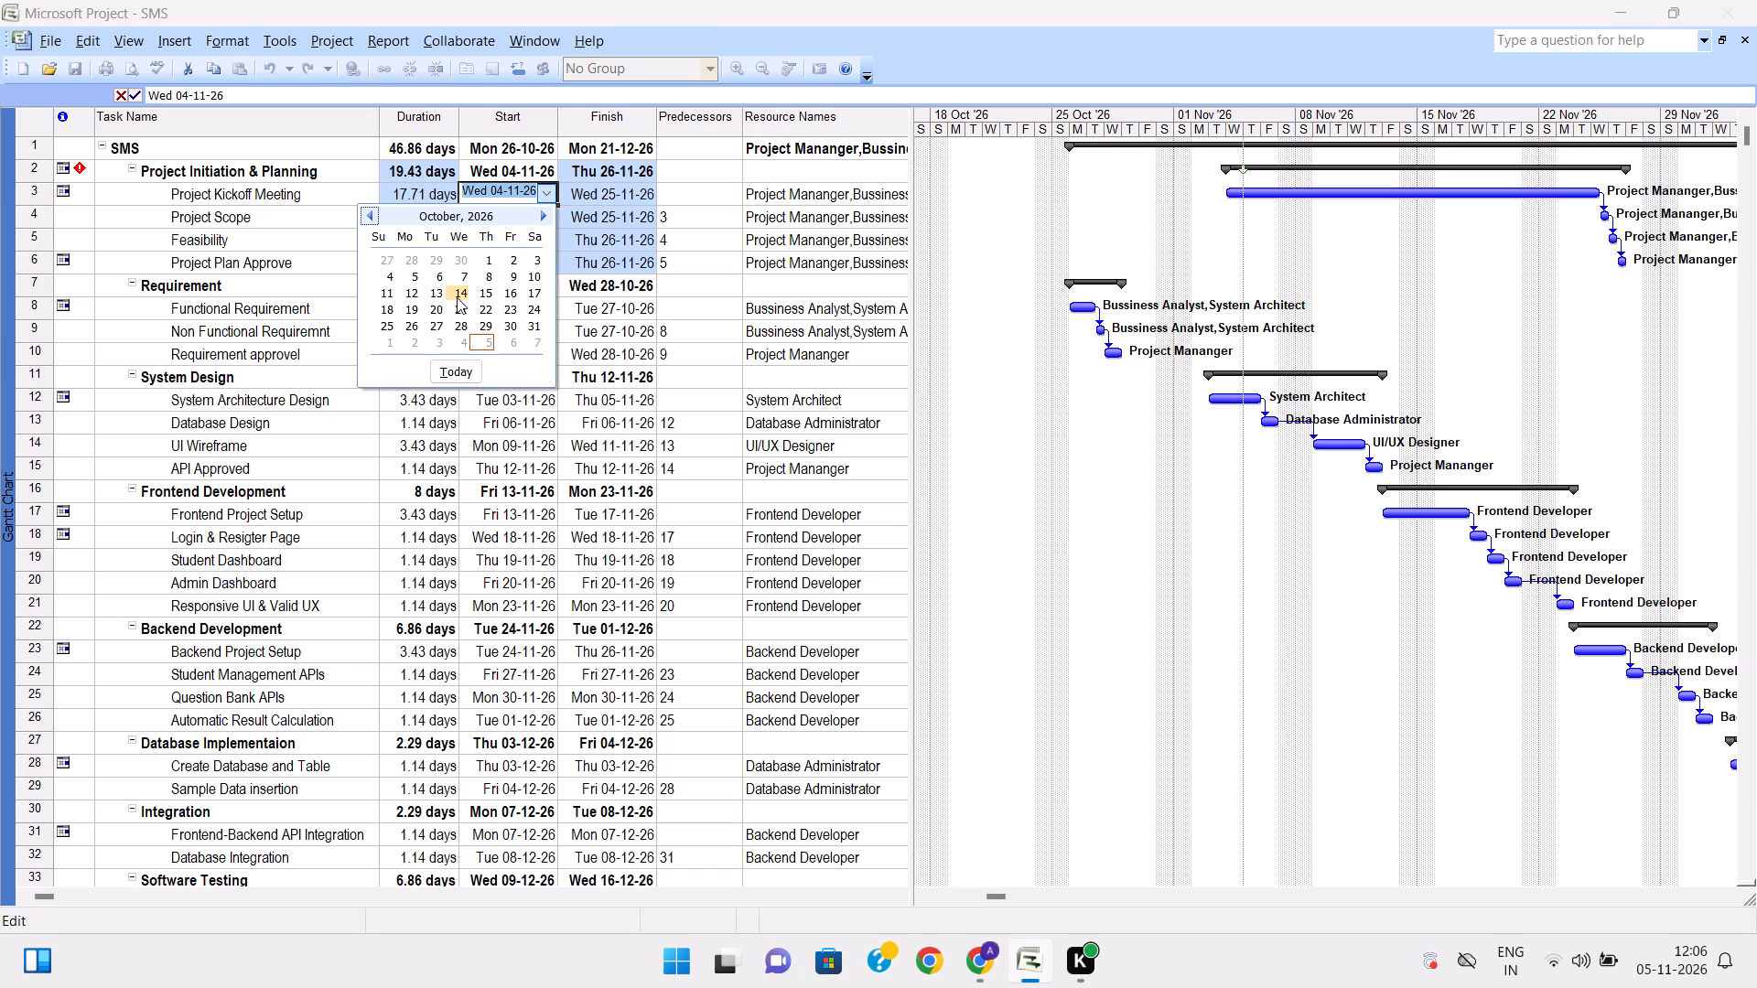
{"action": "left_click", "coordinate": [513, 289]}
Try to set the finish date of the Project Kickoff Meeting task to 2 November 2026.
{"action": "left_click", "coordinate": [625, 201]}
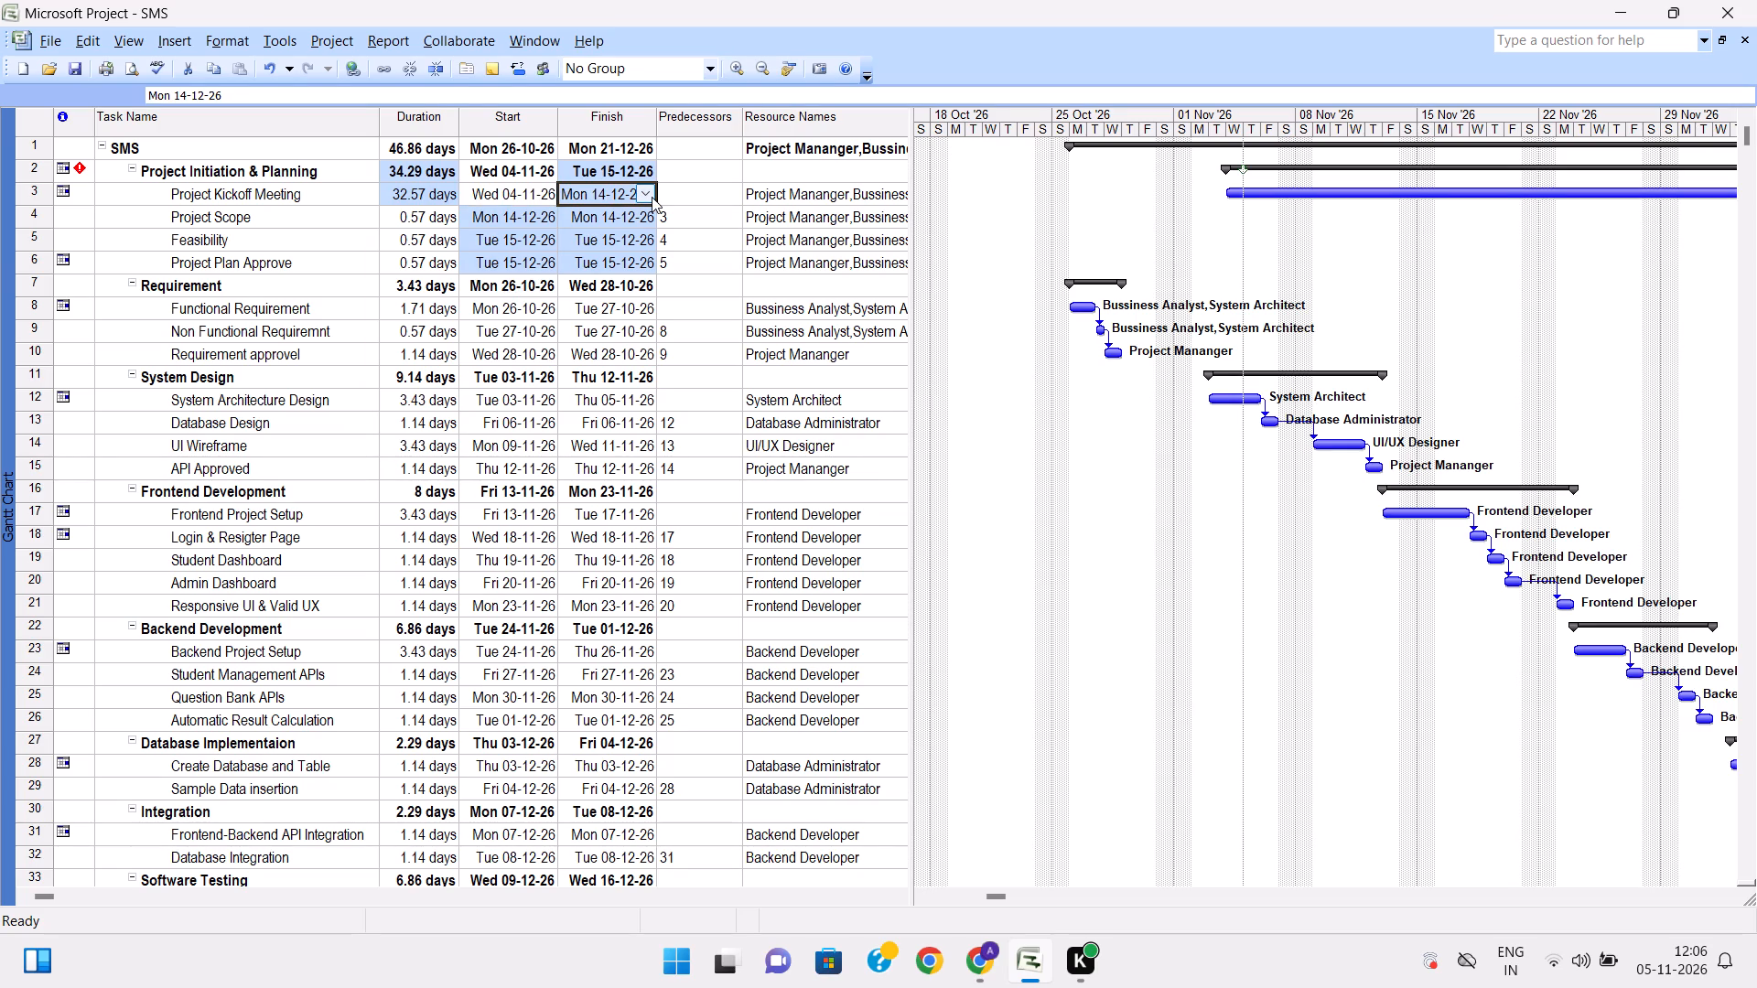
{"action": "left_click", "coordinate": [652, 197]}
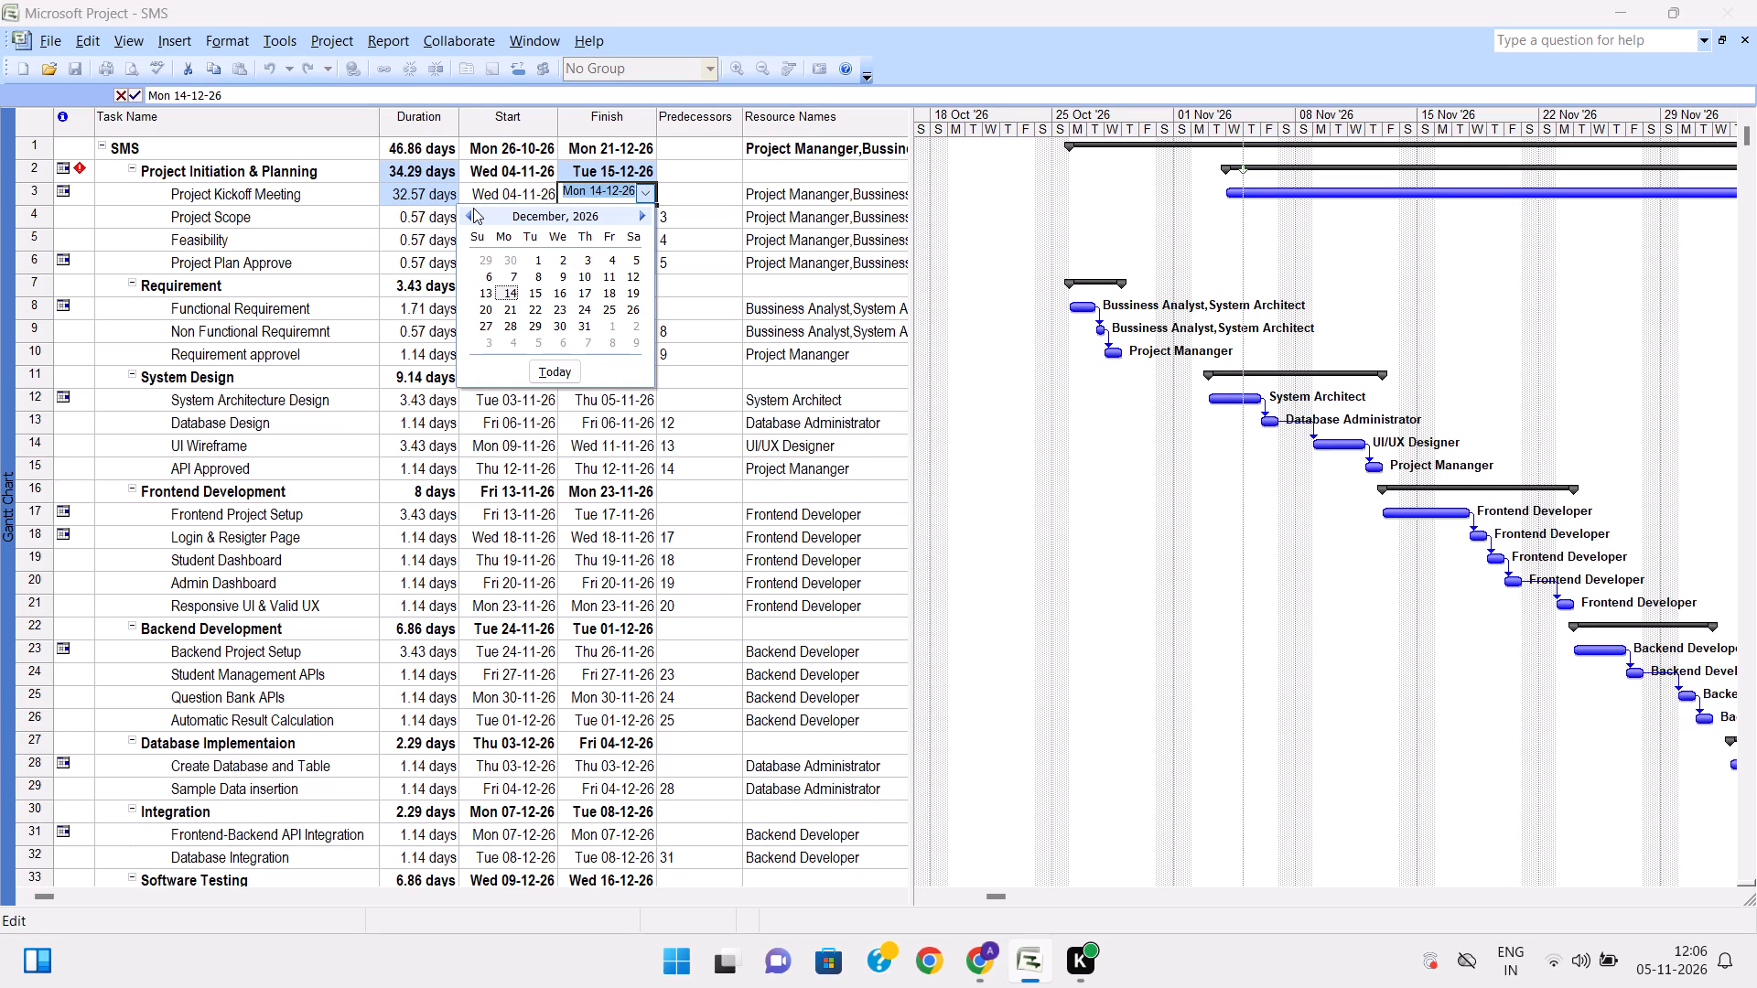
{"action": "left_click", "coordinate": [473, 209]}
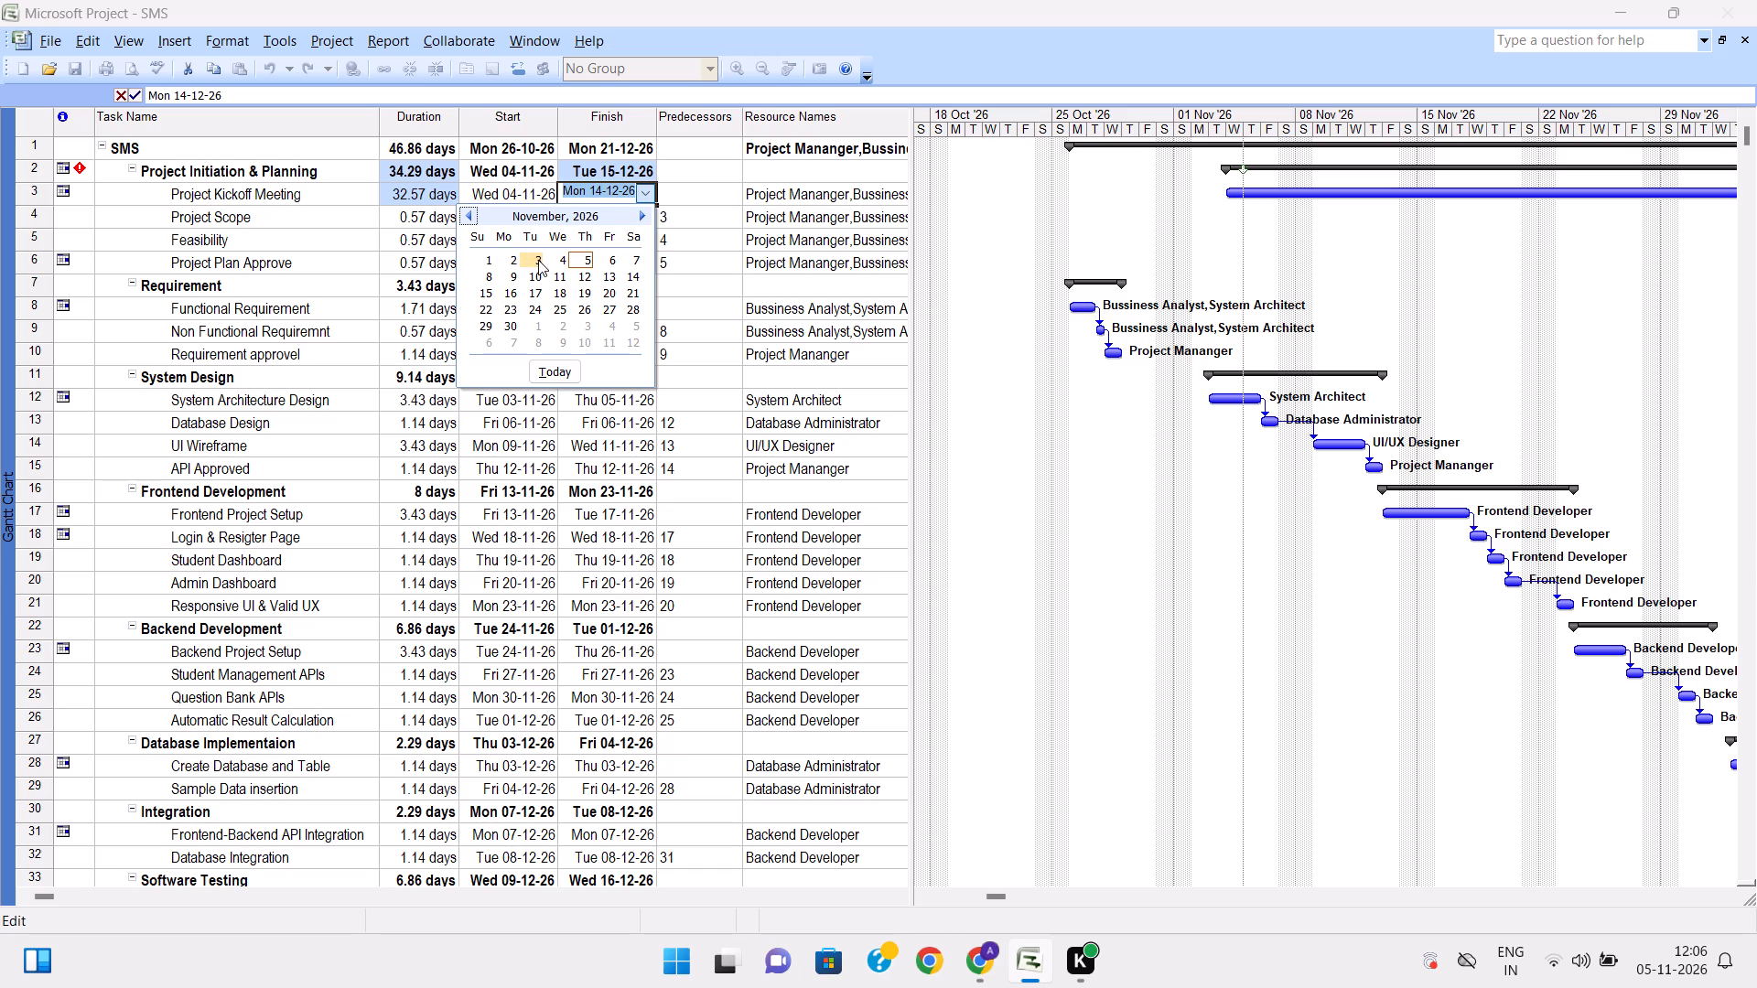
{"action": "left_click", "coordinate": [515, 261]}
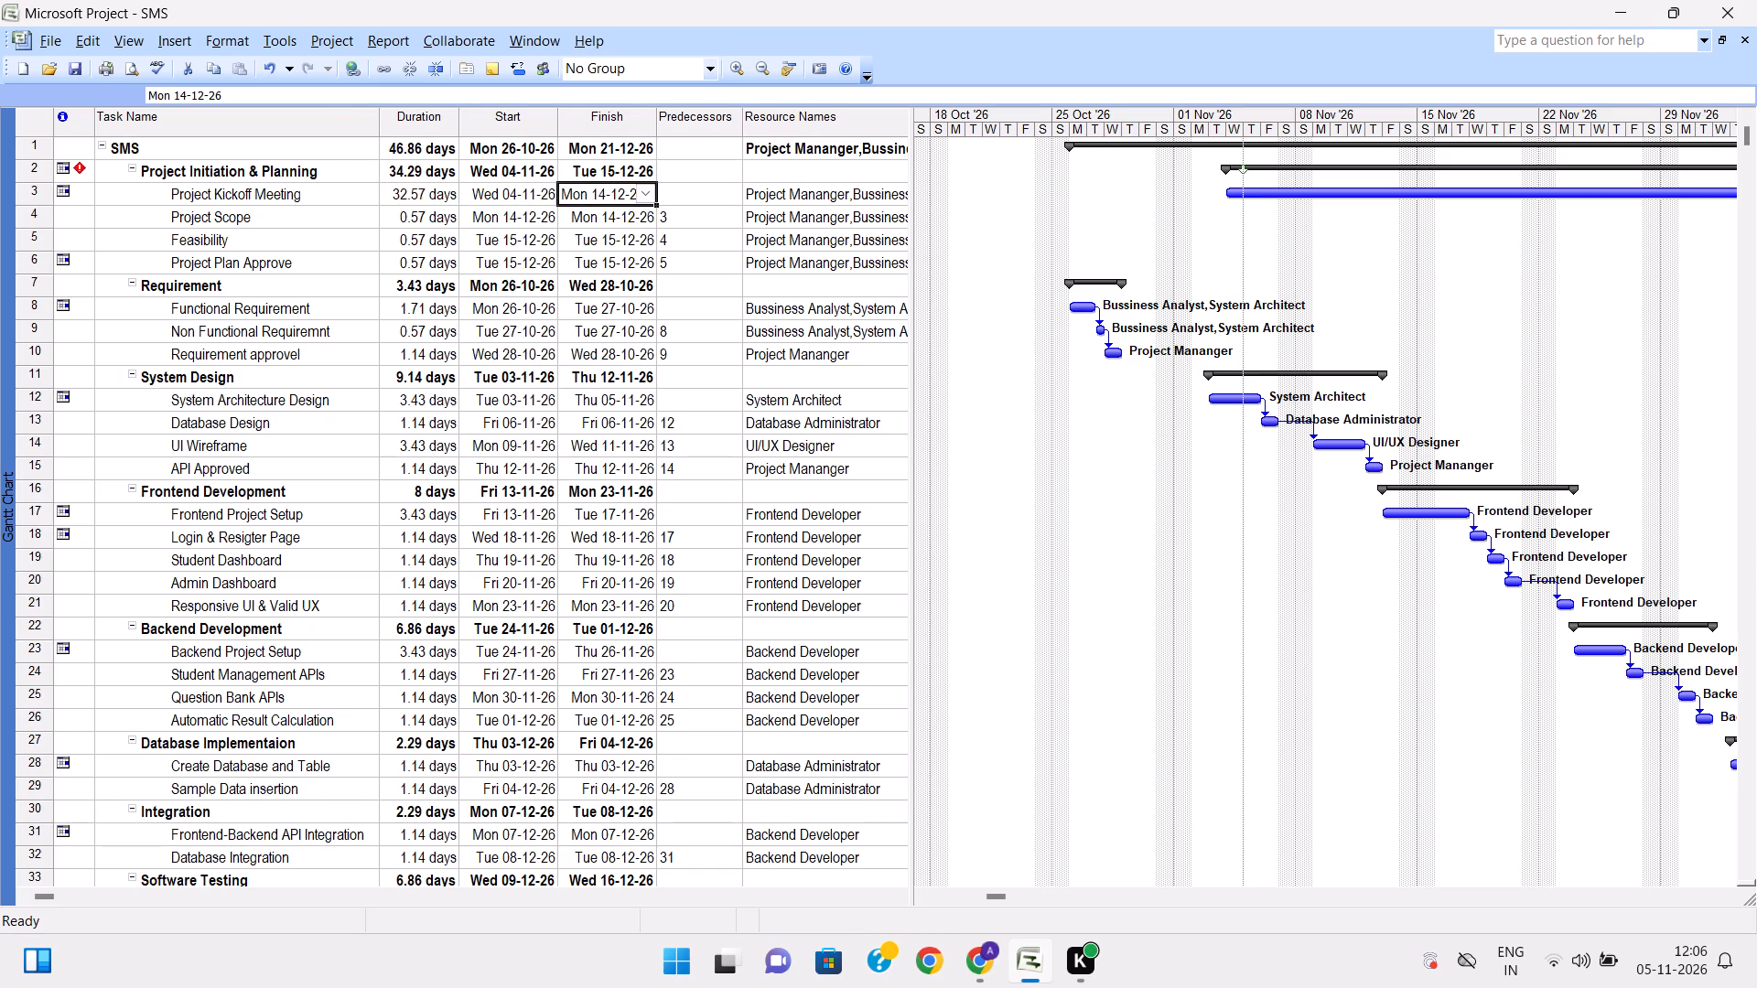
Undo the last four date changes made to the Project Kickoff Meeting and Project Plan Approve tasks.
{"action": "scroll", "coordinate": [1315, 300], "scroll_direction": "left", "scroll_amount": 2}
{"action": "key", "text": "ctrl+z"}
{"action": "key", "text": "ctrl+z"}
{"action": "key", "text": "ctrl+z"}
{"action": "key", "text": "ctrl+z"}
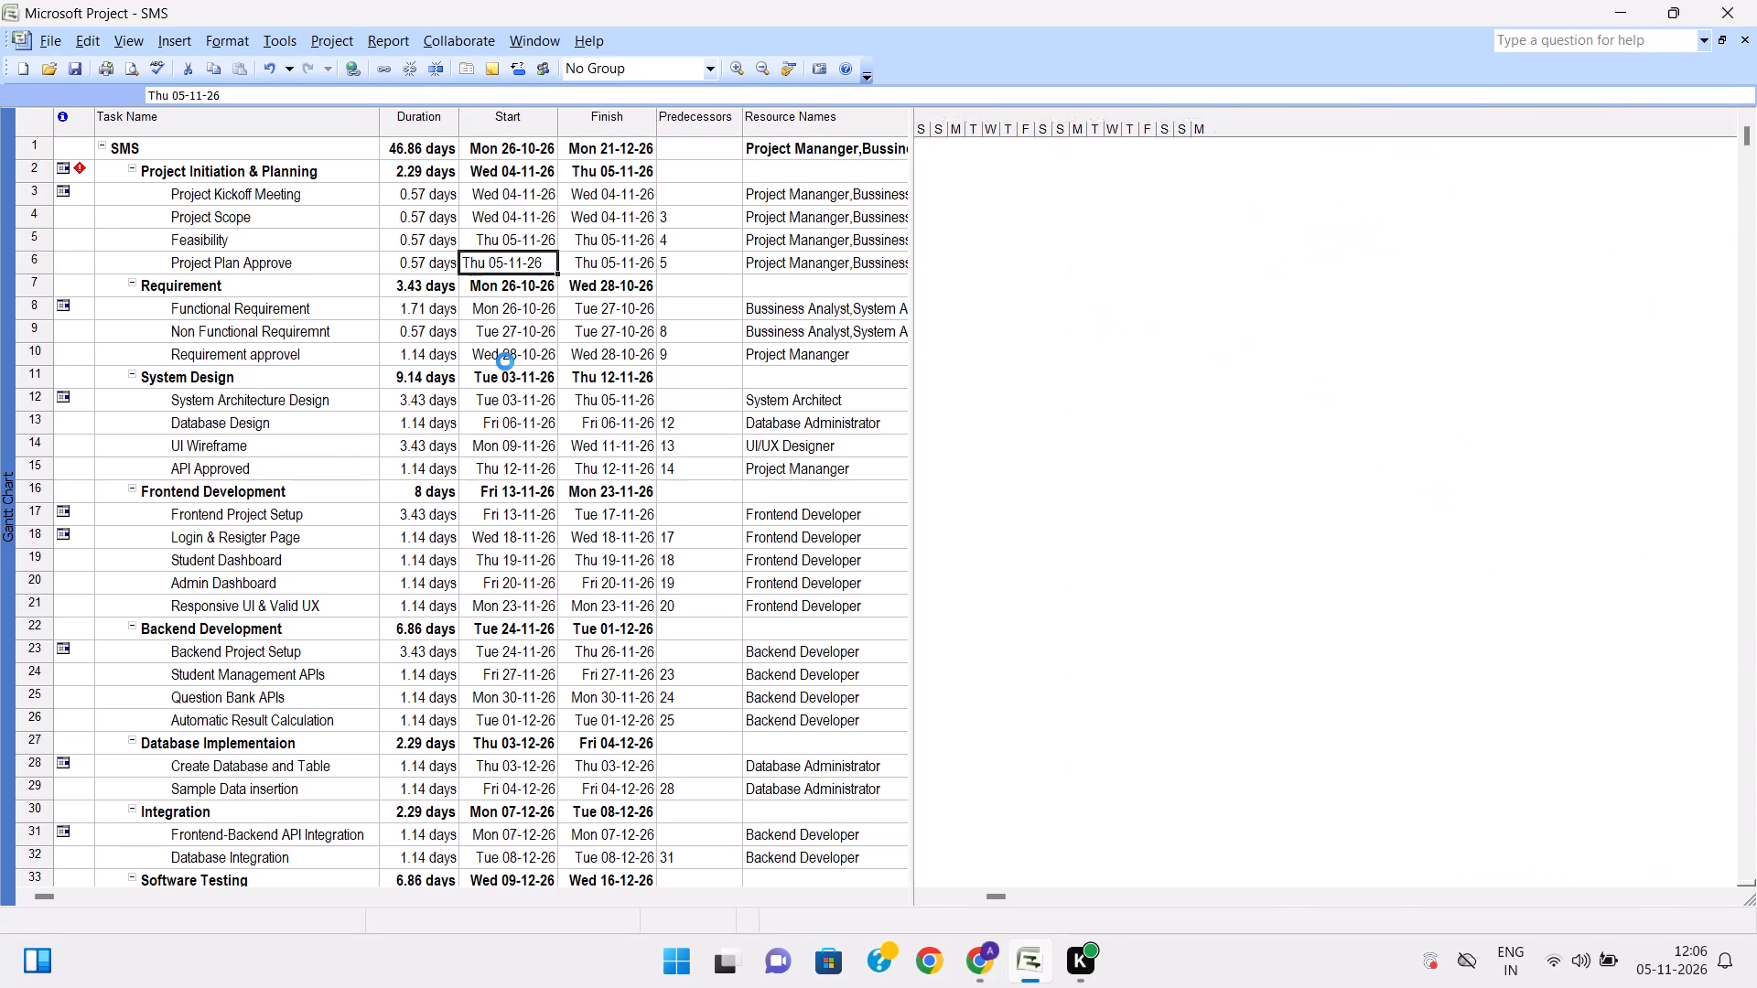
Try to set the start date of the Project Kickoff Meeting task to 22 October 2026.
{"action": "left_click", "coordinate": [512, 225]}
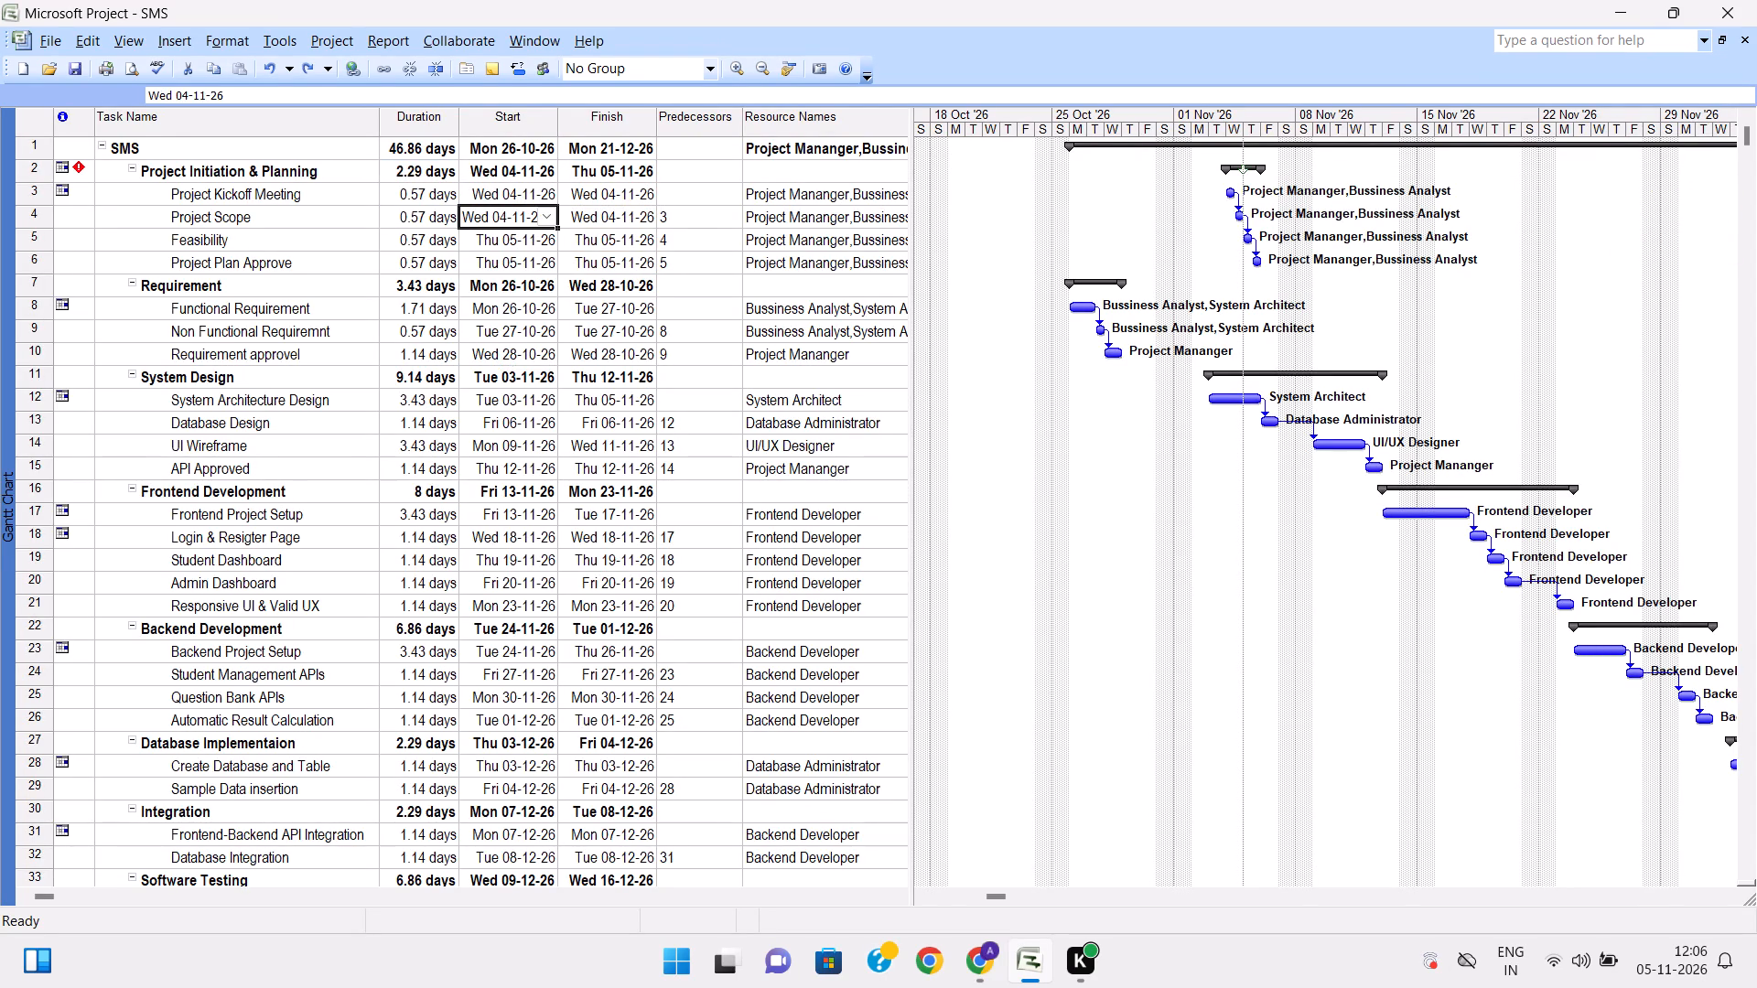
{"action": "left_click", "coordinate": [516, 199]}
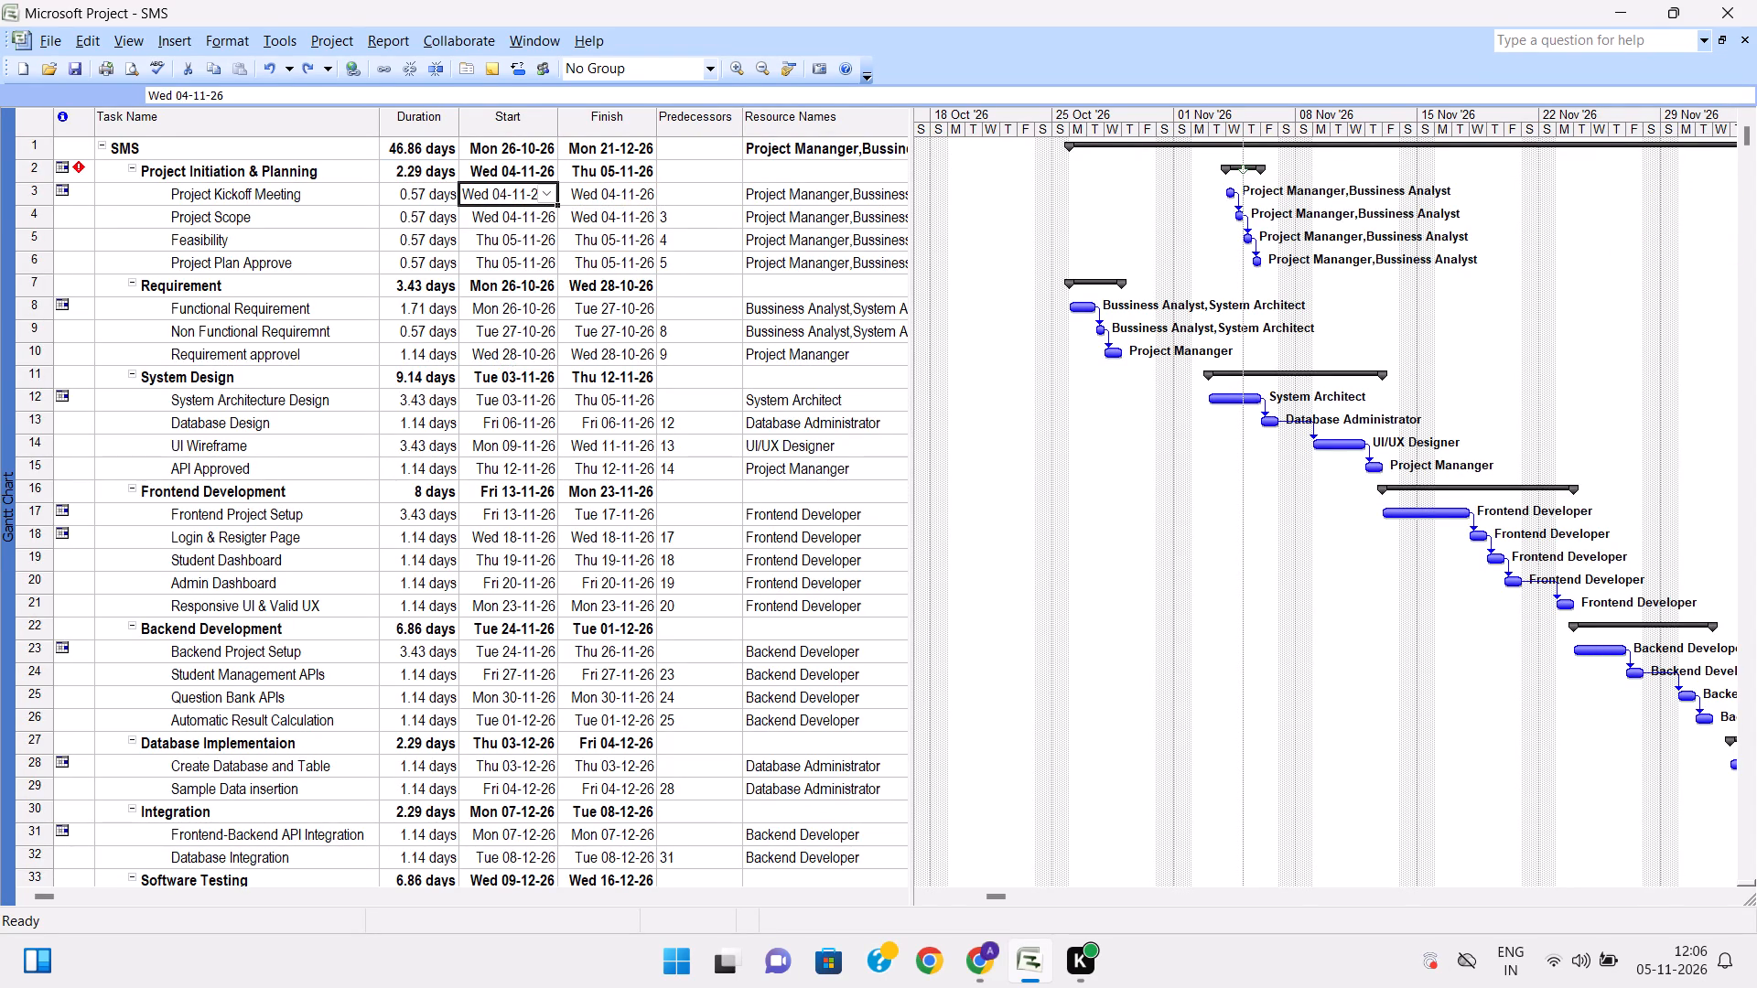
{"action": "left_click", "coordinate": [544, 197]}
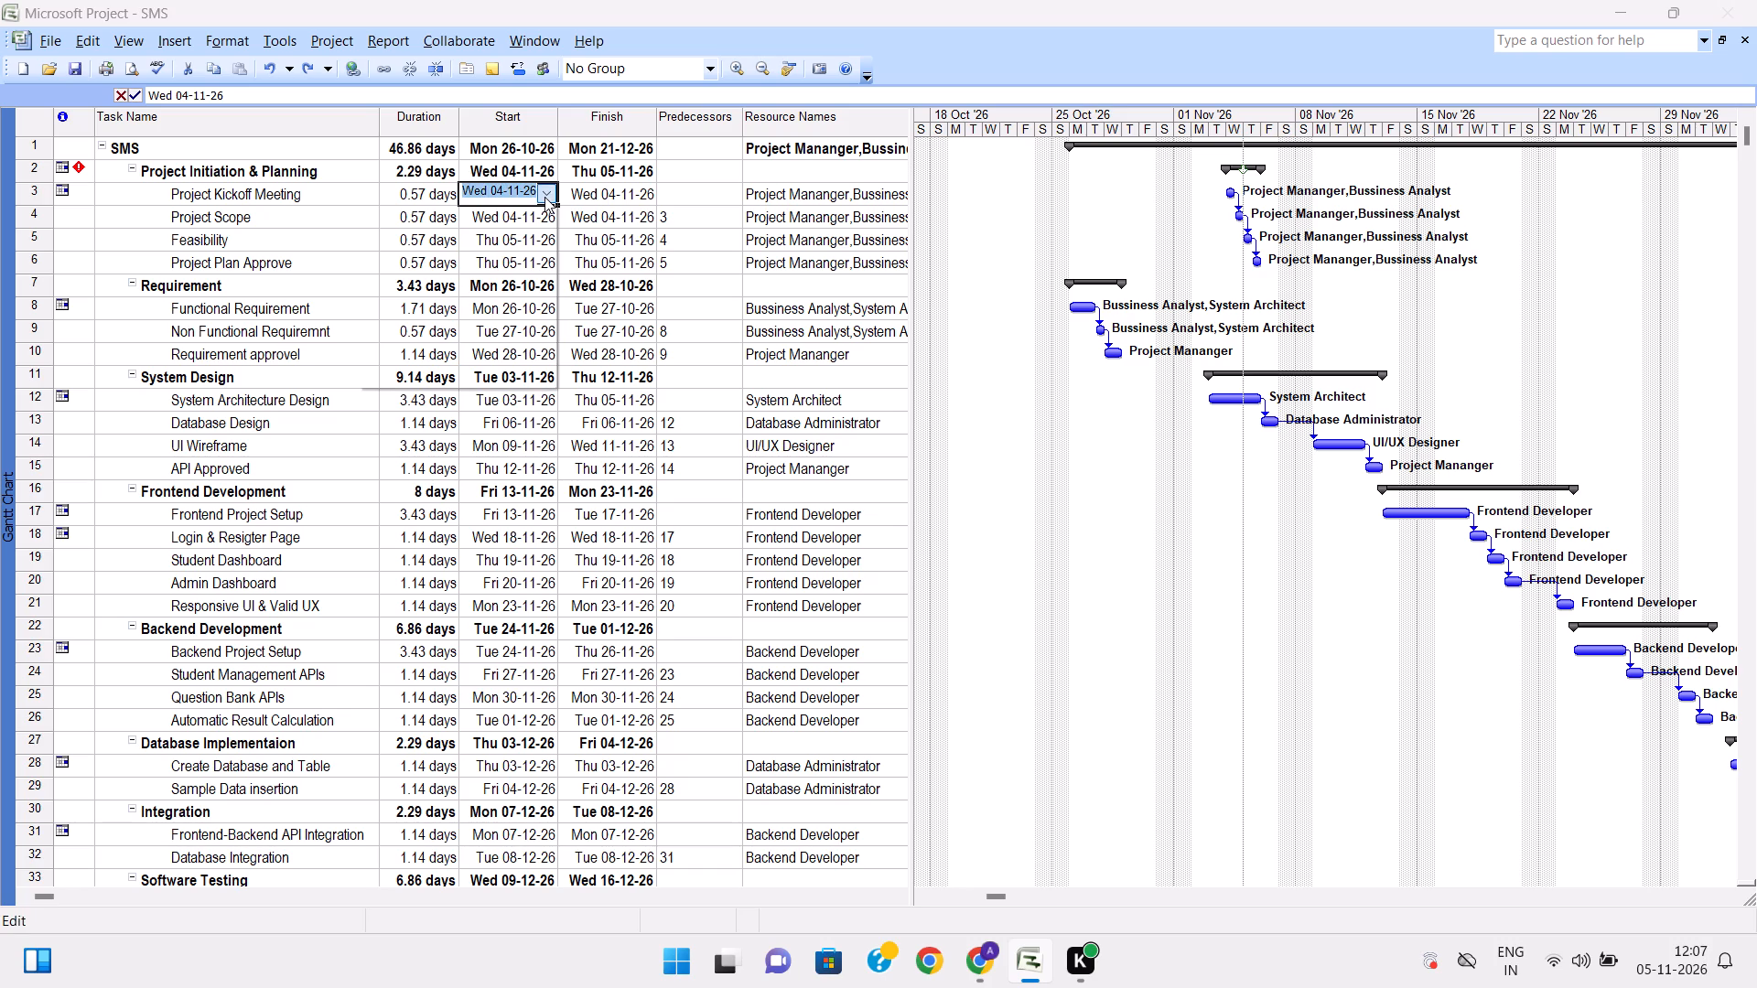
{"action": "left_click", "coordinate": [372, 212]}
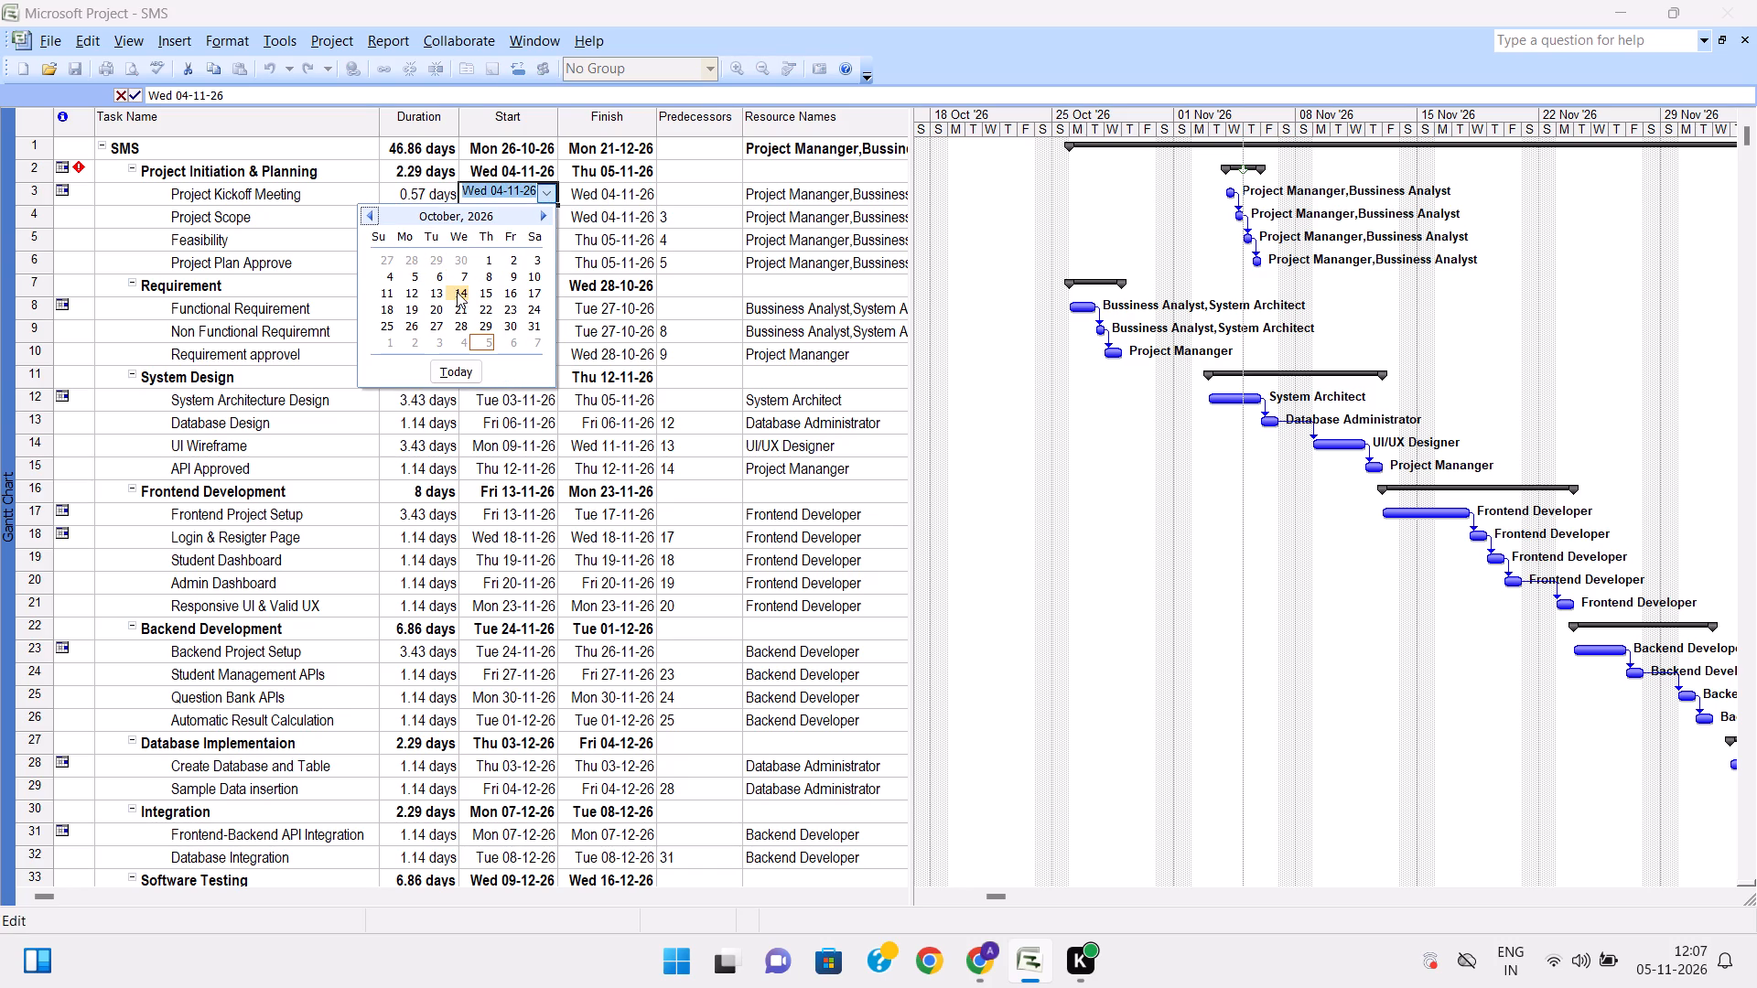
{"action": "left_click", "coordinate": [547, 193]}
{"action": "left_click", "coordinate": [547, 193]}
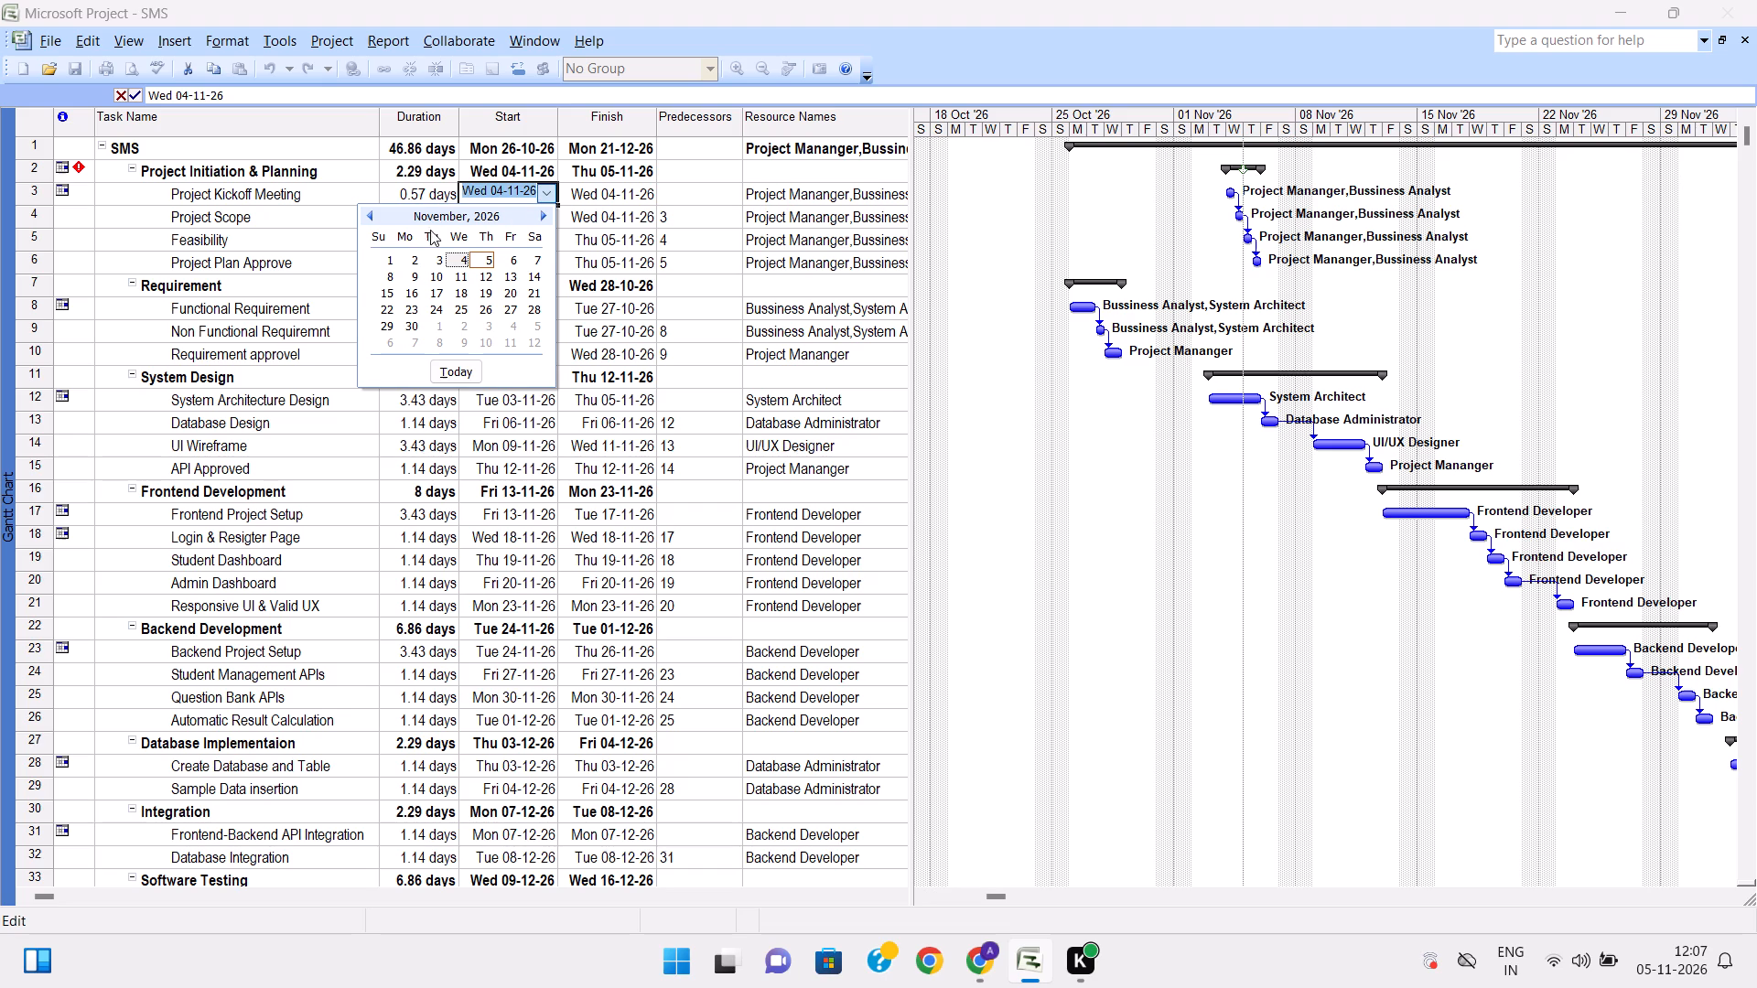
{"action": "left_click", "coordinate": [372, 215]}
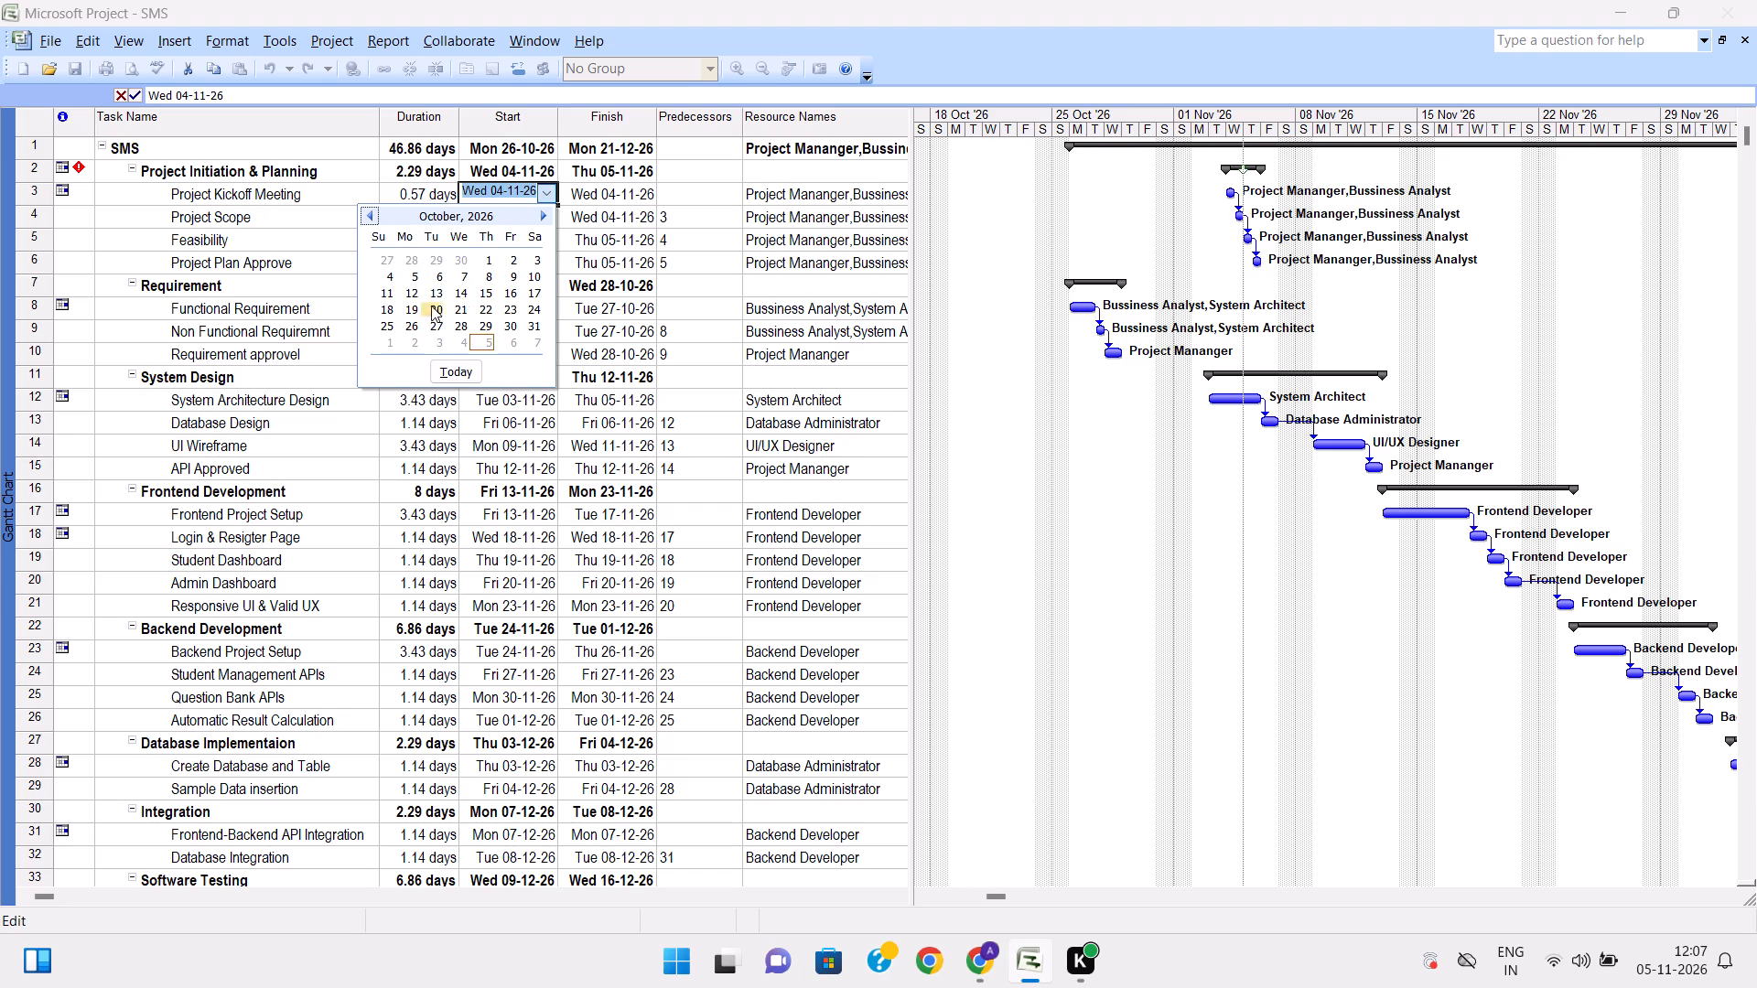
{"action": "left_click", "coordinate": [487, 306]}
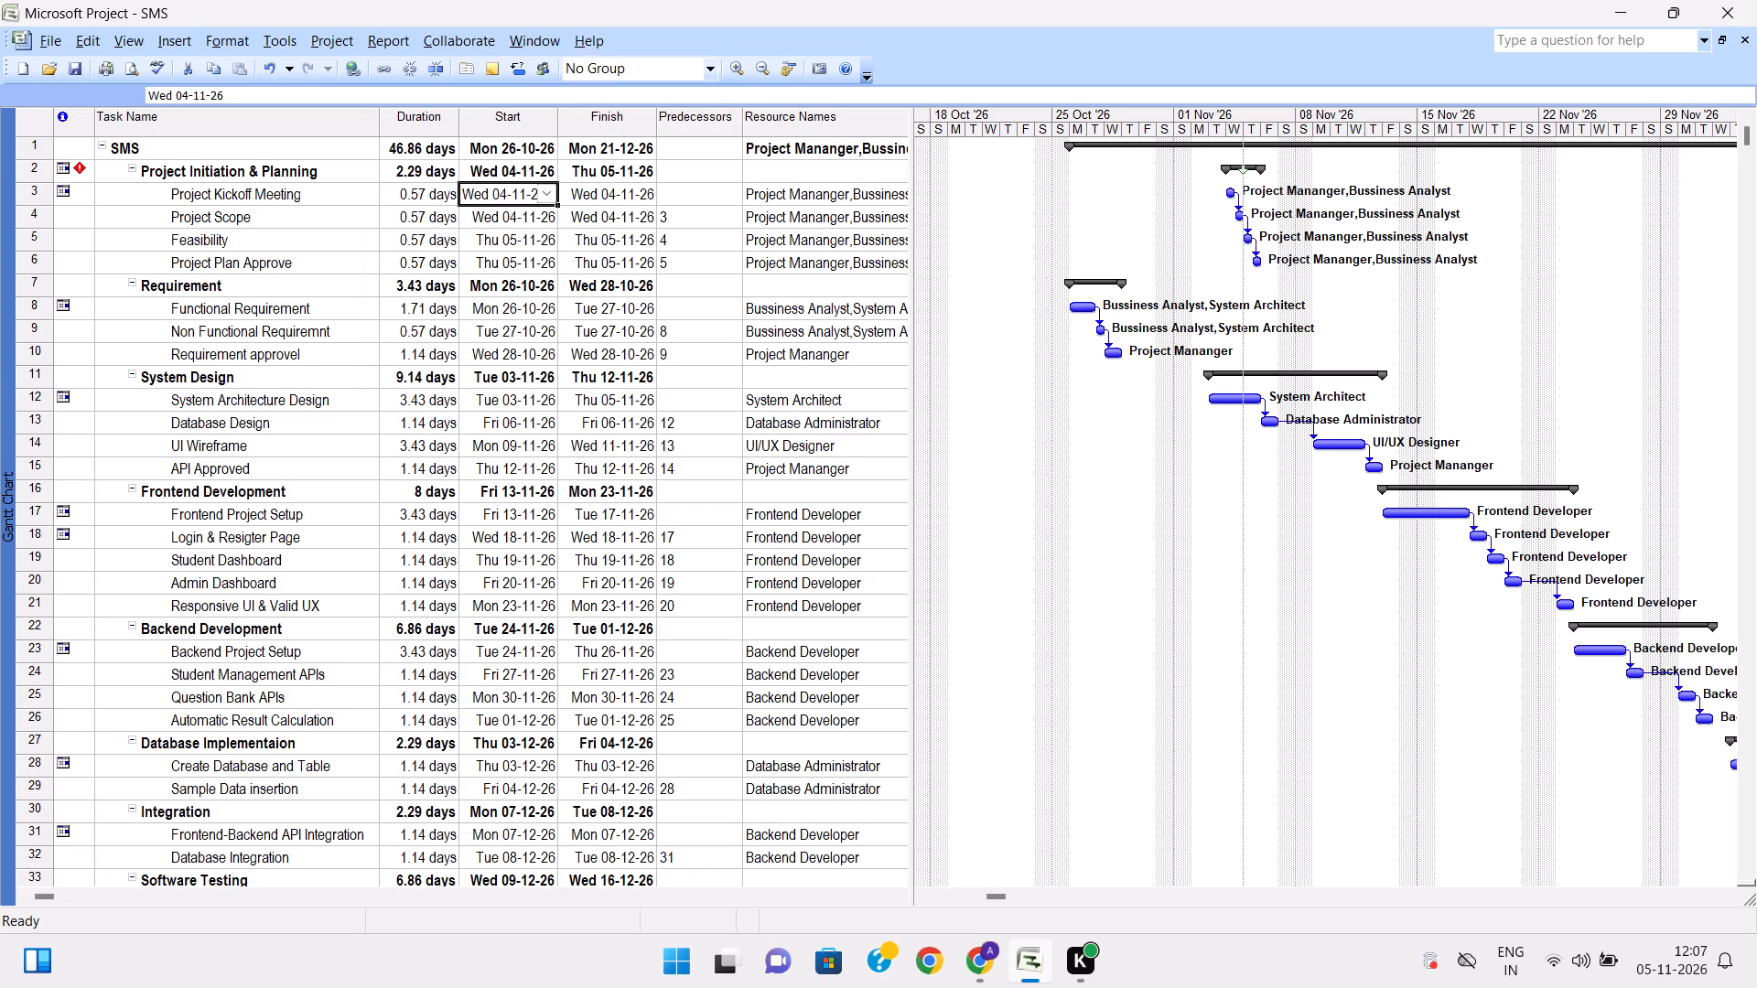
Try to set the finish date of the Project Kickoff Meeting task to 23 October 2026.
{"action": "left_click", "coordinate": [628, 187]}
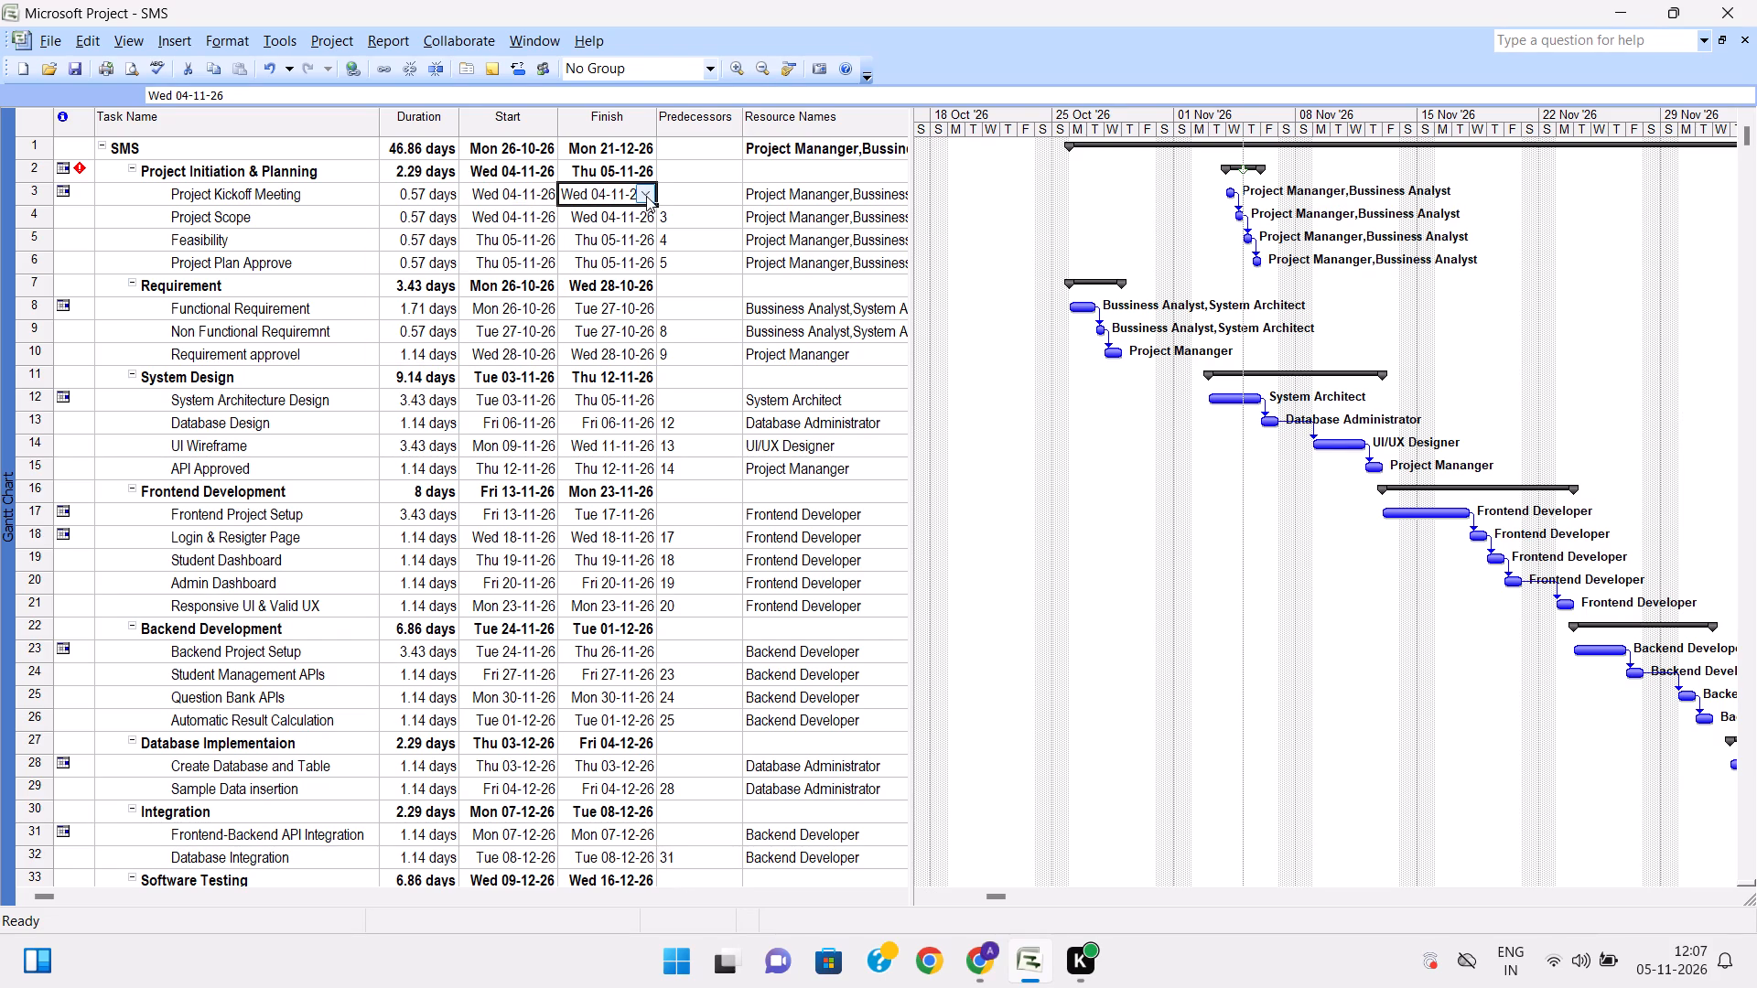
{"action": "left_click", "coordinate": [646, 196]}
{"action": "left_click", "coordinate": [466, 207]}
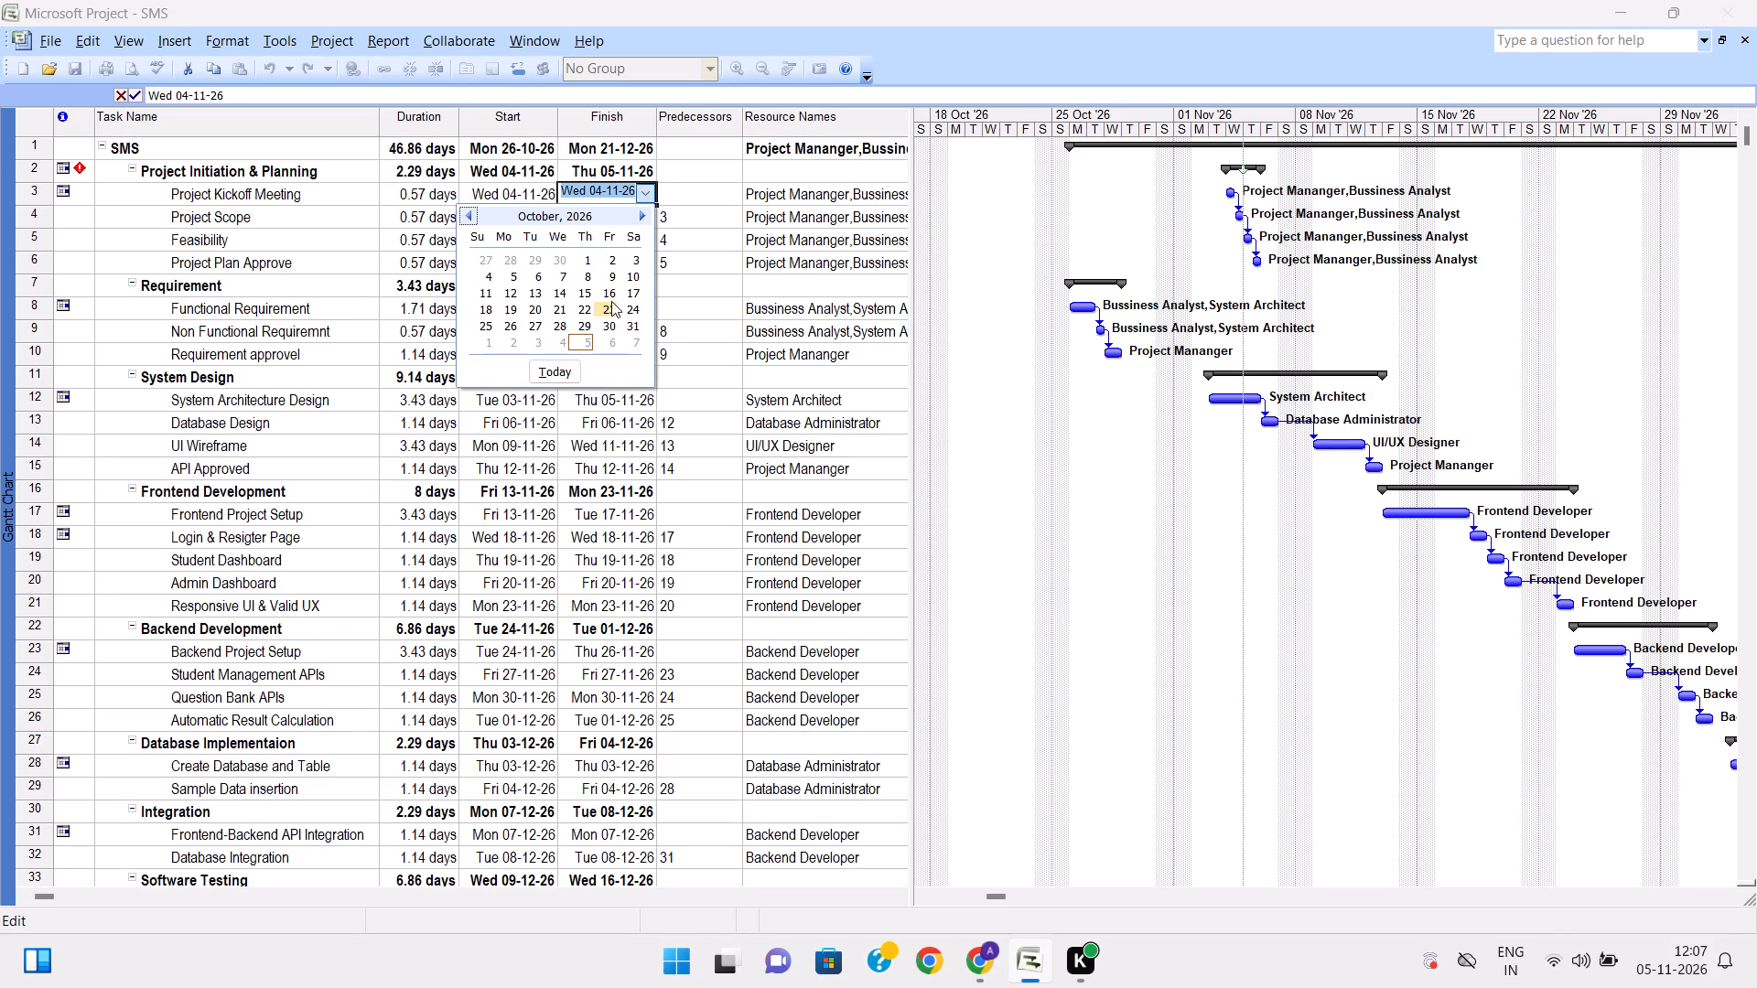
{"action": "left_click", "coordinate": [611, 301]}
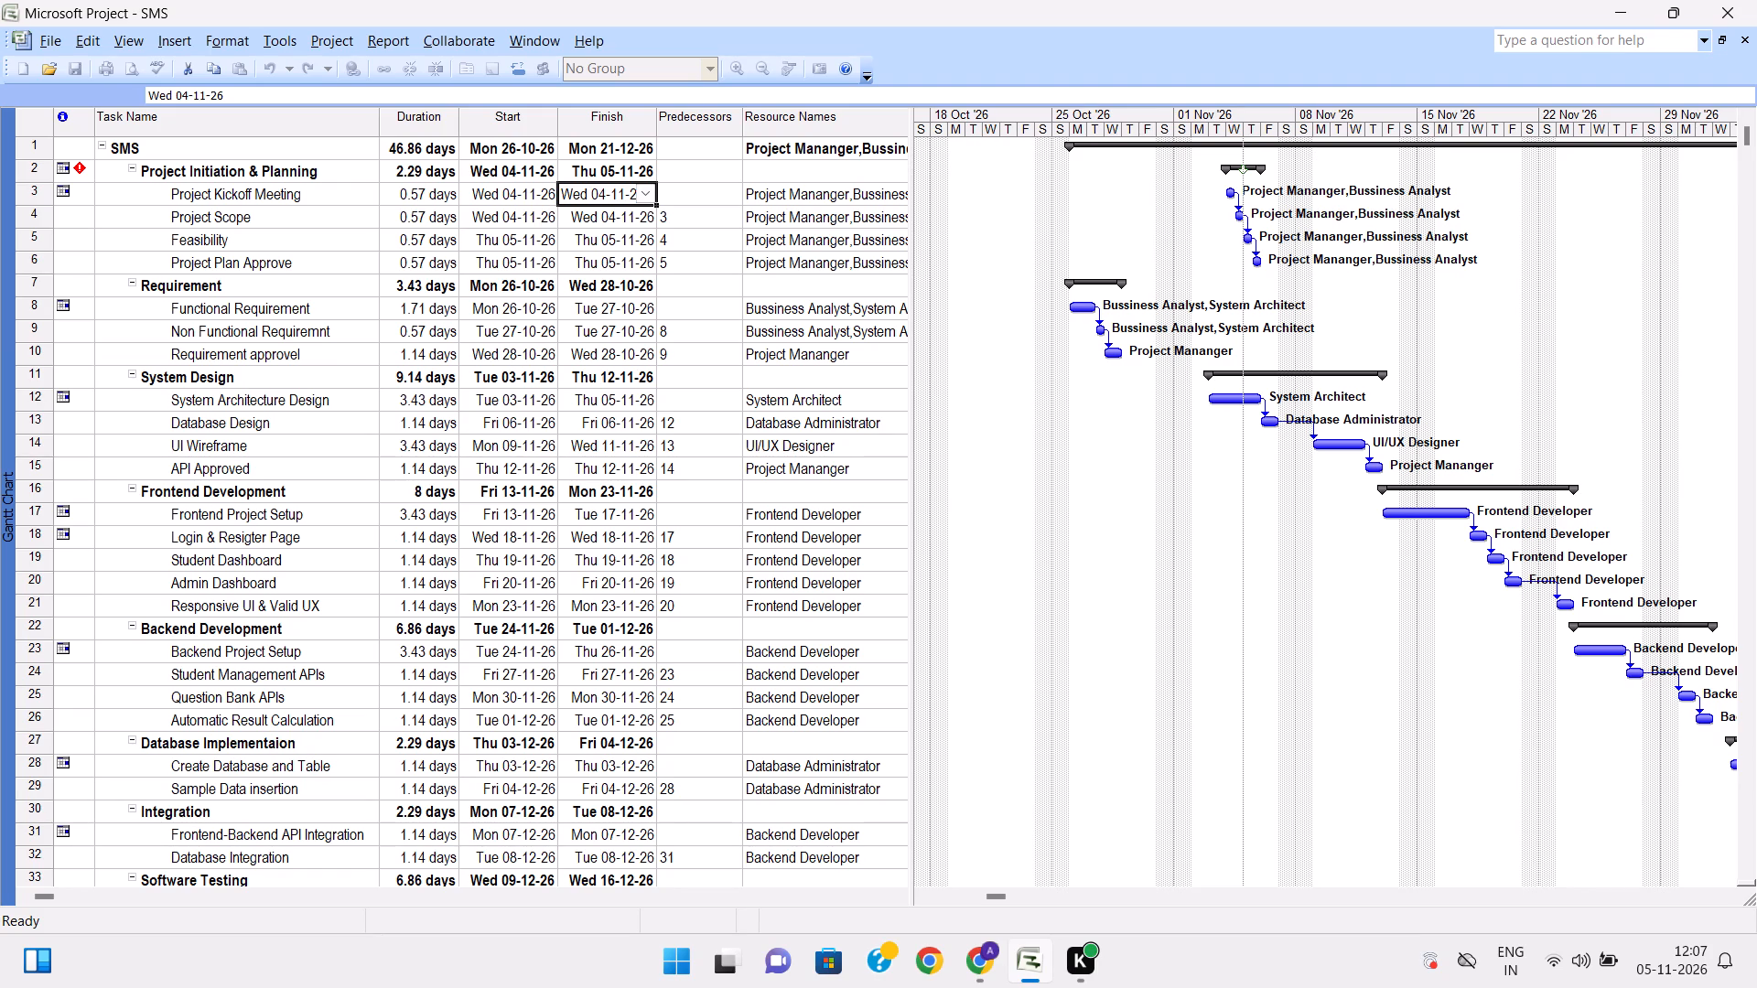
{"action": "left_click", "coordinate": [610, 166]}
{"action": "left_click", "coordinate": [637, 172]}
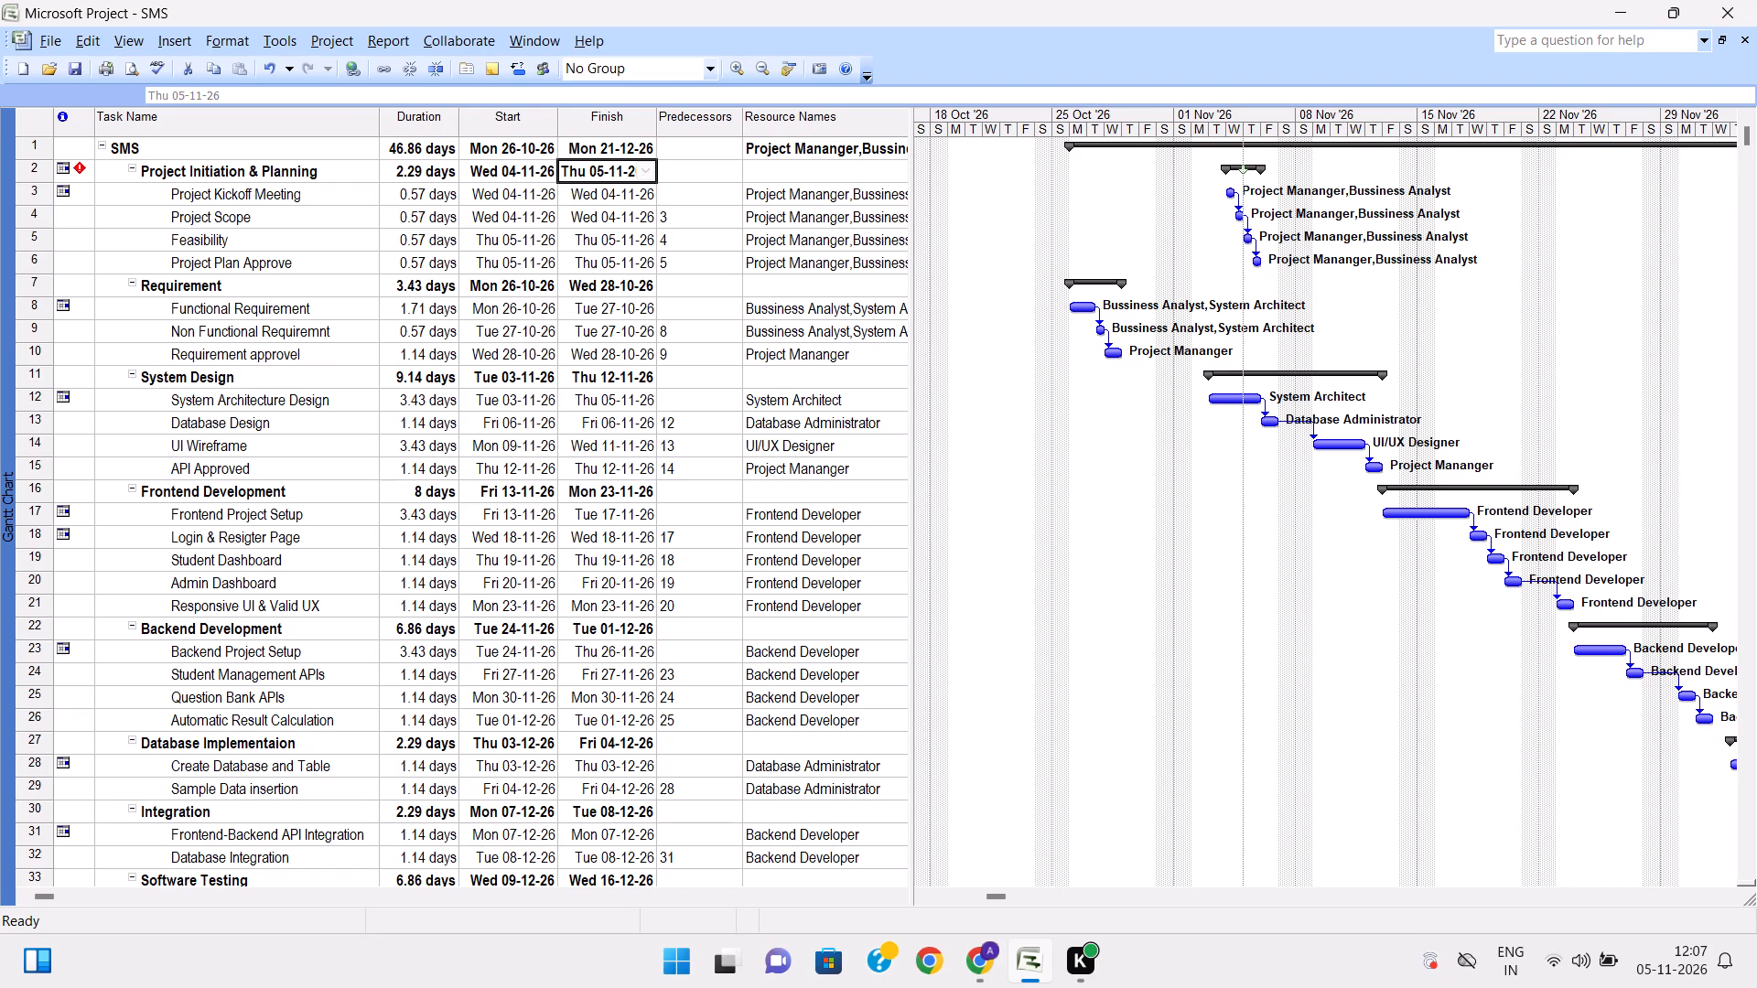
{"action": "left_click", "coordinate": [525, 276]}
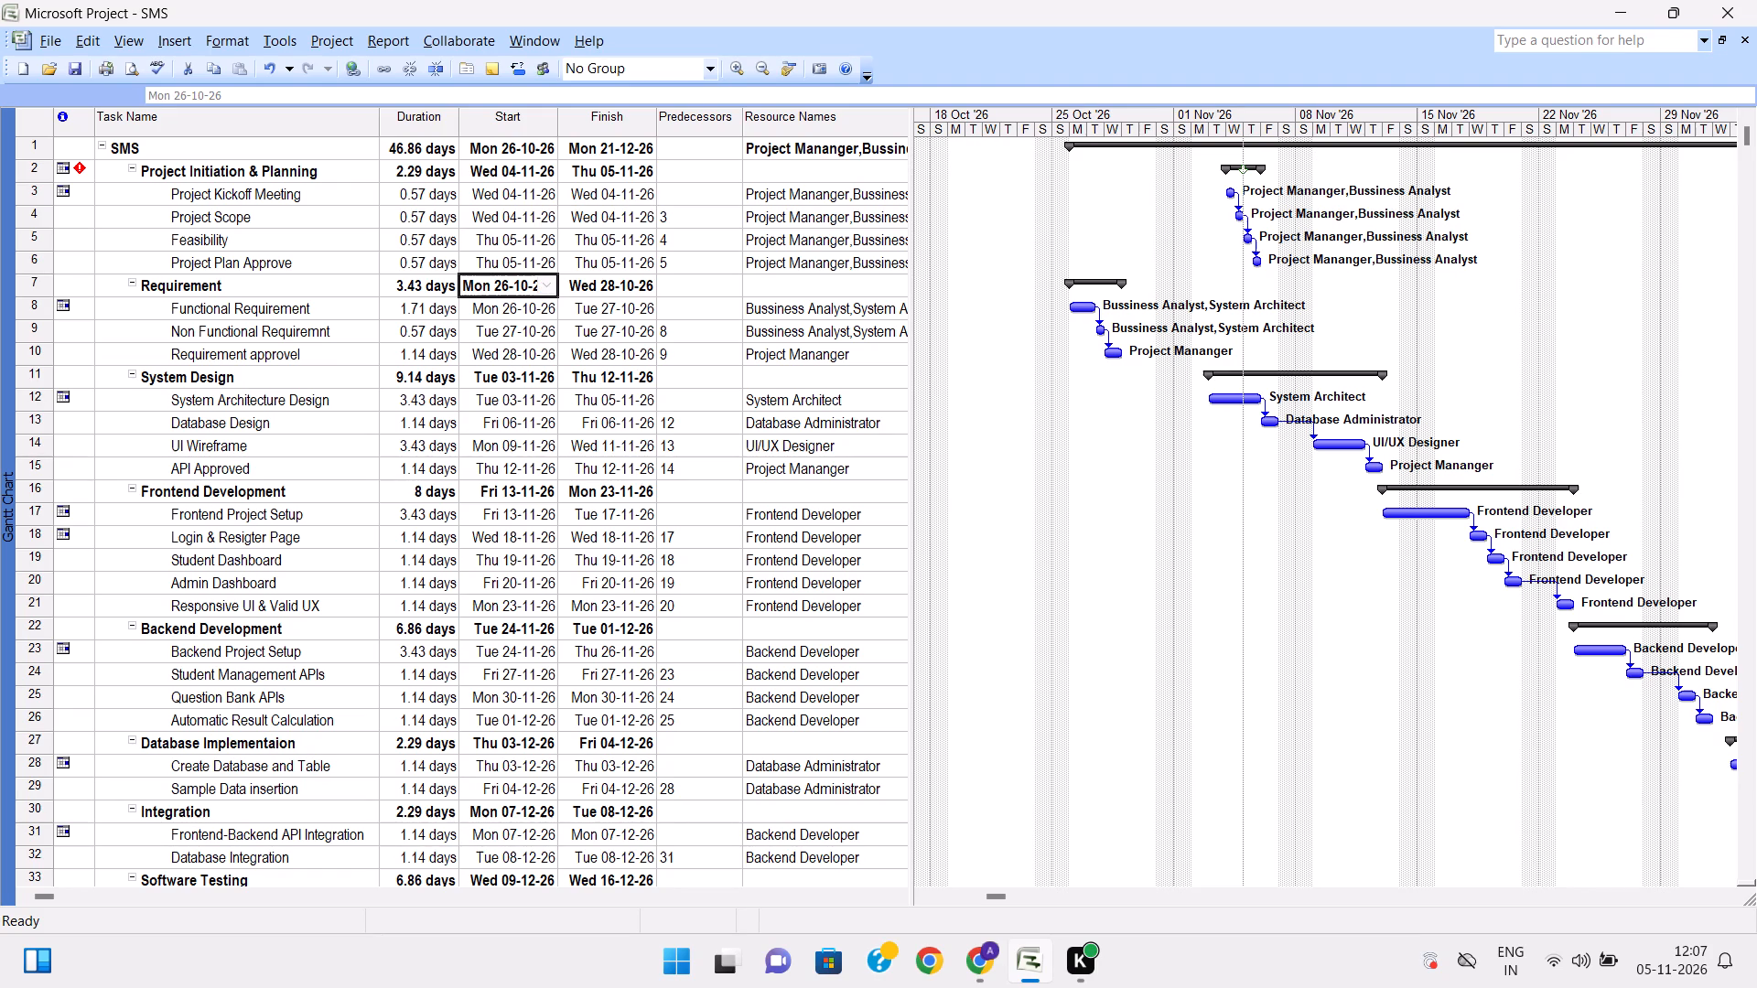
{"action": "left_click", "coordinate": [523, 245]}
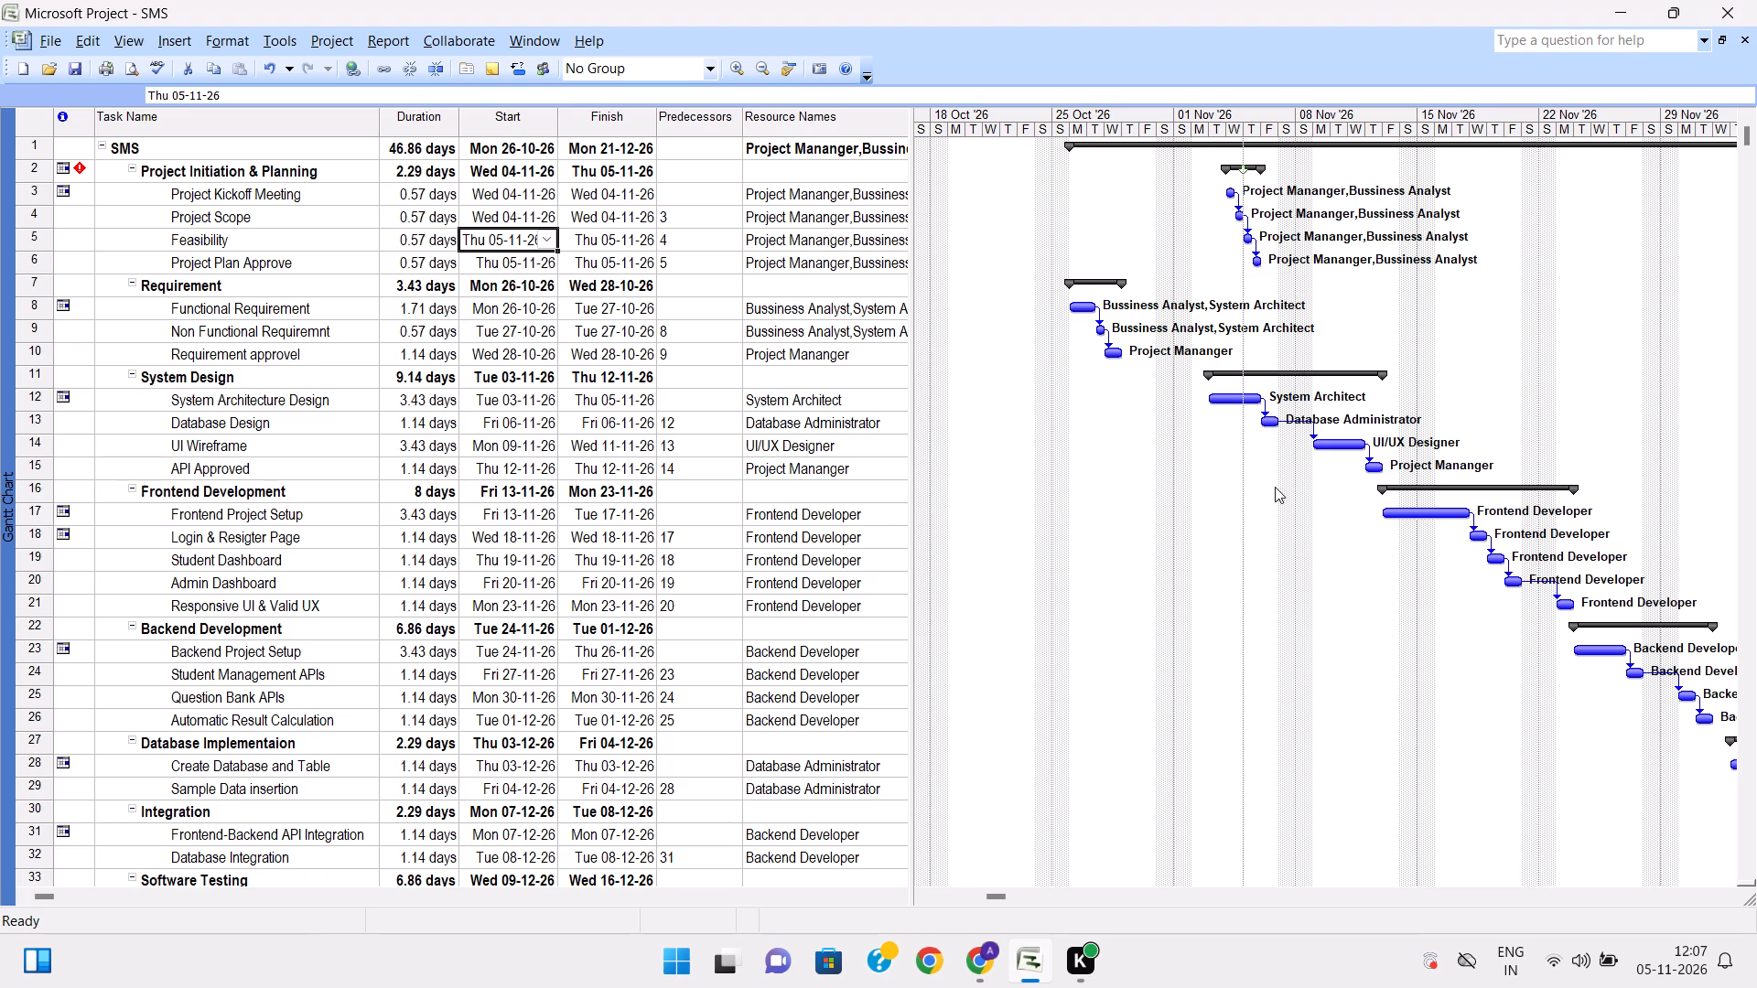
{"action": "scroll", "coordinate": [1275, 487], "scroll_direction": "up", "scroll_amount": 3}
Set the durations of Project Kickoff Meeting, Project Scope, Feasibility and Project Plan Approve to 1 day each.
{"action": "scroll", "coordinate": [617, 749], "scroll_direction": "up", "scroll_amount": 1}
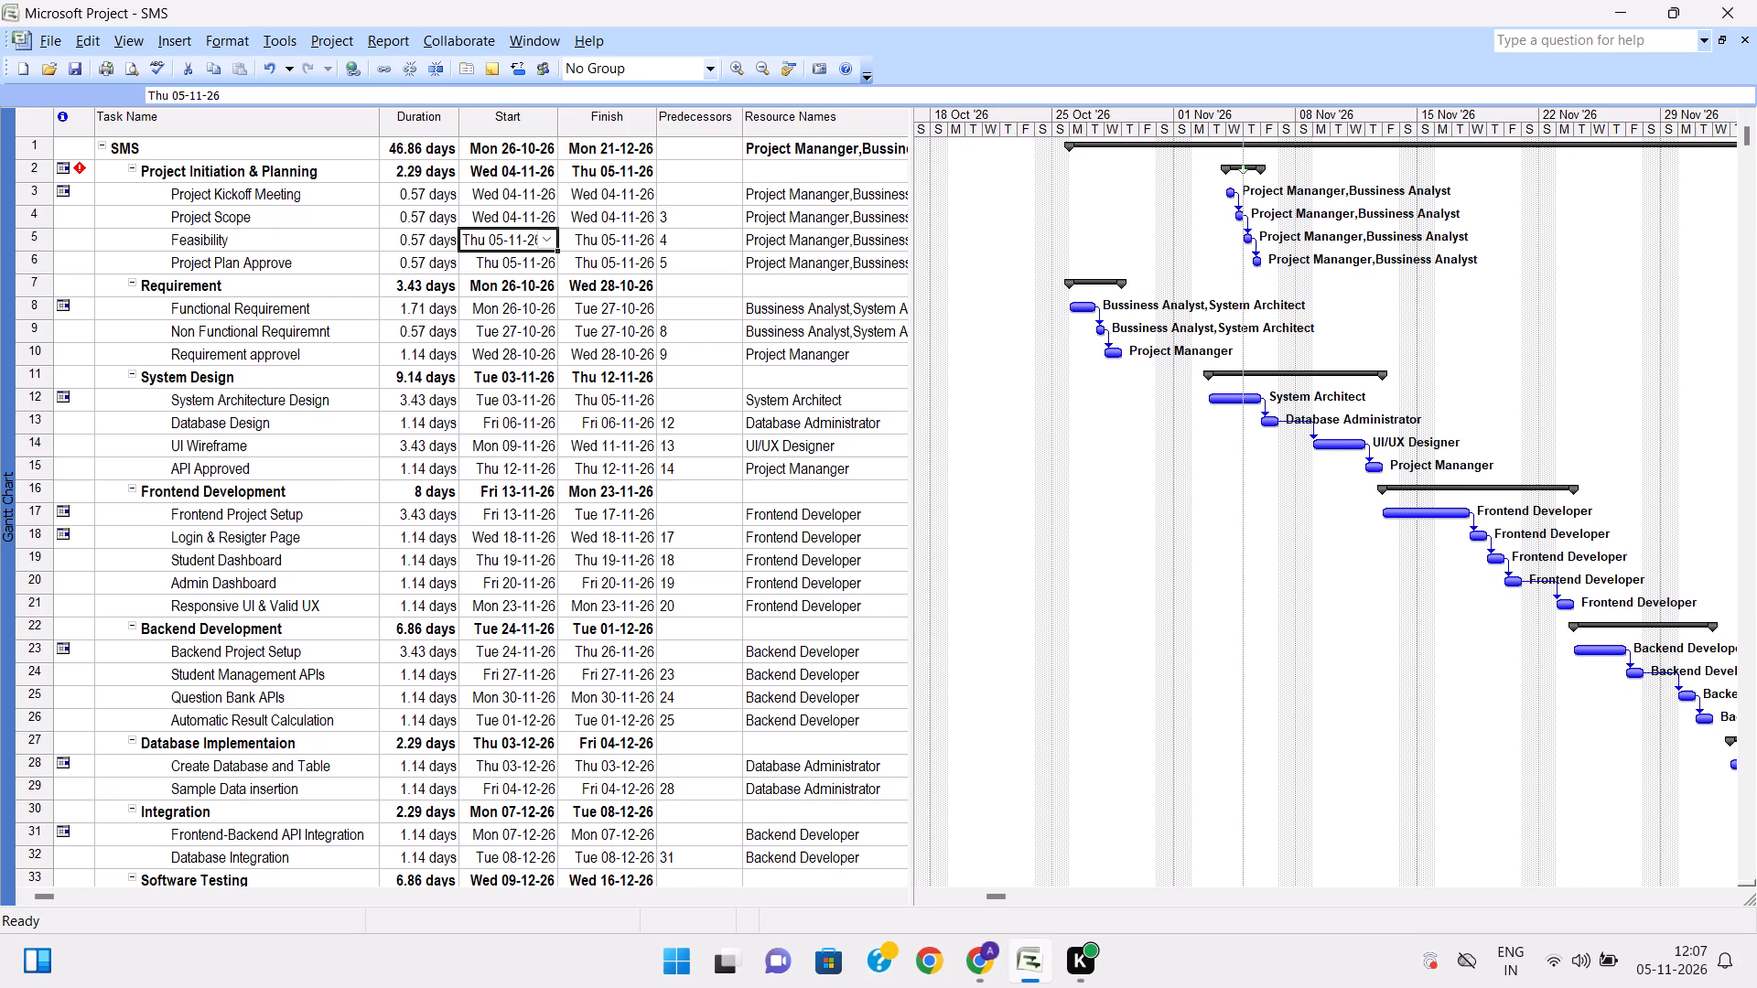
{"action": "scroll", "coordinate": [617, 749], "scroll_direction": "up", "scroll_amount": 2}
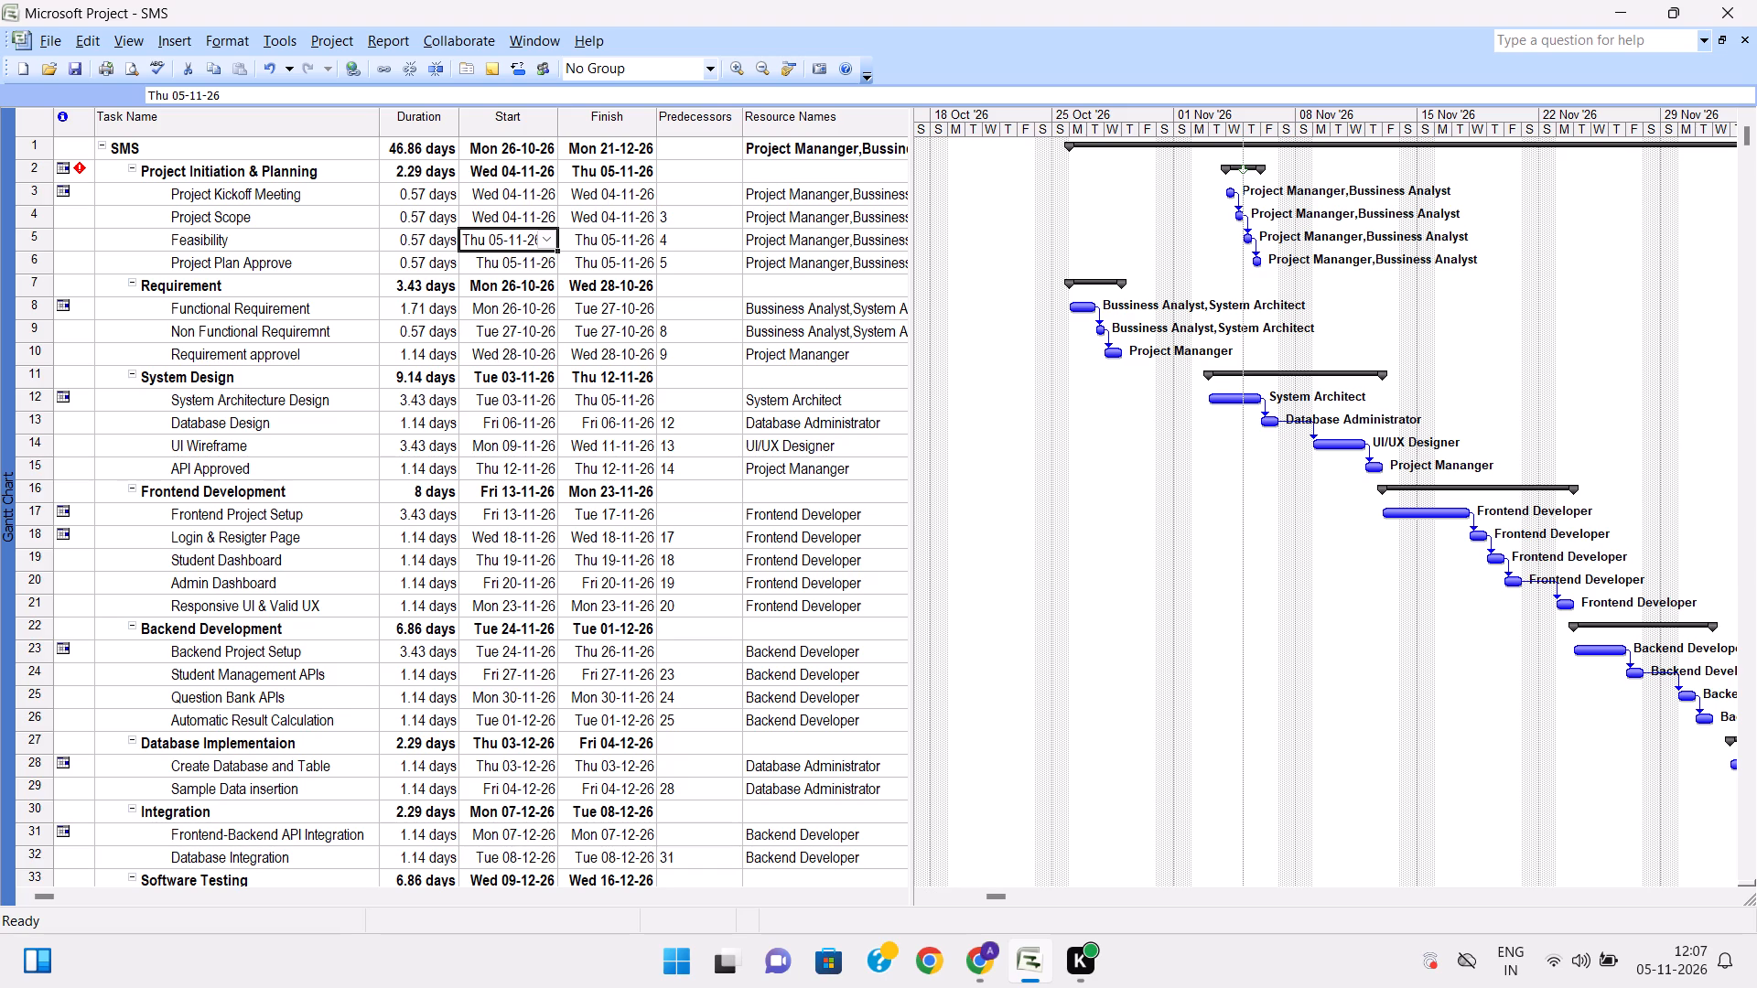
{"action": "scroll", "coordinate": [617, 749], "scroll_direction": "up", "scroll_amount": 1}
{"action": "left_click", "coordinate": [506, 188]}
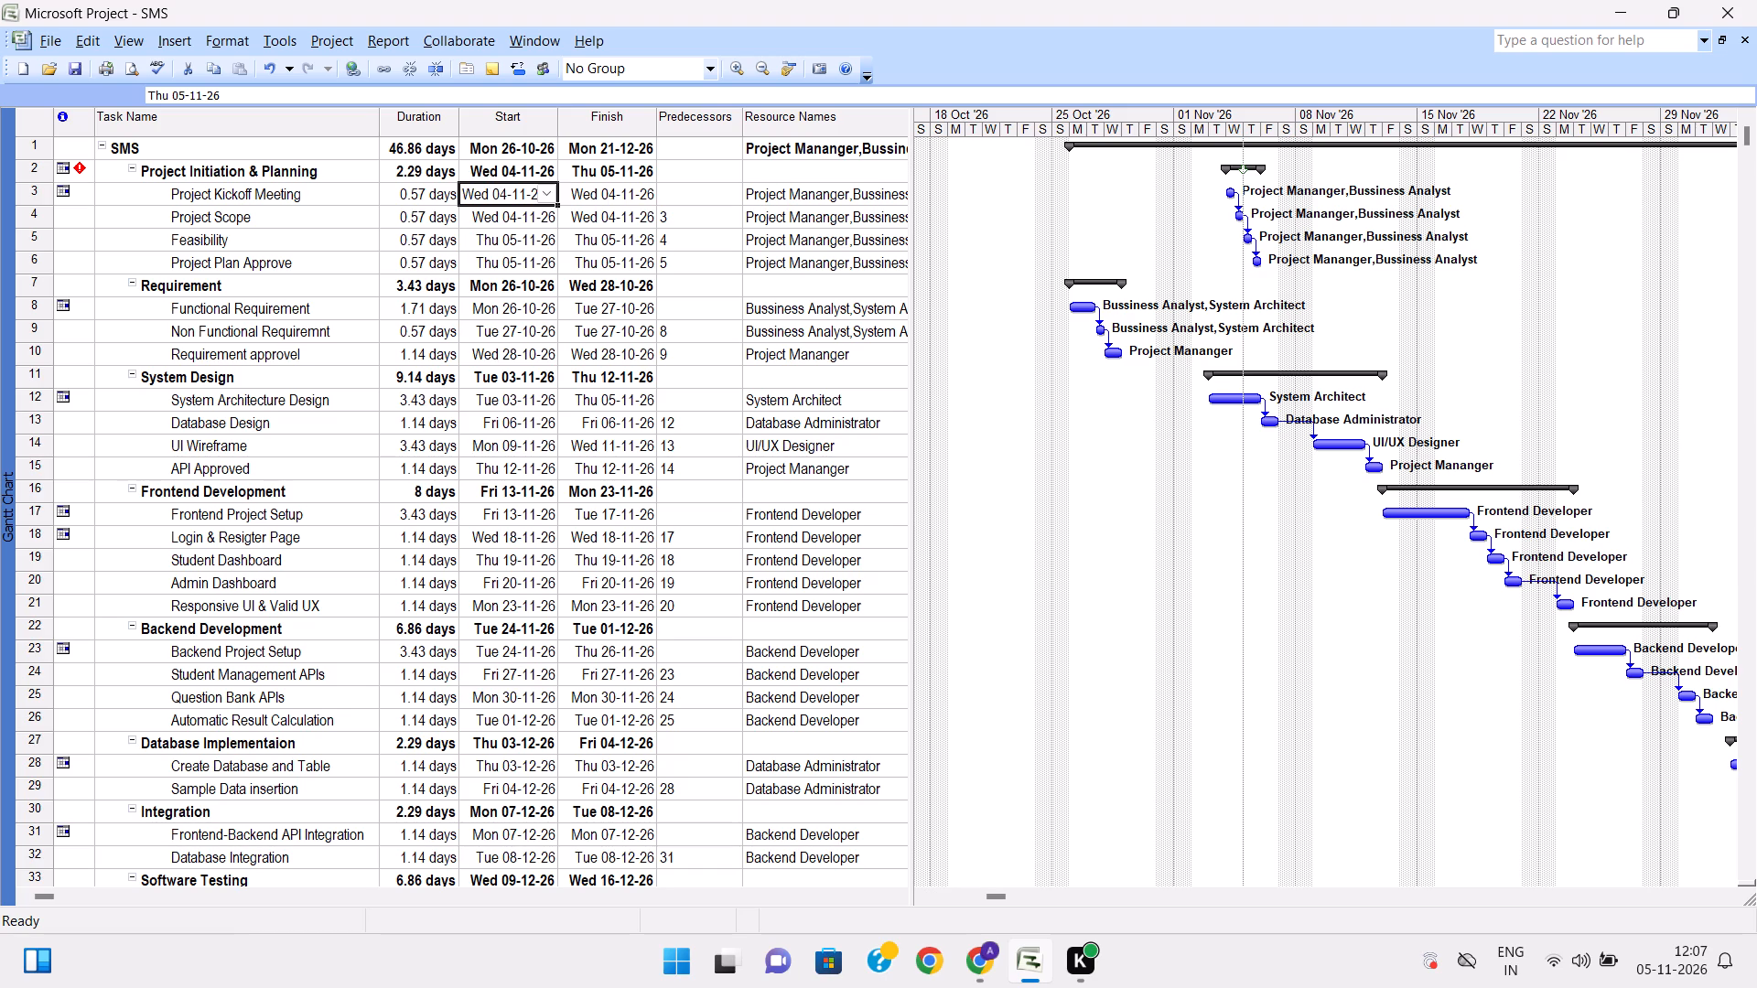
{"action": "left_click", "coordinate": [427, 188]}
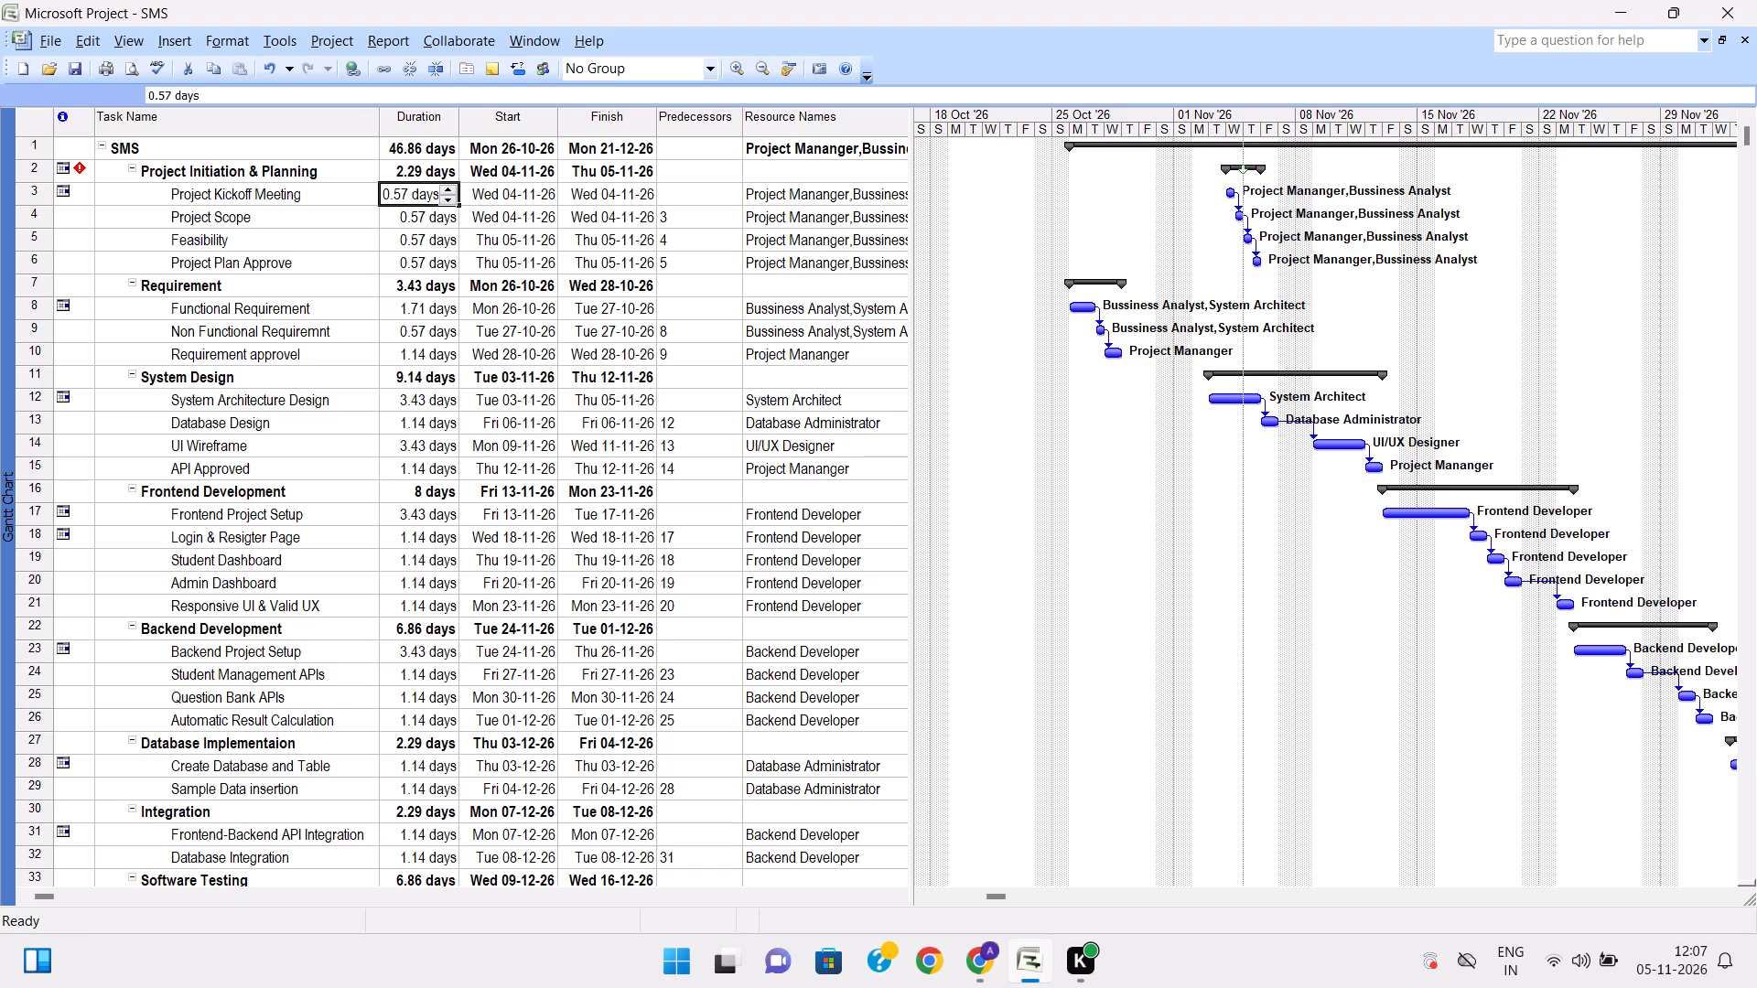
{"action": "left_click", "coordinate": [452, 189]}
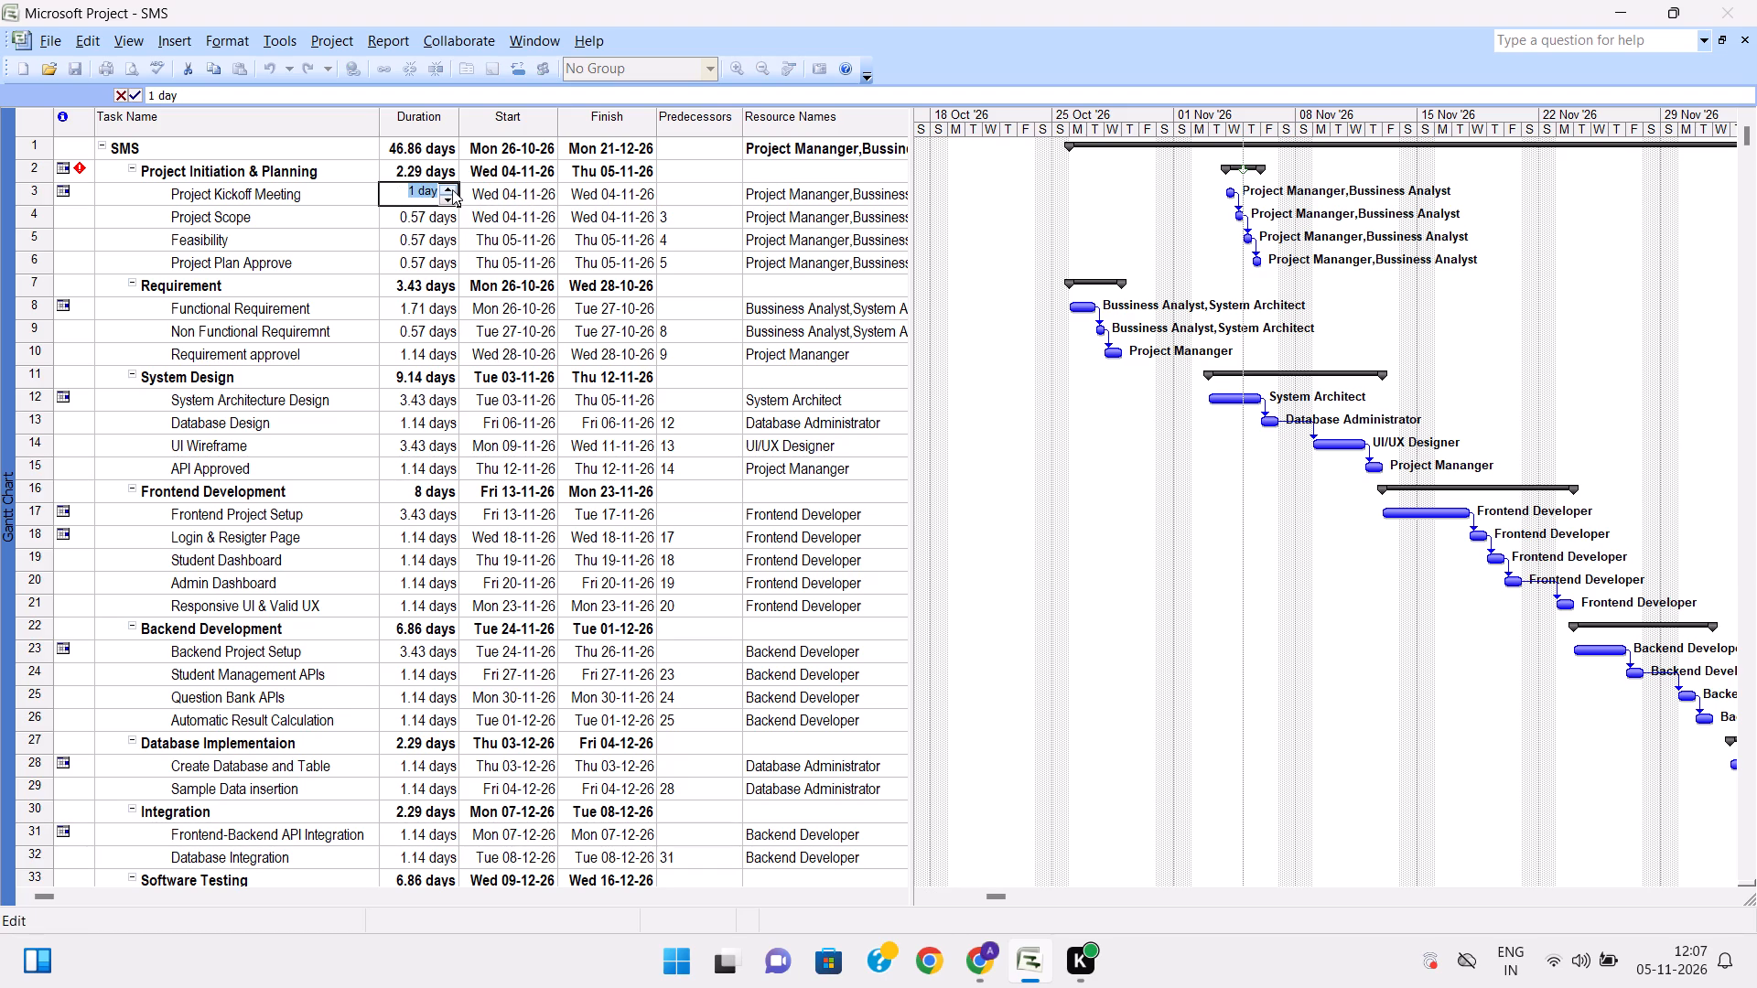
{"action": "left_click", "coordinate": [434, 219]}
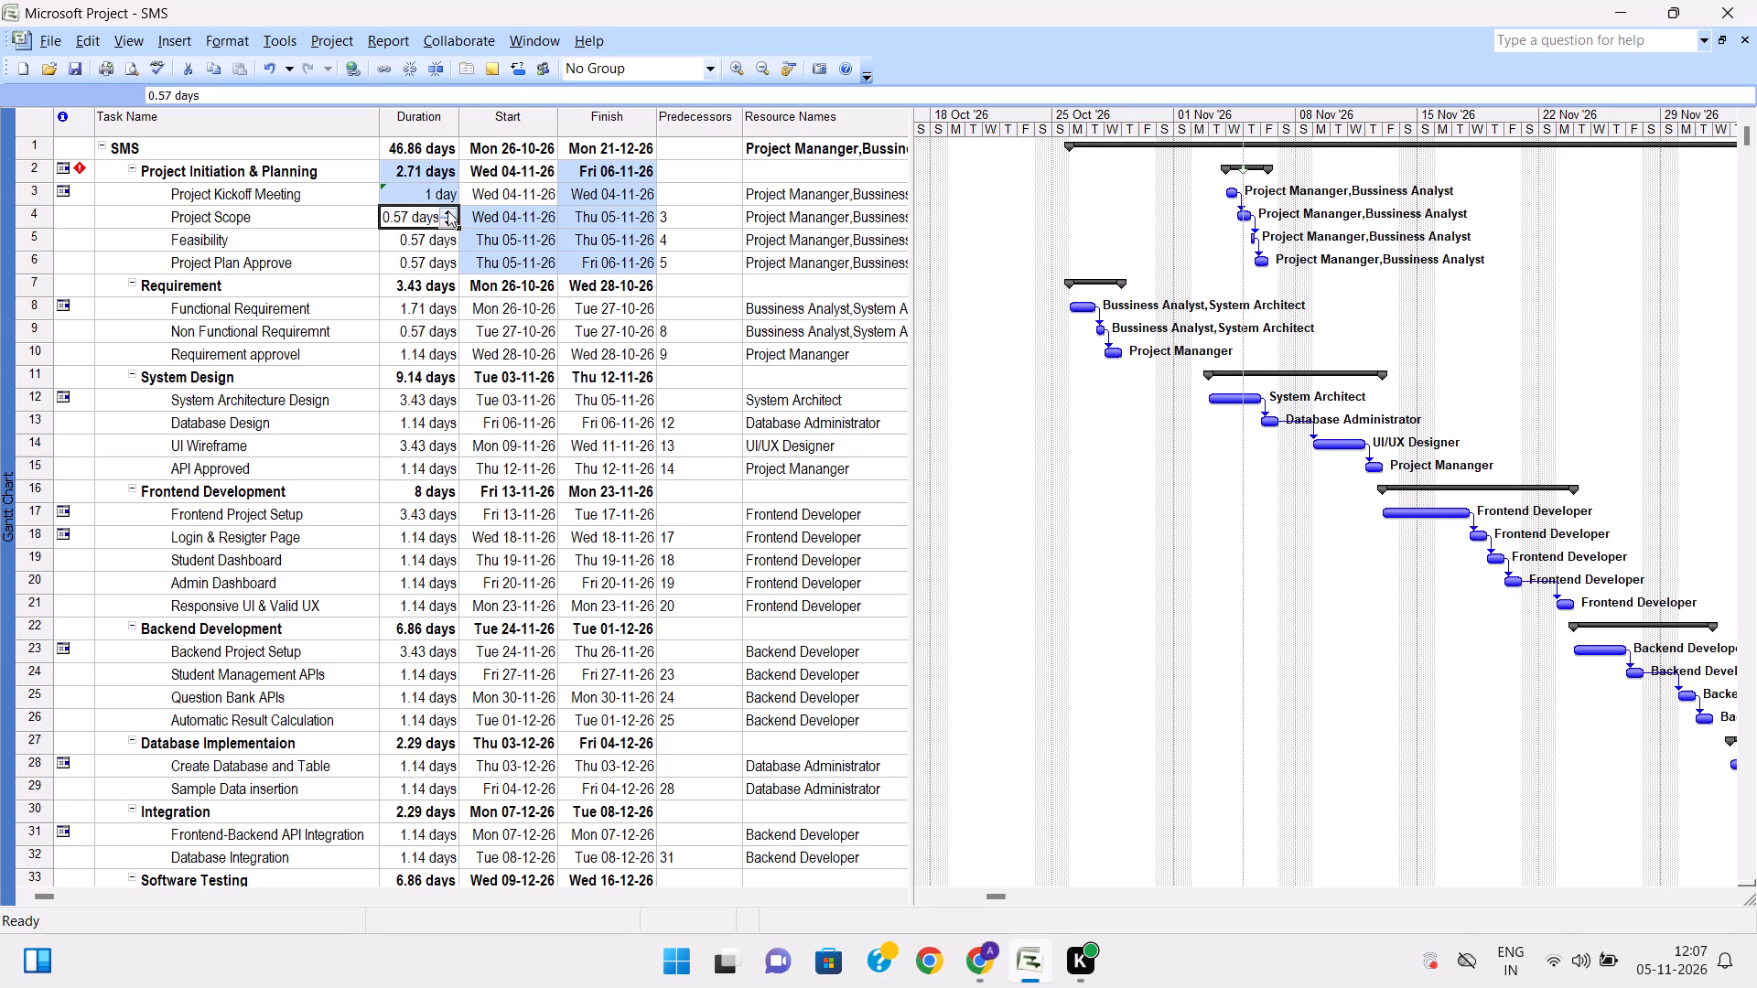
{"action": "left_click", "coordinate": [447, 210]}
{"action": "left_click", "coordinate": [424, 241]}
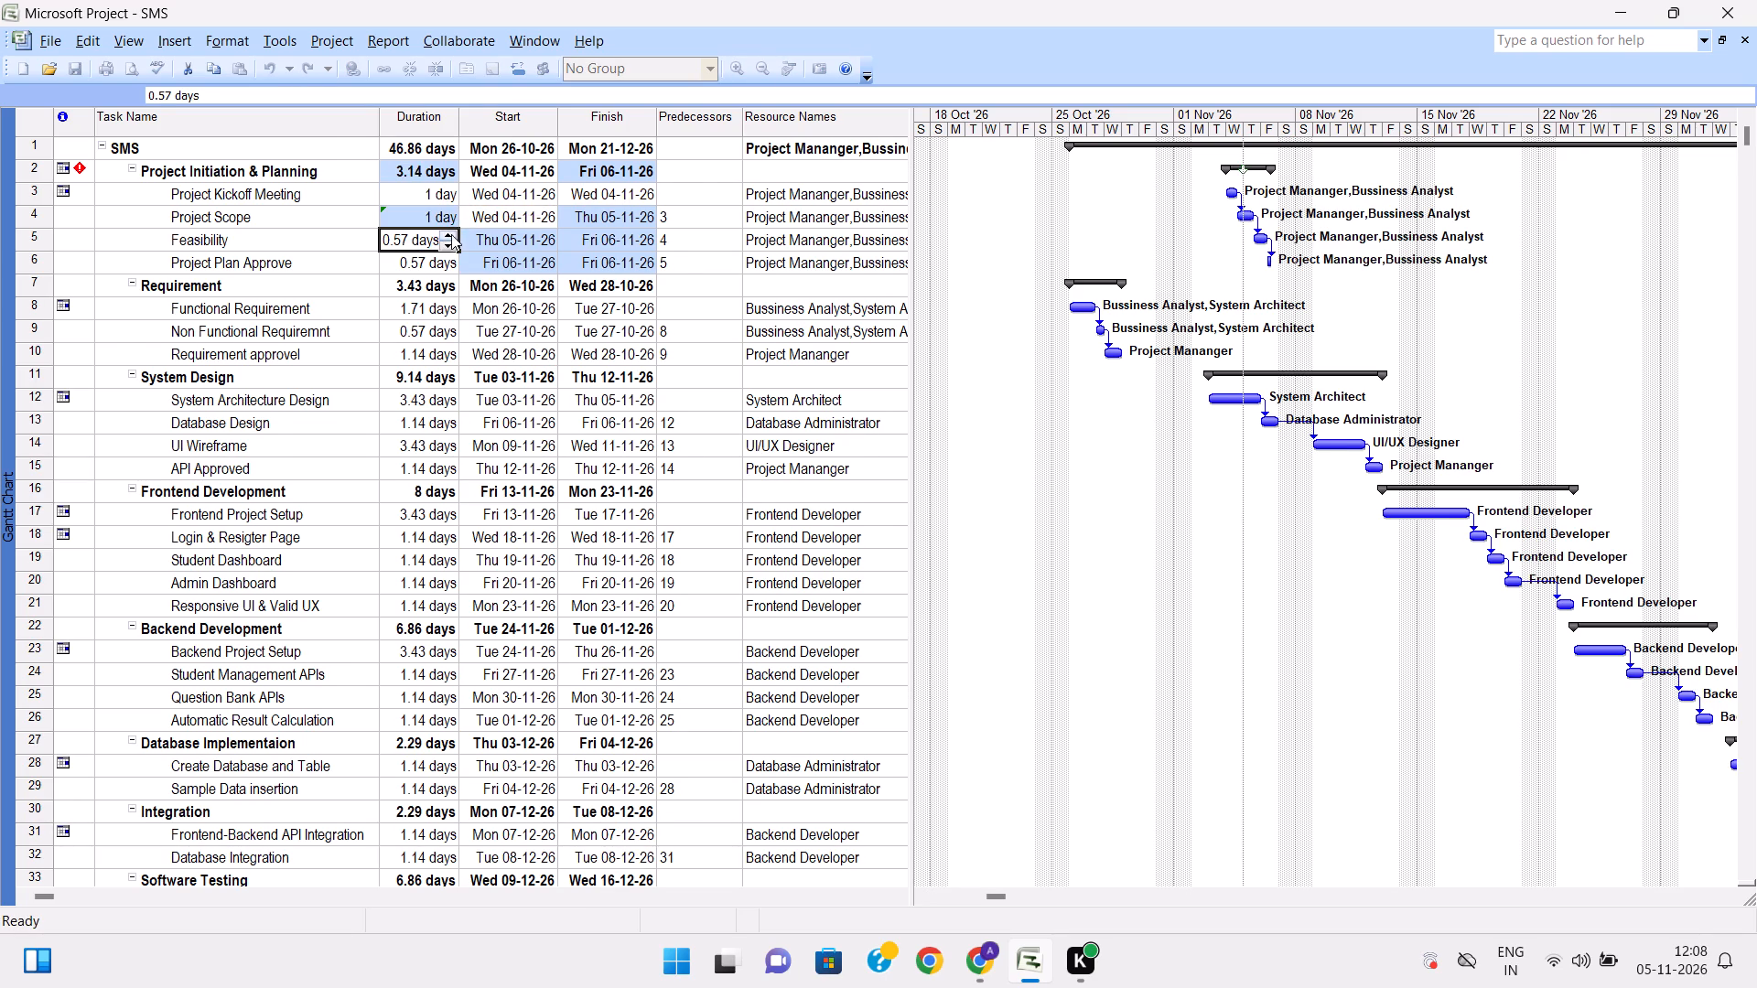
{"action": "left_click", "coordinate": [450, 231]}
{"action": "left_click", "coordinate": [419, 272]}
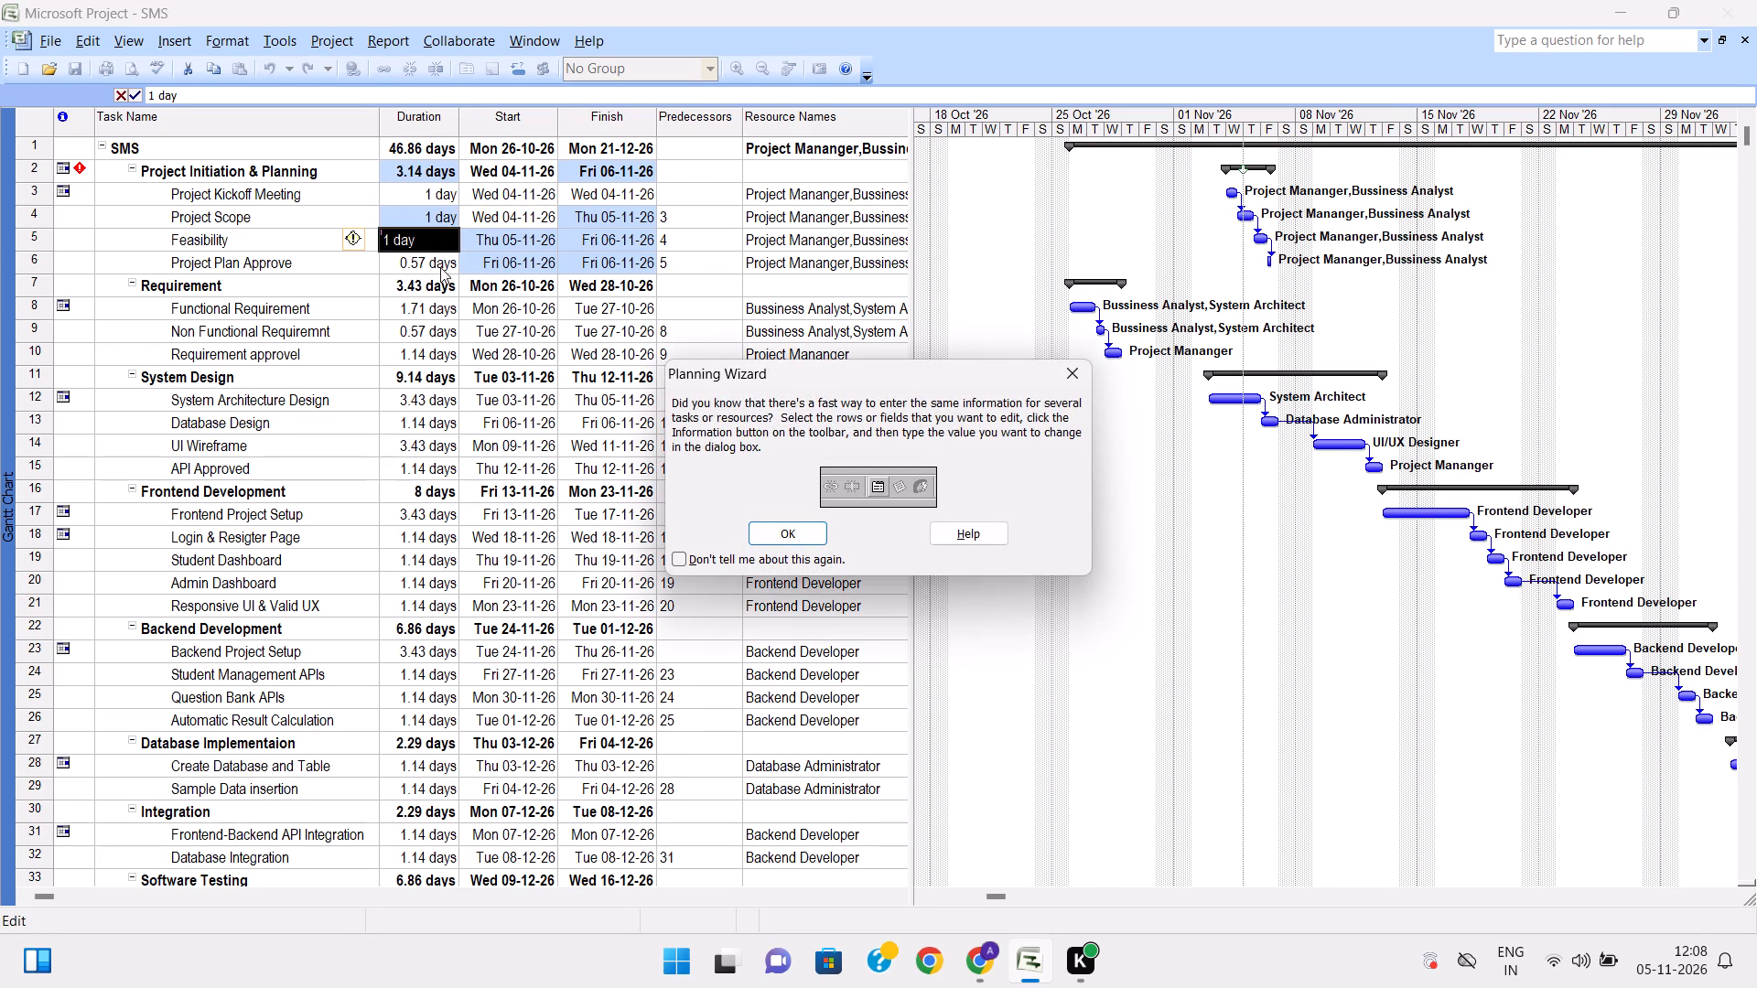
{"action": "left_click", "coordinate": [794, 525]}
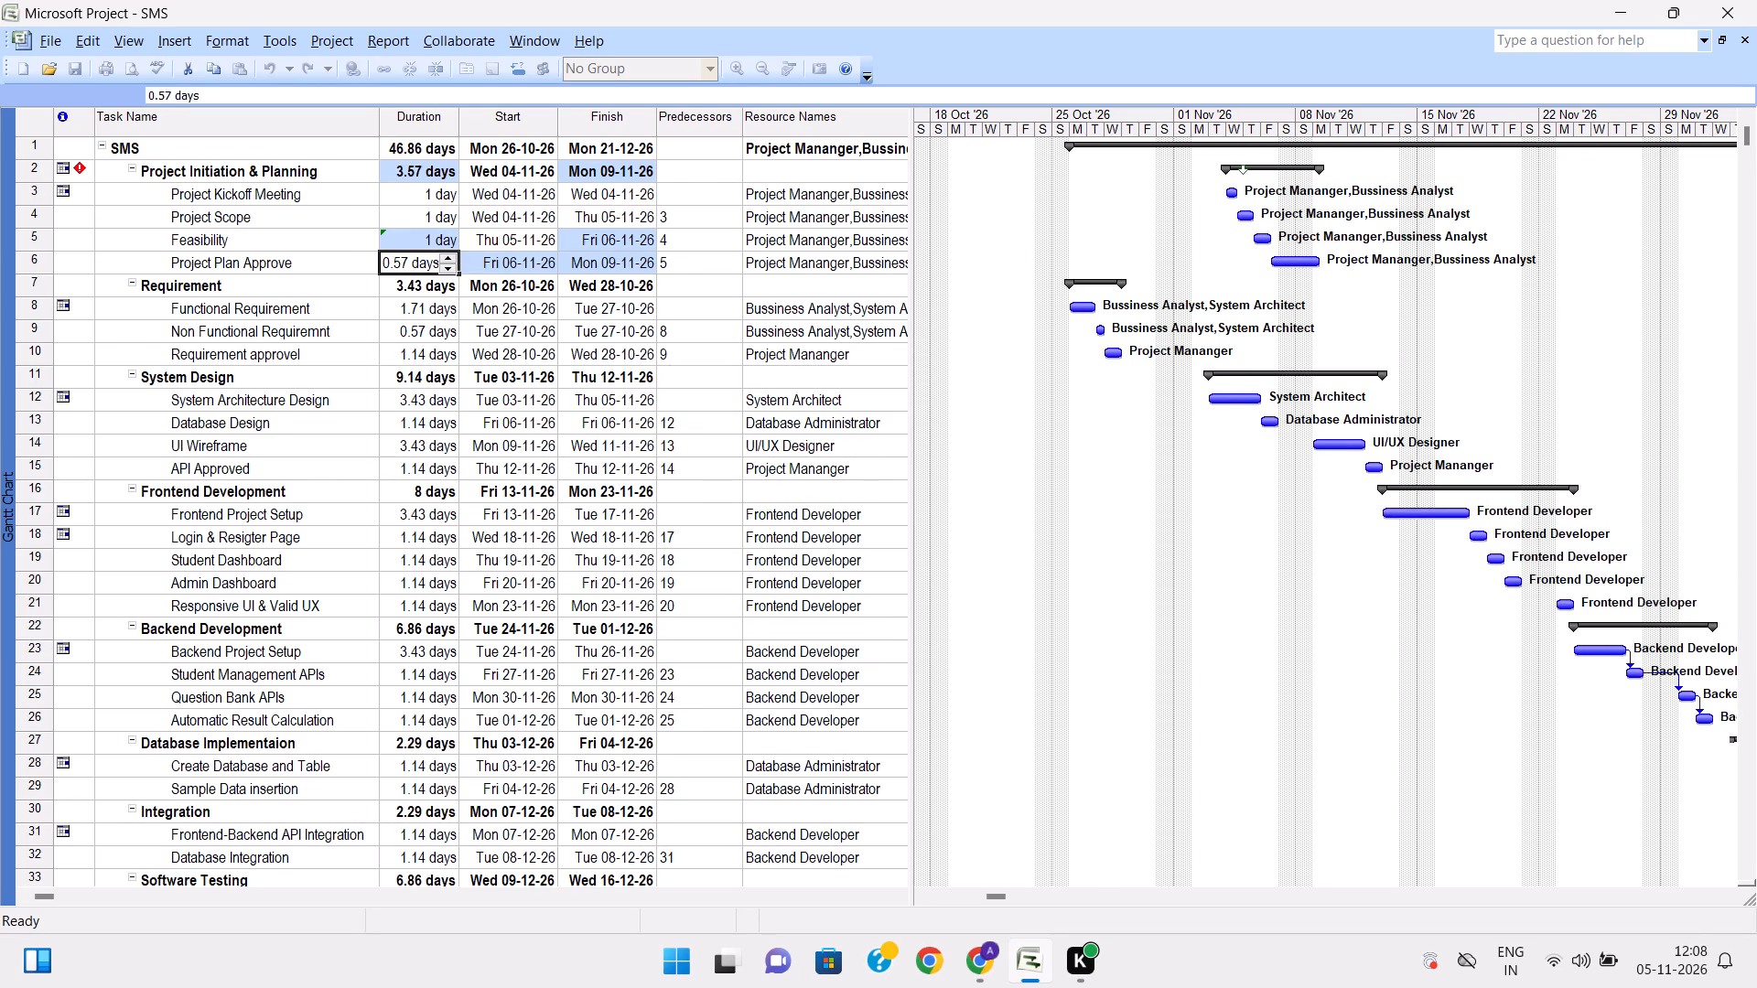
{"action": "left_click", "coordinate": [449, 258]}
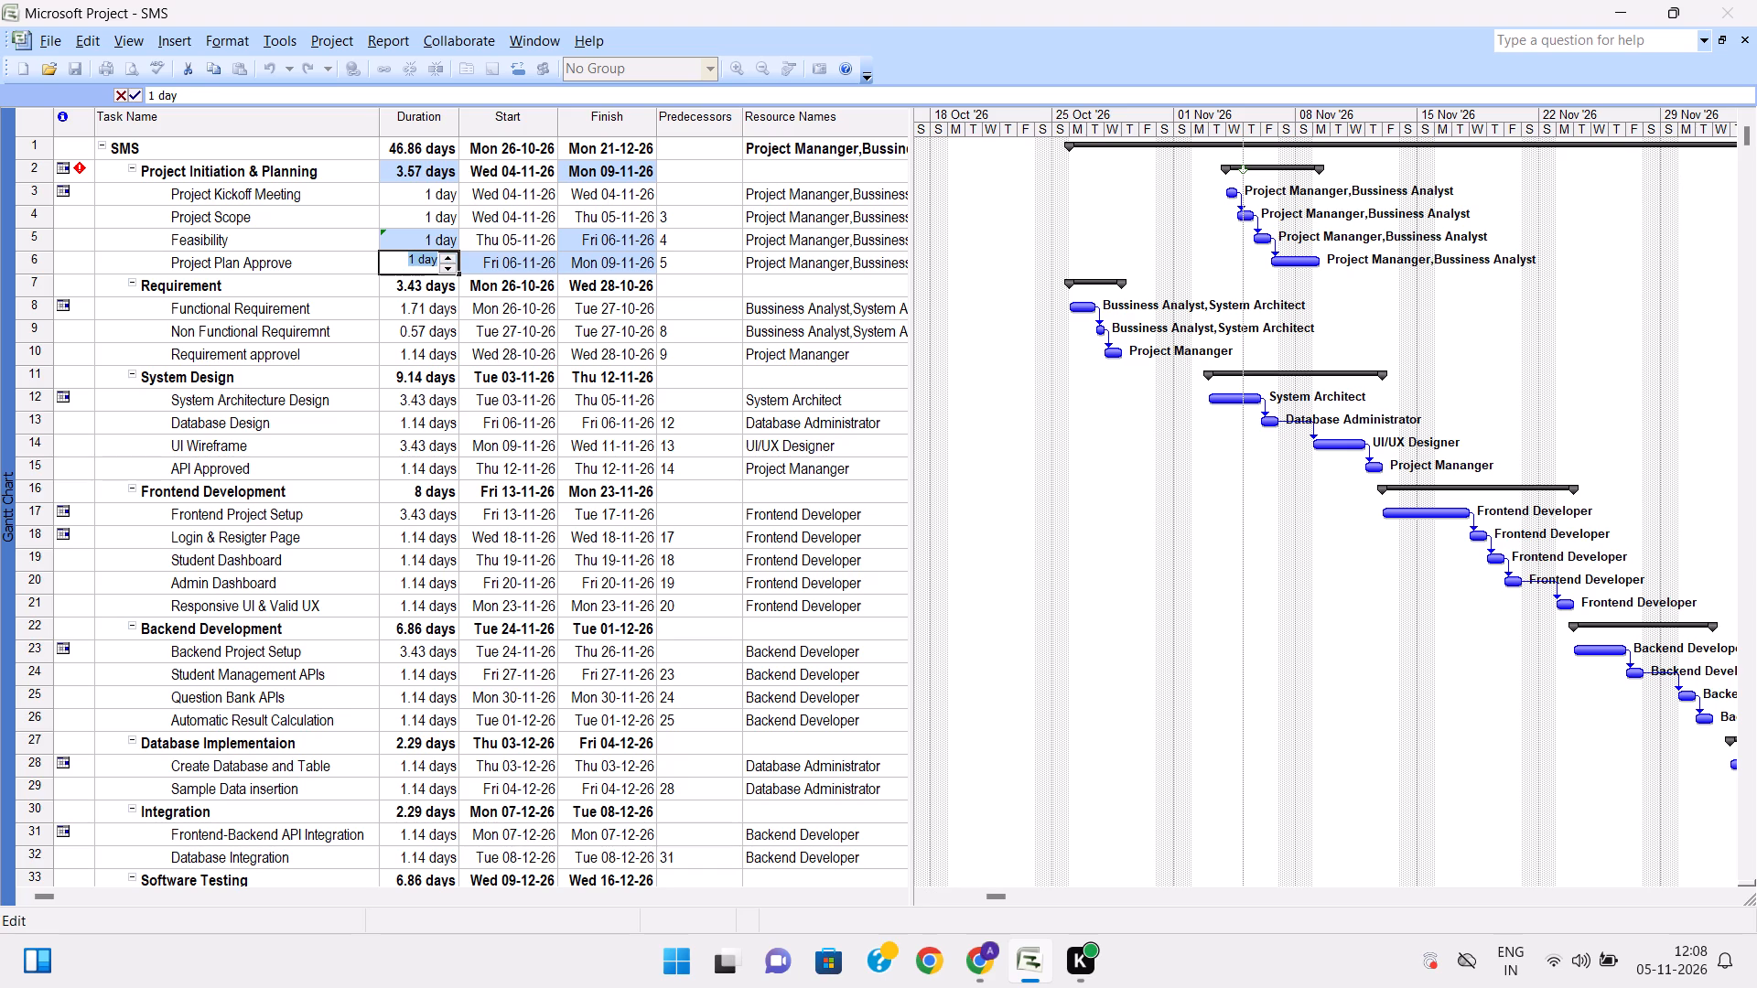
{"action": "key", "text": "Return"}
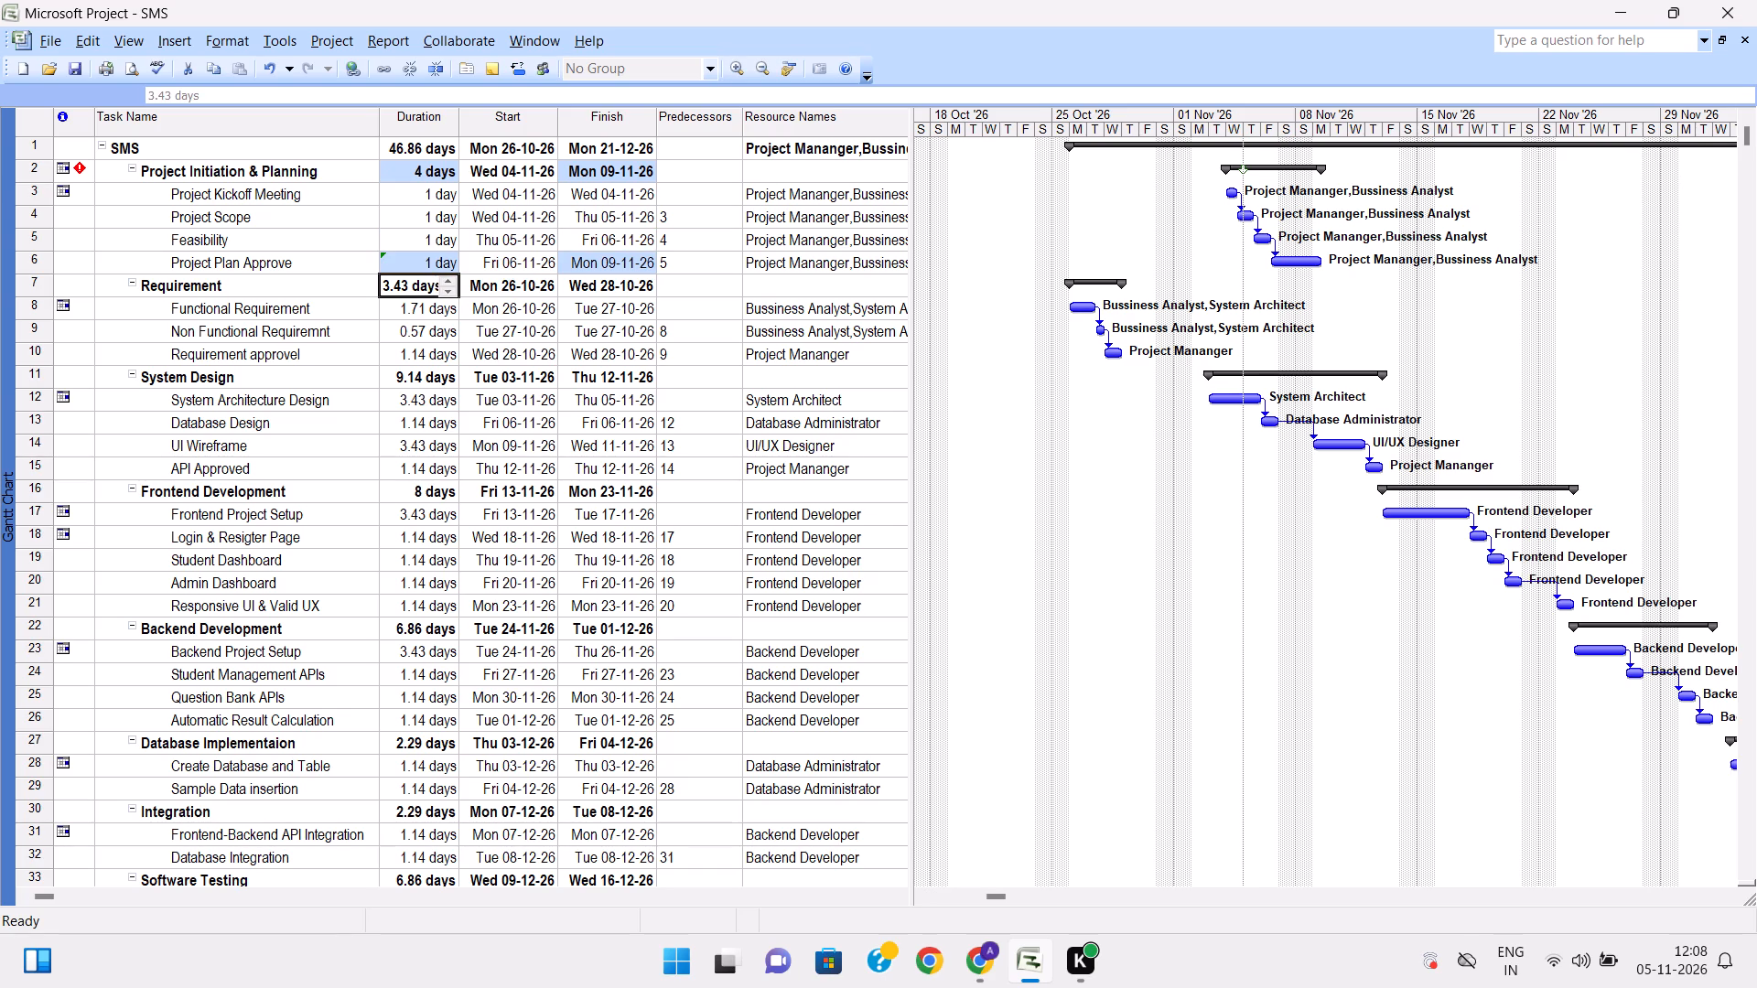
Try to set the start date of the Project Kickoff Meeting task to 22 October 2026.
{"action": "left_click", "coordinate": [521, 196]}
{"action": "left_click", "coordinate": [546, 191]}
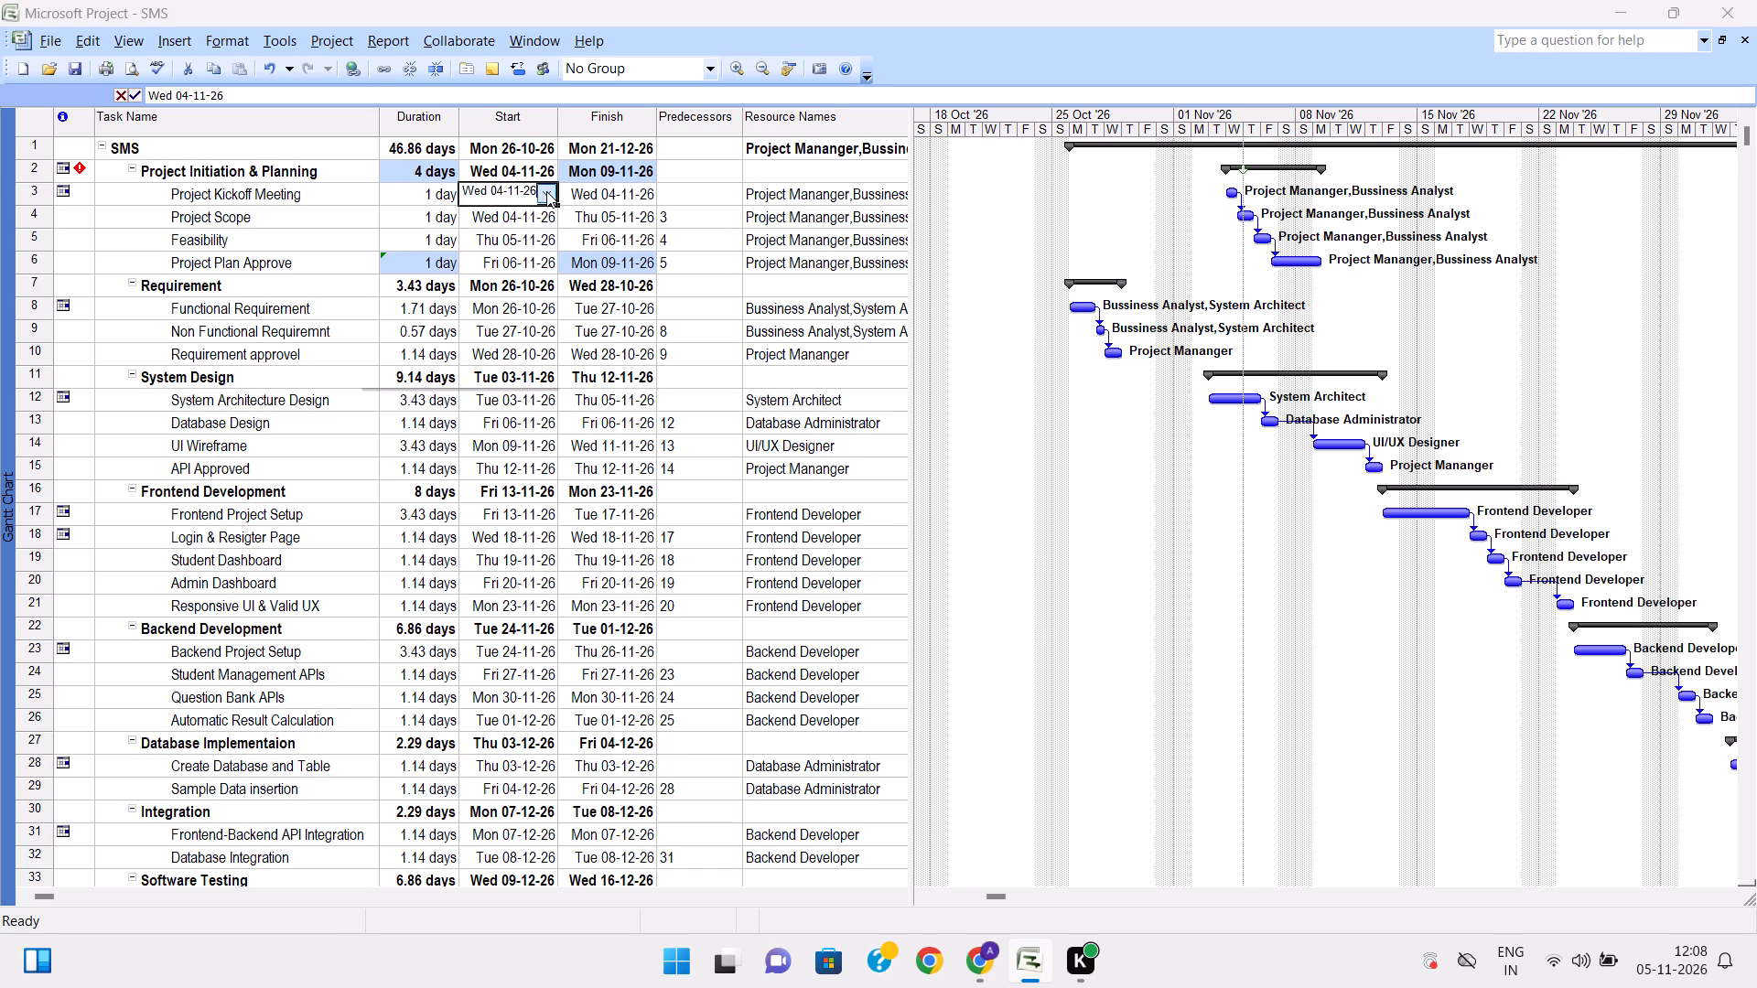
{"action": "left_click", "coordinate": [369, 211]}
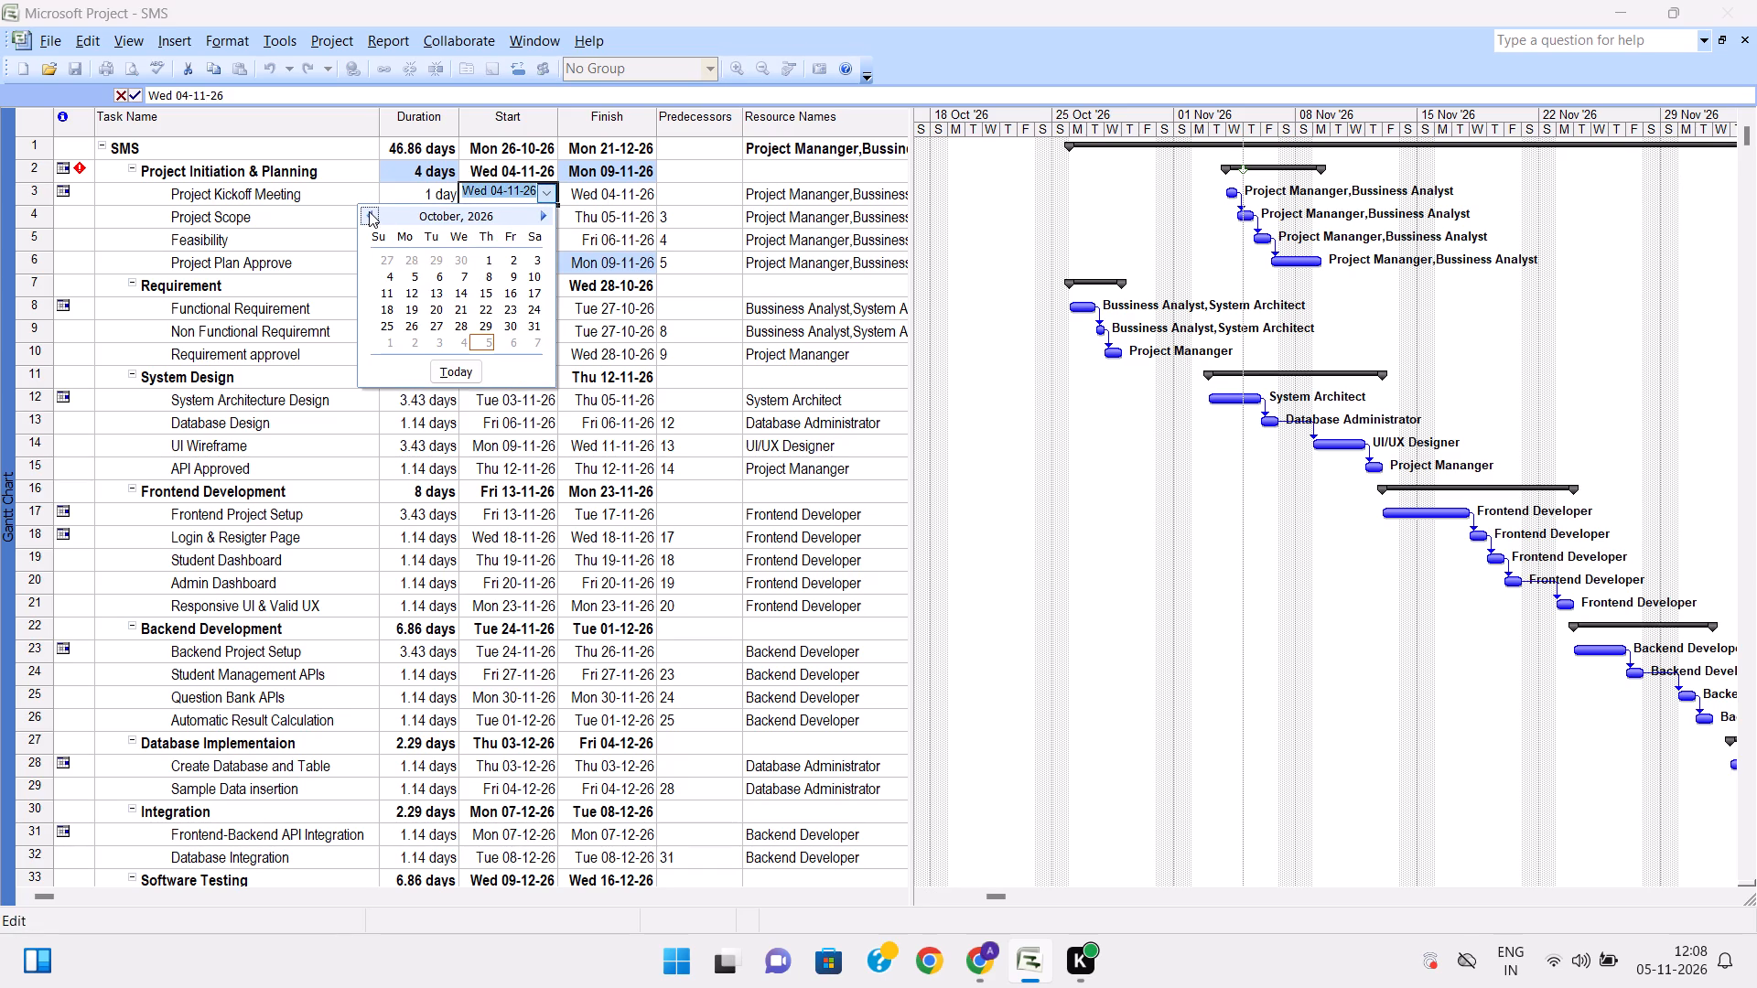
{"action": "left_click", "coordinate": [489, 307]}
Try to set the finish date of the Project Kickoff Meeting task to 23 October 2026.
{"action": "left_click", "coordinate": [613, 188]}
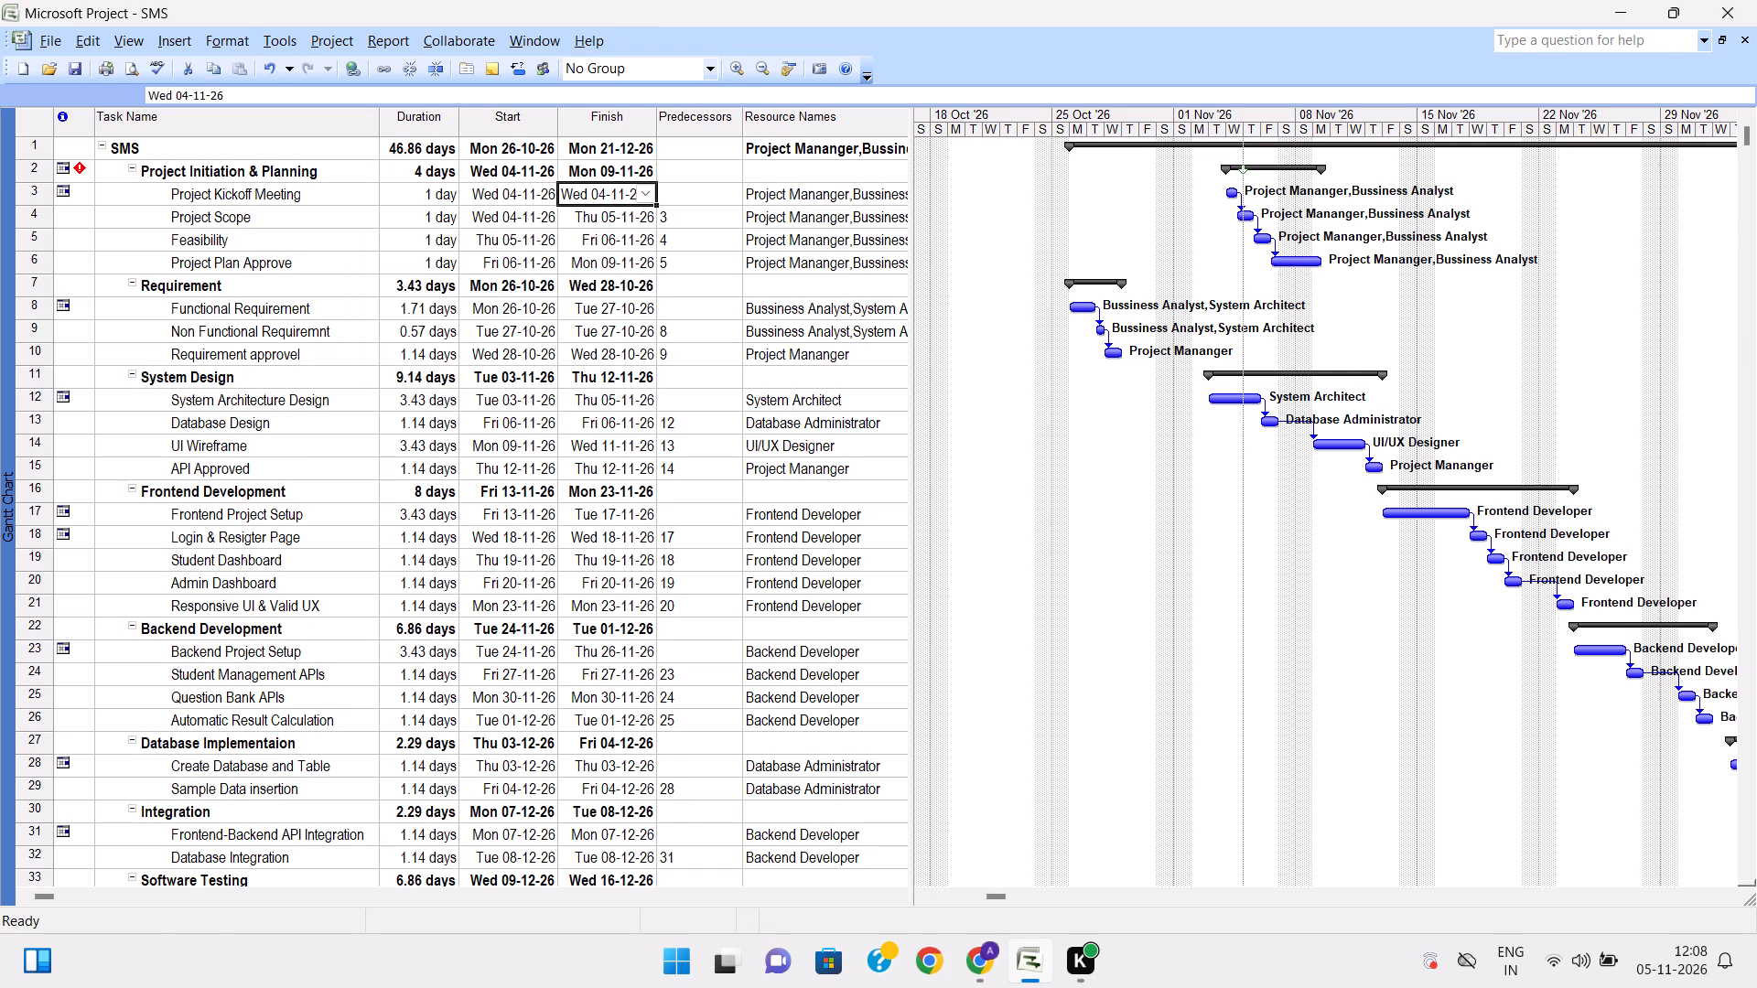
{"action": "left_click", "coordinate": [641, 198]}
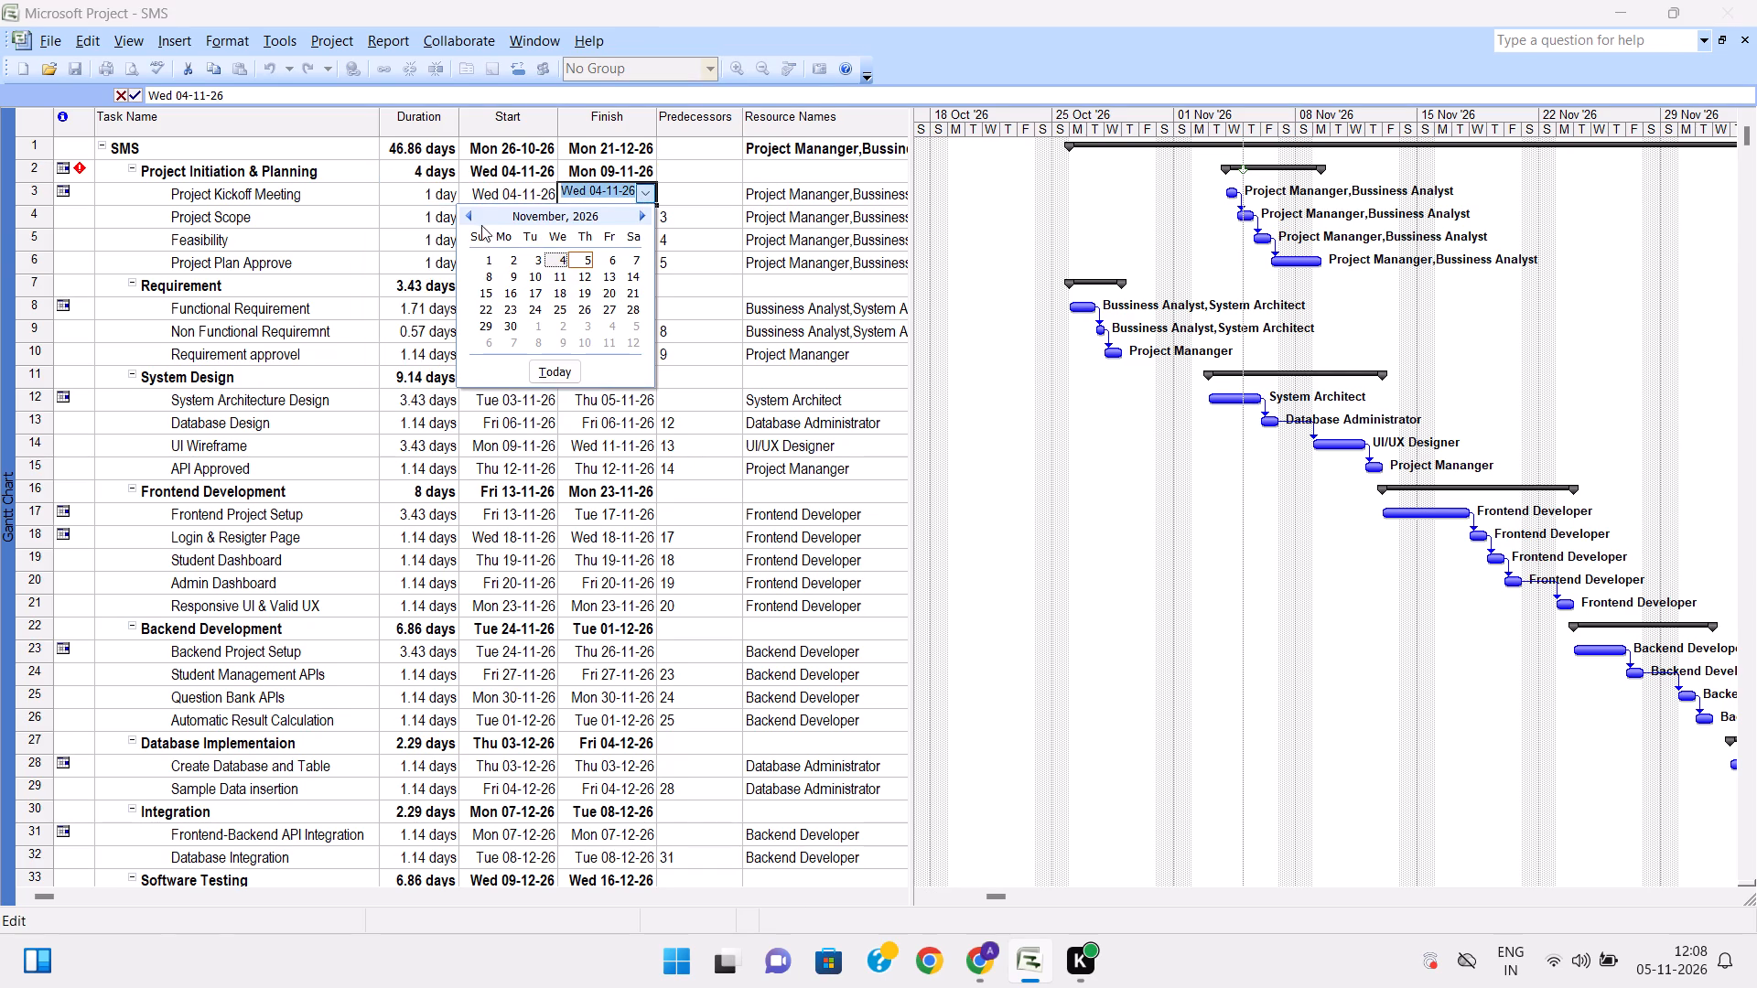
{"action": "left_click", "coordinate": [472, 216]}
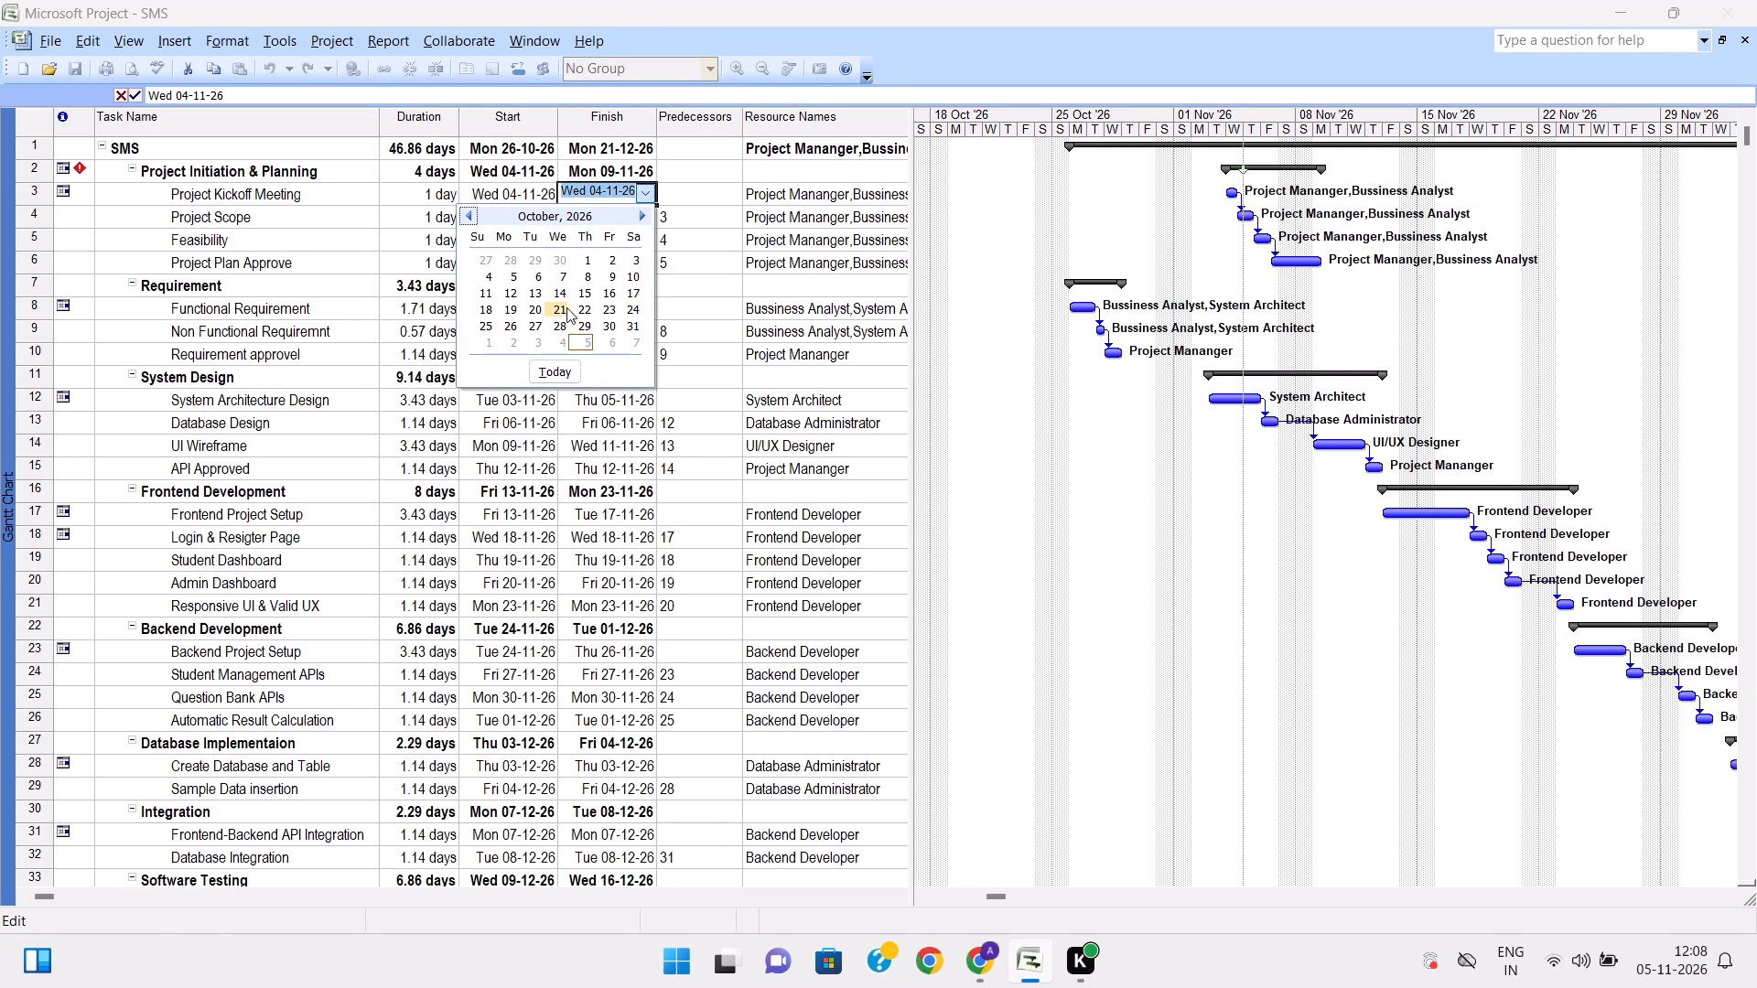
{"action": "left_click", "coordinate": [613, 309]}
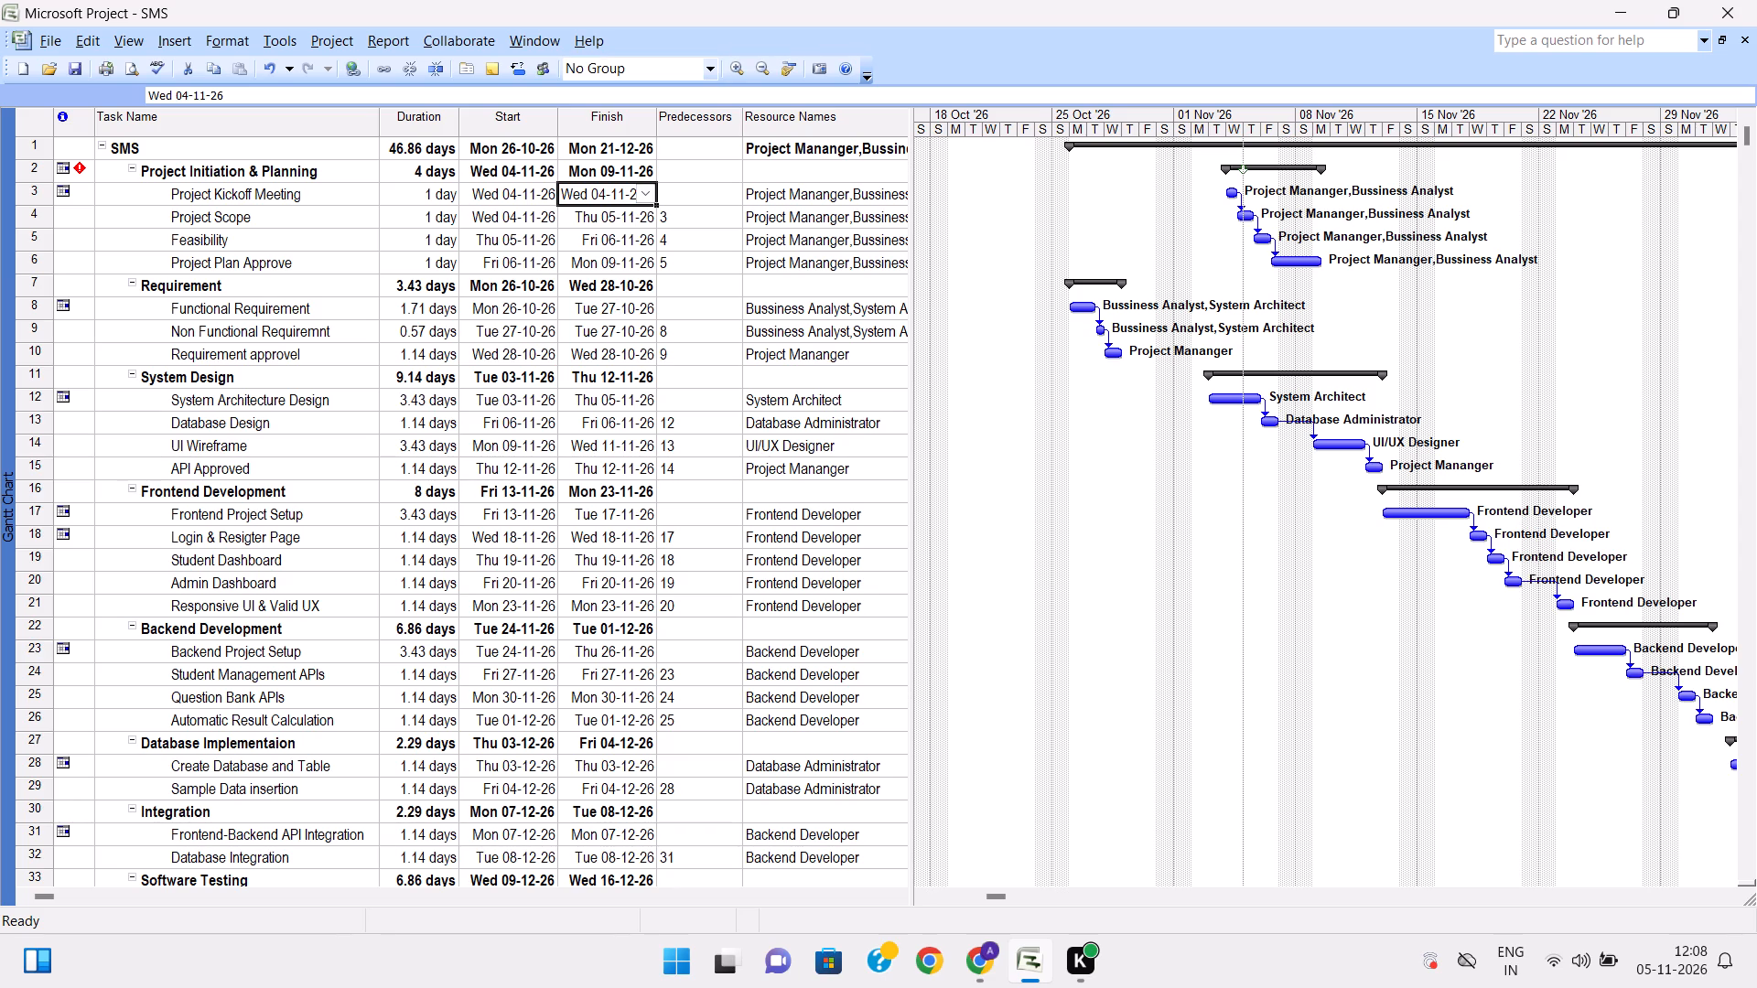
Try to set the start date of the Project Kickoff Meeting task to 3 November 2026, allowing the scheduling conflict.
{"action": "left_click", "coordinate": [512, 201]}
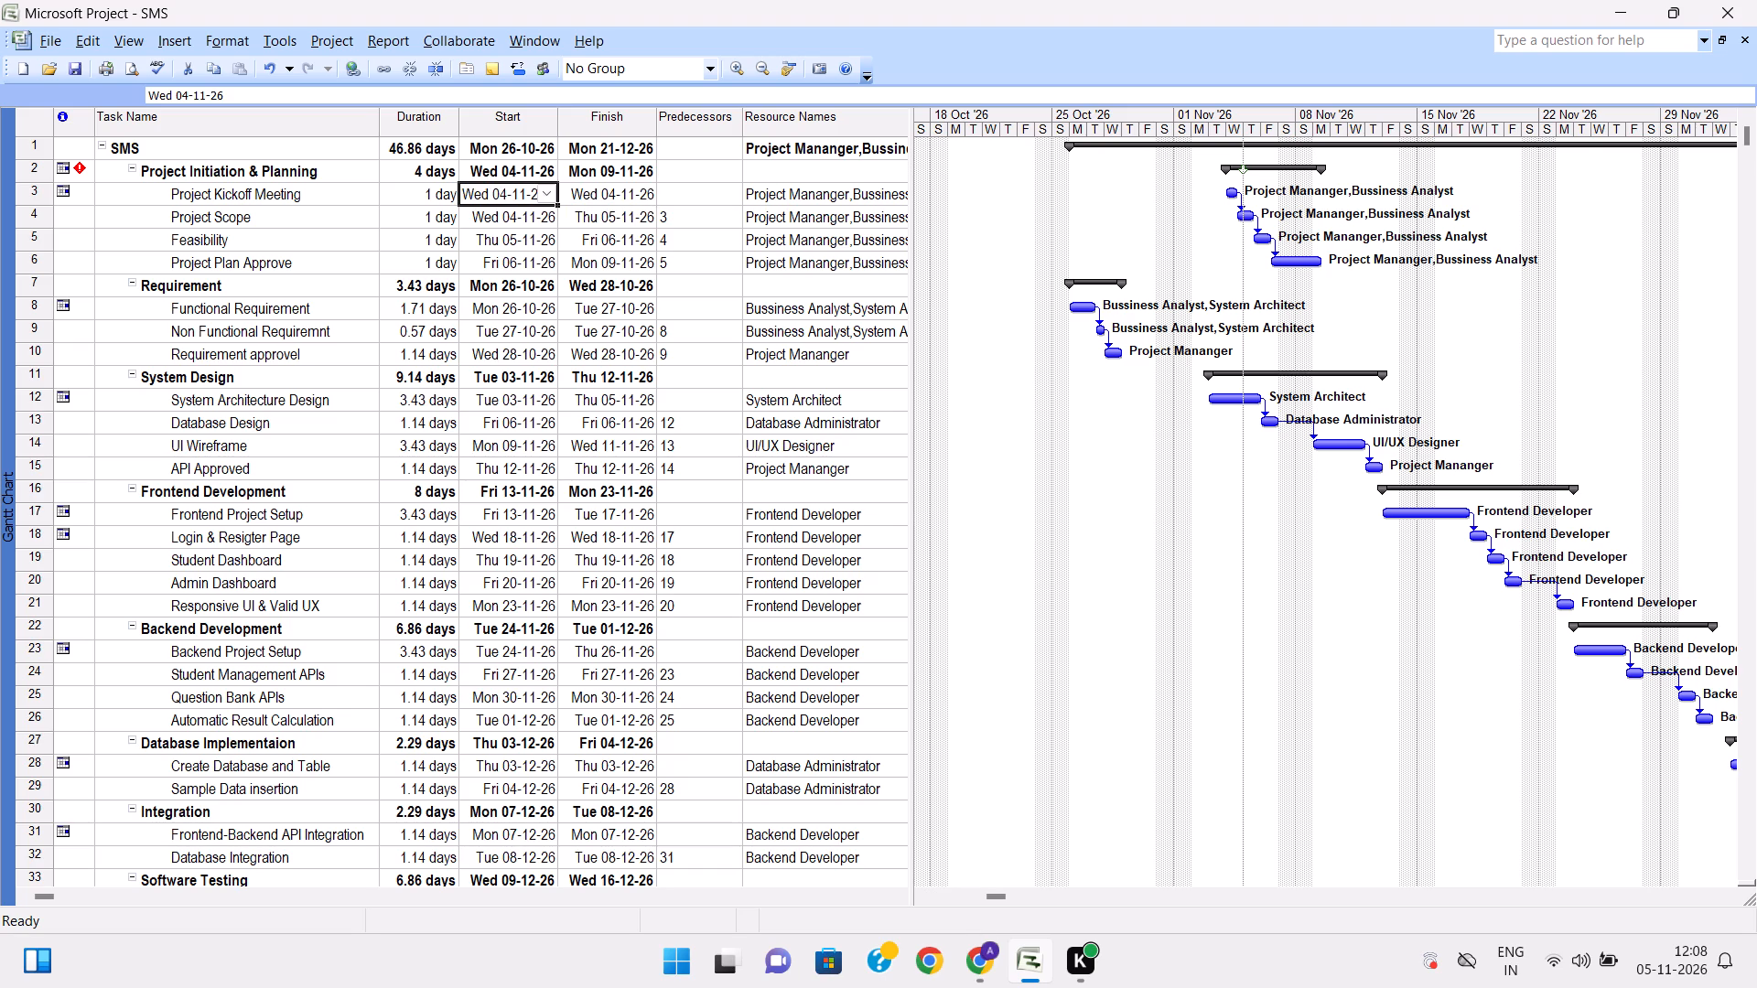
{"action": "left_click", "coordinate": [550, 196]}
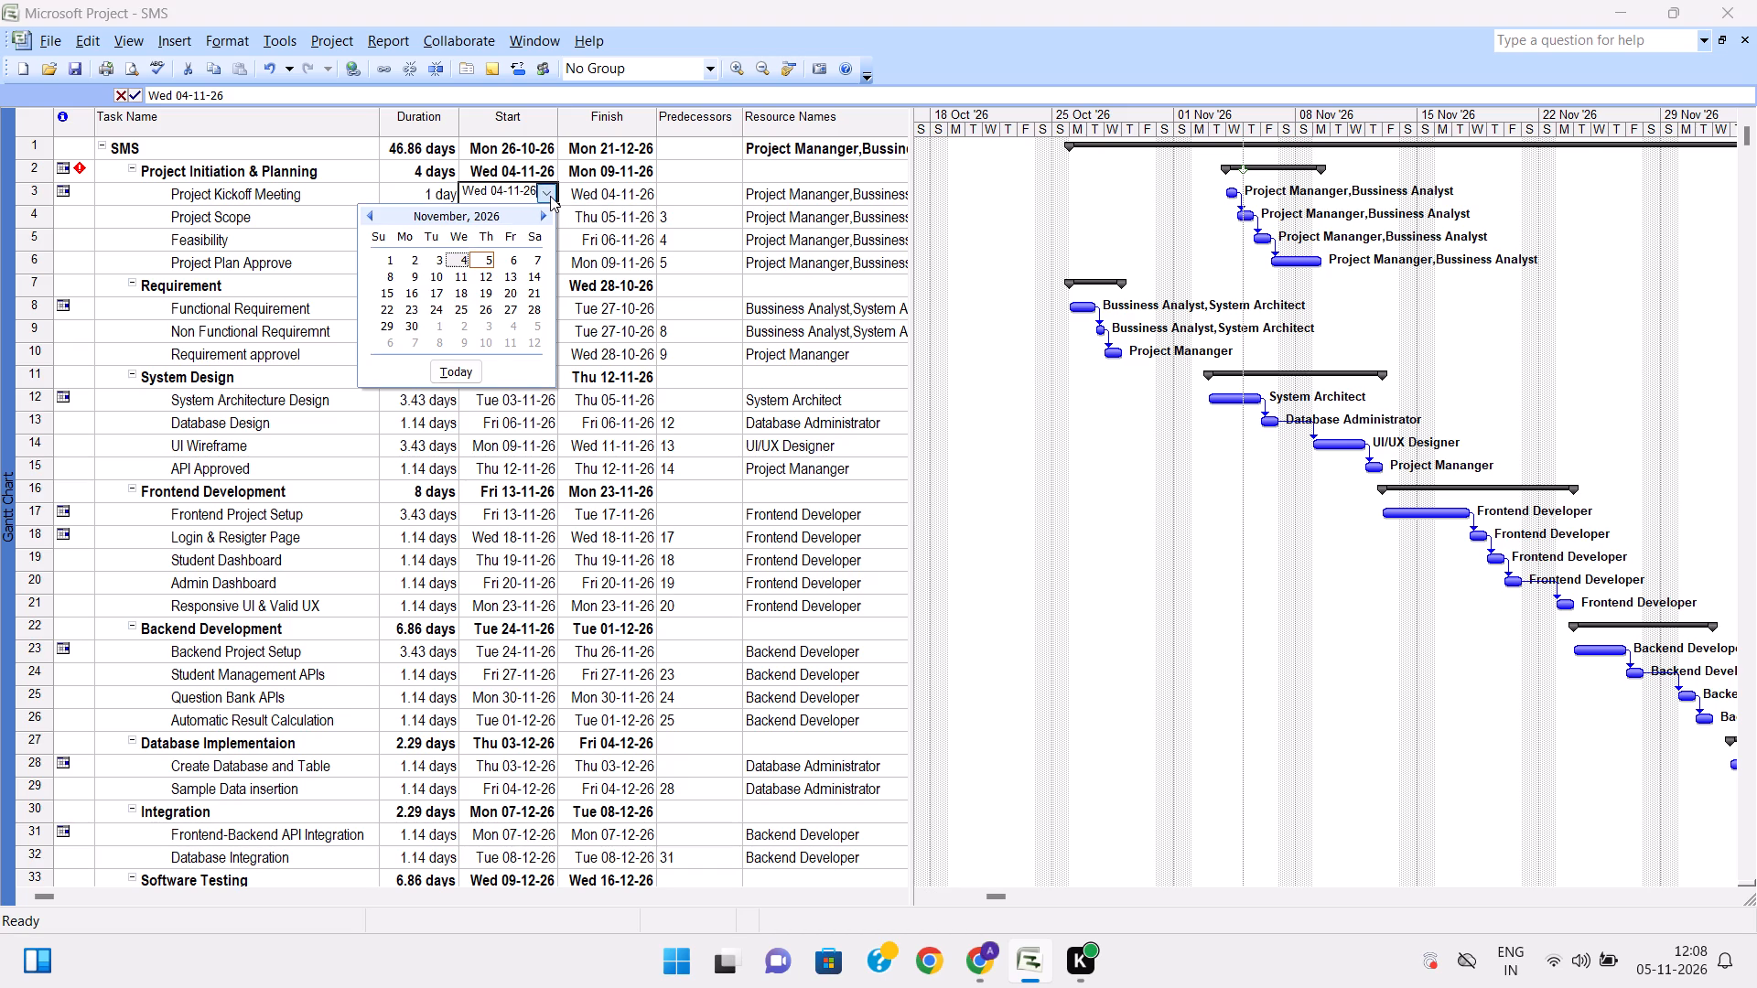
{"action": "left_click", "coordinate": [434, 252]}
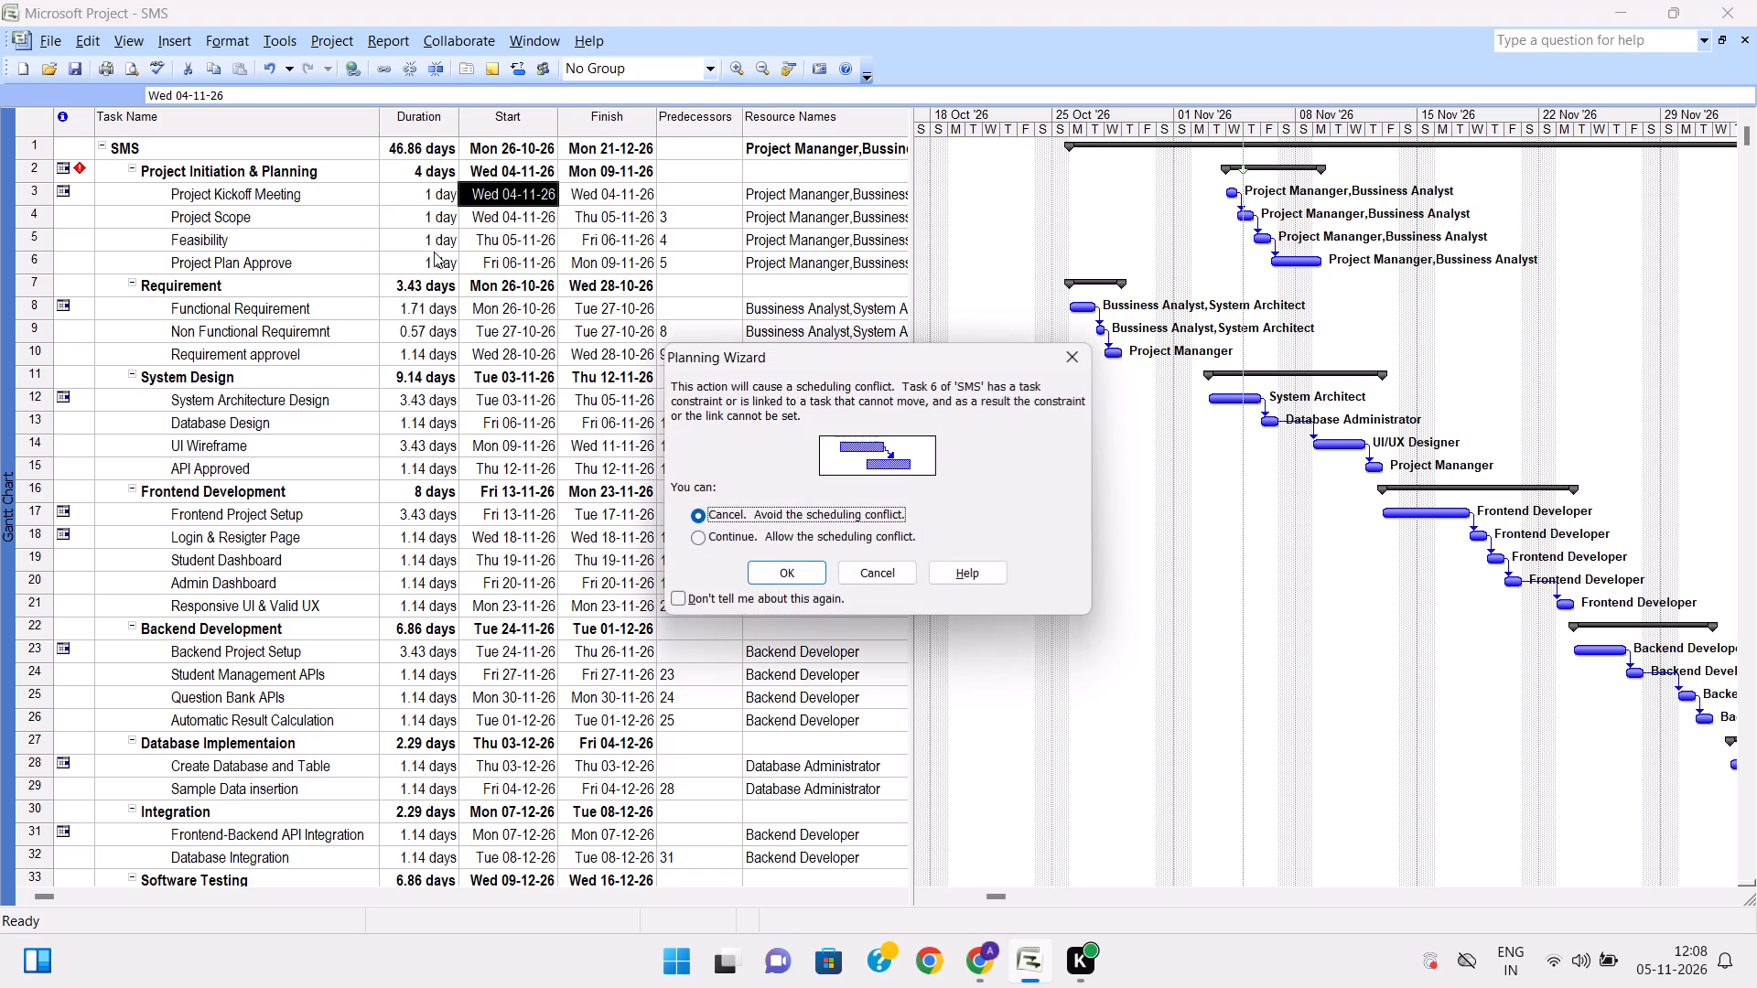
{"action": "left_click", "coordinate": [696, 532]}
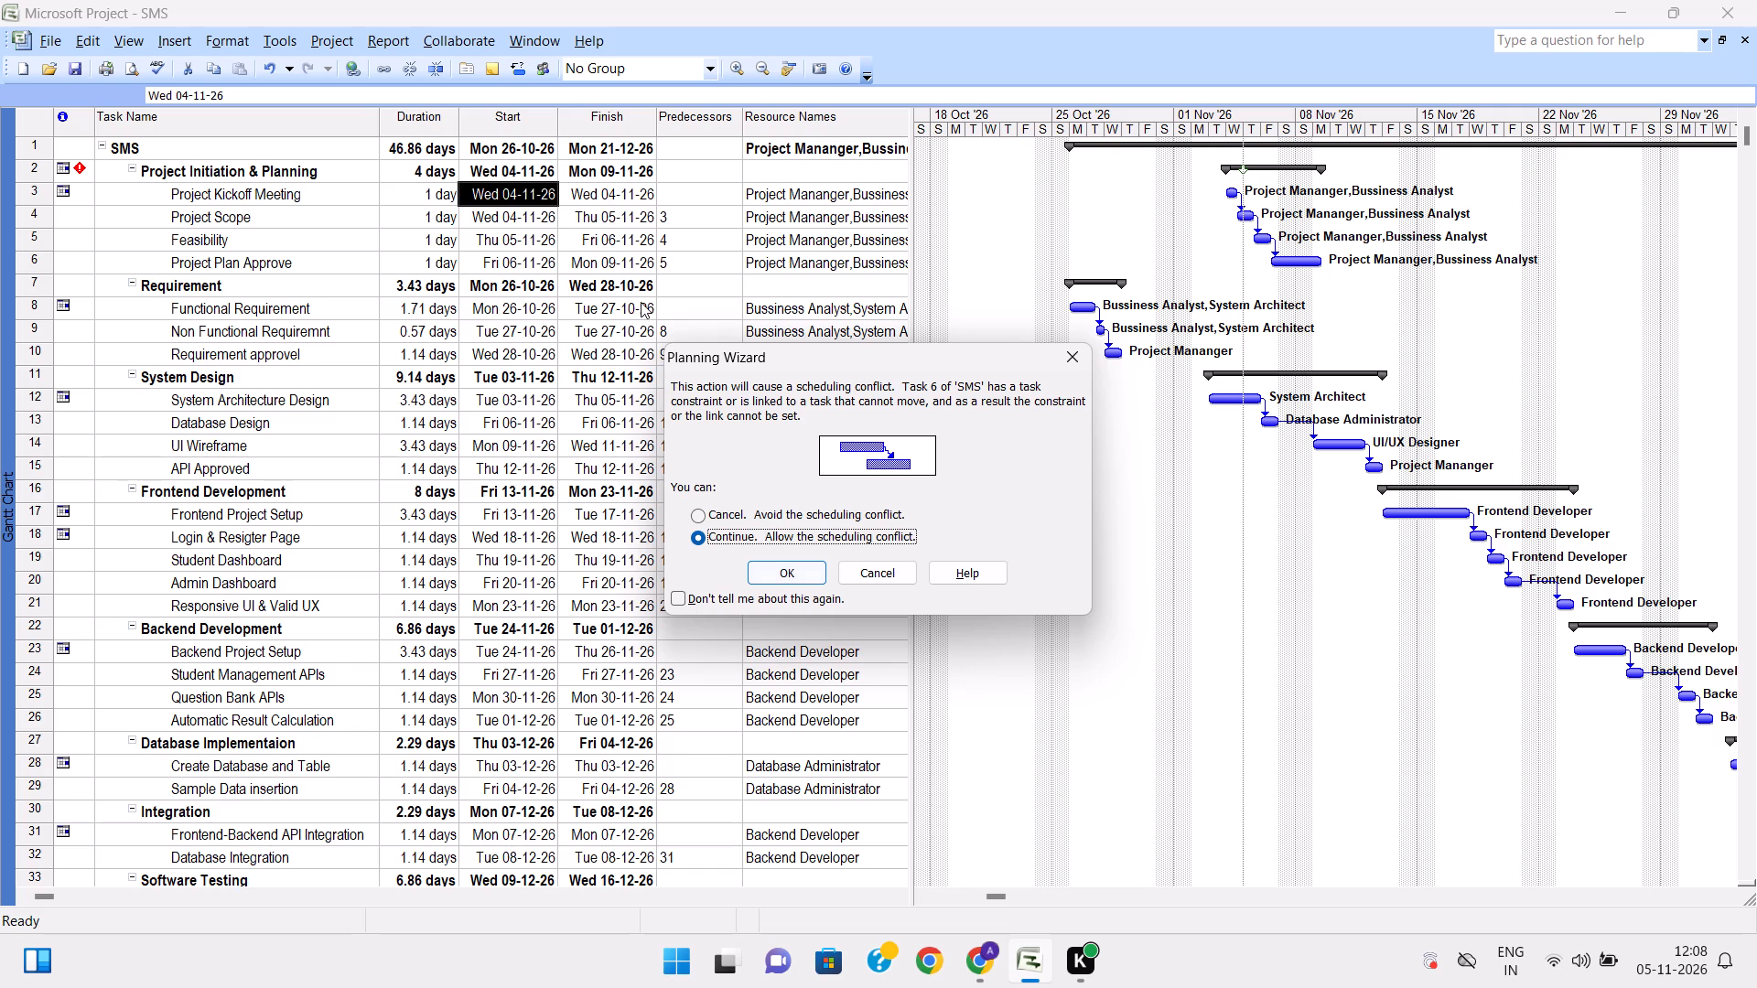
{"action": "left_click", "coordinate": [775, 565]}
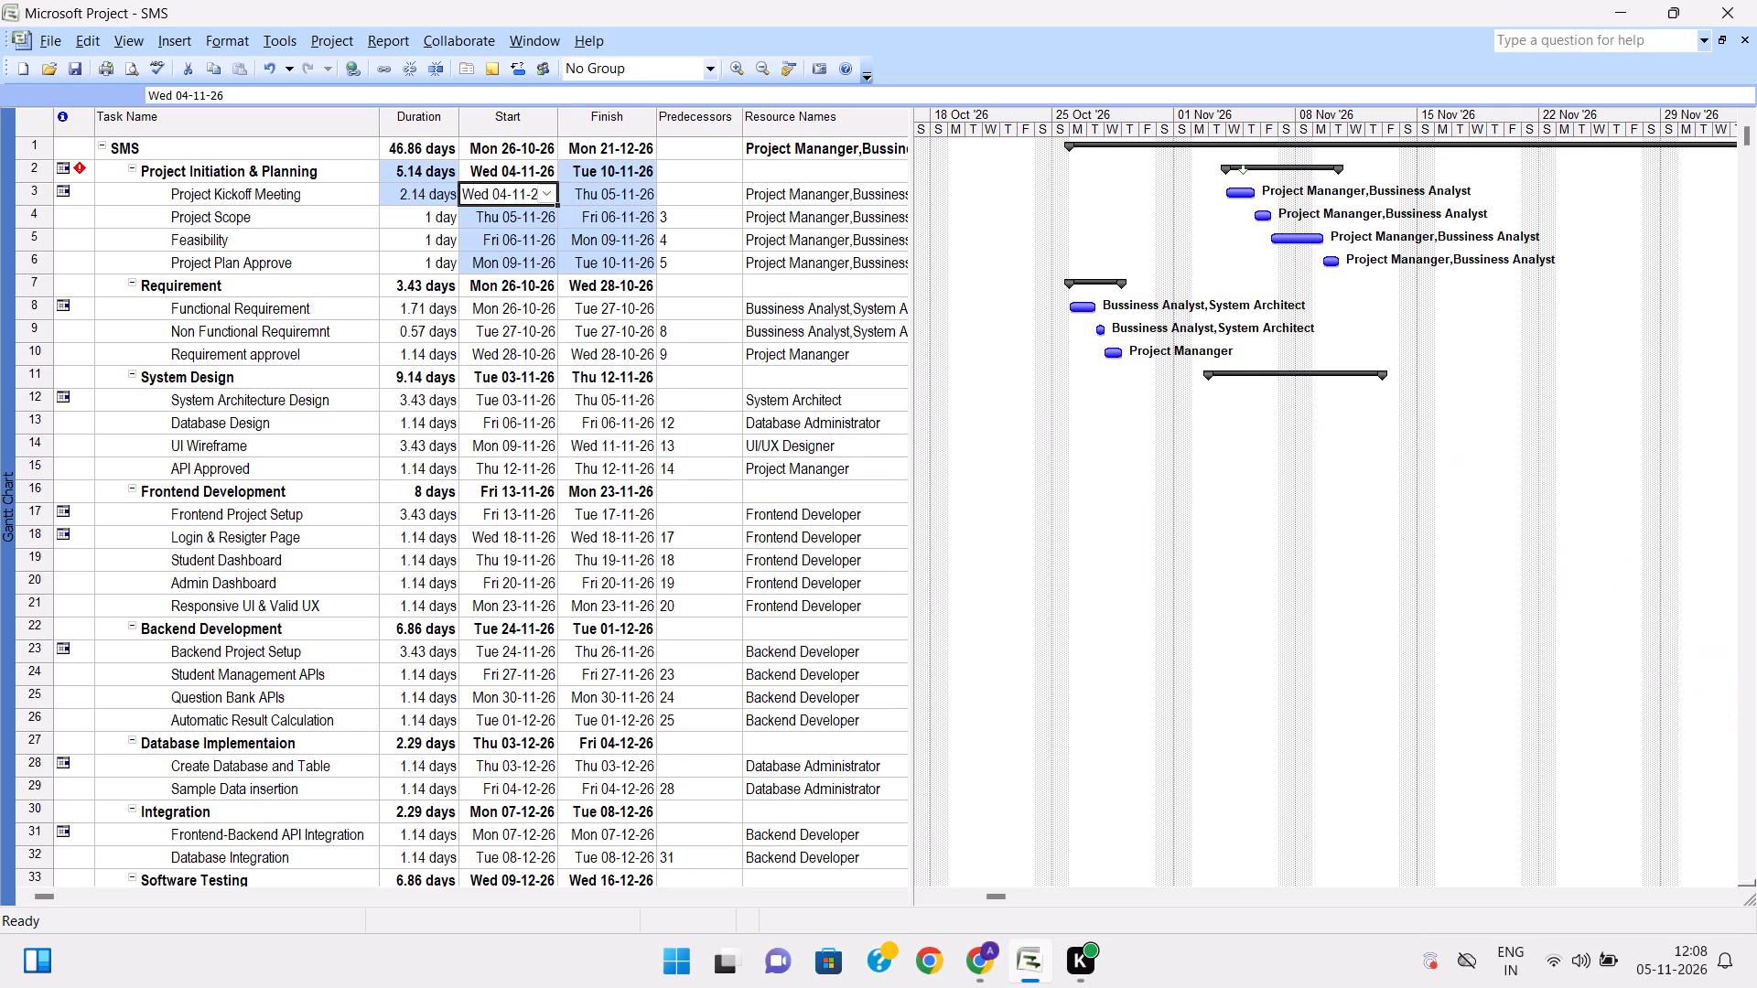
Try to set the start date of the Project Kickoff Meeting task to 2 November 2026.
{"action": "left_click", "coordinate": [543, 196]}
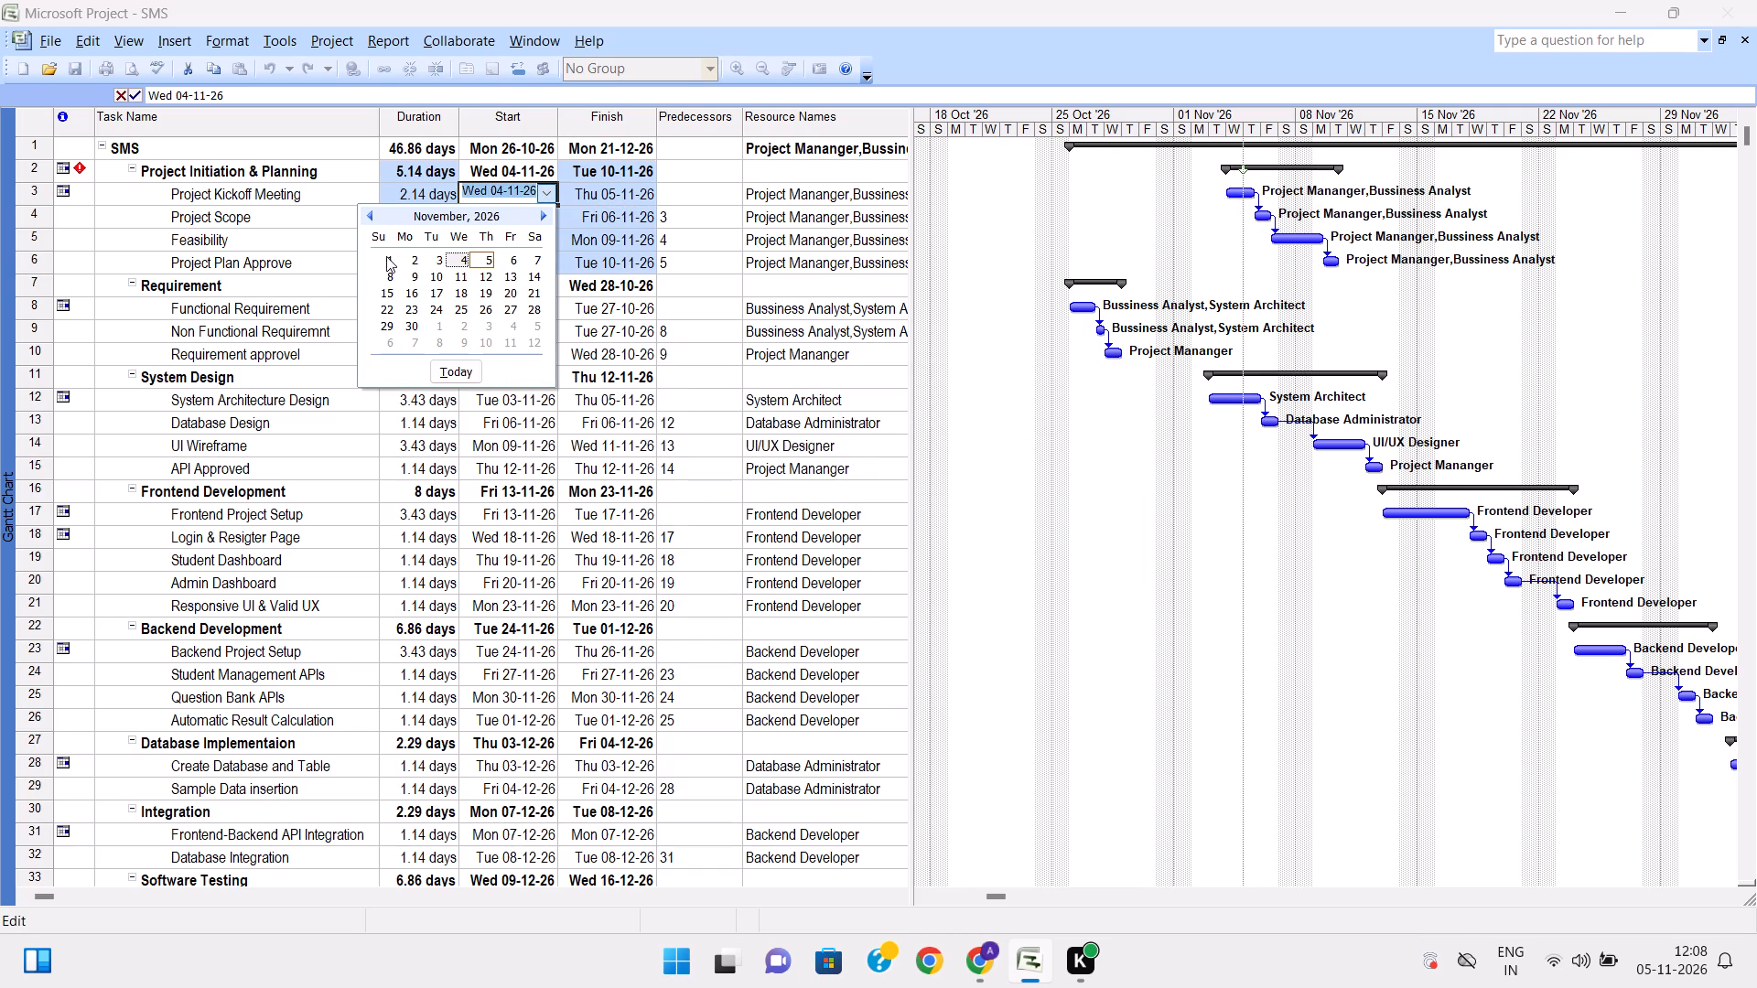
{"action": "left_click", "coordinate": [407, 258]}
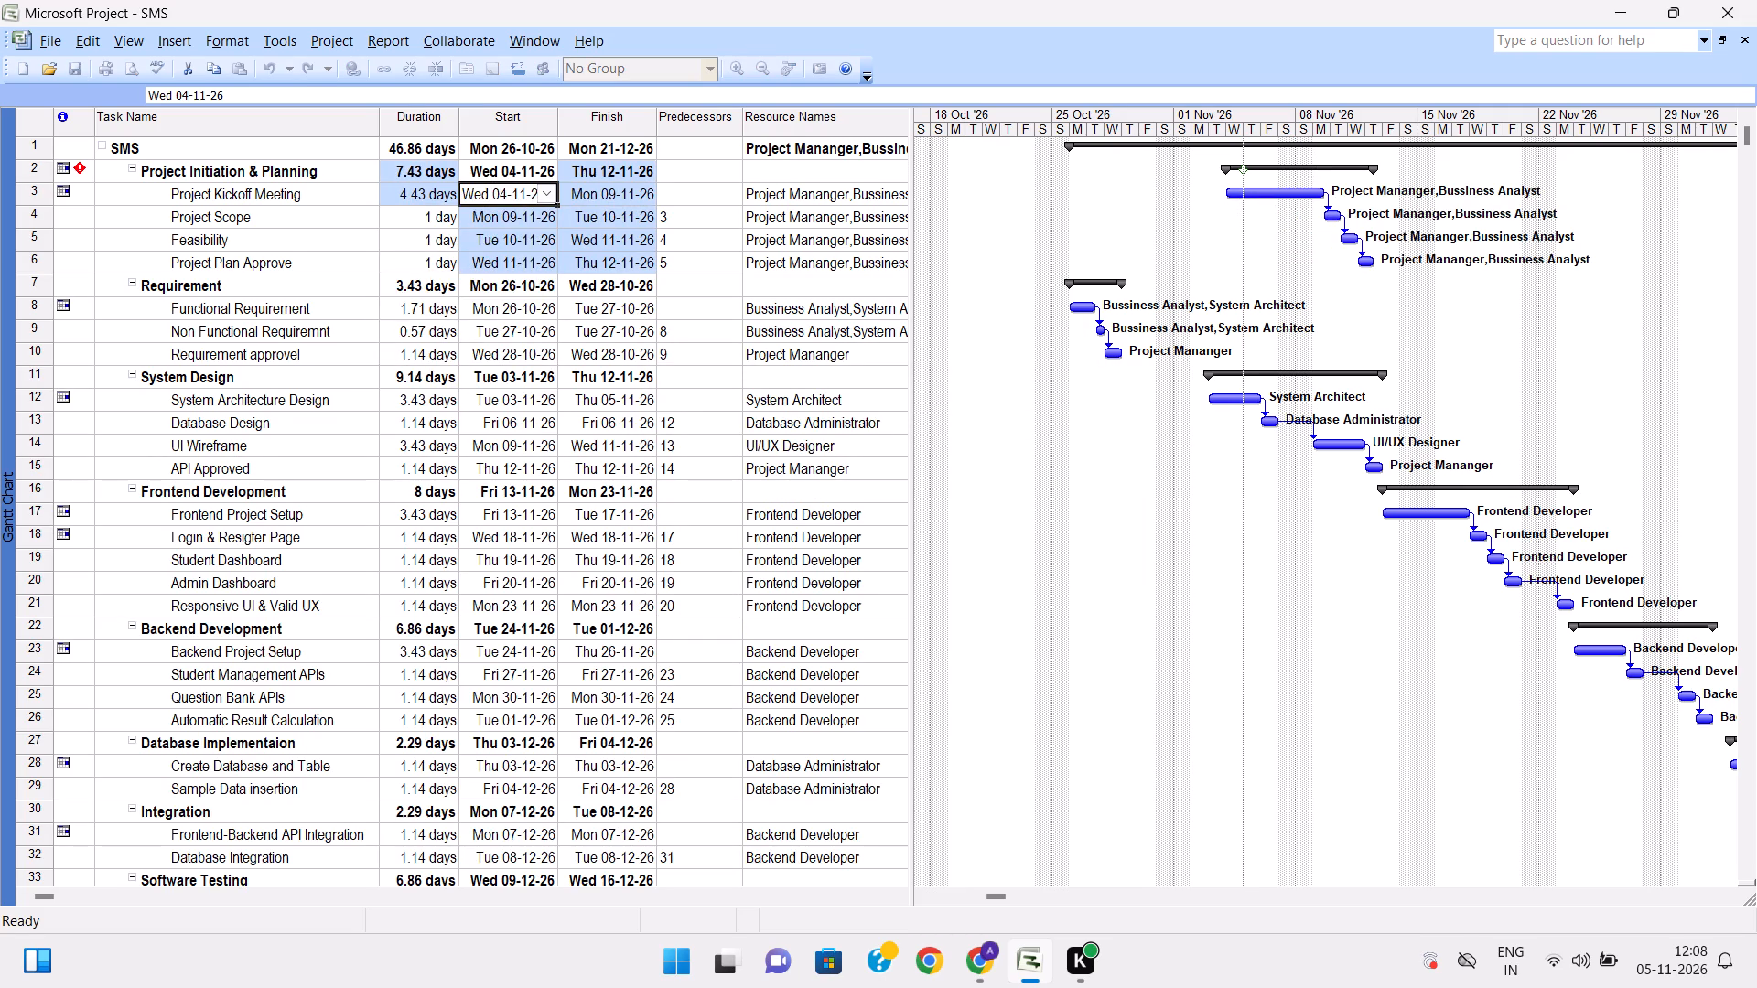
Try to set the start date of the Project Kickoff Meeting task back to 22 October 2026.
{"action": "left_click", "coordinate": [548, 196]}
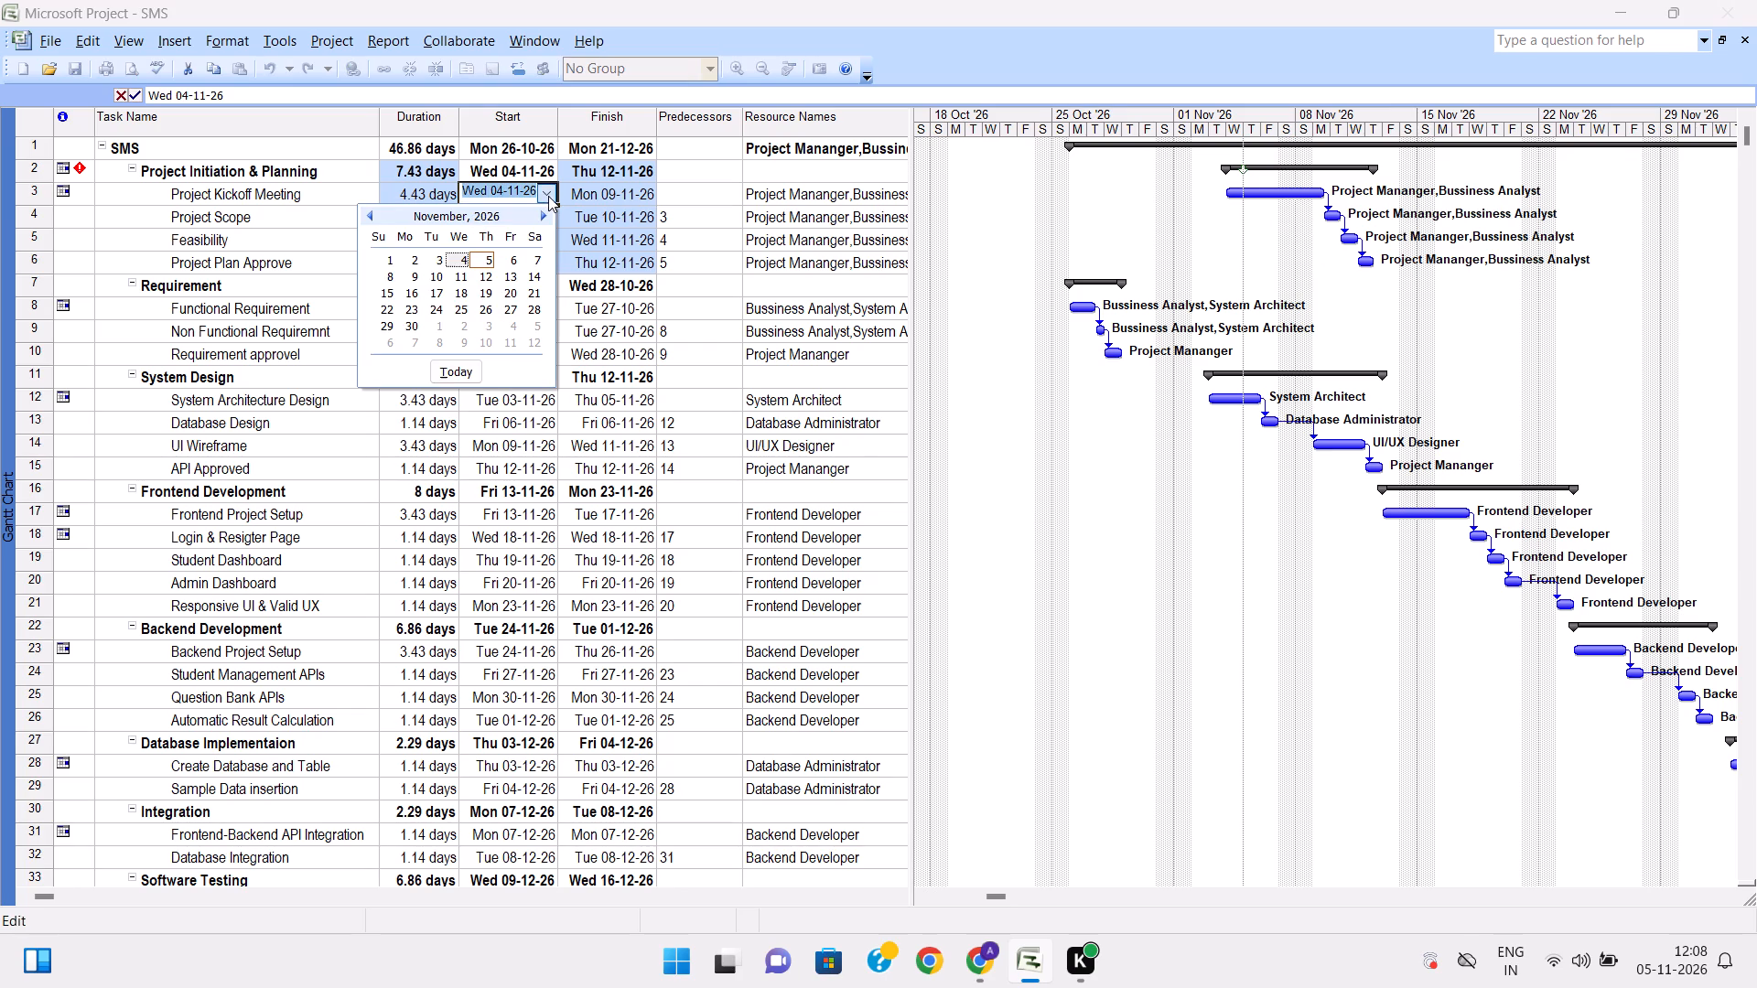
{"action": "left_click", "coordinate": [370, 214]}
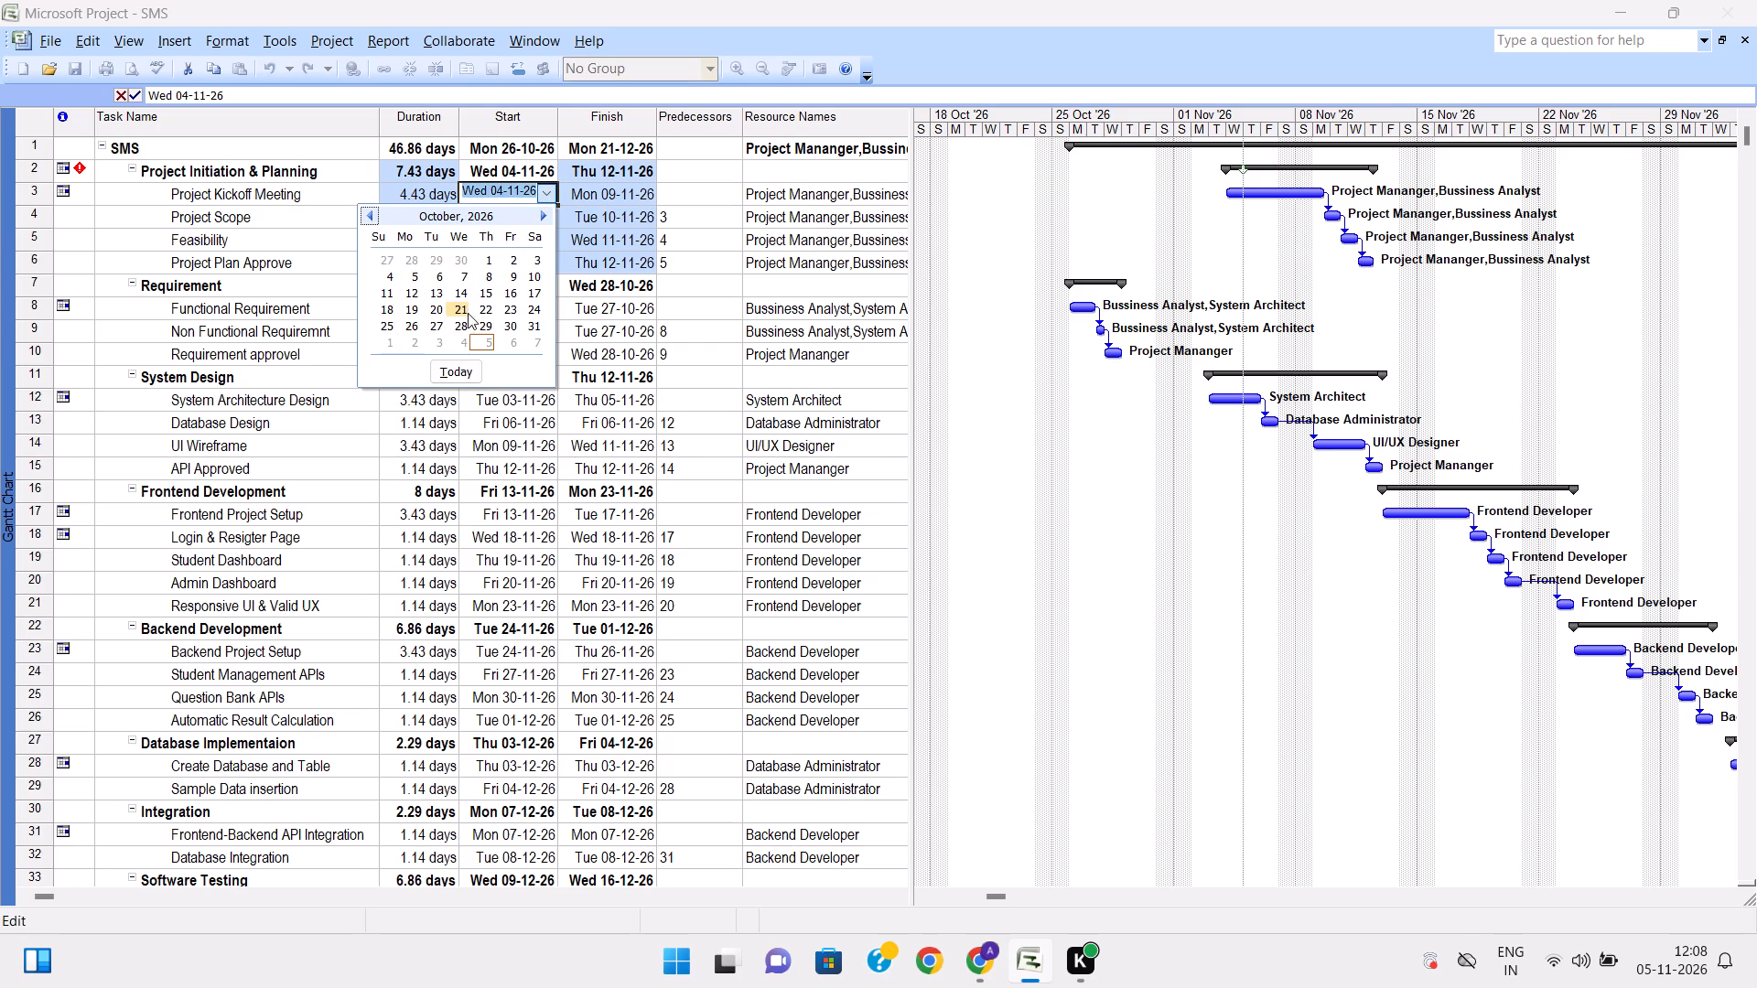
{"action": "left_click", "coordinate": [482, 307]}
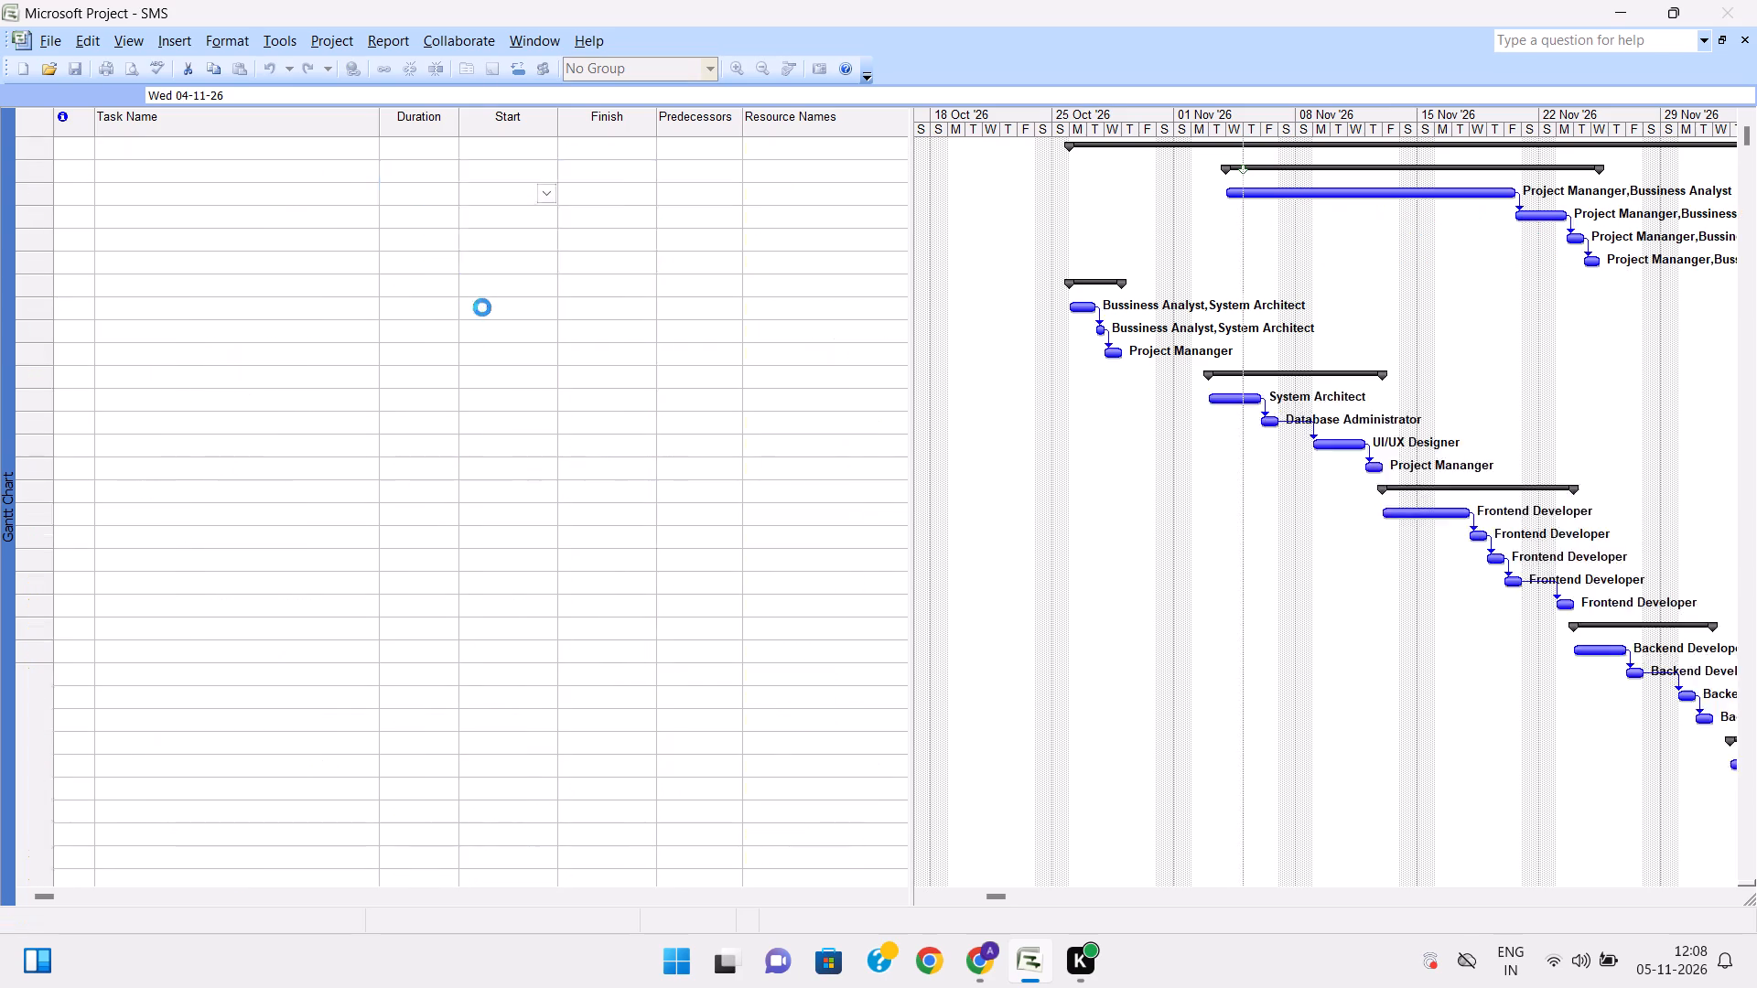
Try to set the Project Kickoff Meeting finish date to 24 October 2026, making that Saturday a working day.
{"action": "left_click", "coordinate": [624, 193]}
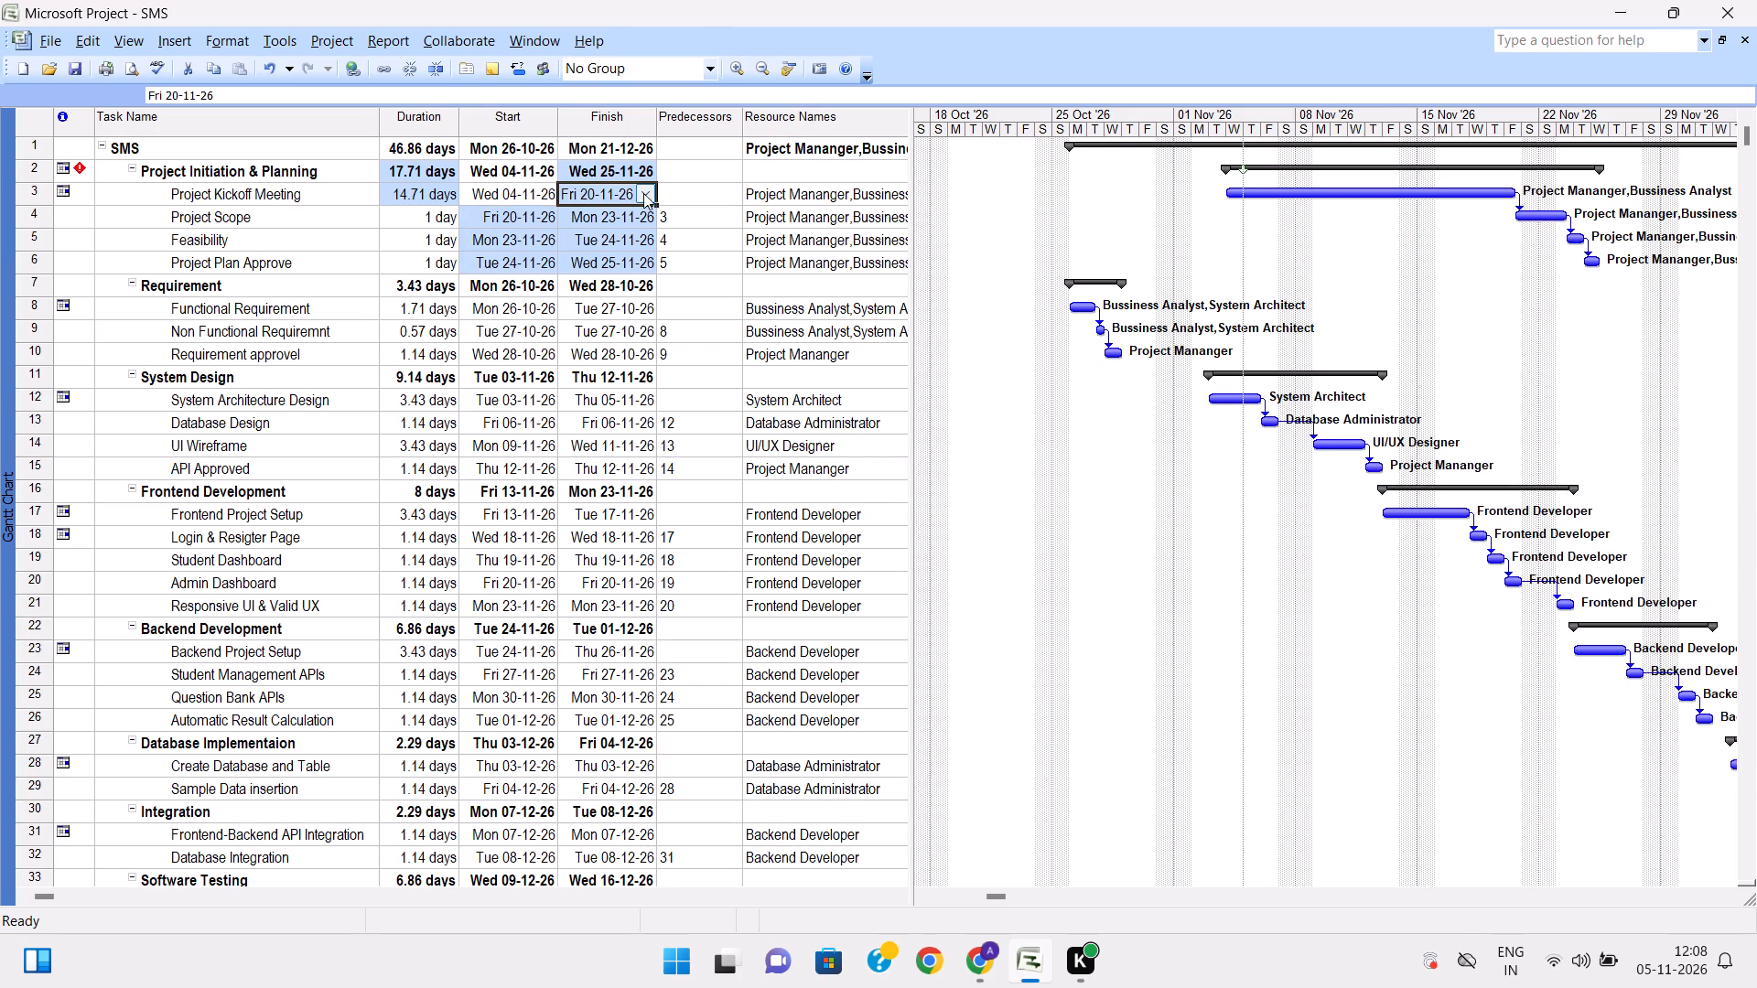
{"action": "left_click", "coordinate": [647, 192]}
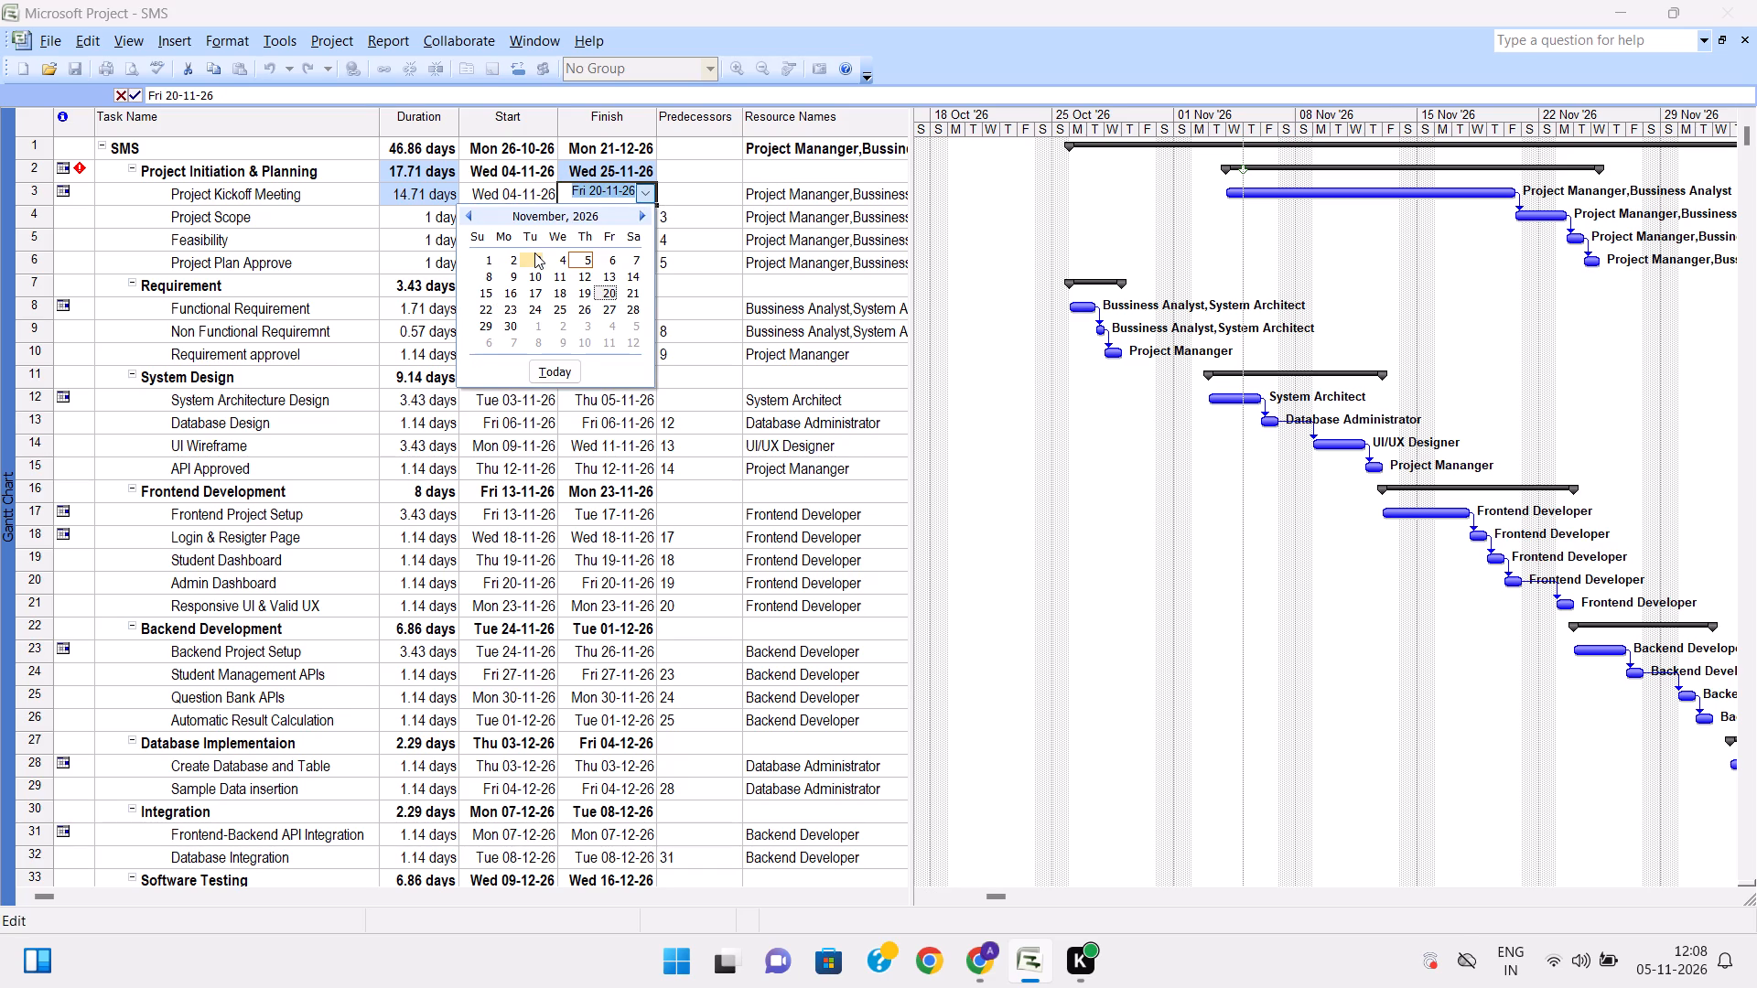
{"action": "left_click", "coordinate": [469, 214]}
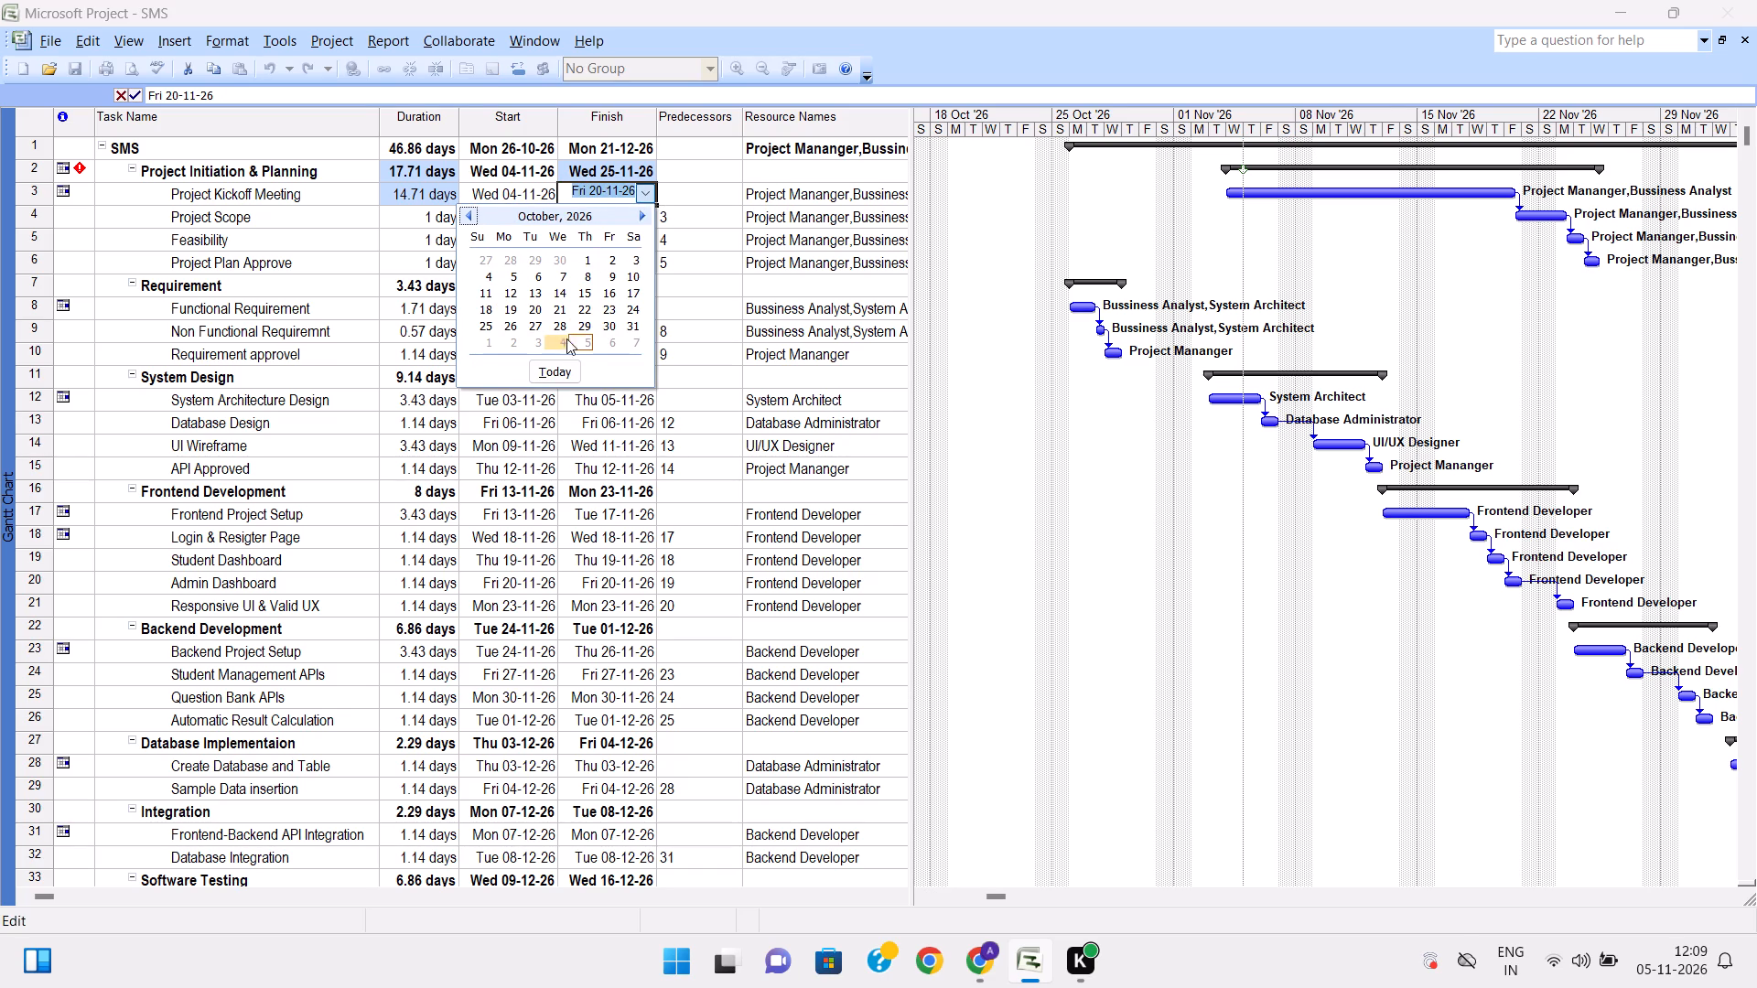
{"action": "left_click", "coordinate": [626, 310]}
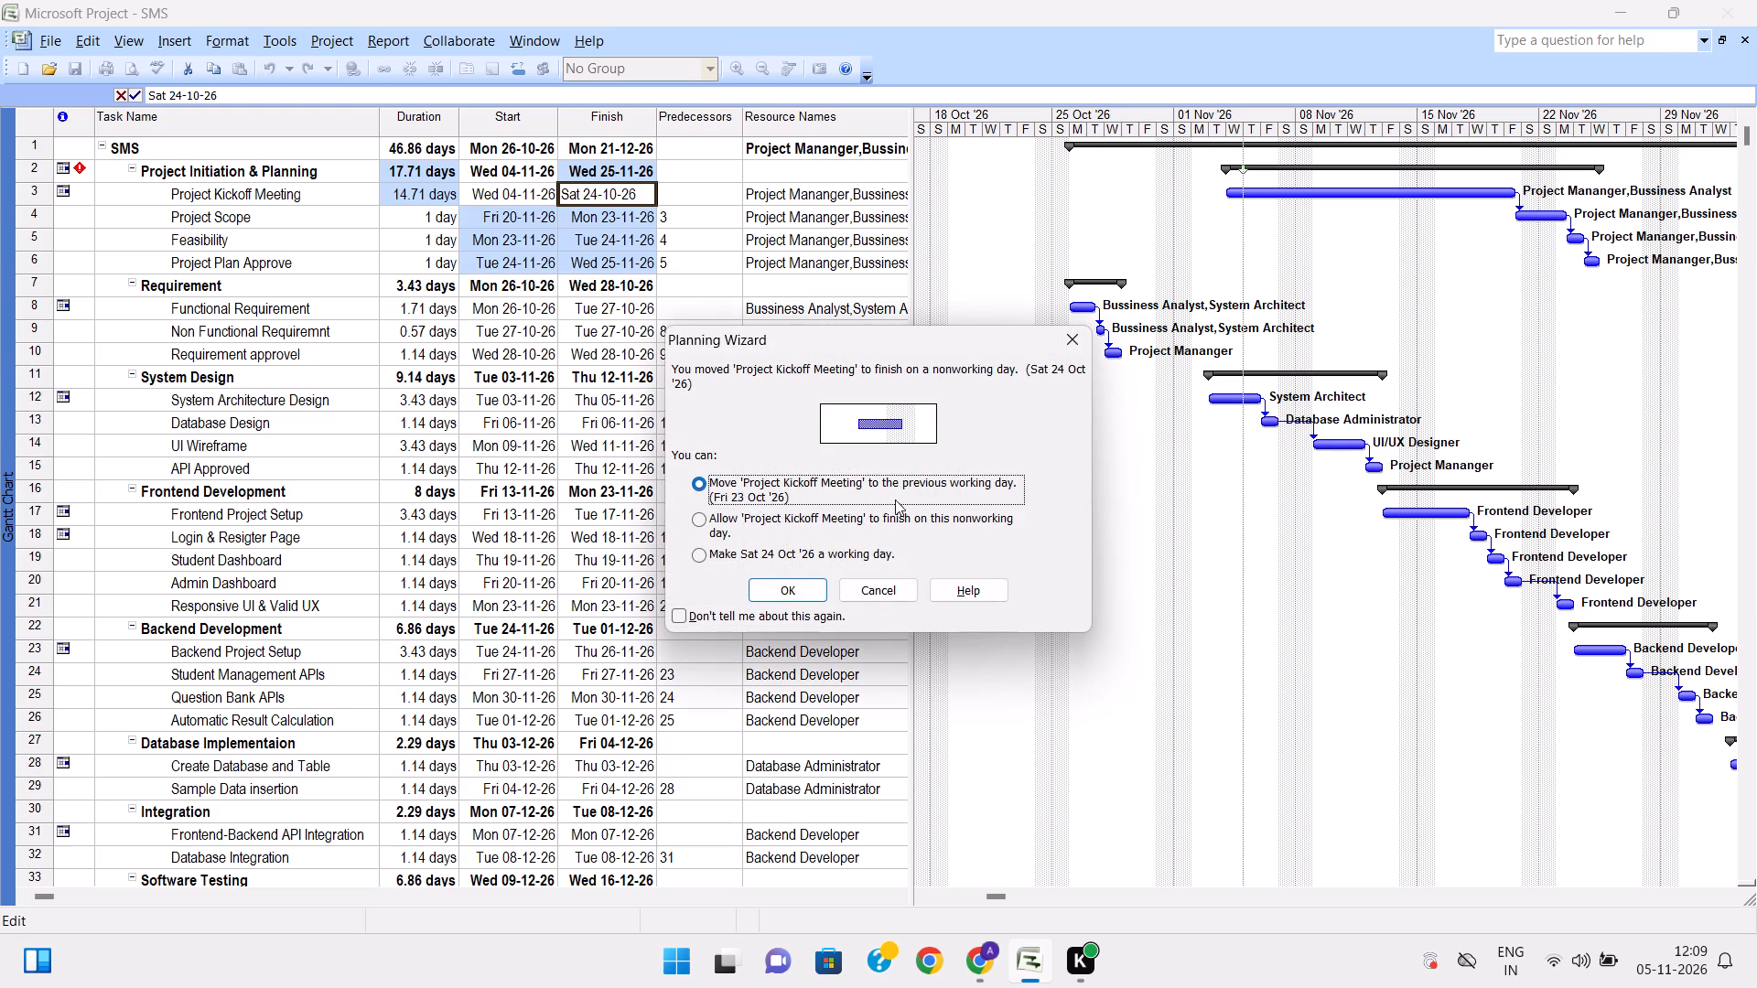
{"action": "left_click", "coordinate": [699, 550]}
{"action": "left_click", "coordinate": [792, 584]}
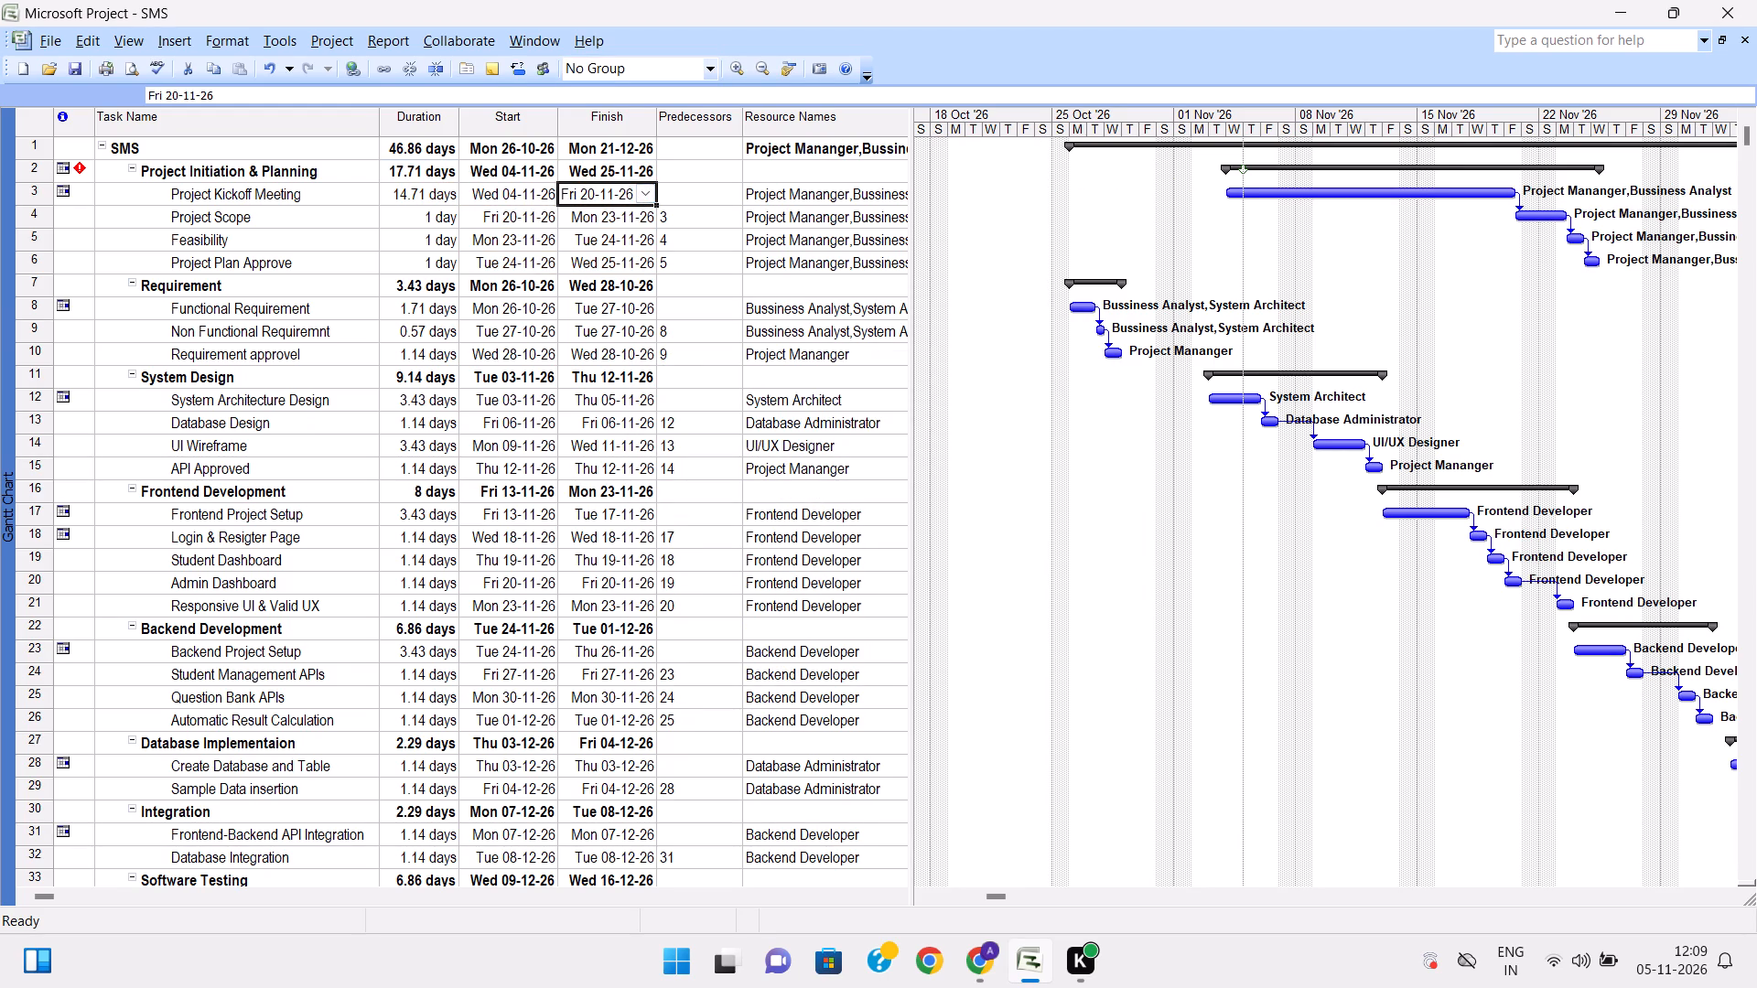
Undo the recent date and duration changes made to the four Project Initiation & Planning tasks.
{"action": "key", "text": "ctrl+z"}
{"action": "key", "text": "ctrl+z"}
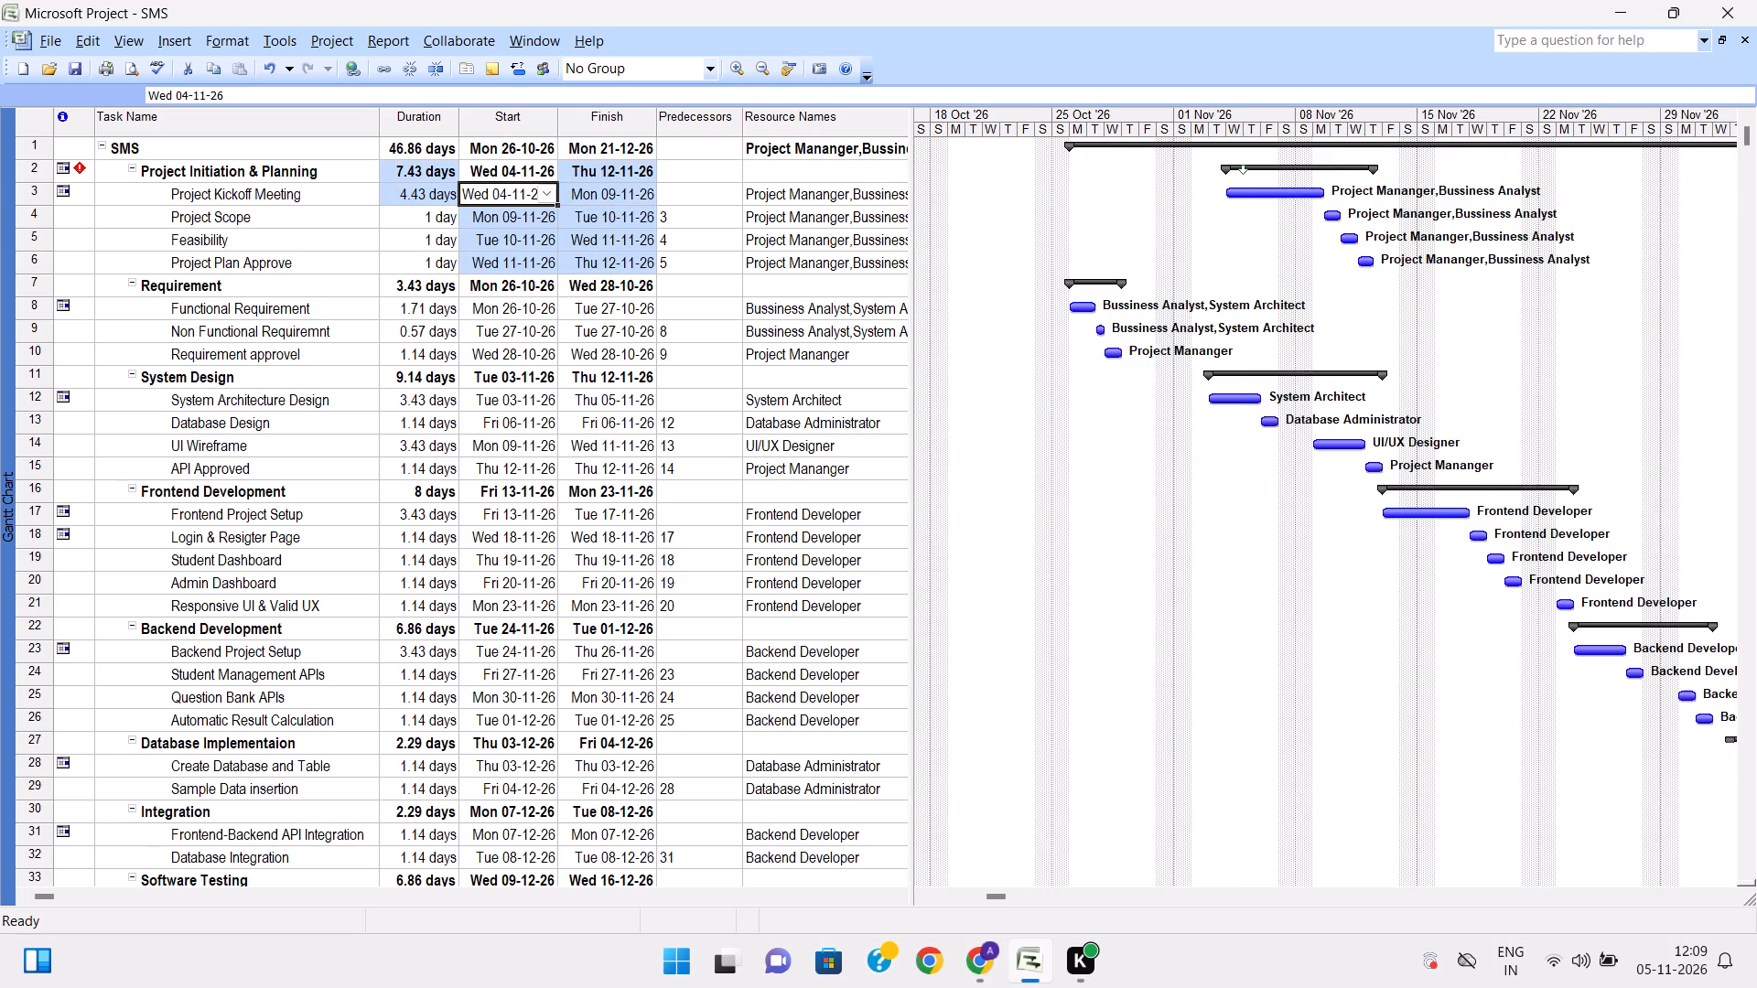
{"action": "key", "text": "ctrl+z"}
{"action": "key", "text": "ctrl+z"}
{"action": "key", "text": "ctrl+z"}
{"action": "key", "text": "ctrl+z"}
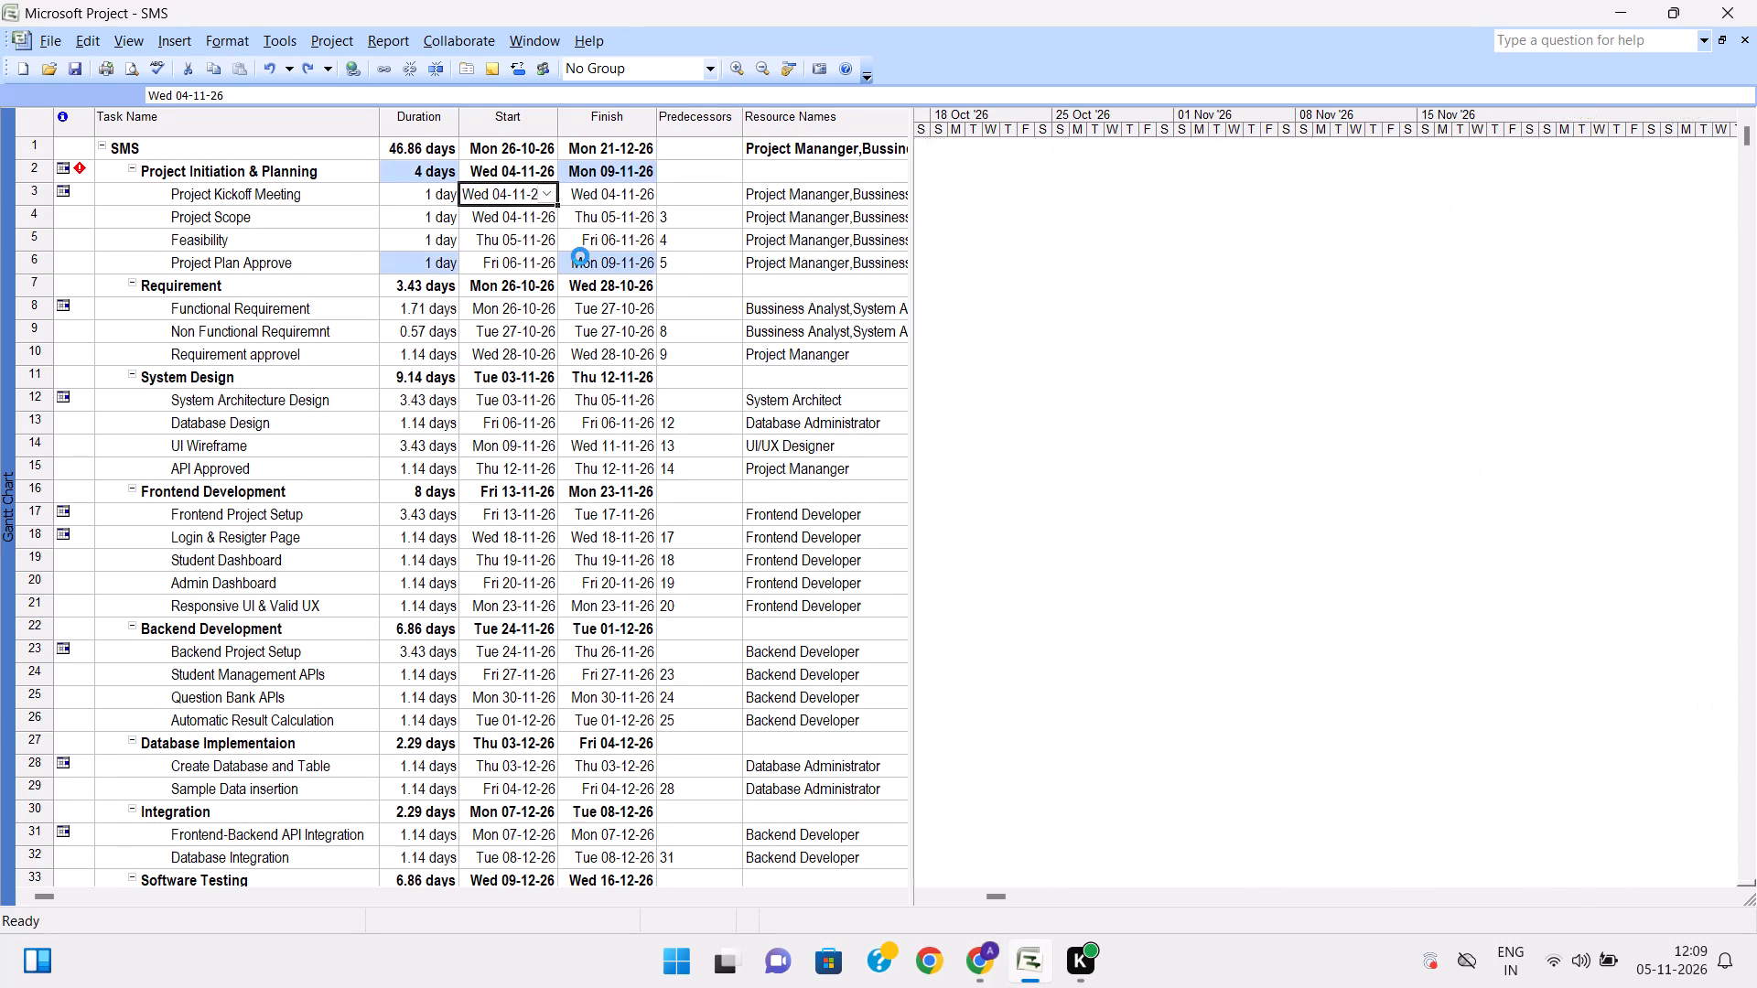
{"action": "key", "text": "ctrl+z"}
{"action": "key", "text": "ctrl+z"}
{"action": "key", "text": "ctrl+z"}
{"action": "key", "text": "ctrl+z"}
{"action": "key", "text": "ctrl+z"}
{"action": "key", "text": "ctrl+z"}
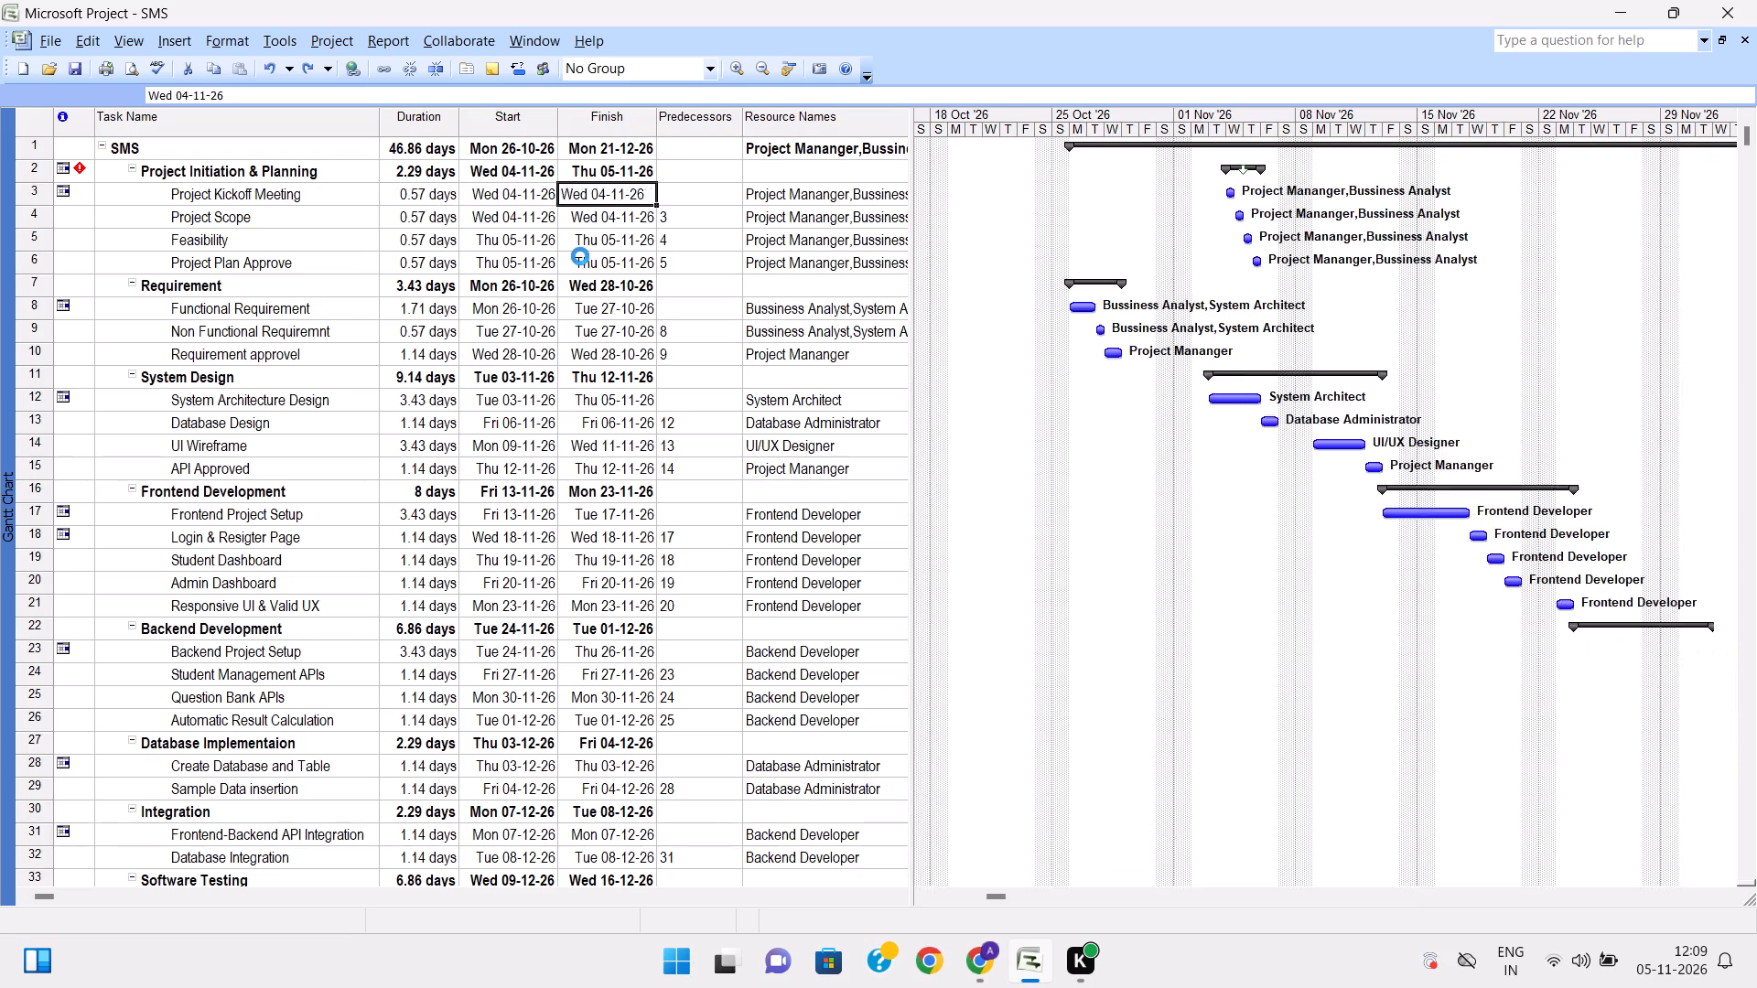
Undo the remaining recent changes in the SMS project until the Network Diagram view is restored.
{"action": "key", "text": "ctrl+z"}
{"action": "key", "text": "ctrl+z"}
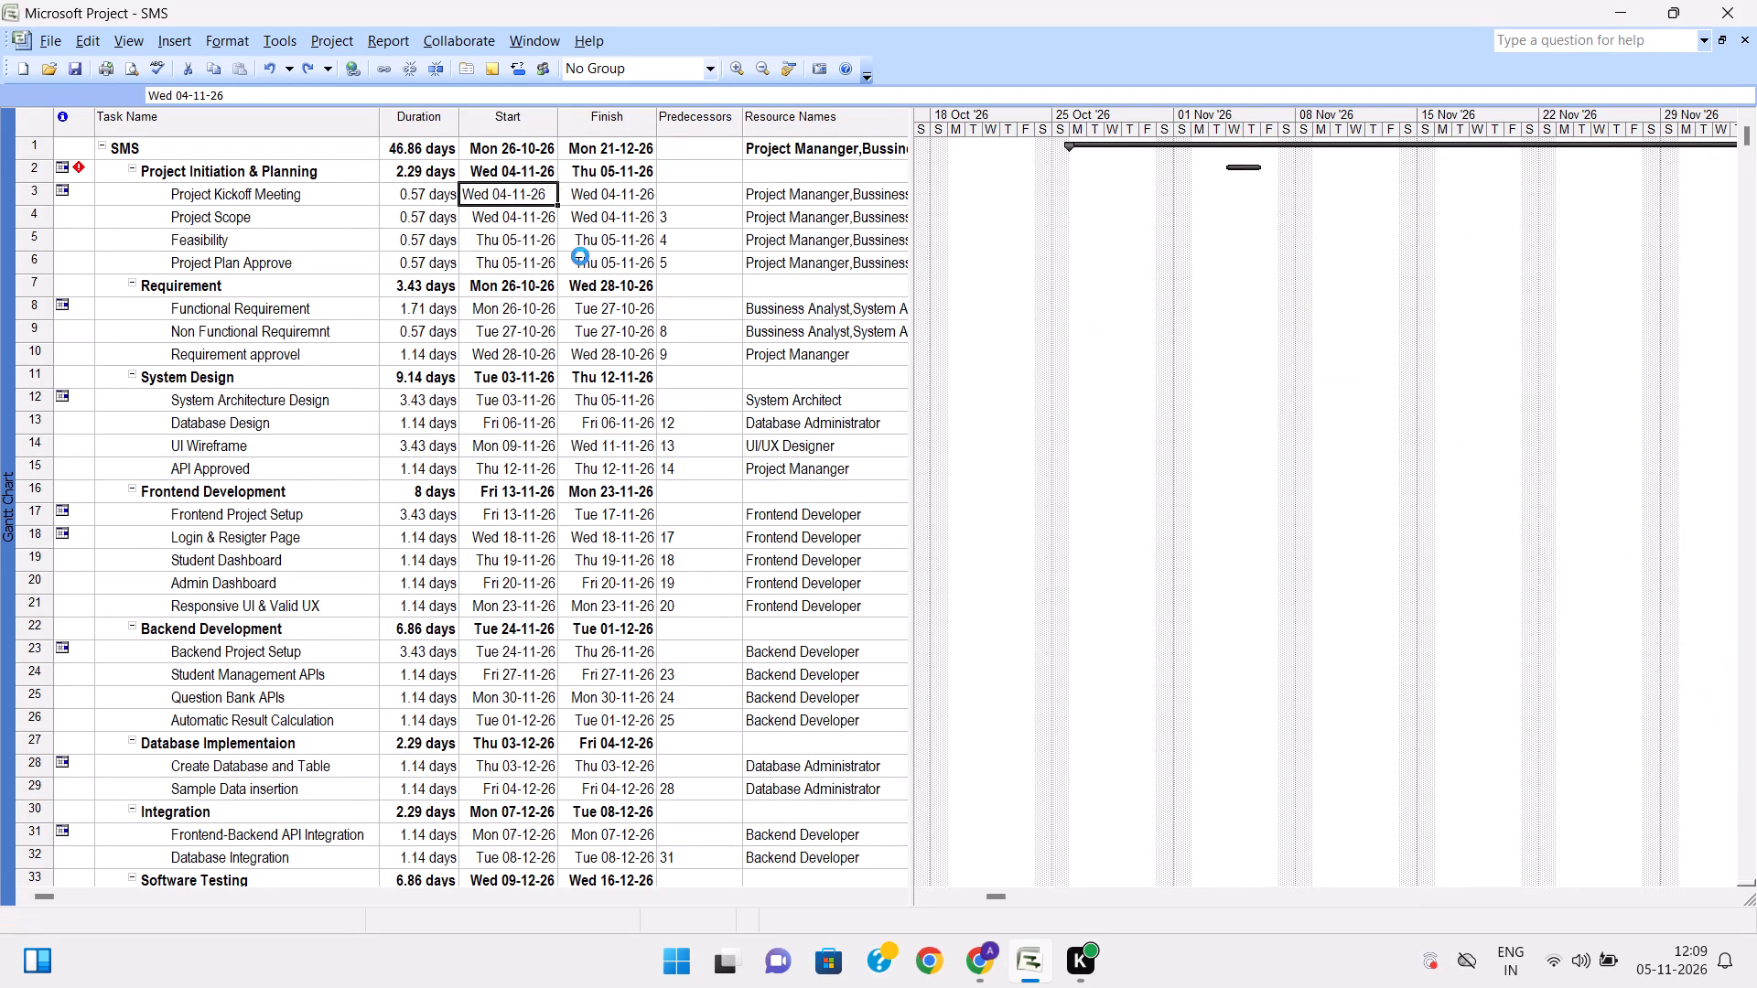
{"action": "key", "text": "ctrl+z"}
{"action": "key", "text": "ctrl+z"}
{"action": "key", "text": "ctrl+z"}
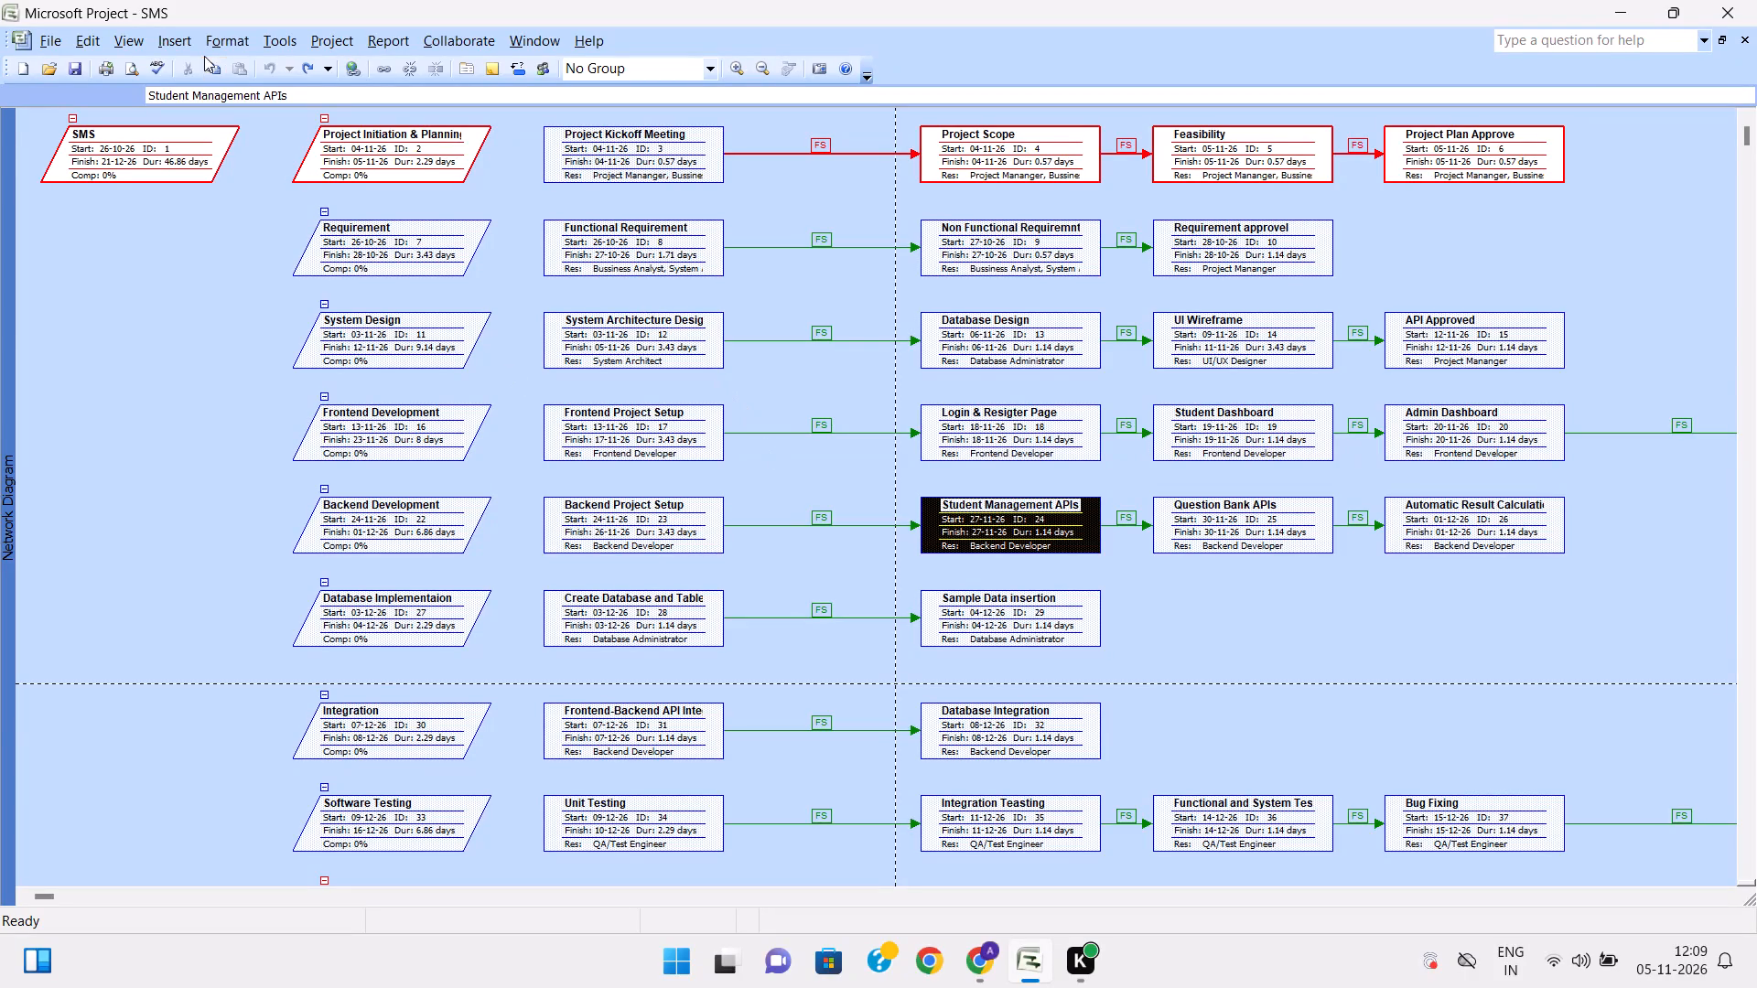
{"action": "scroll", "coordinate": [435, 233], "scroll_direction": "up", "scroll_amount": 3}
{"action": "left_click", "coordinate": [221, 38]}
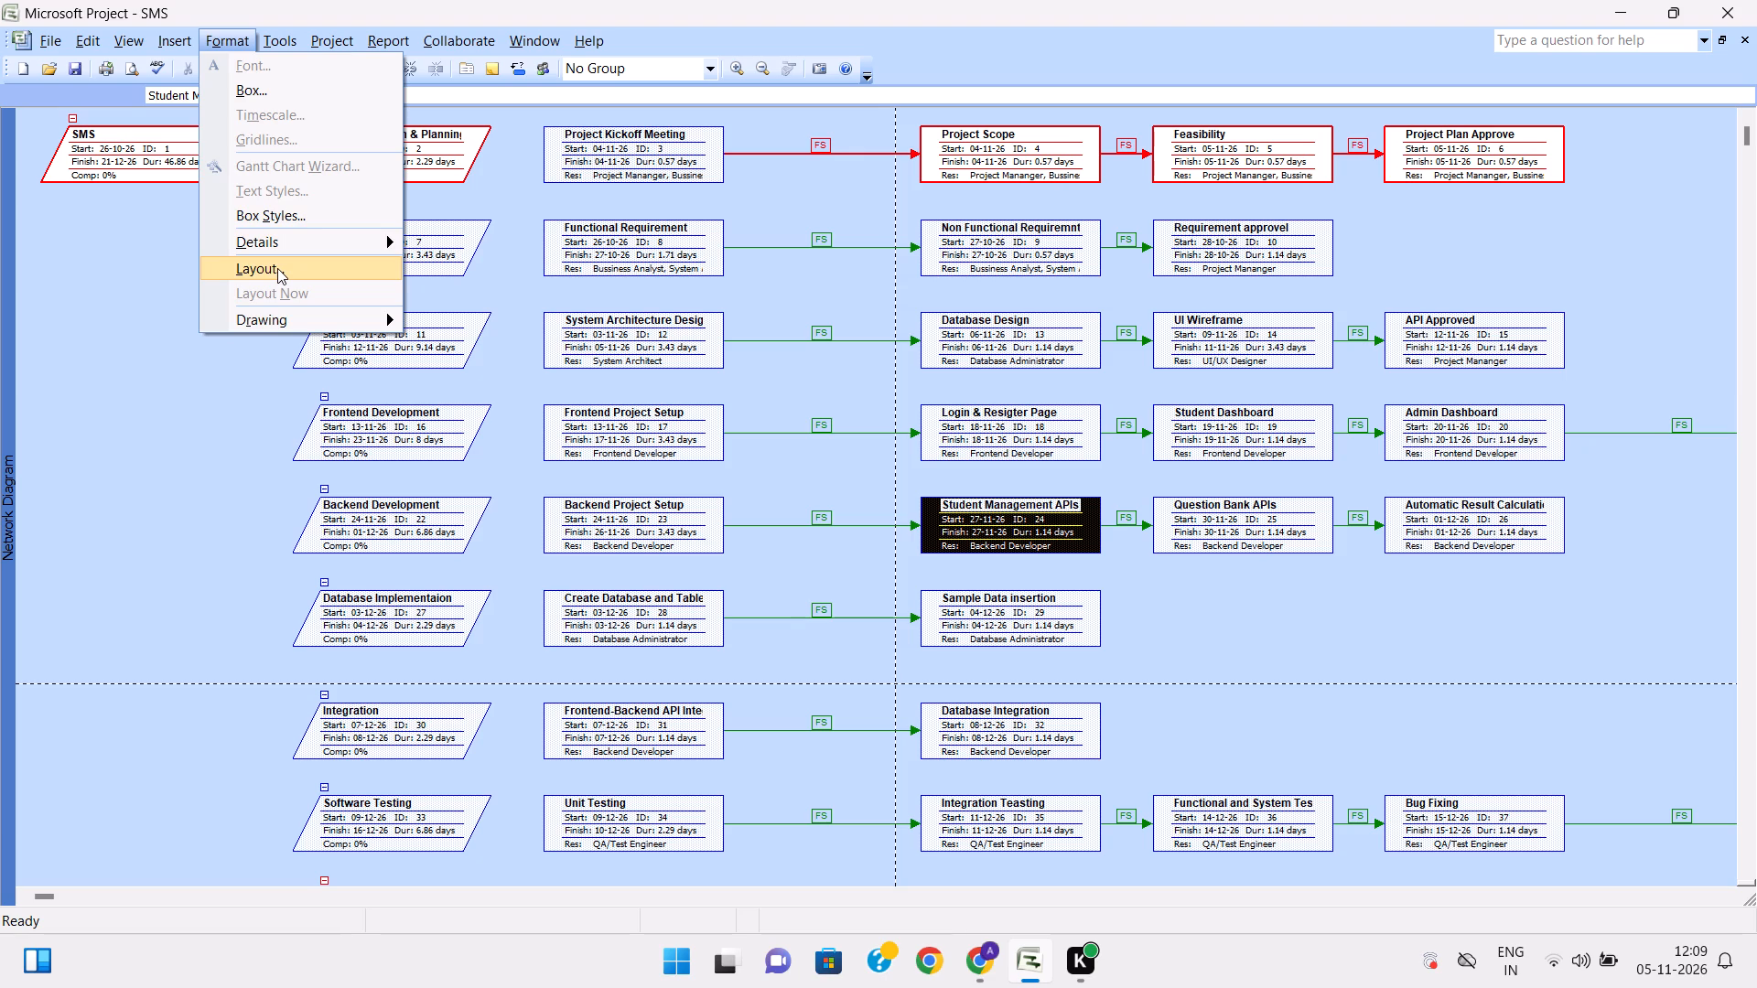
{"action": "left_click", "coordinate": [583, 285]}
View the task information of the Functional Requirement task and close it without changes.
{"action": "double_click", "coordinate": [629, 245]}
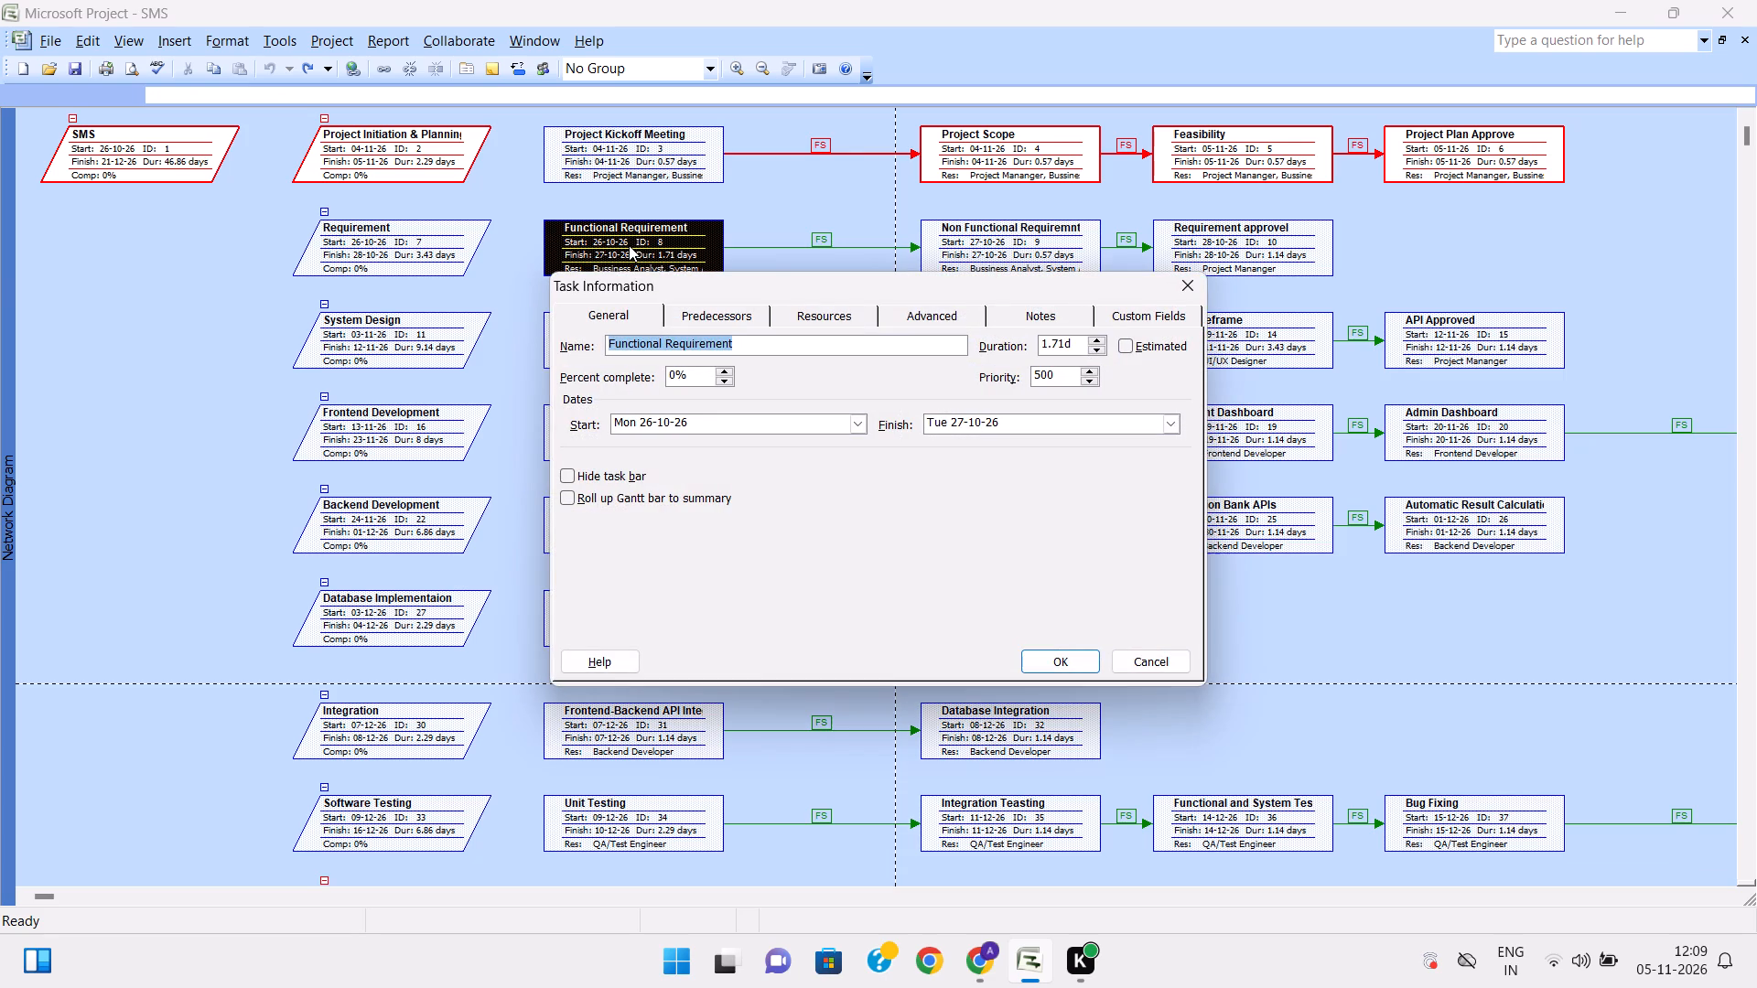
{"action": "left_click", "coordinate": [1191, 275]}
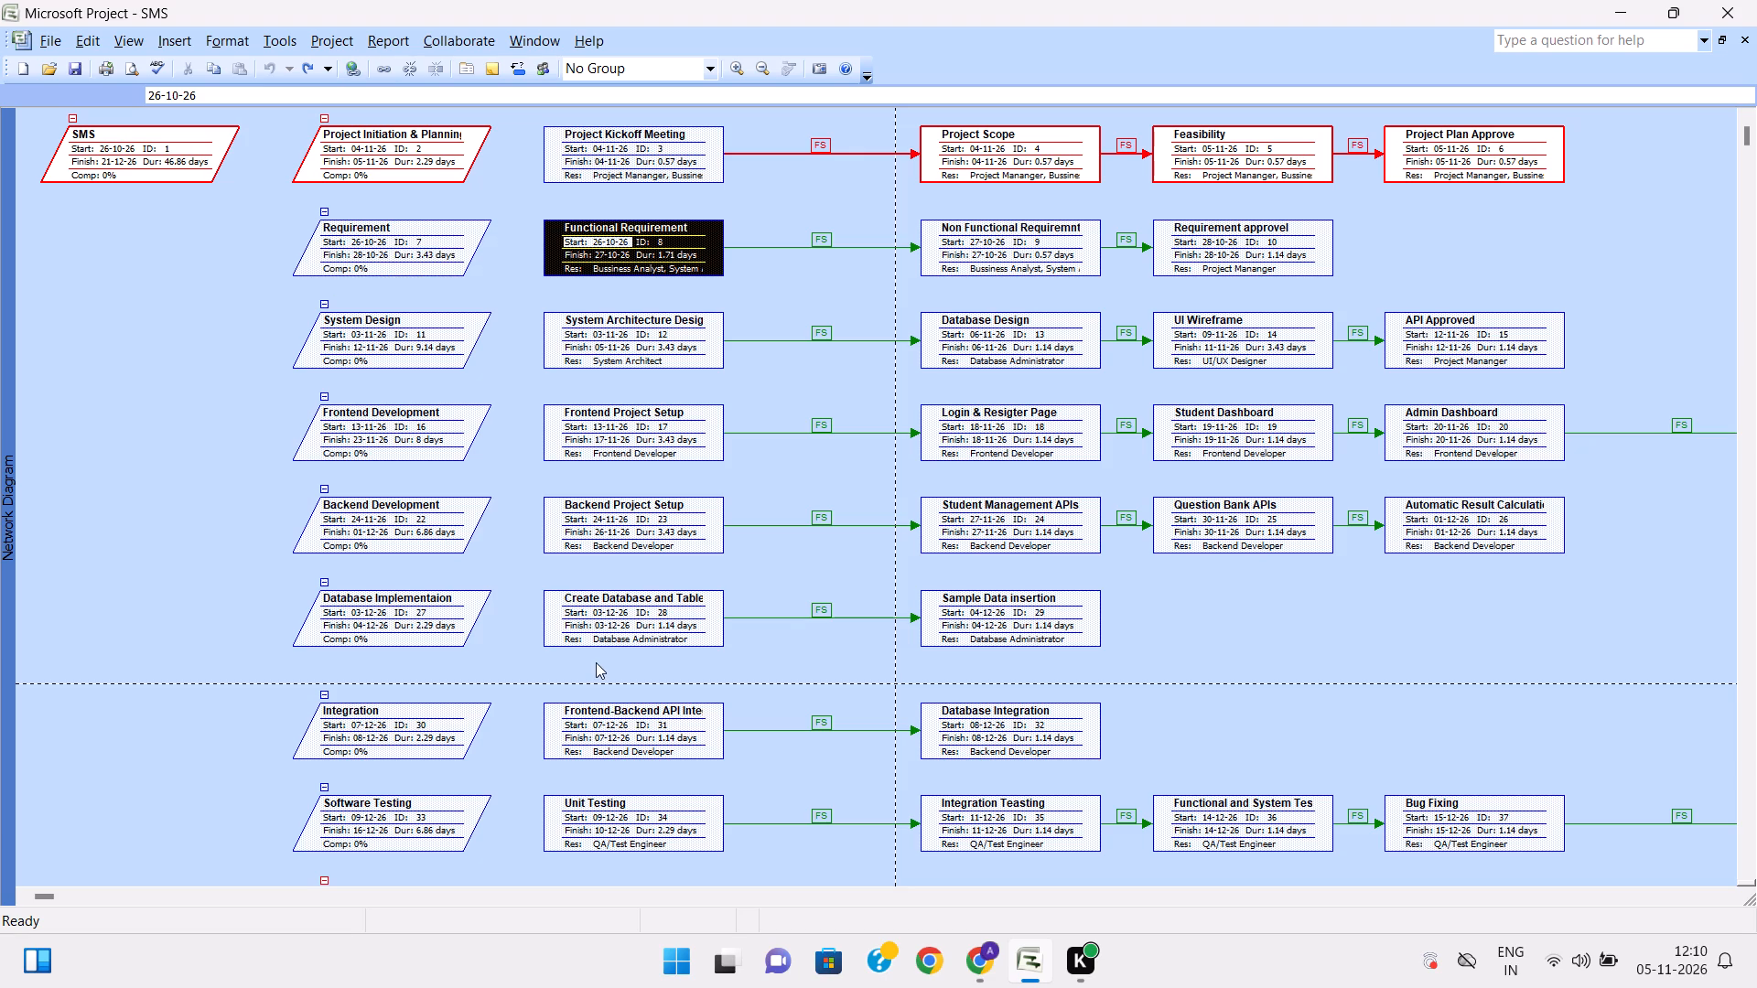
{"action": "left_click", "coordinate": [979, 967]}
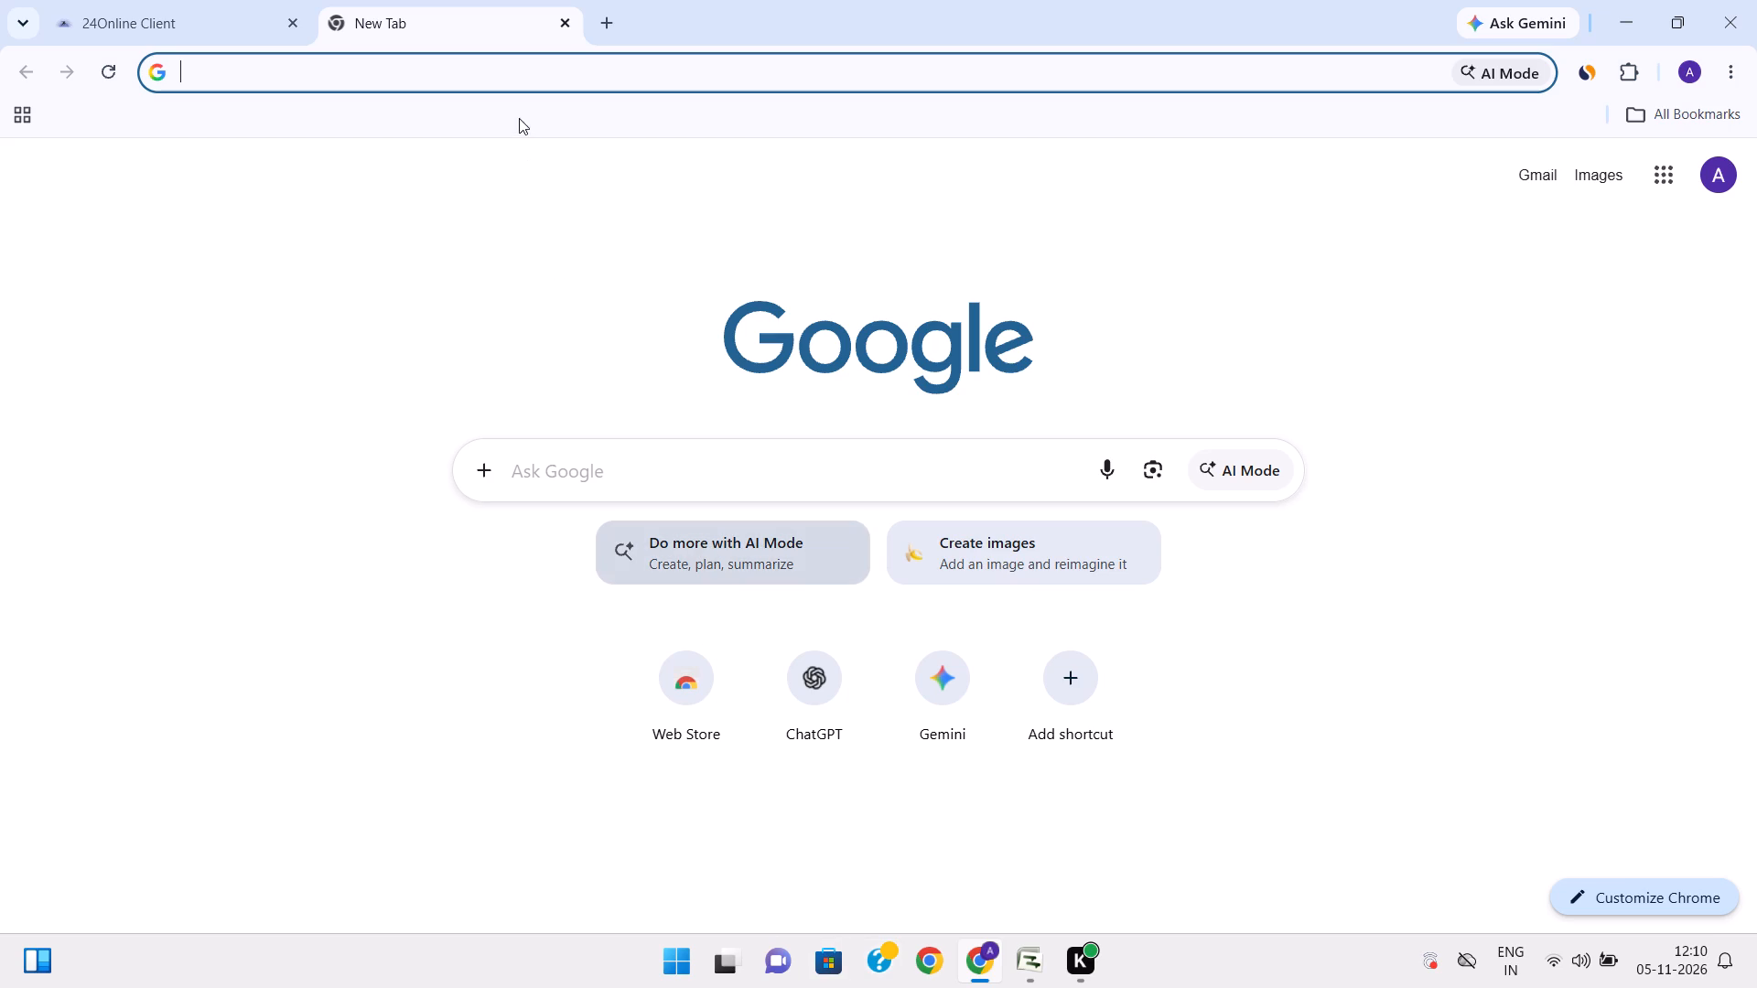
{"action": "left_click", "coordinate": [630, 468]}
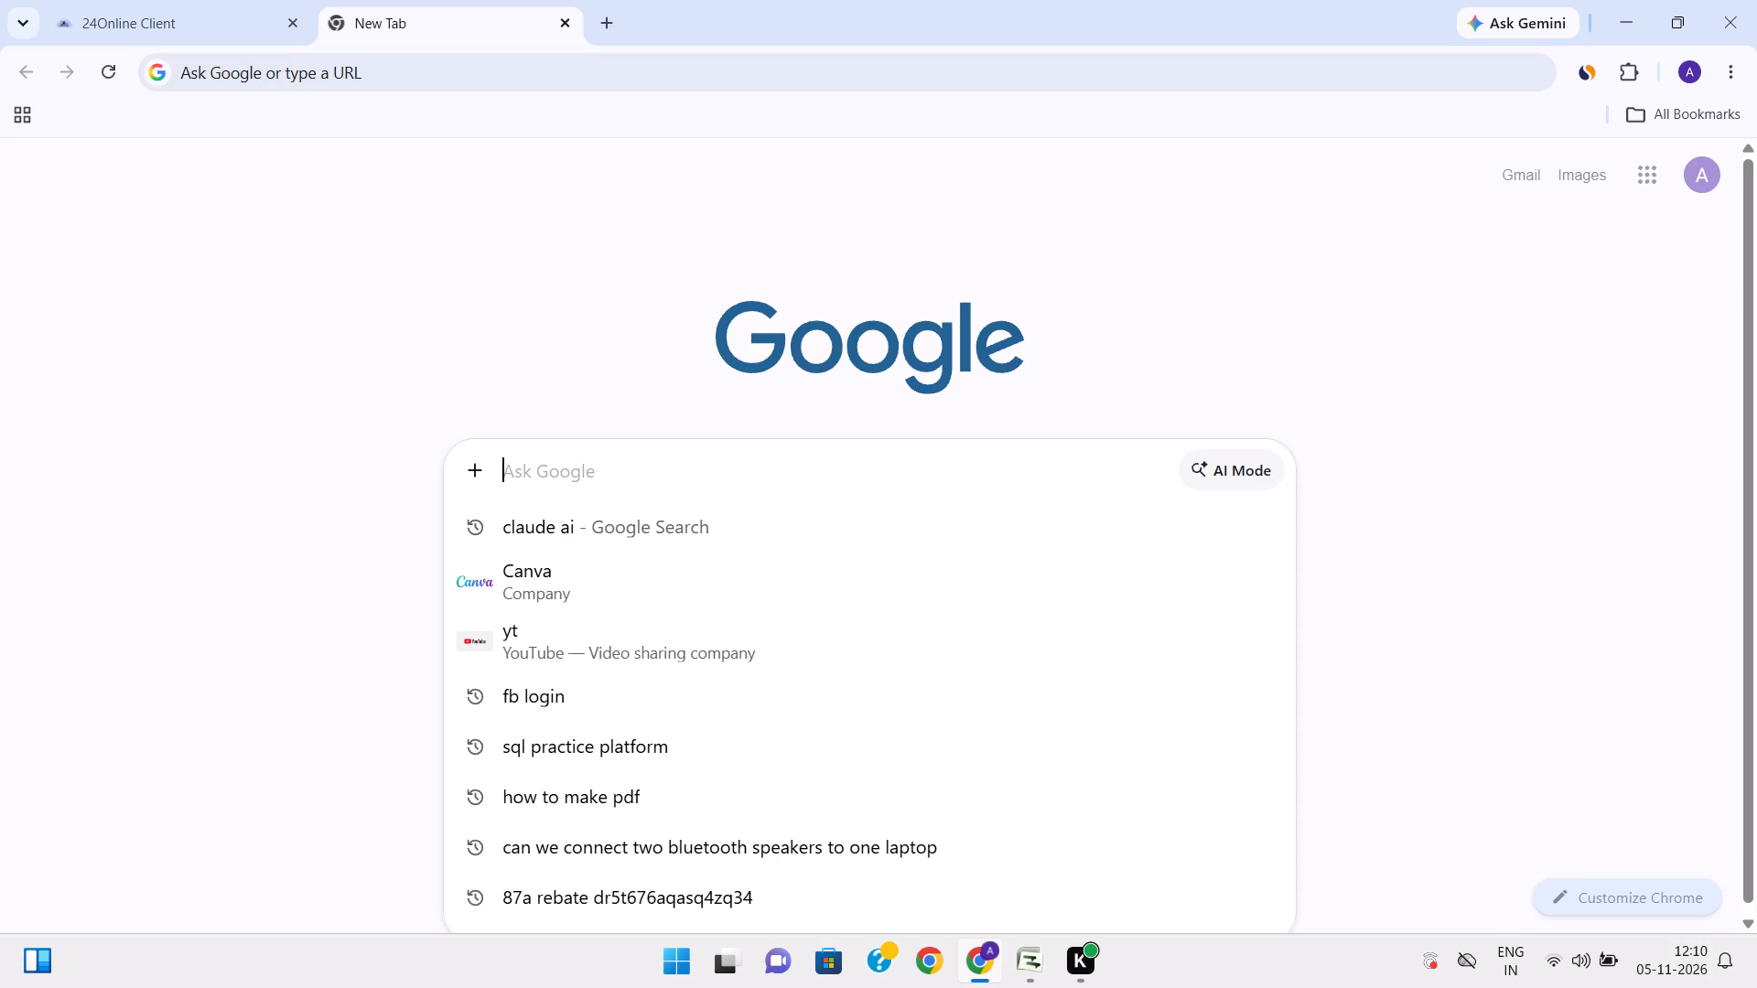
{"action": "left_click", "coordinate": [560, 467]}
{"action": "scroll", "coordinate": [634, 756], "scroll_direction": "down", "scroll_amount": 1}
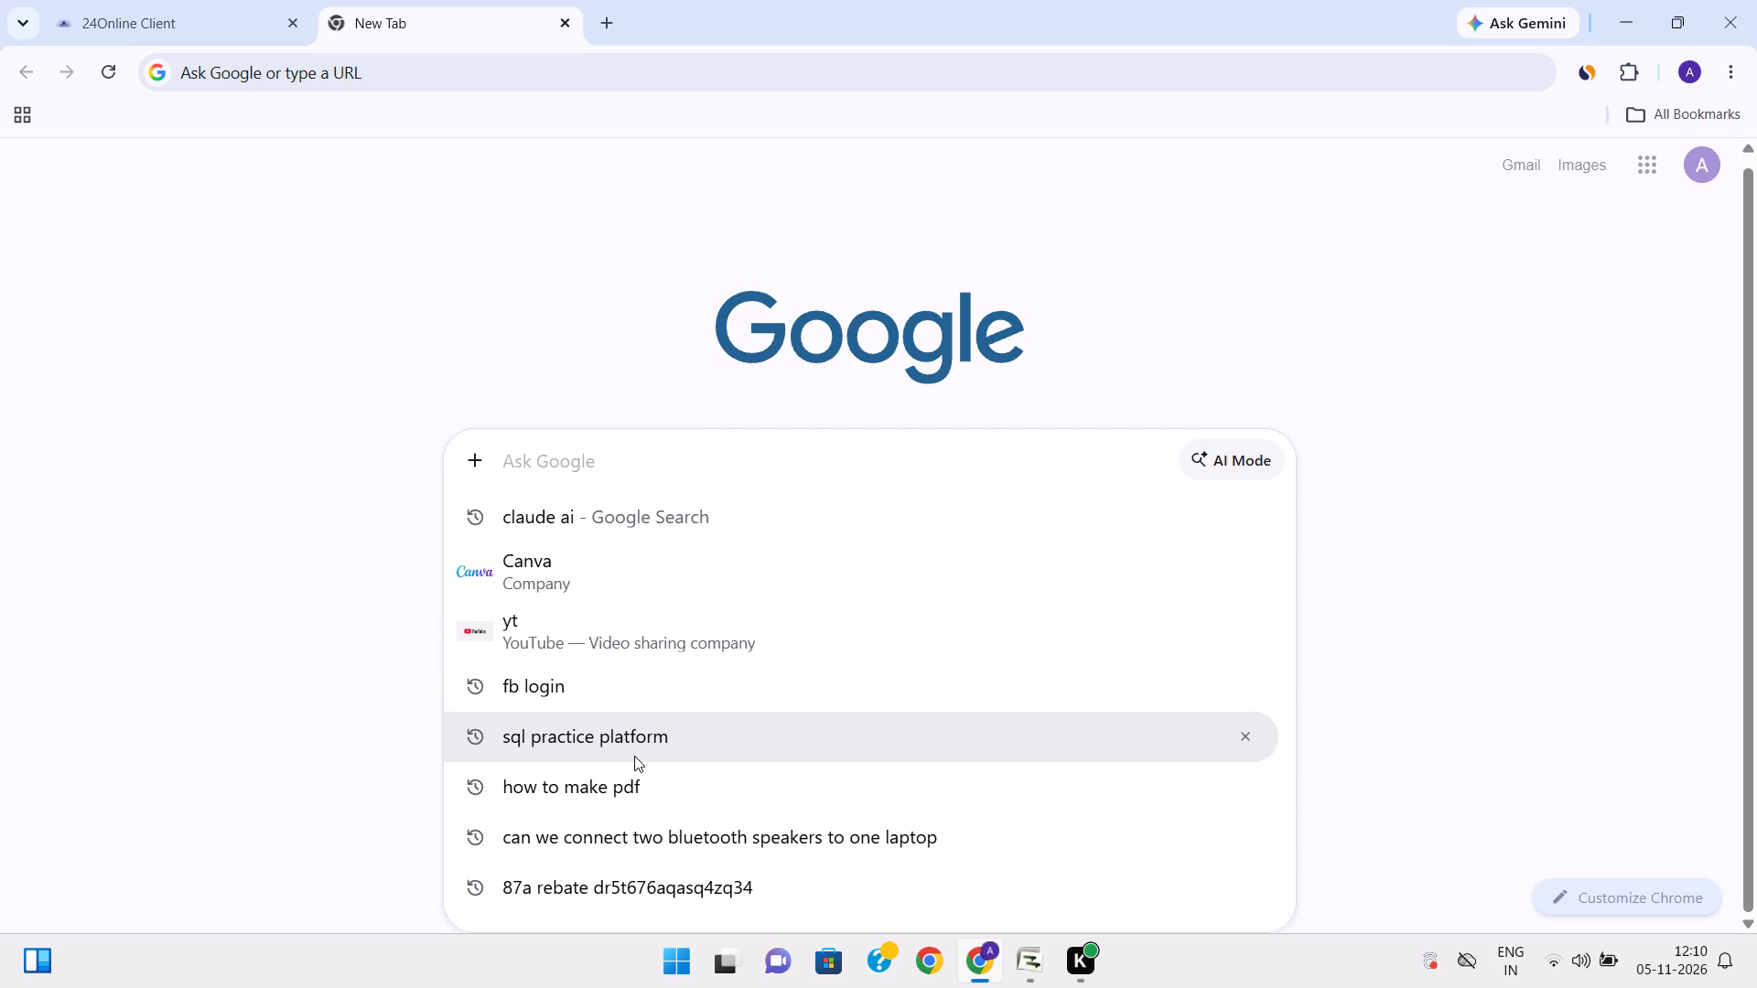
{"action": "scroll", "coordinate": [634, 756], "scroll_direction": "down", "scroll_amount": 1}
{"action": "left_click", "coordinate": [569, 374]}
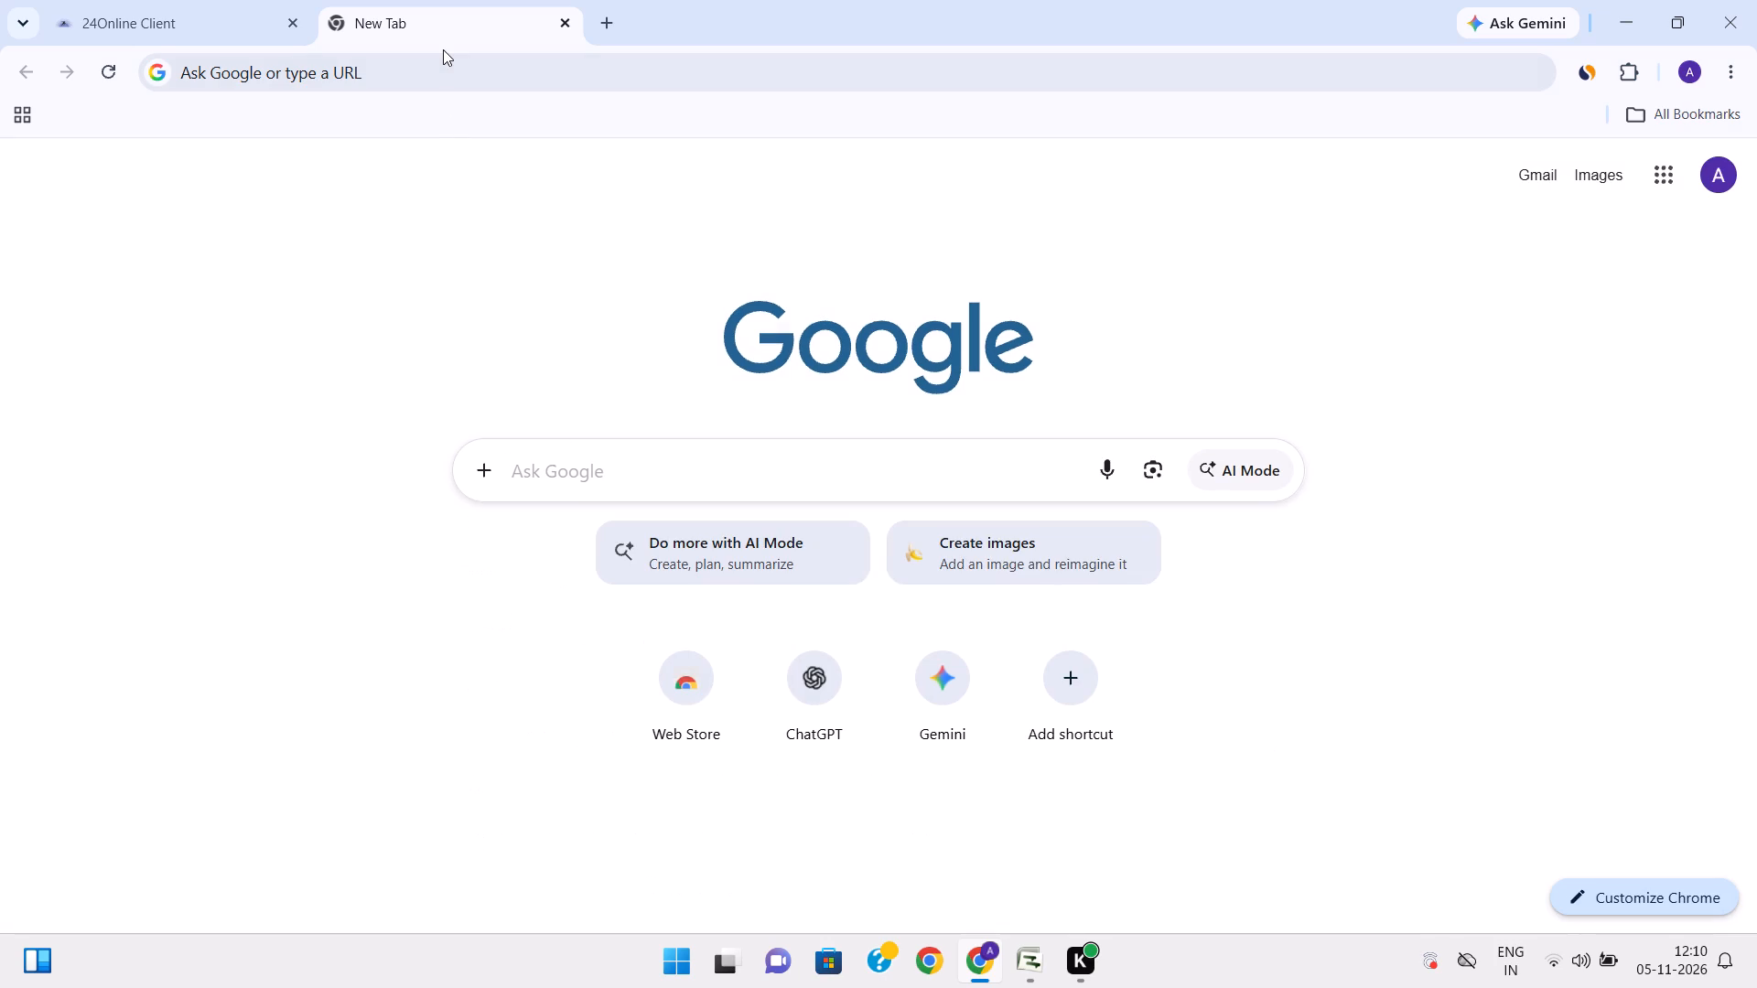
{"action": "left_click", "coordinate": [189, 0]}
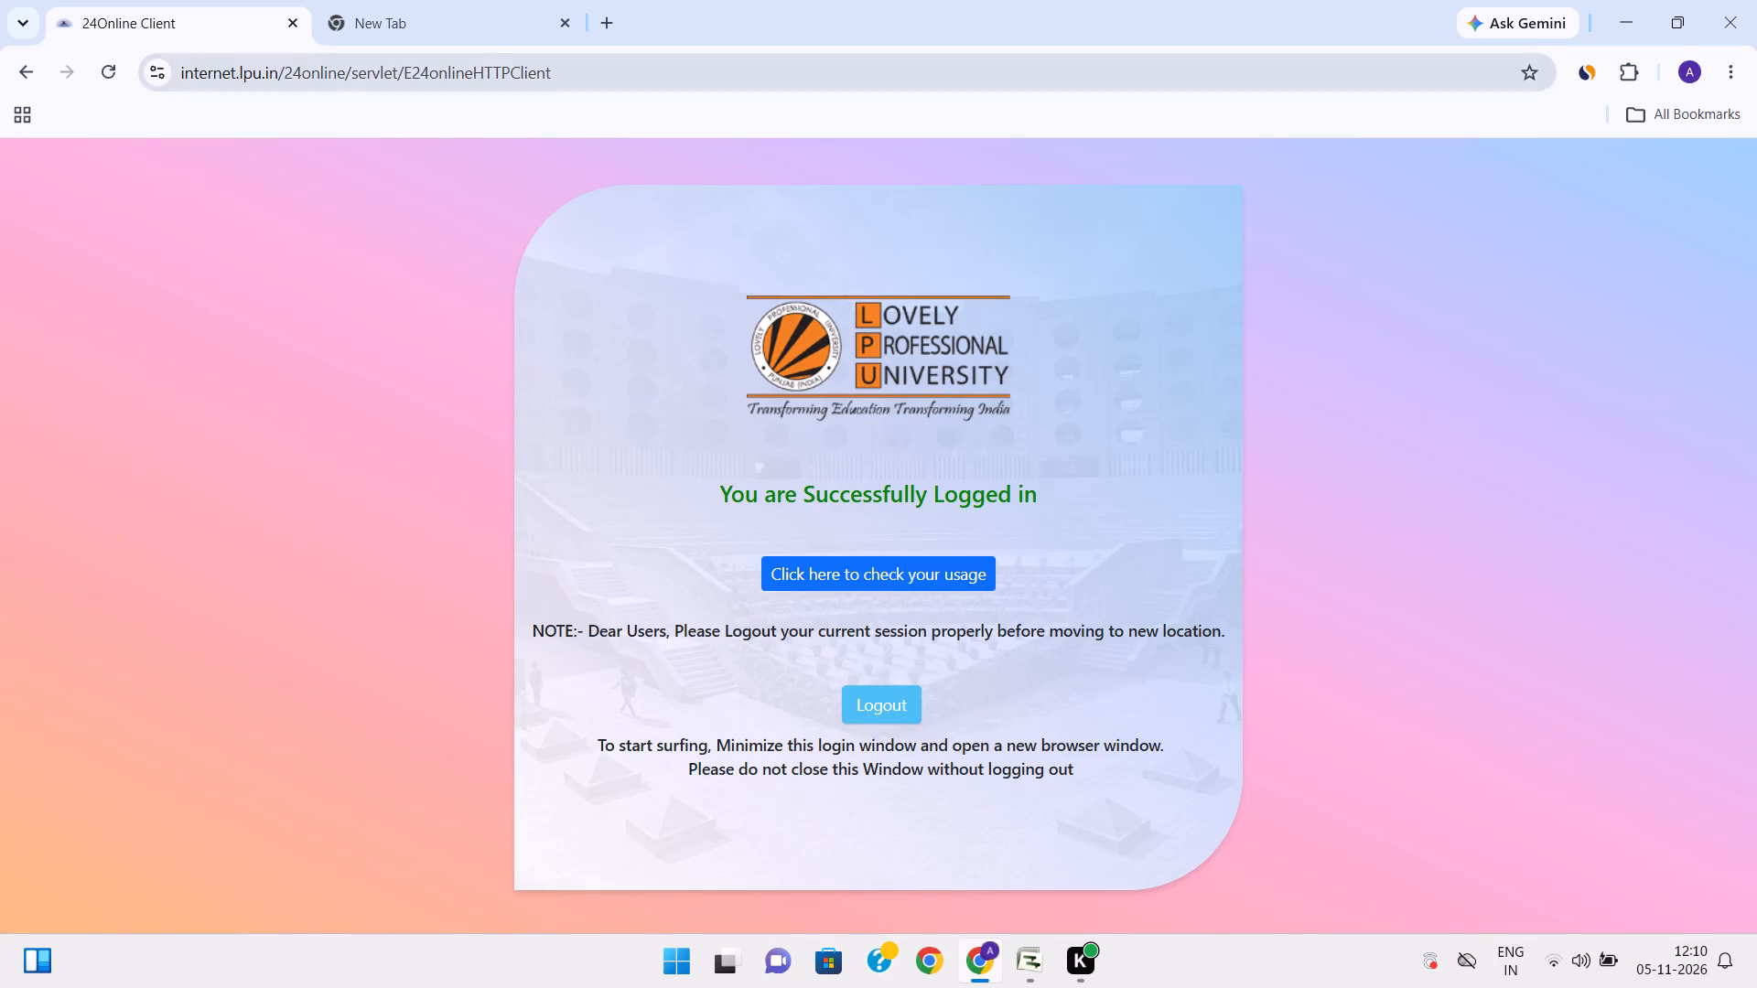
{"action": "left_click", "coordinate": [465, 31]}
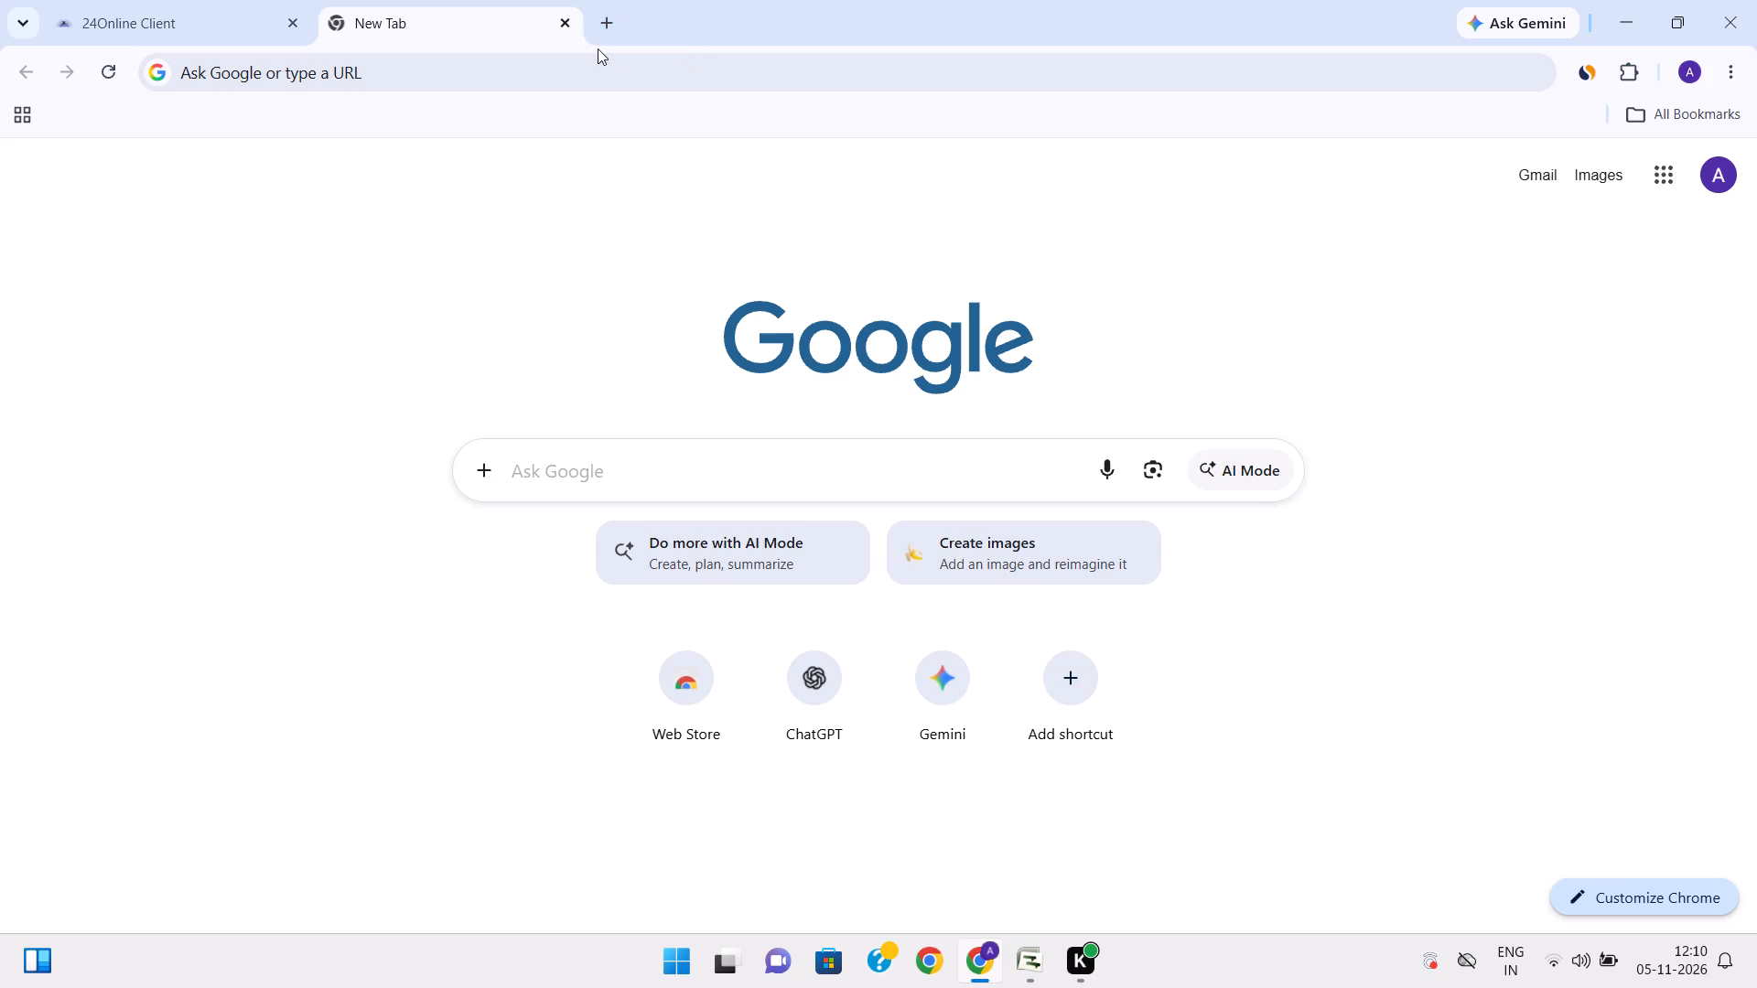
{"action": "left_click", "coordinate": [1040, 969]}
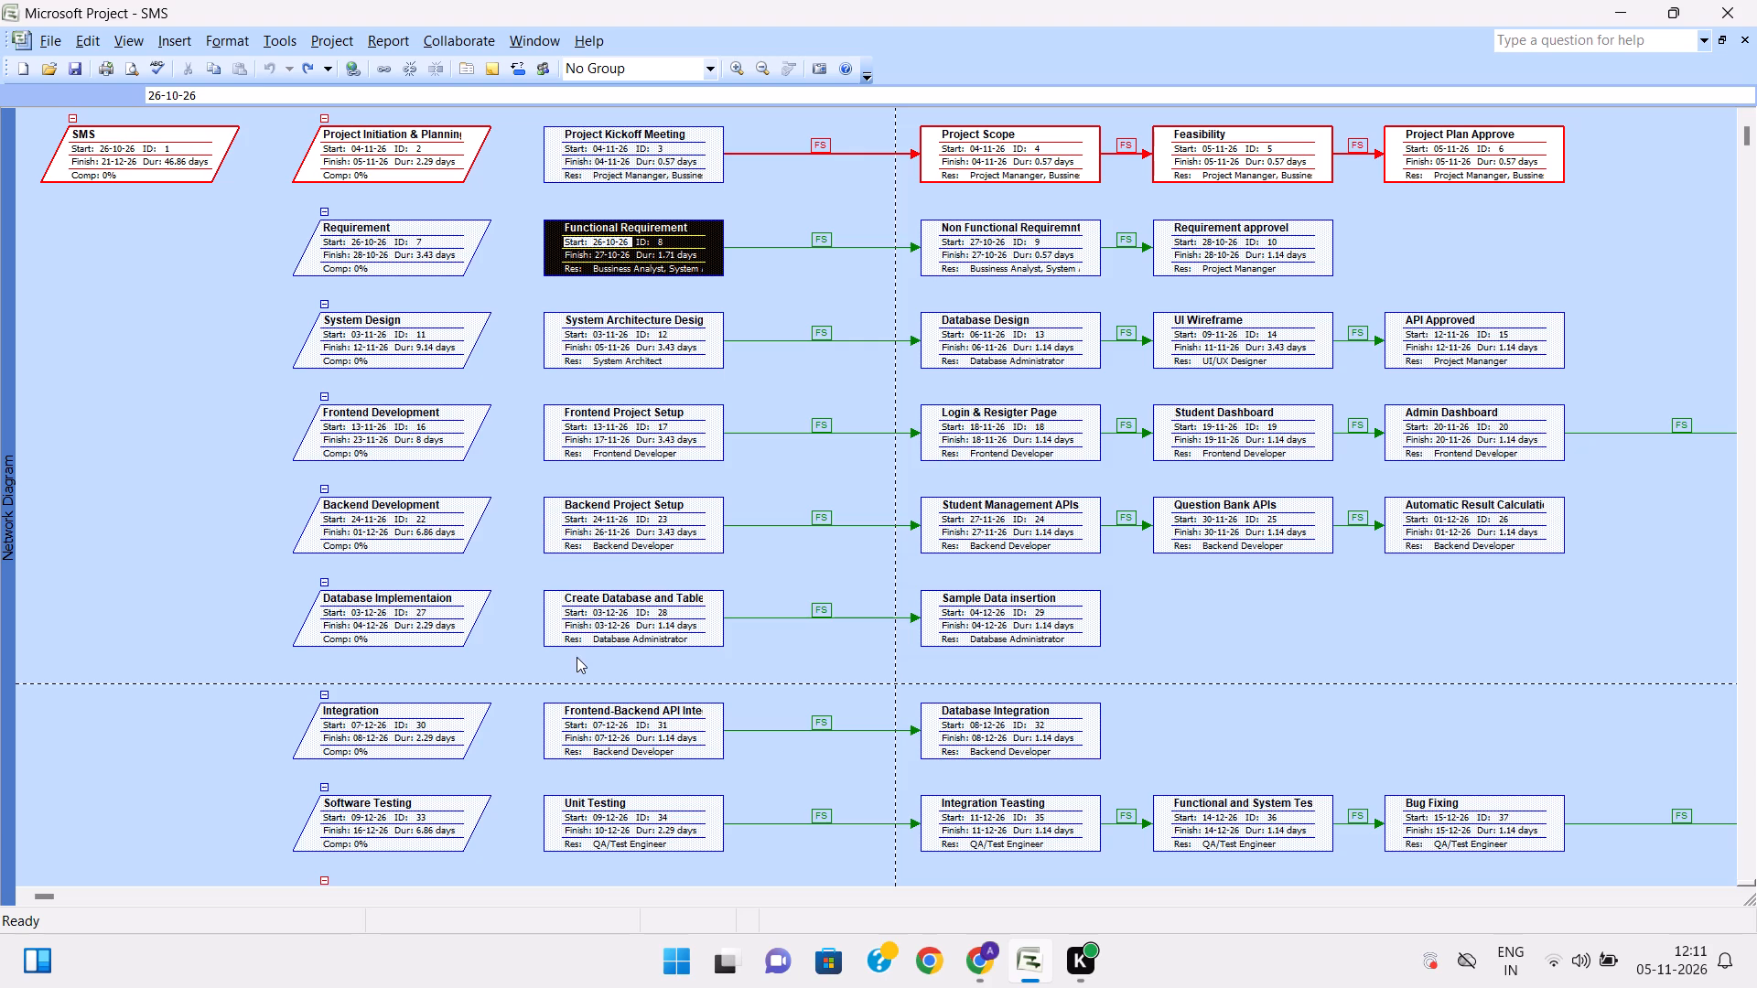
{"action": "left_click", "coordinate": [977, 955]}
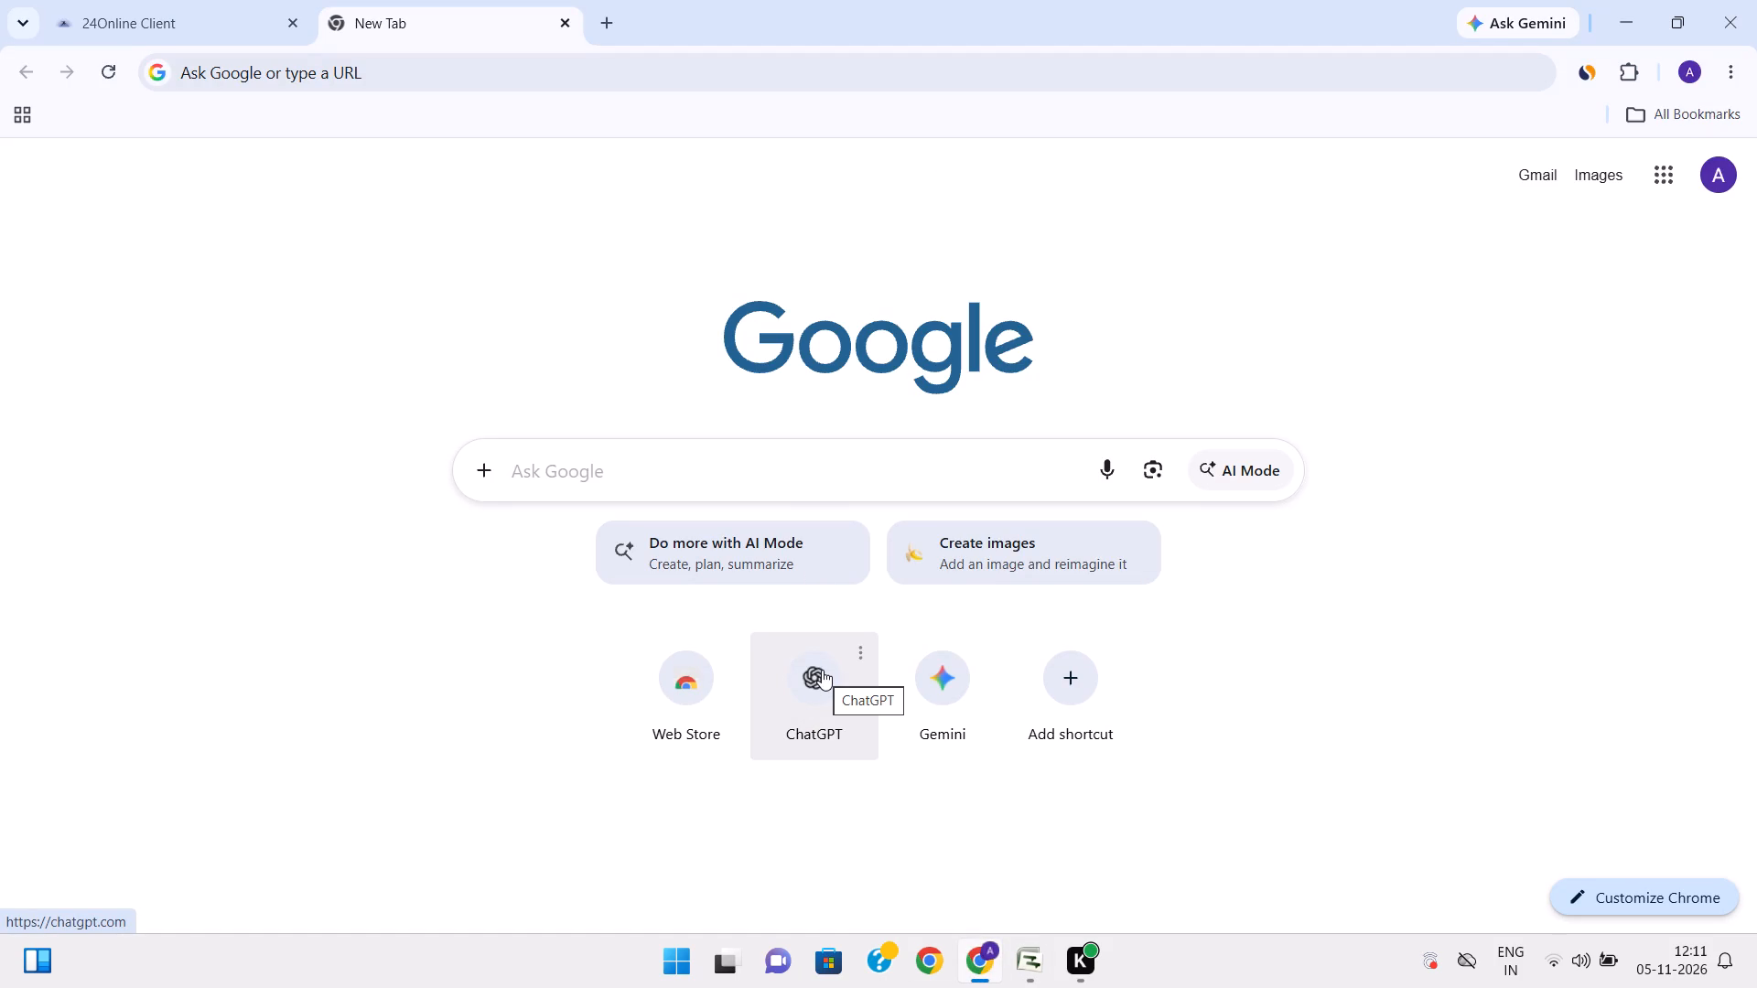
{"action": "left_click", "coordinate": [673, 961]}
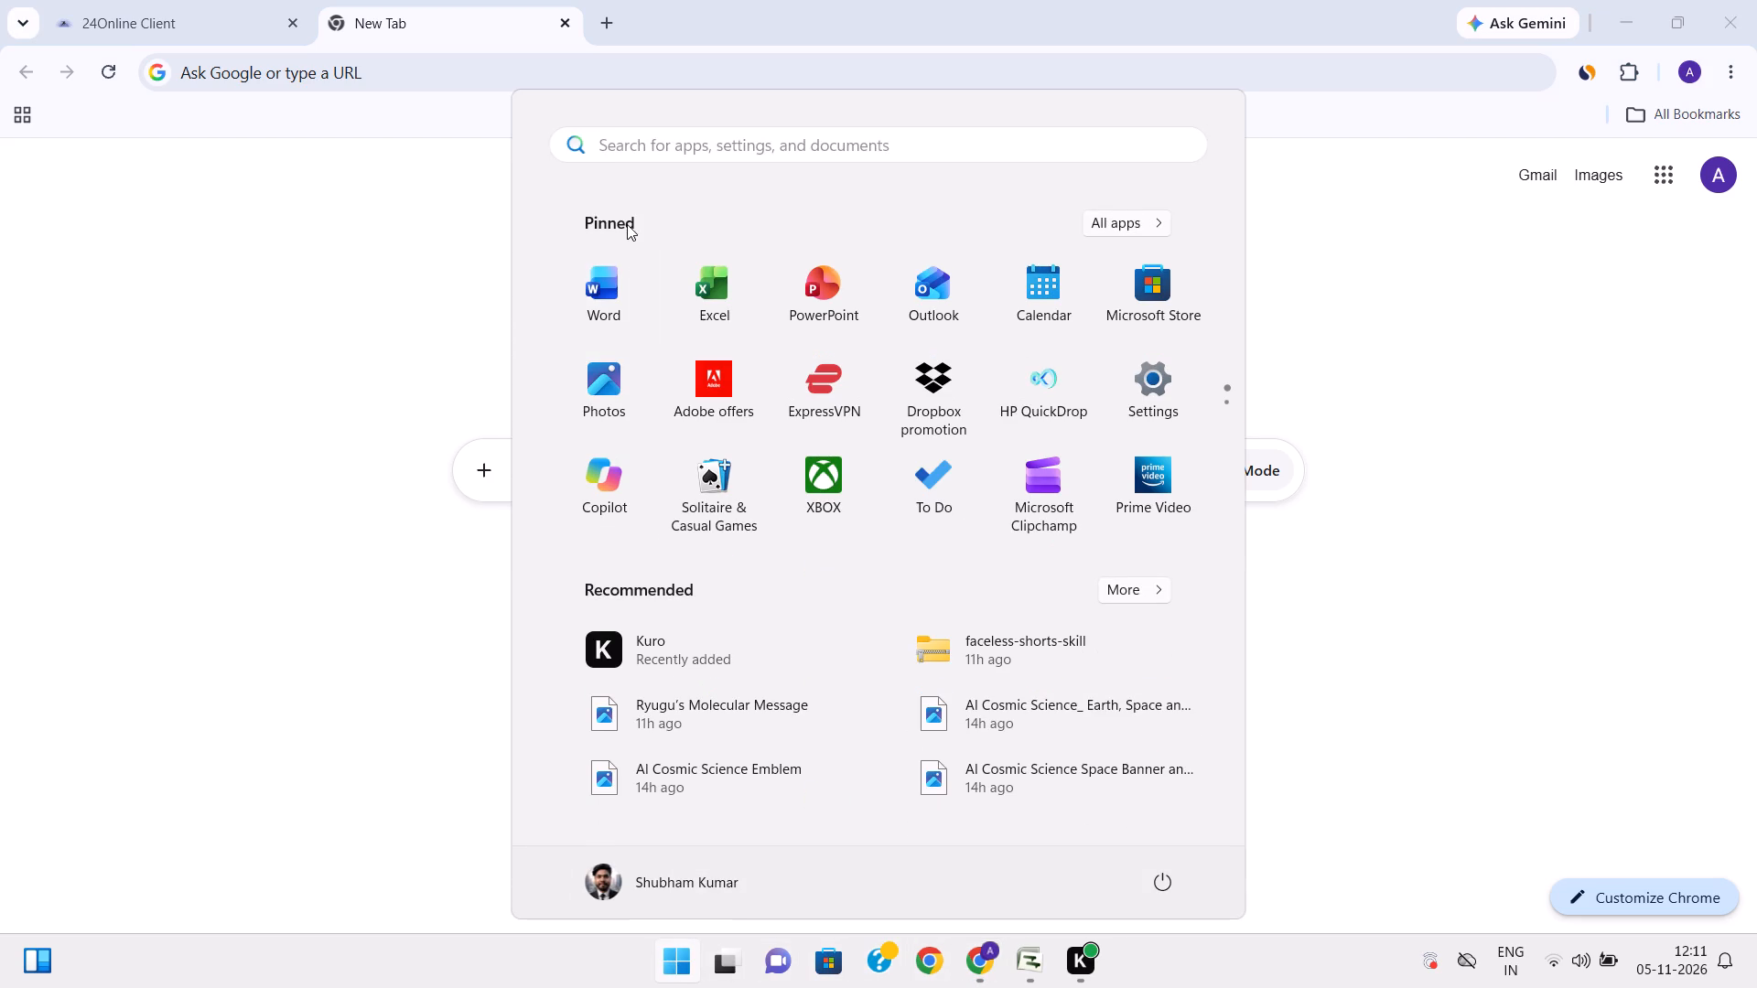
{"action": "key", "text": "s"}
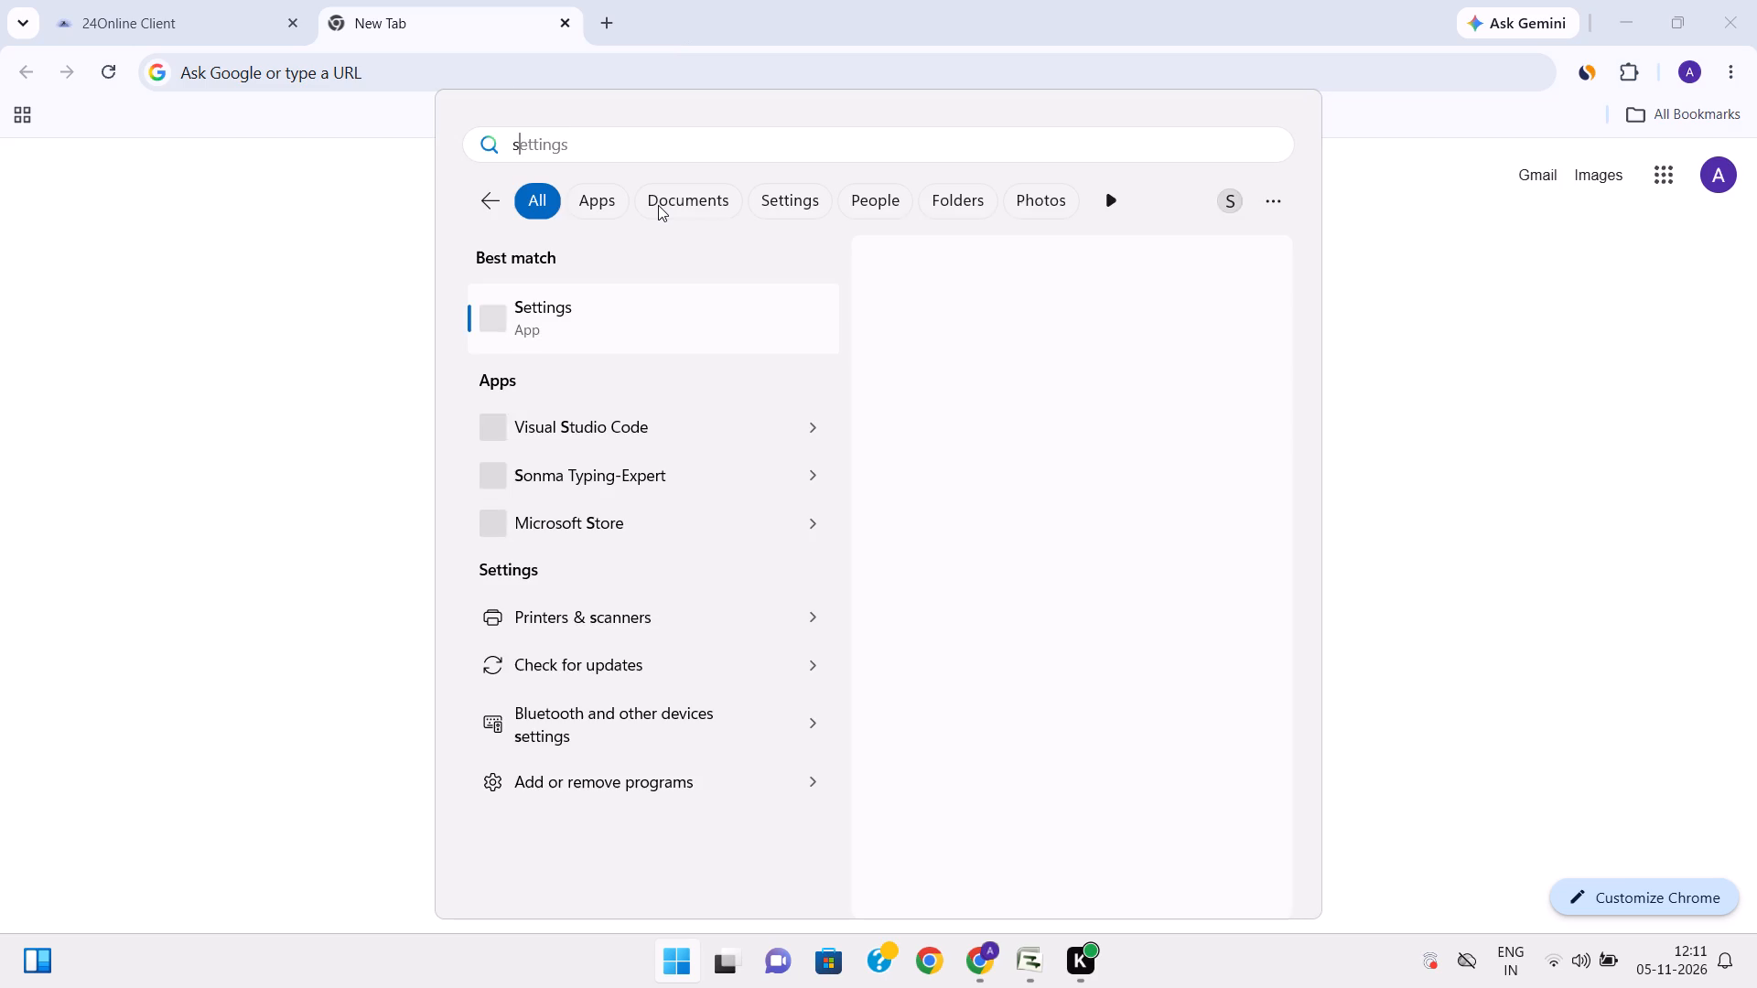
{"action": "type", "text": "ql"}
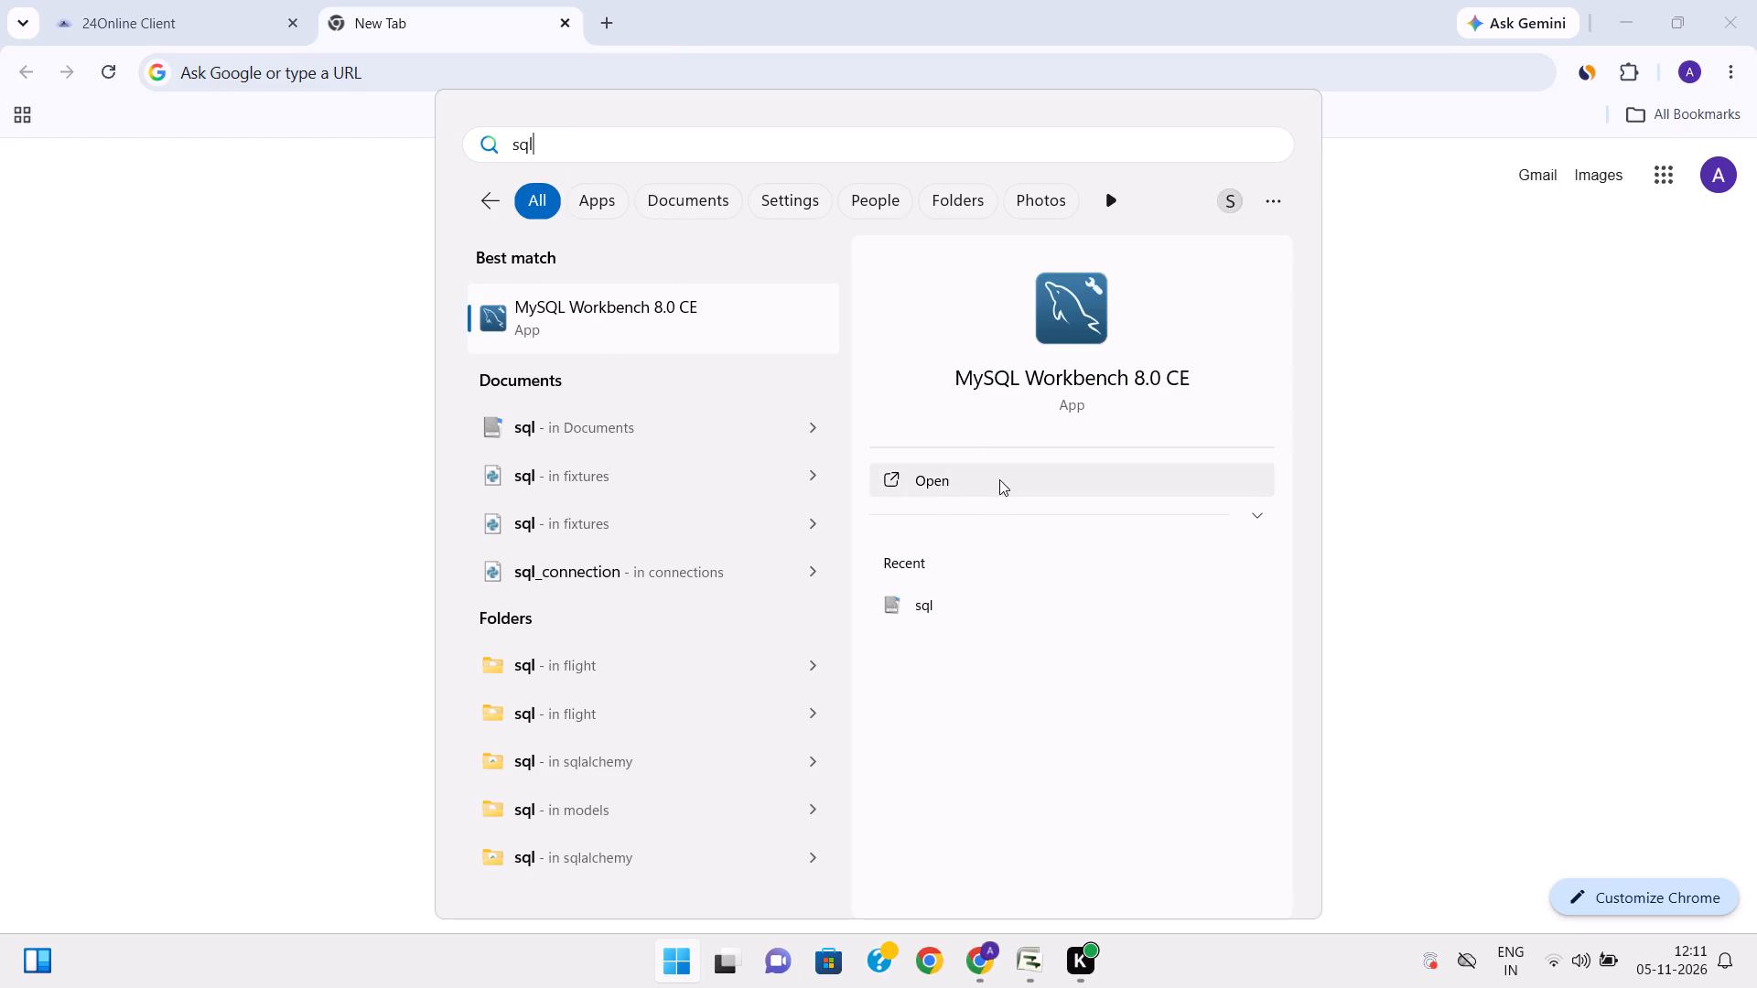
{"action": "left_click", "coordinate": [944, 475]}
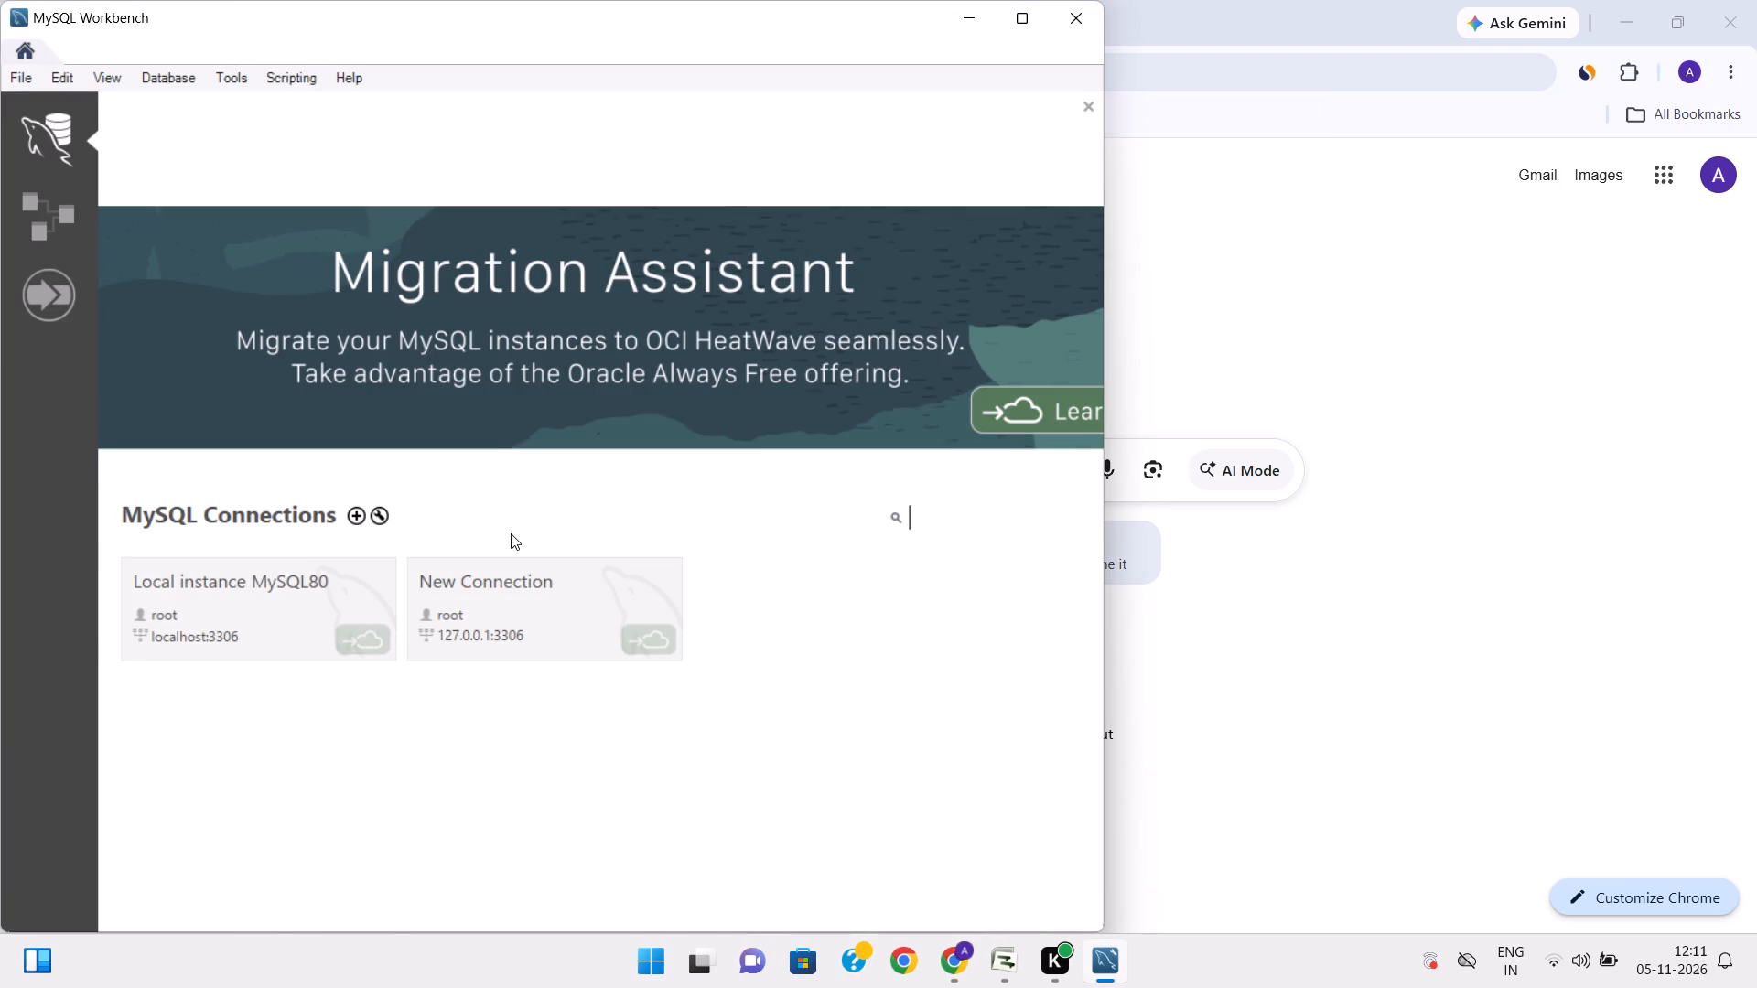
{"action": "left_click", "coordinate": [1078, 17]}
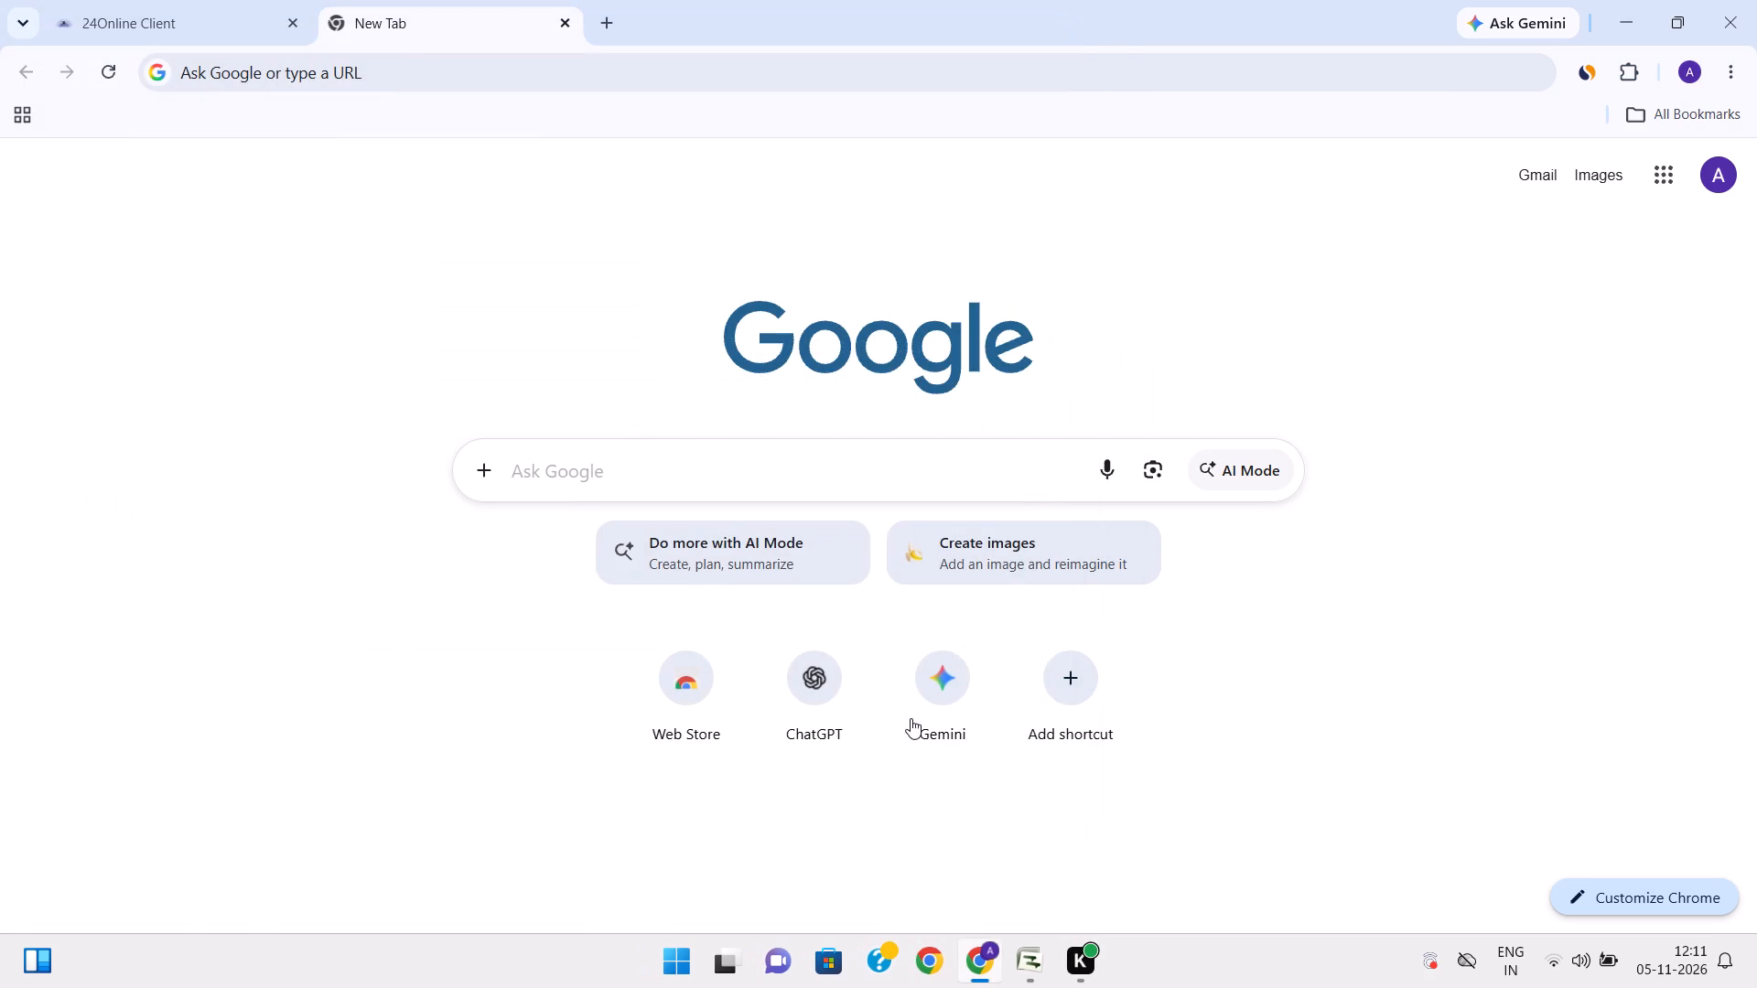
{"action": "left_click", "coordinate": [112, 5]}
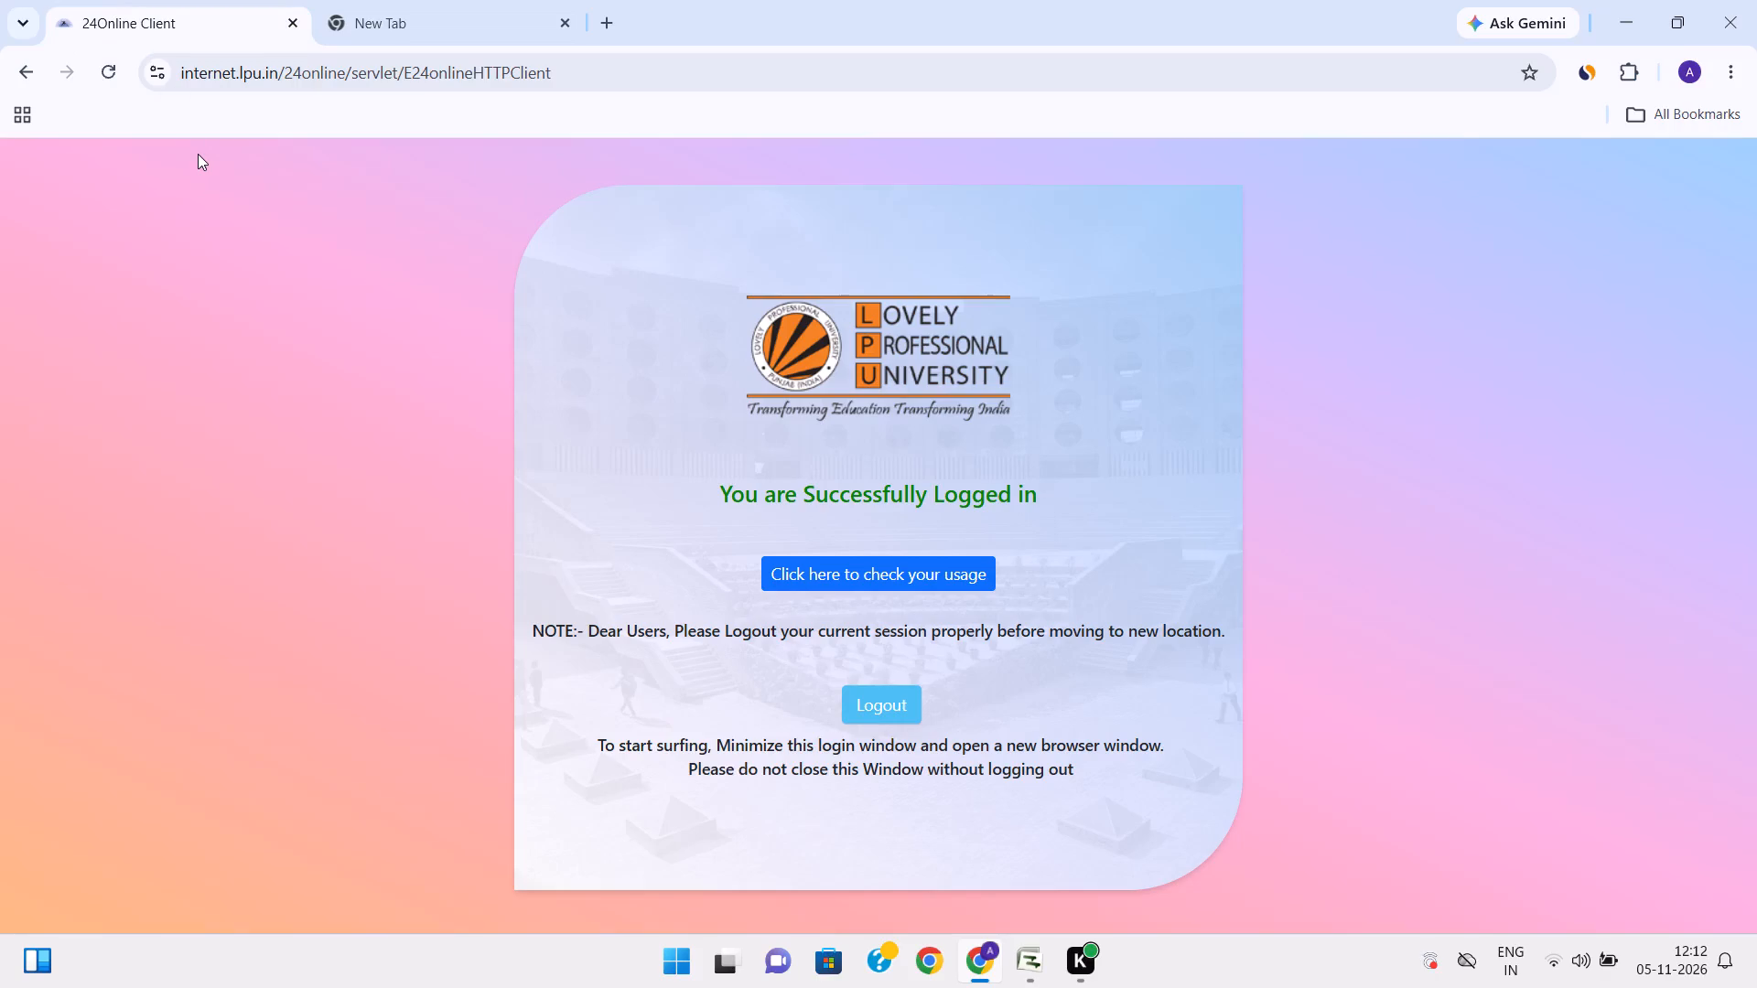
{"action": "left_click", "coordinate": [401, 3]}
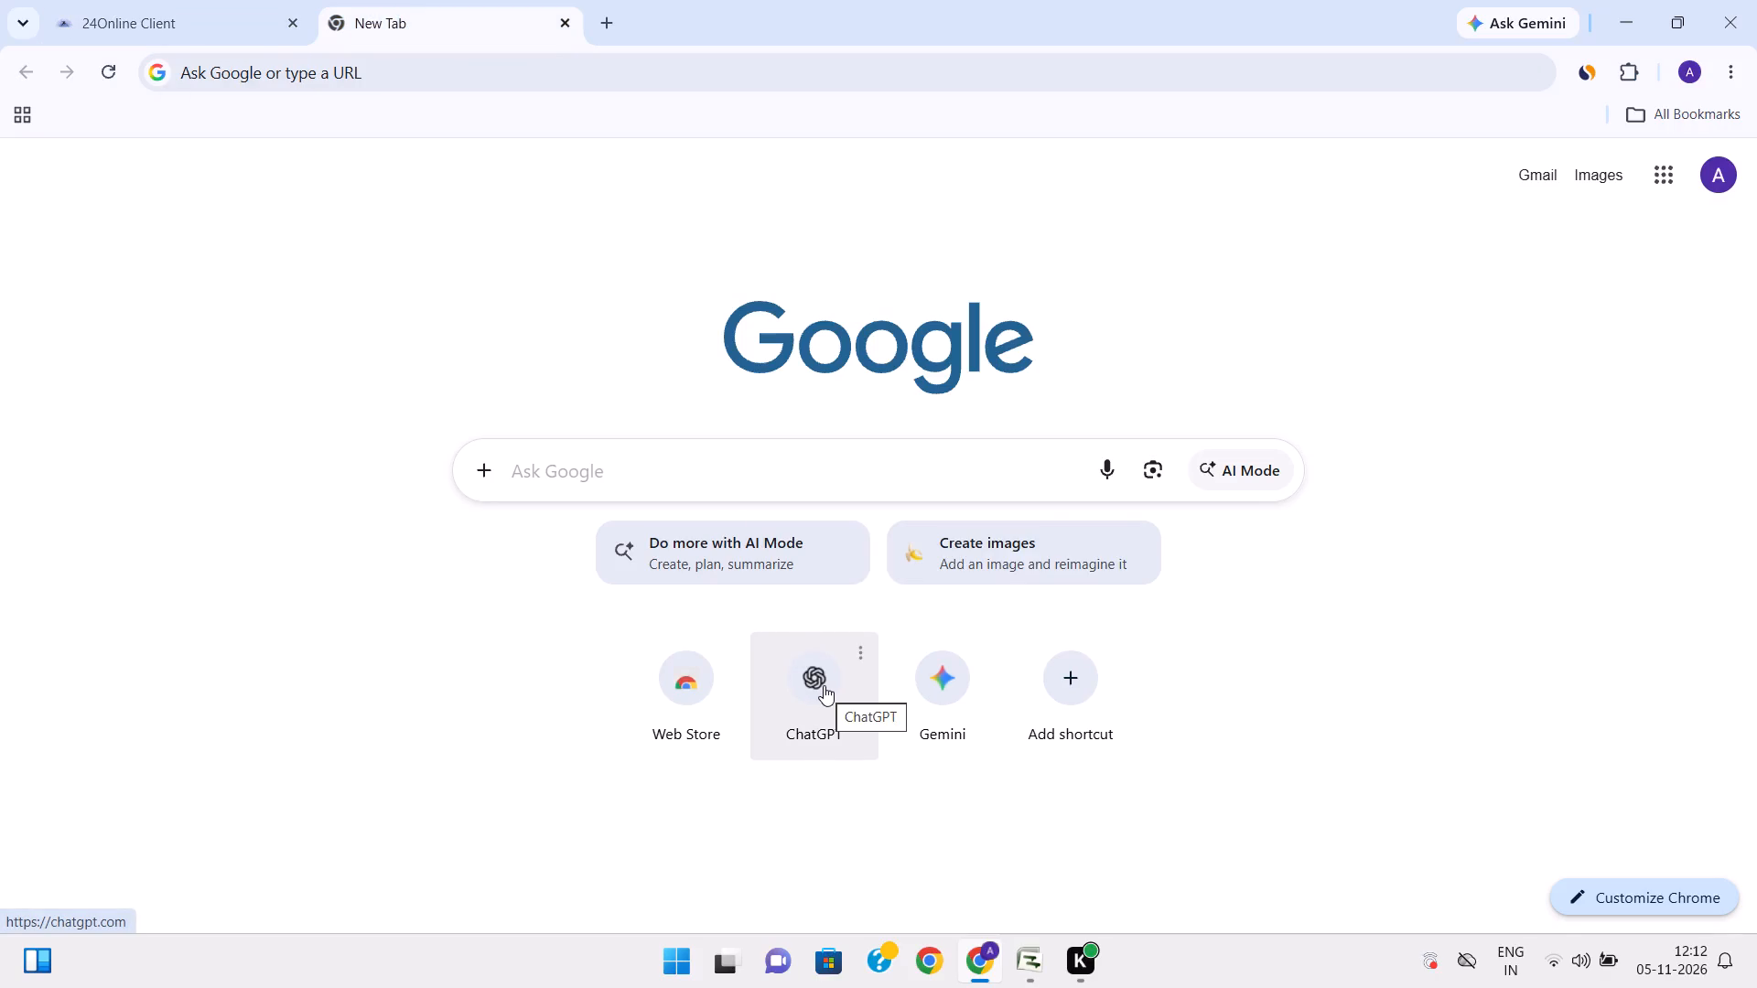
{"action": "left_click", "coordinate": [1697, 67]}
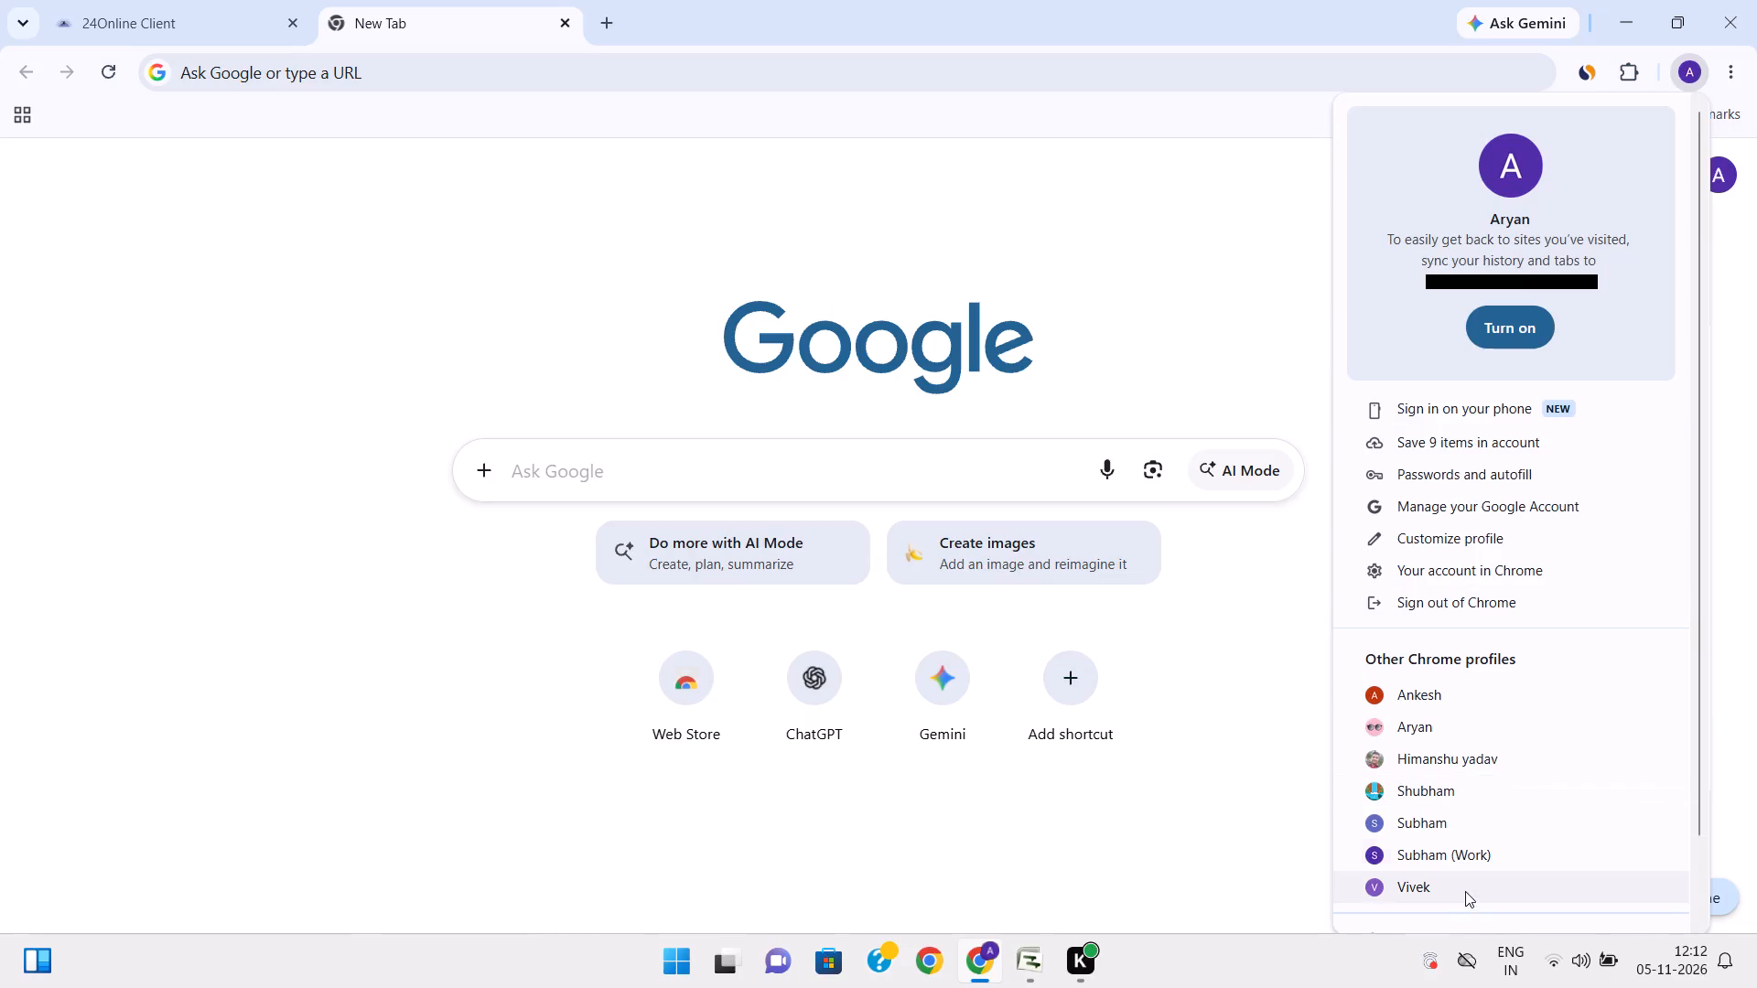
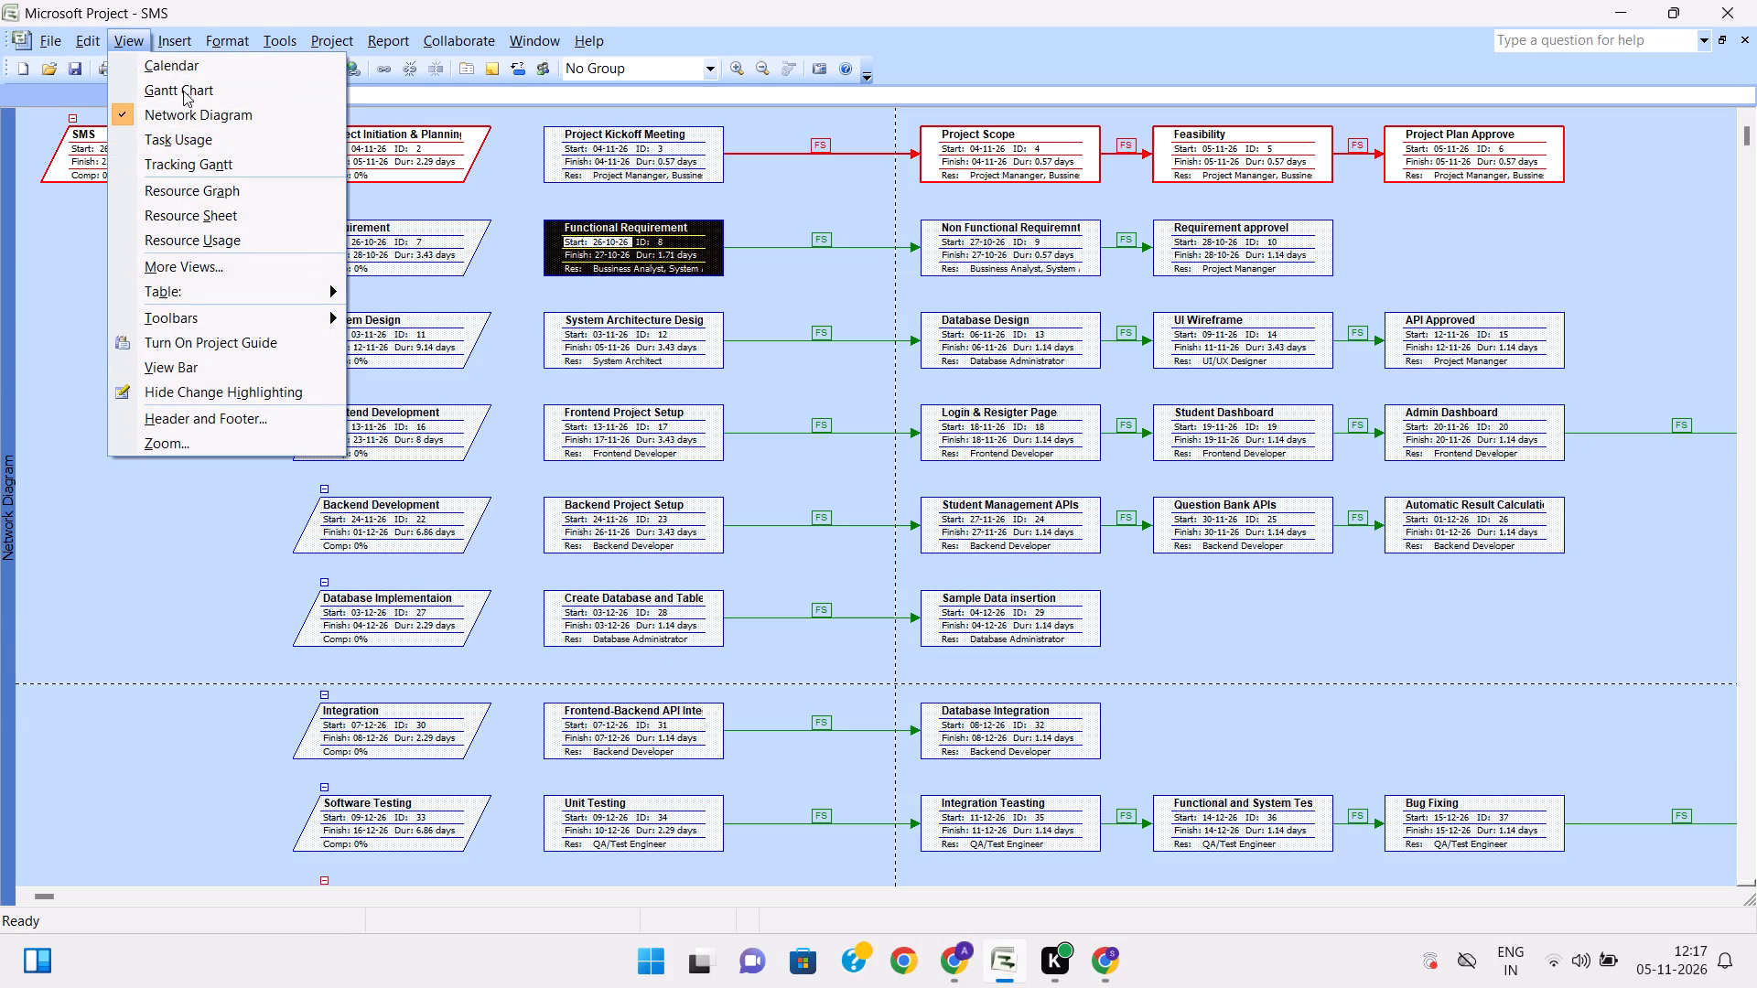
{"action": "left_click", "coordinate": [183, 91]}
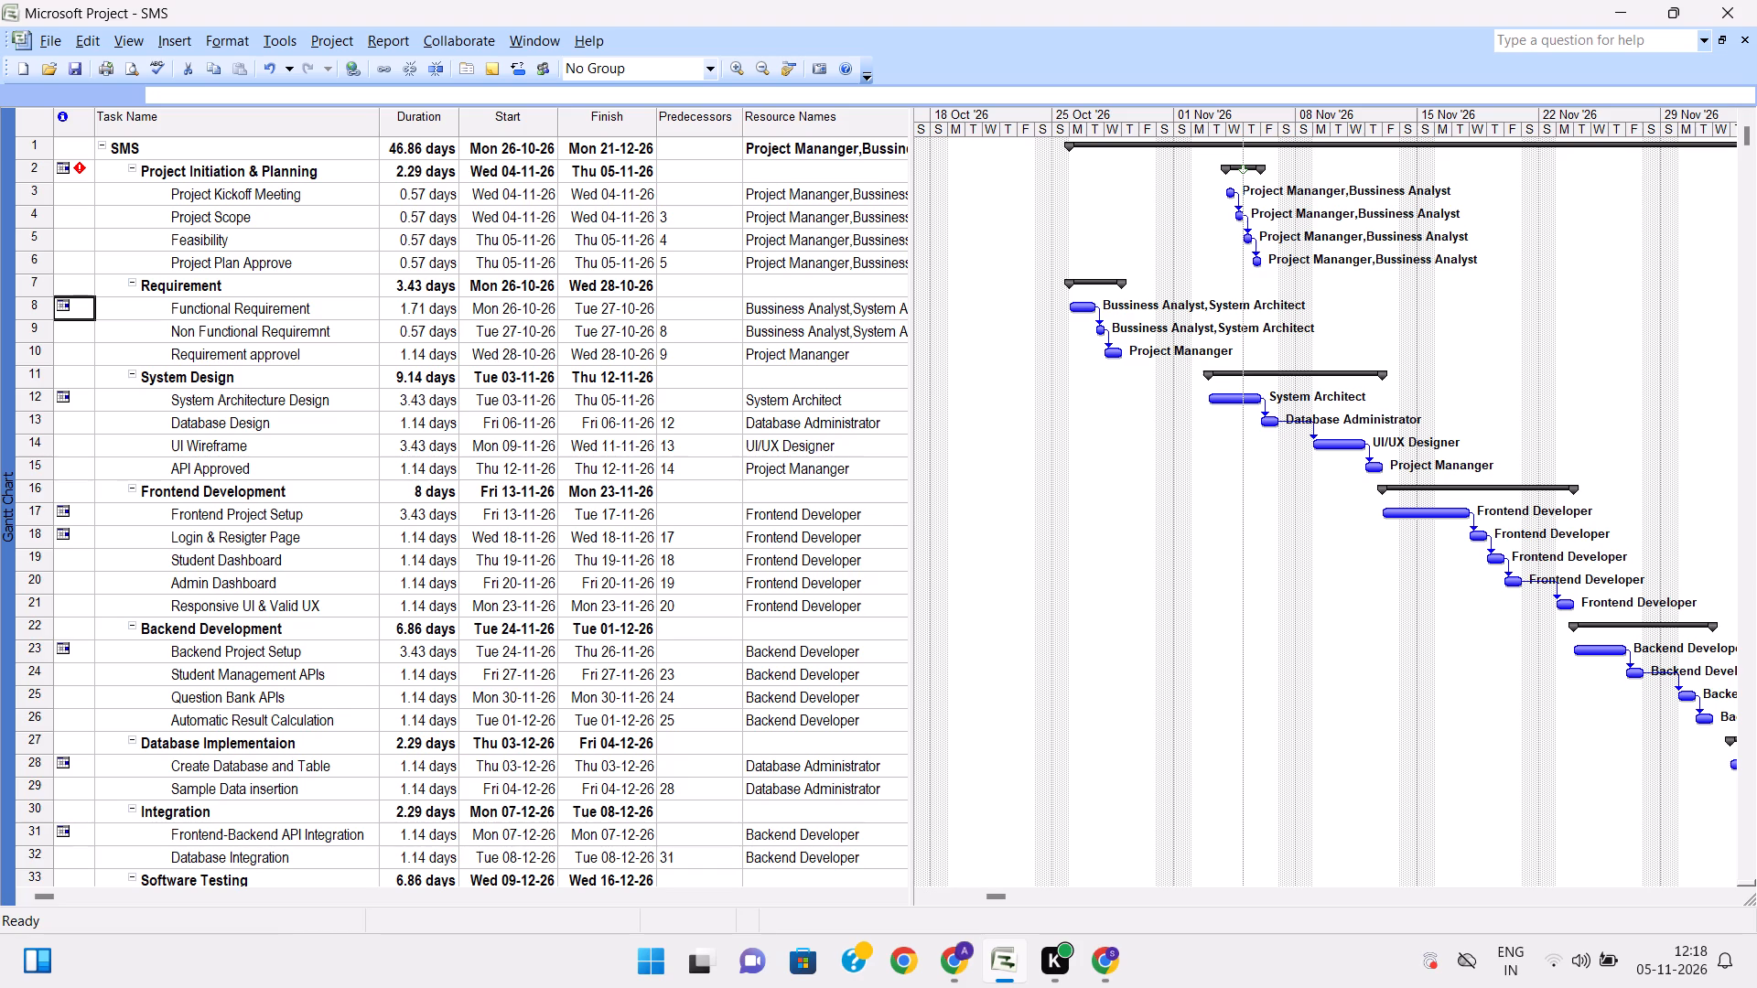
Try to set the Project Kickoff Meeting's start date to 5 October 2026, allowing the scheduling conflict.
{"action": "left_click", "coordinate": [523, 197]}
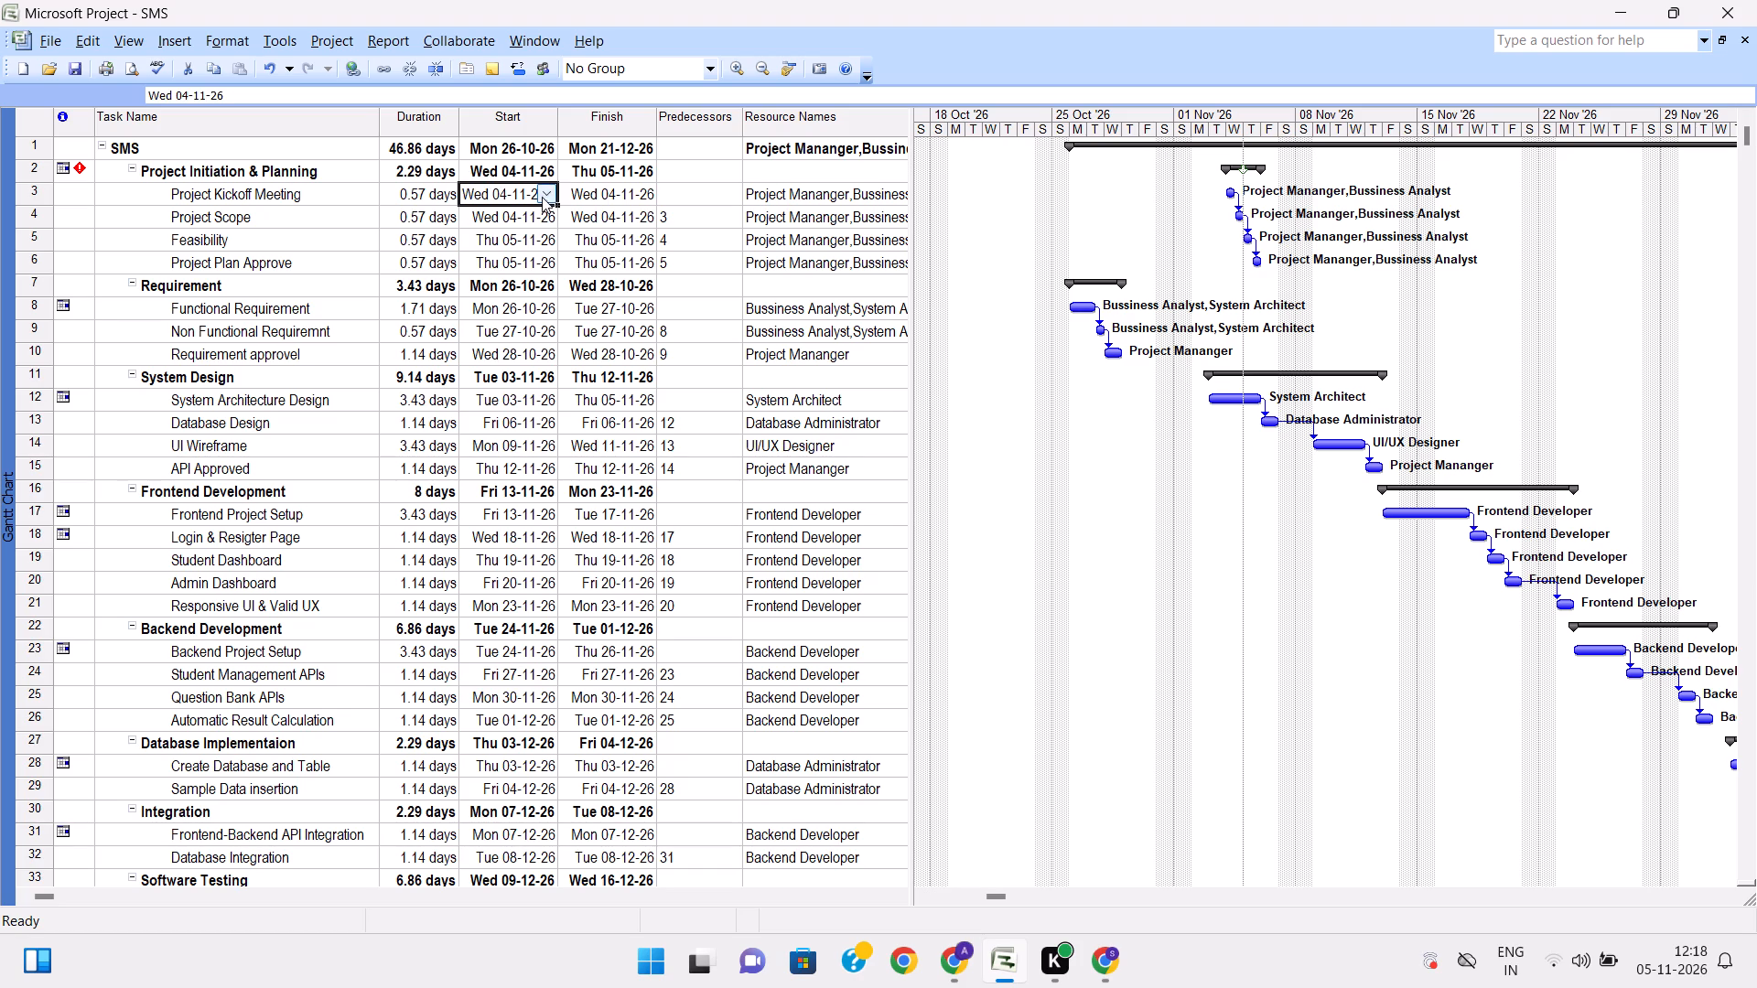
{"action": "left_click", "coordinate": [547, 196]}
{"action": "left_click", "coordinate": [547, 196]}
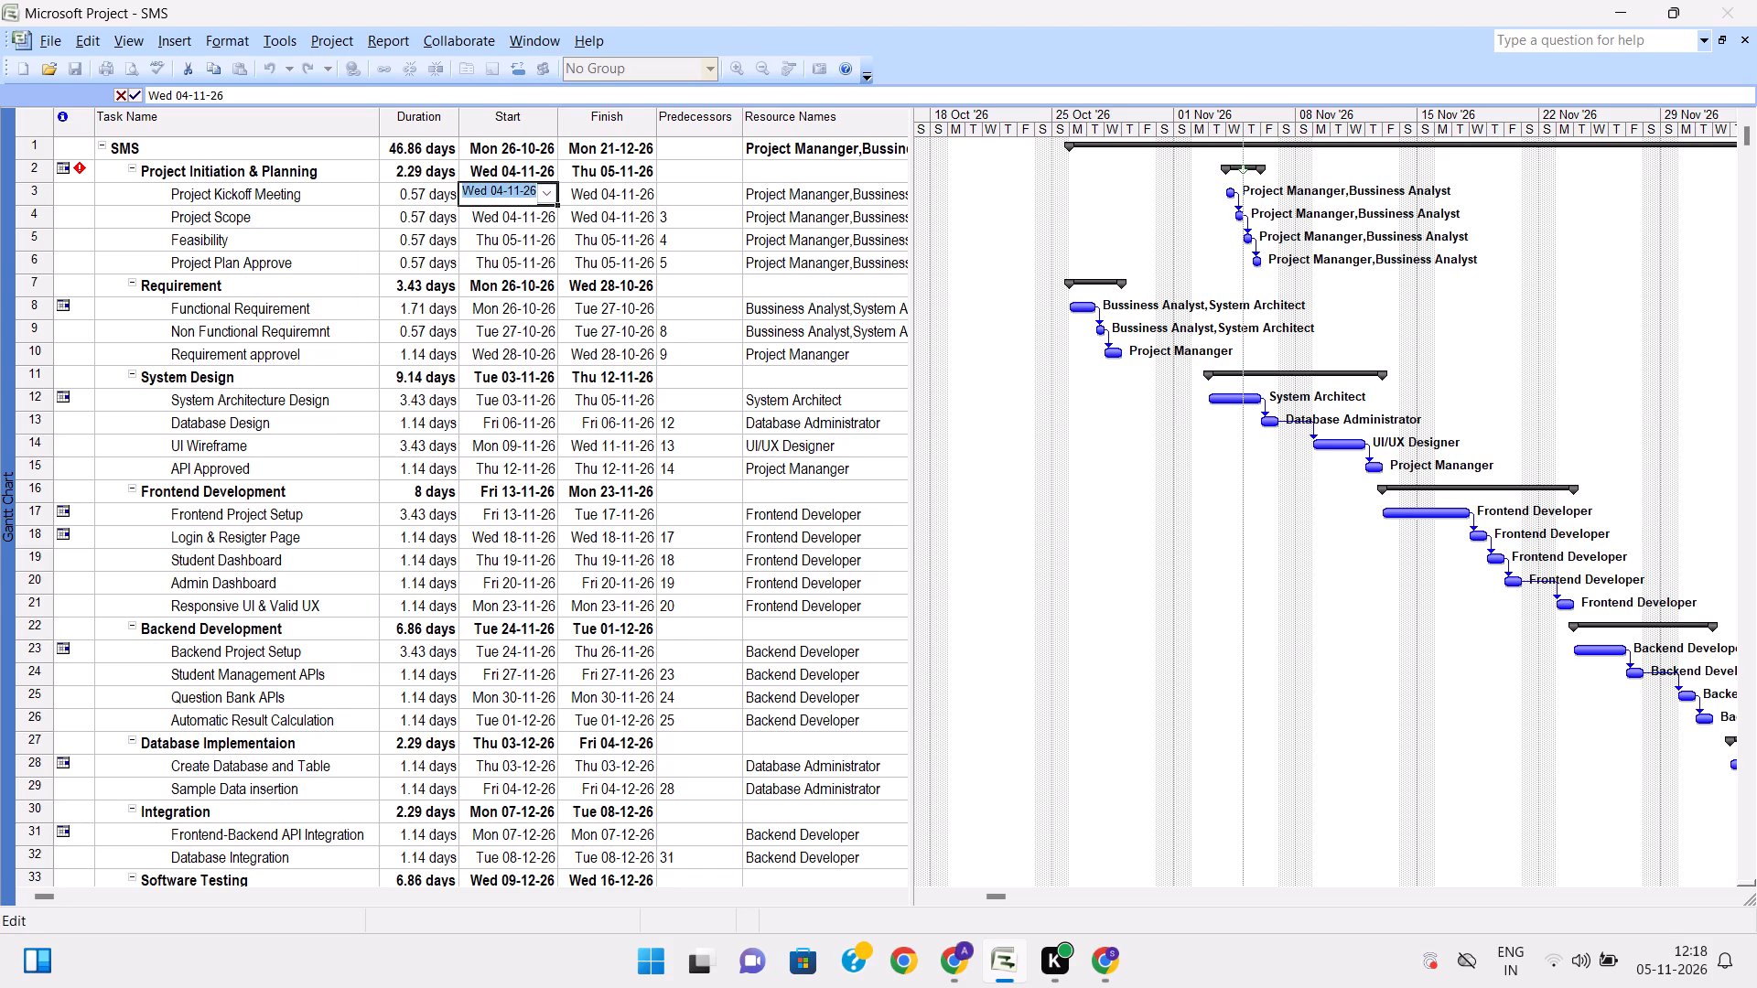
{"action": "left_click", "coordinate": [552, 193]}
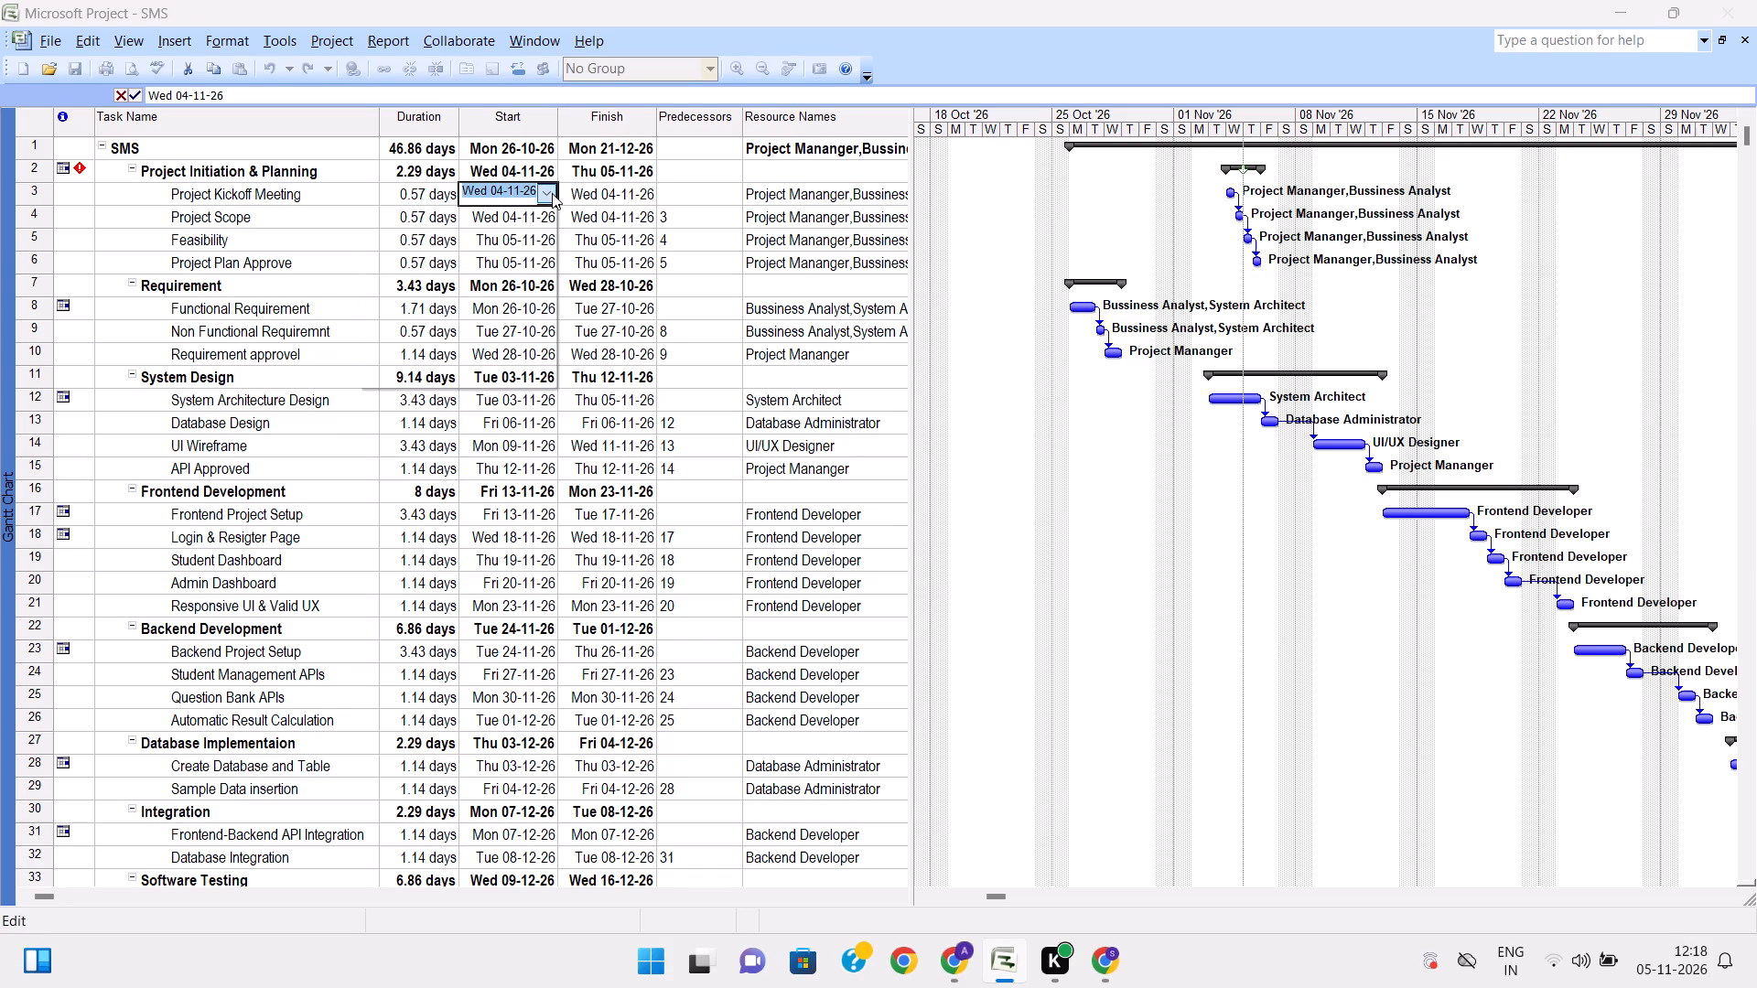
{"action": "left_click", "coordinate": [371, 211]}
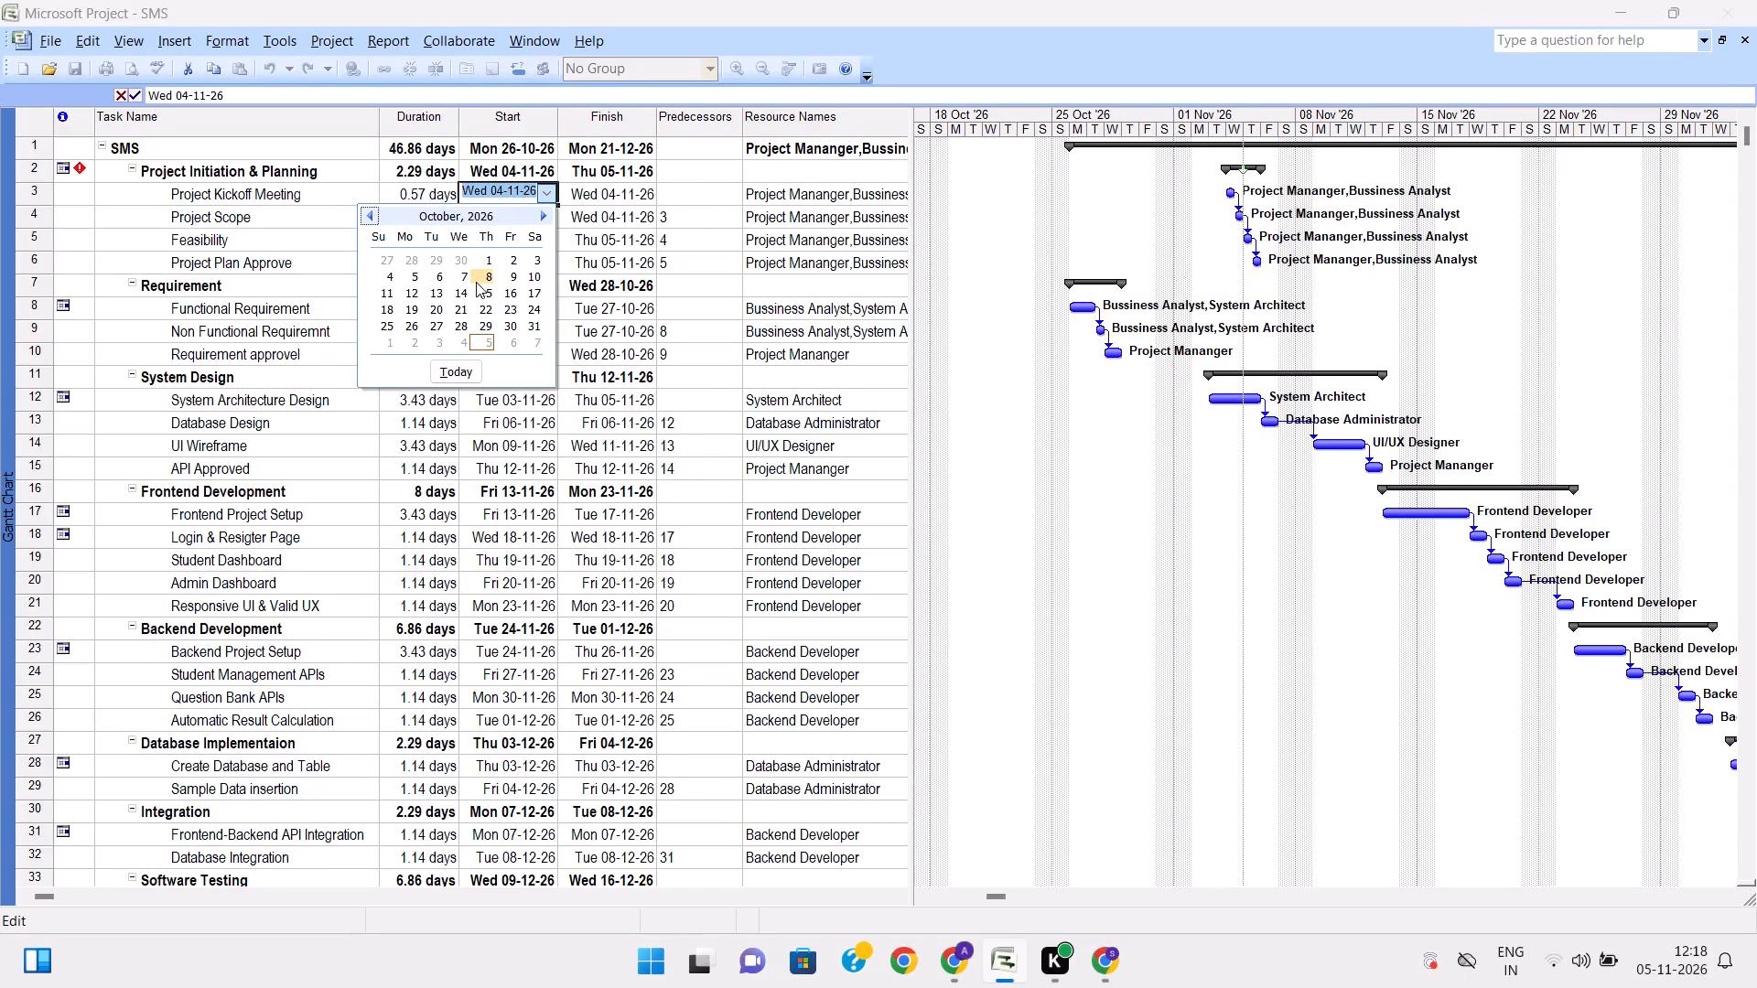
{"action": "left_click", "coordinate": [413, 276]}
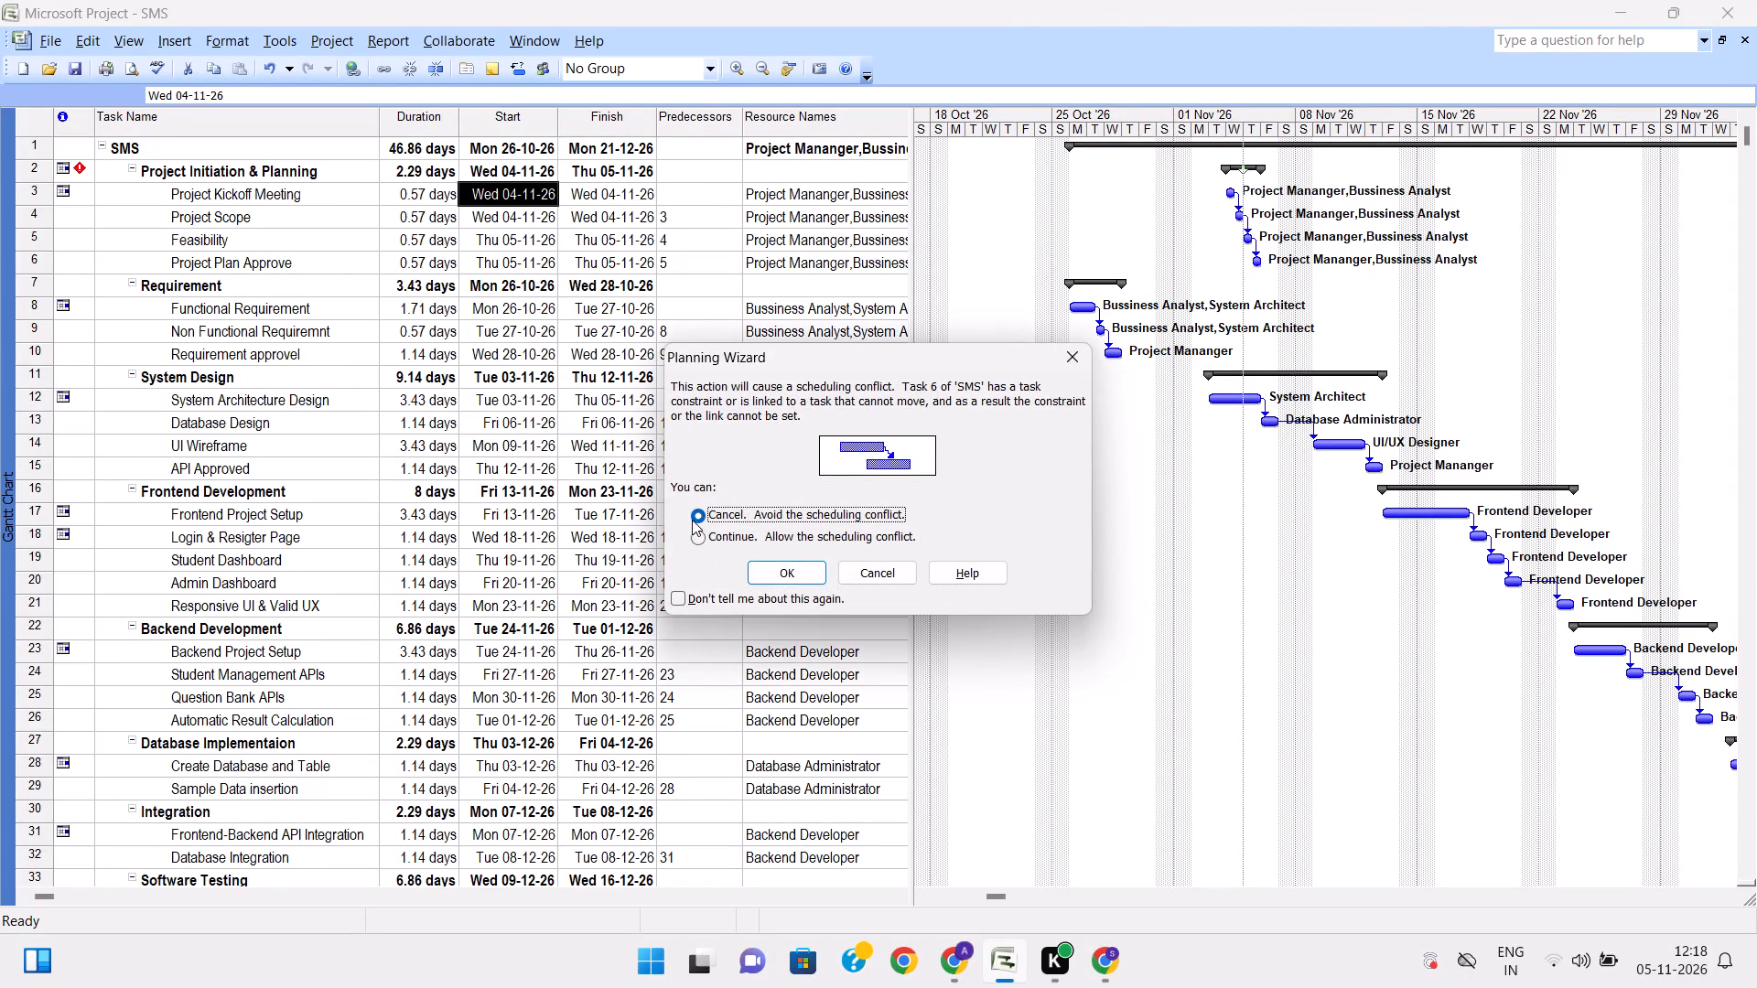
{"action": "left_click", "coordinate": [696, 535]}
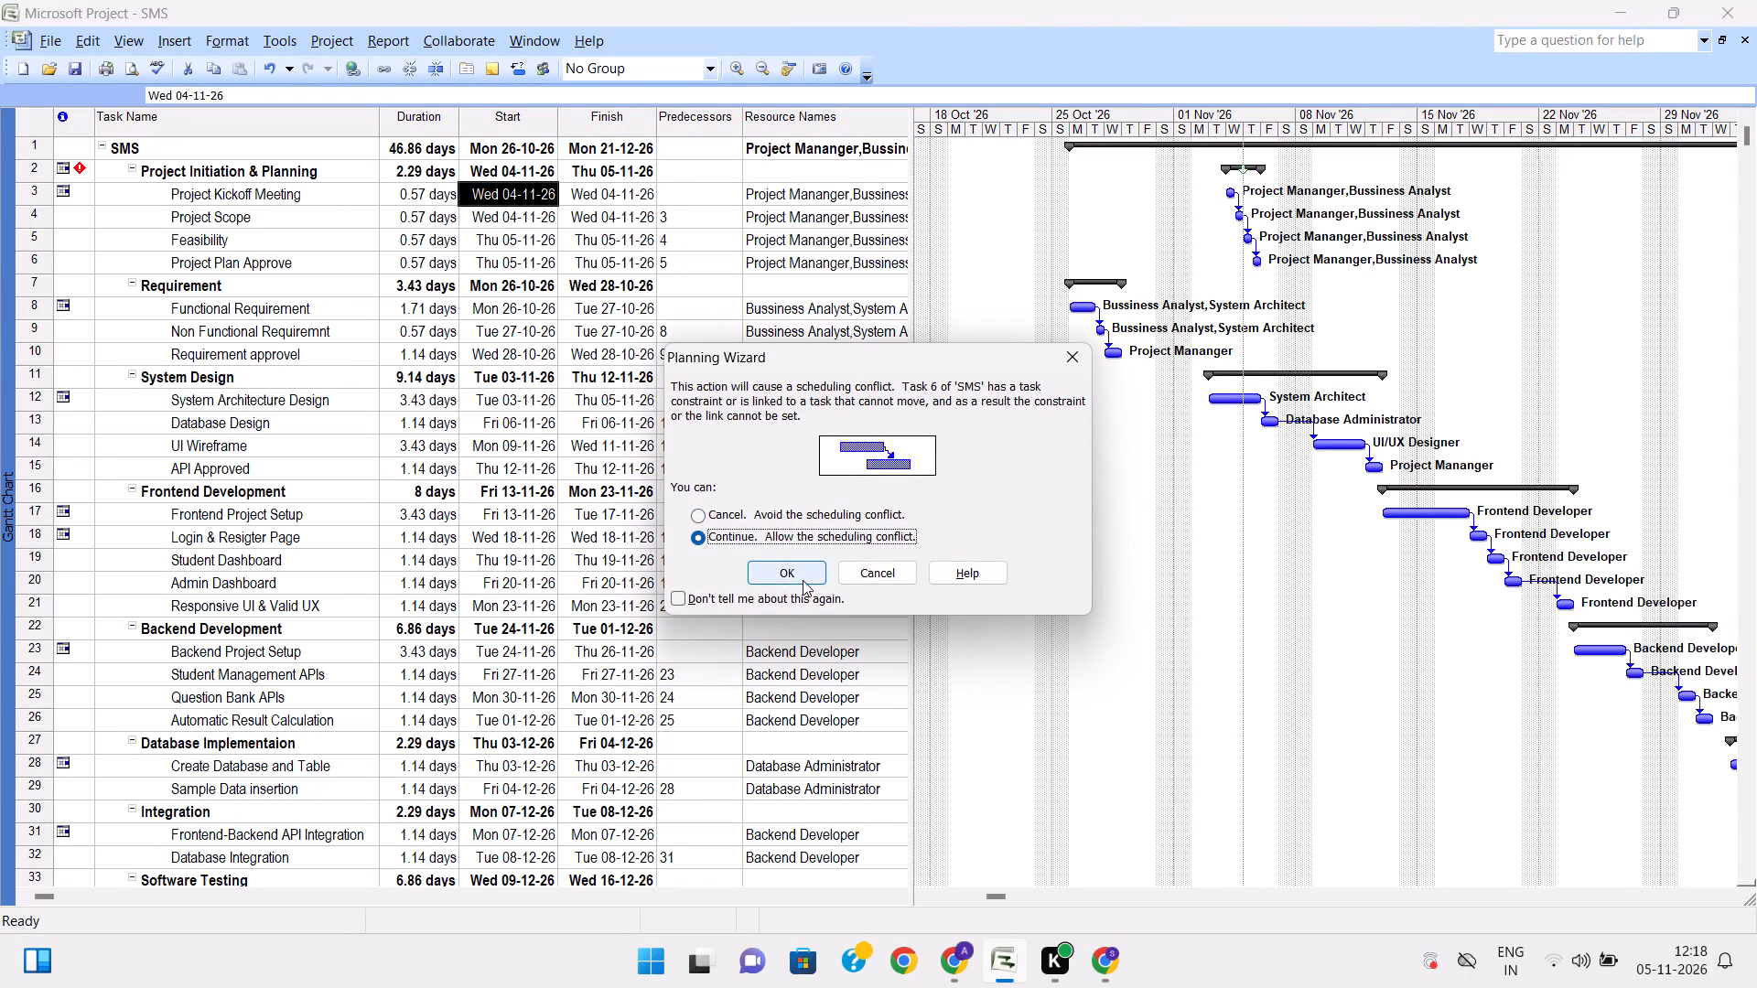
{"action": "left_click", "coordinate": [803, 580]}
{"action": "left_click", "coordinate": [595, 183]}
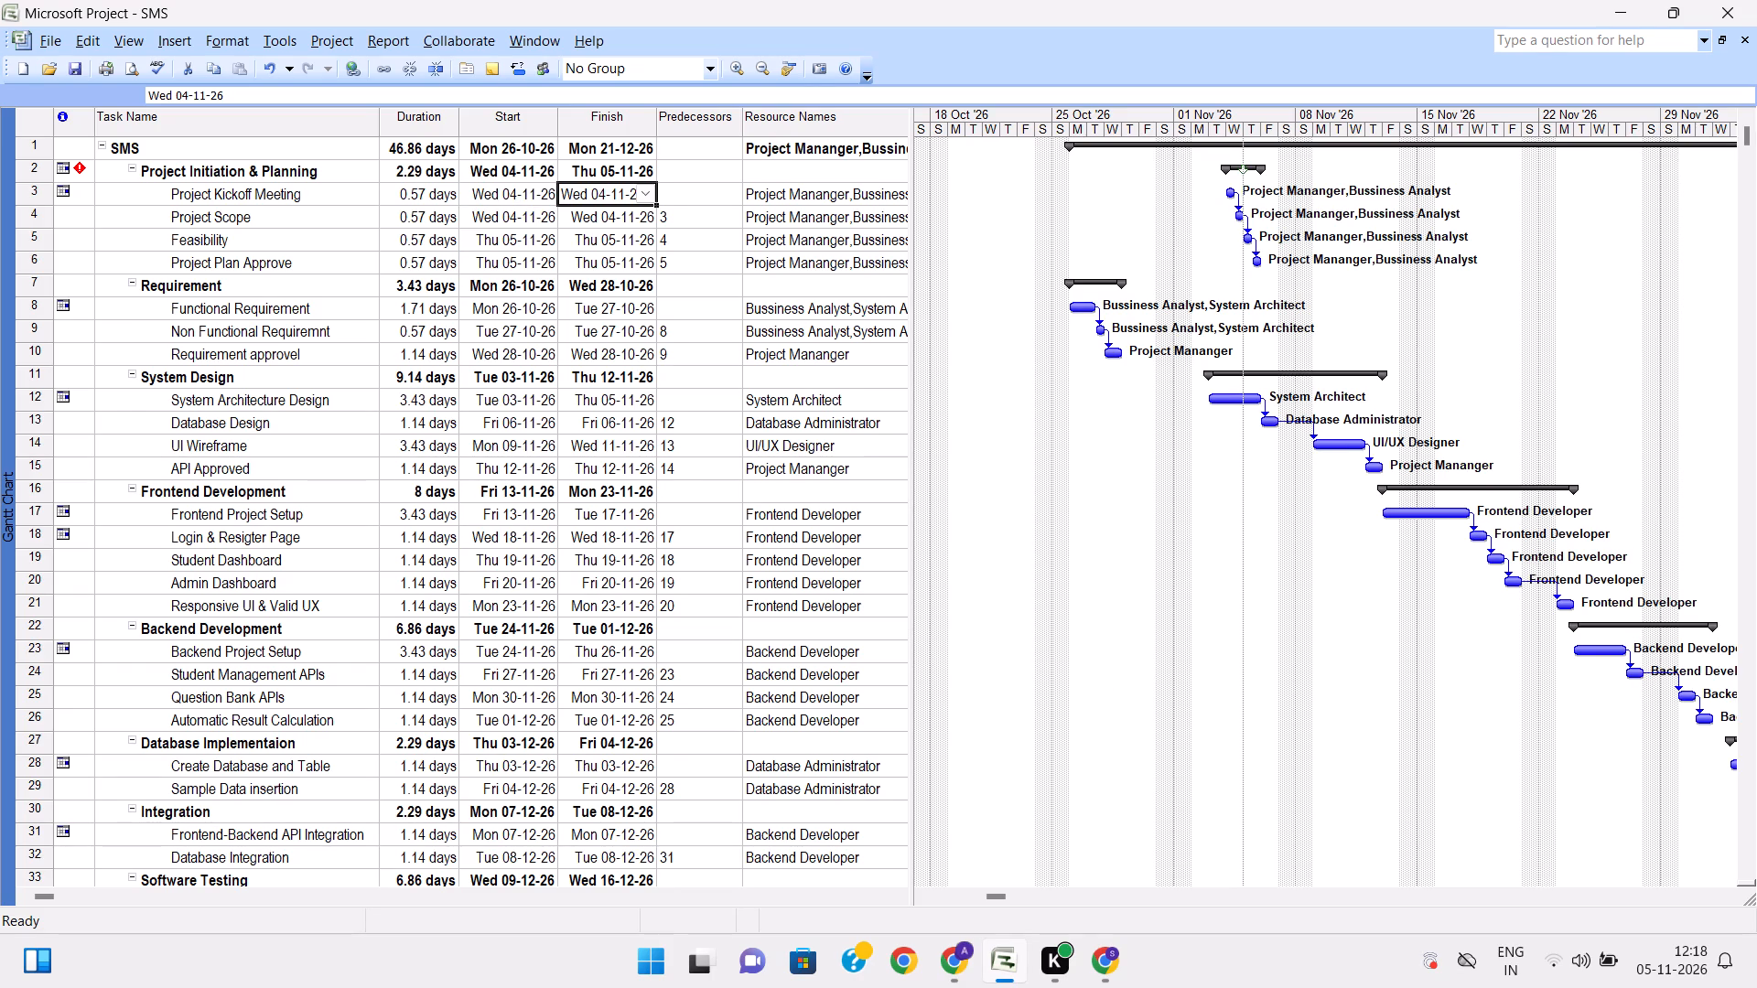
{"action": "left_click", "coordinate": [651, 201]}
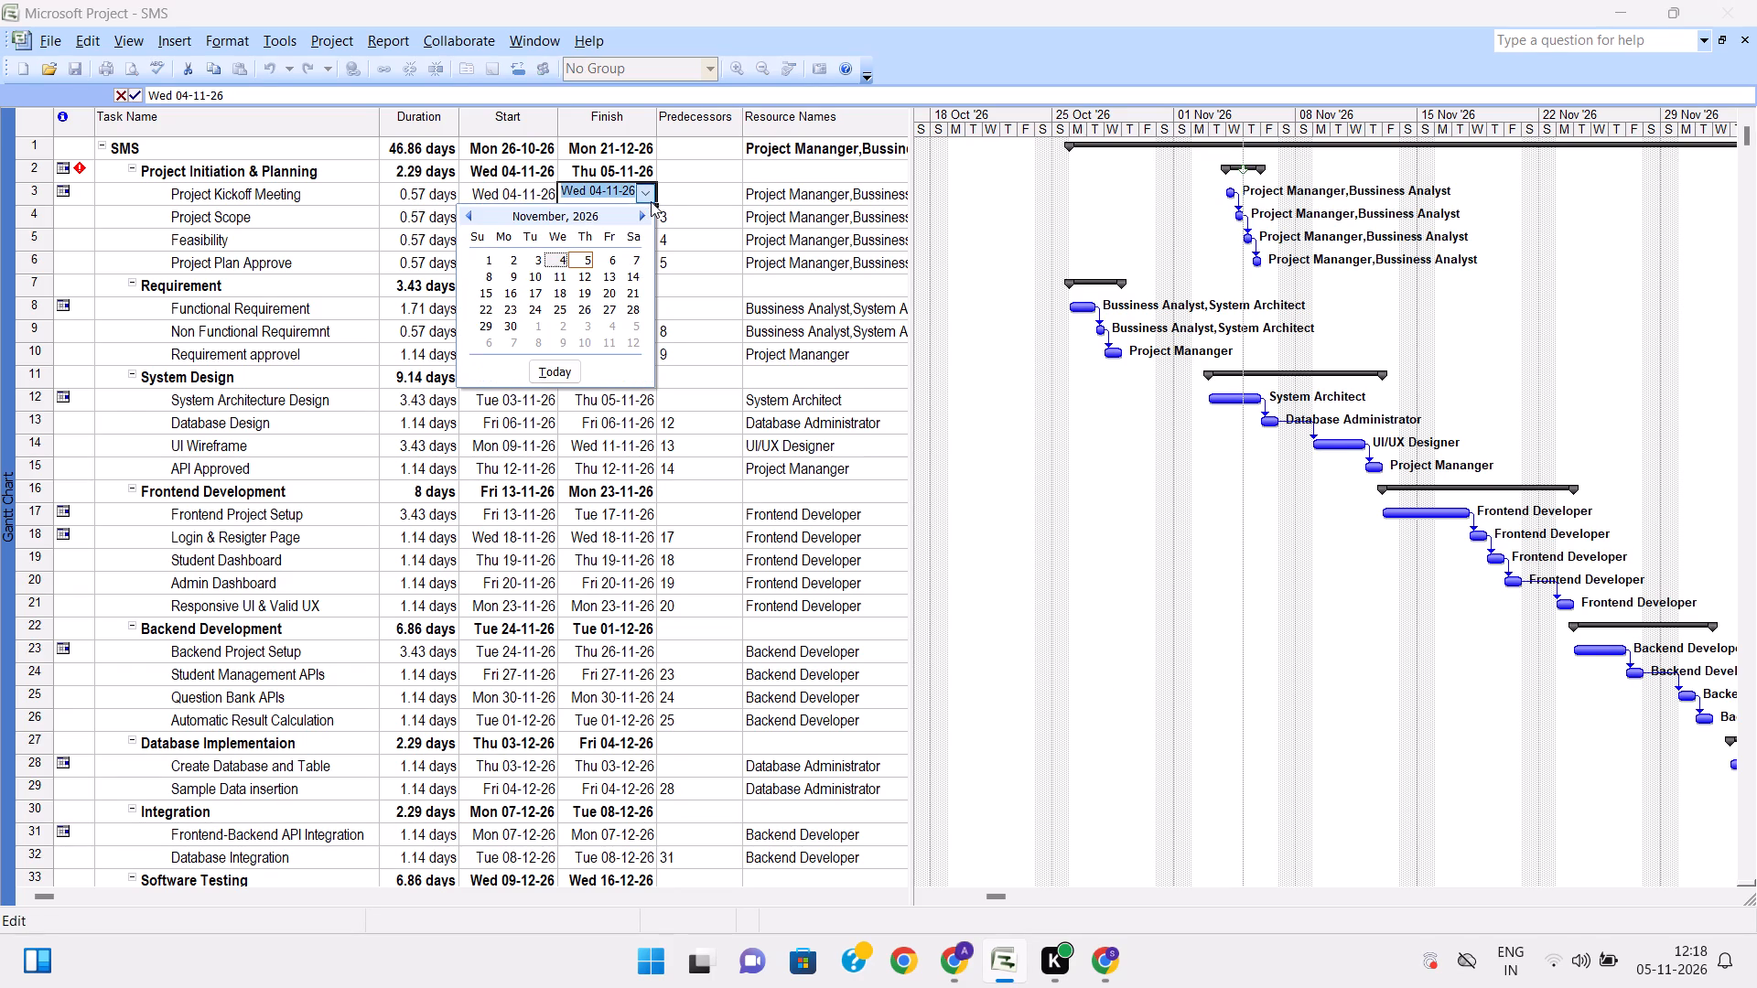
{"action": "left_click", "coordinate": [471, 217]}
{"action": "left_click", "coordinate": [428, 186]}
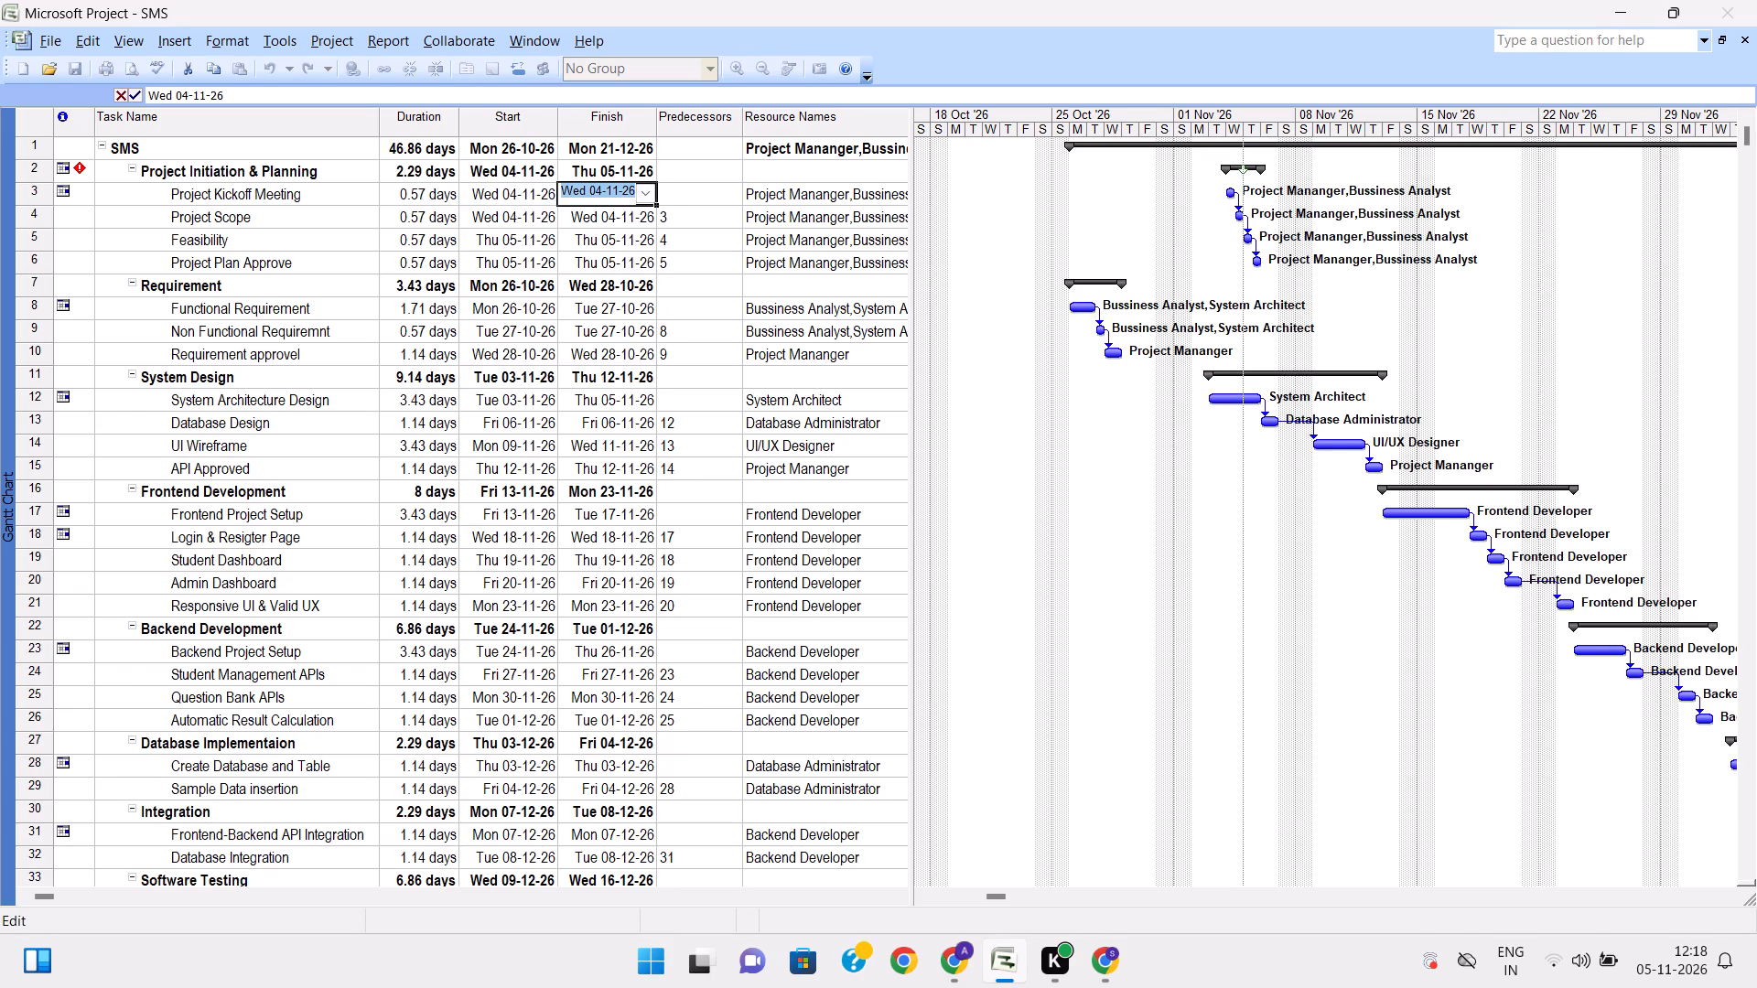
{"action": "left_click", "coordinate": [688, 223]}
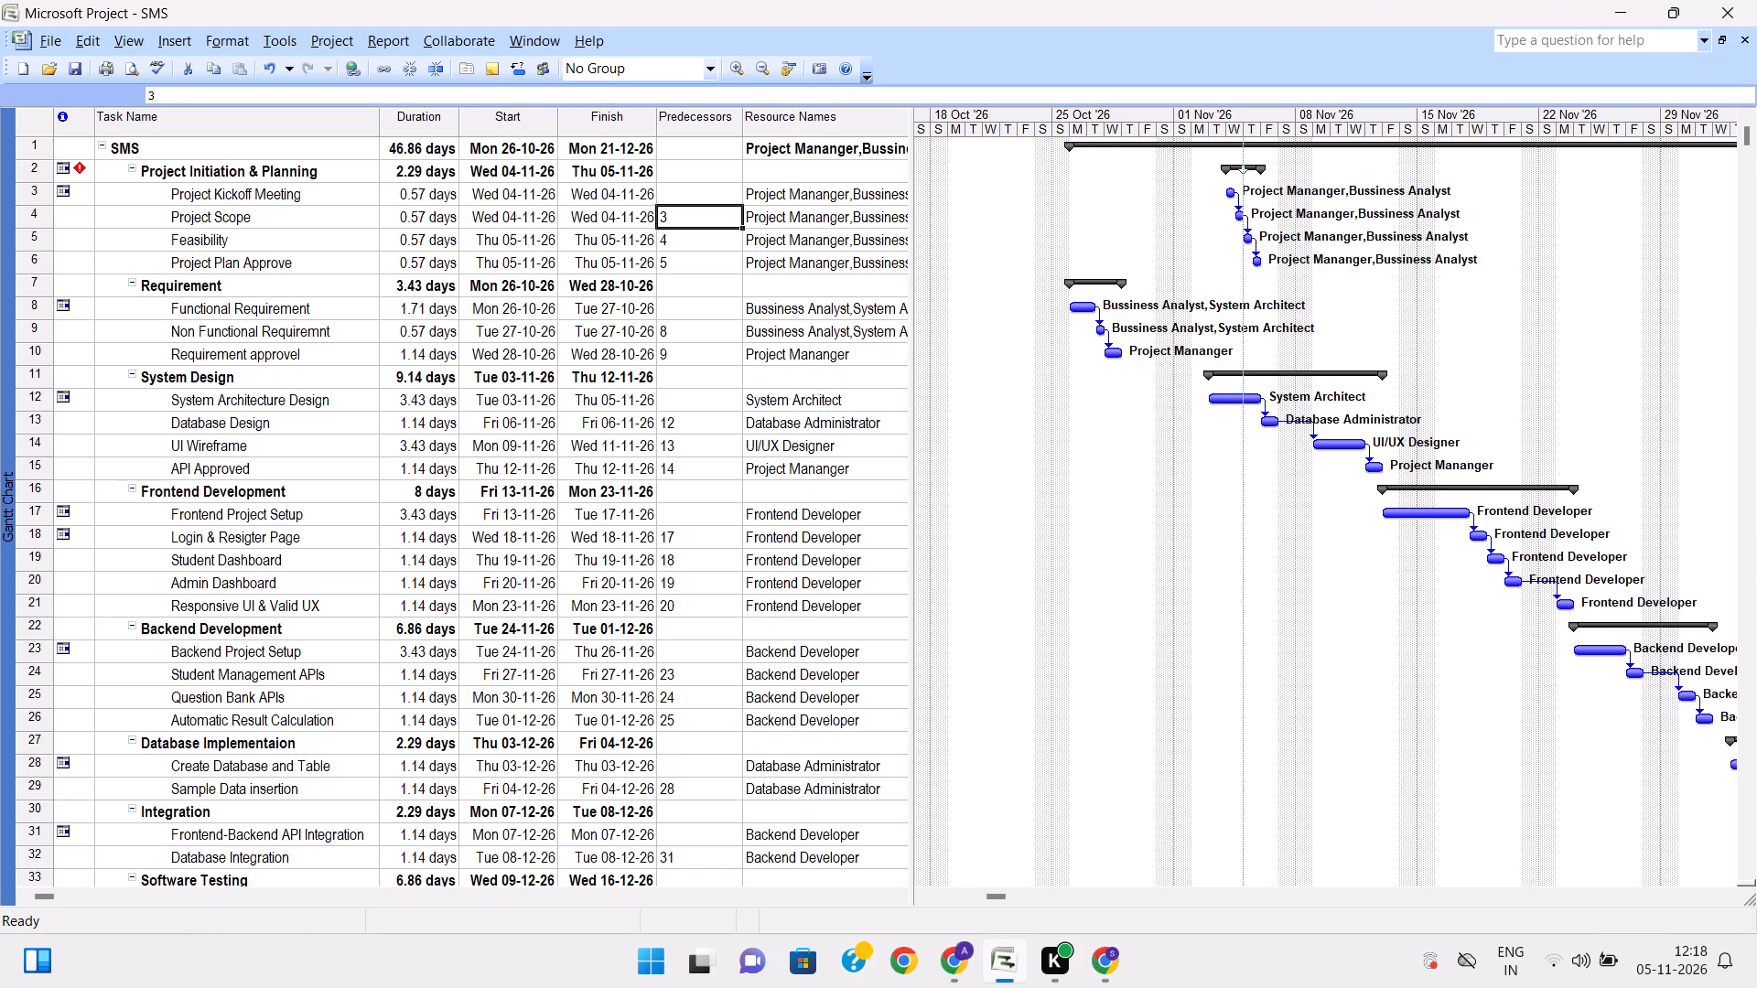
View the Resource Leveling settings and accept them without changes.
{"action": "left_click", "coordinate": [278, 33]}
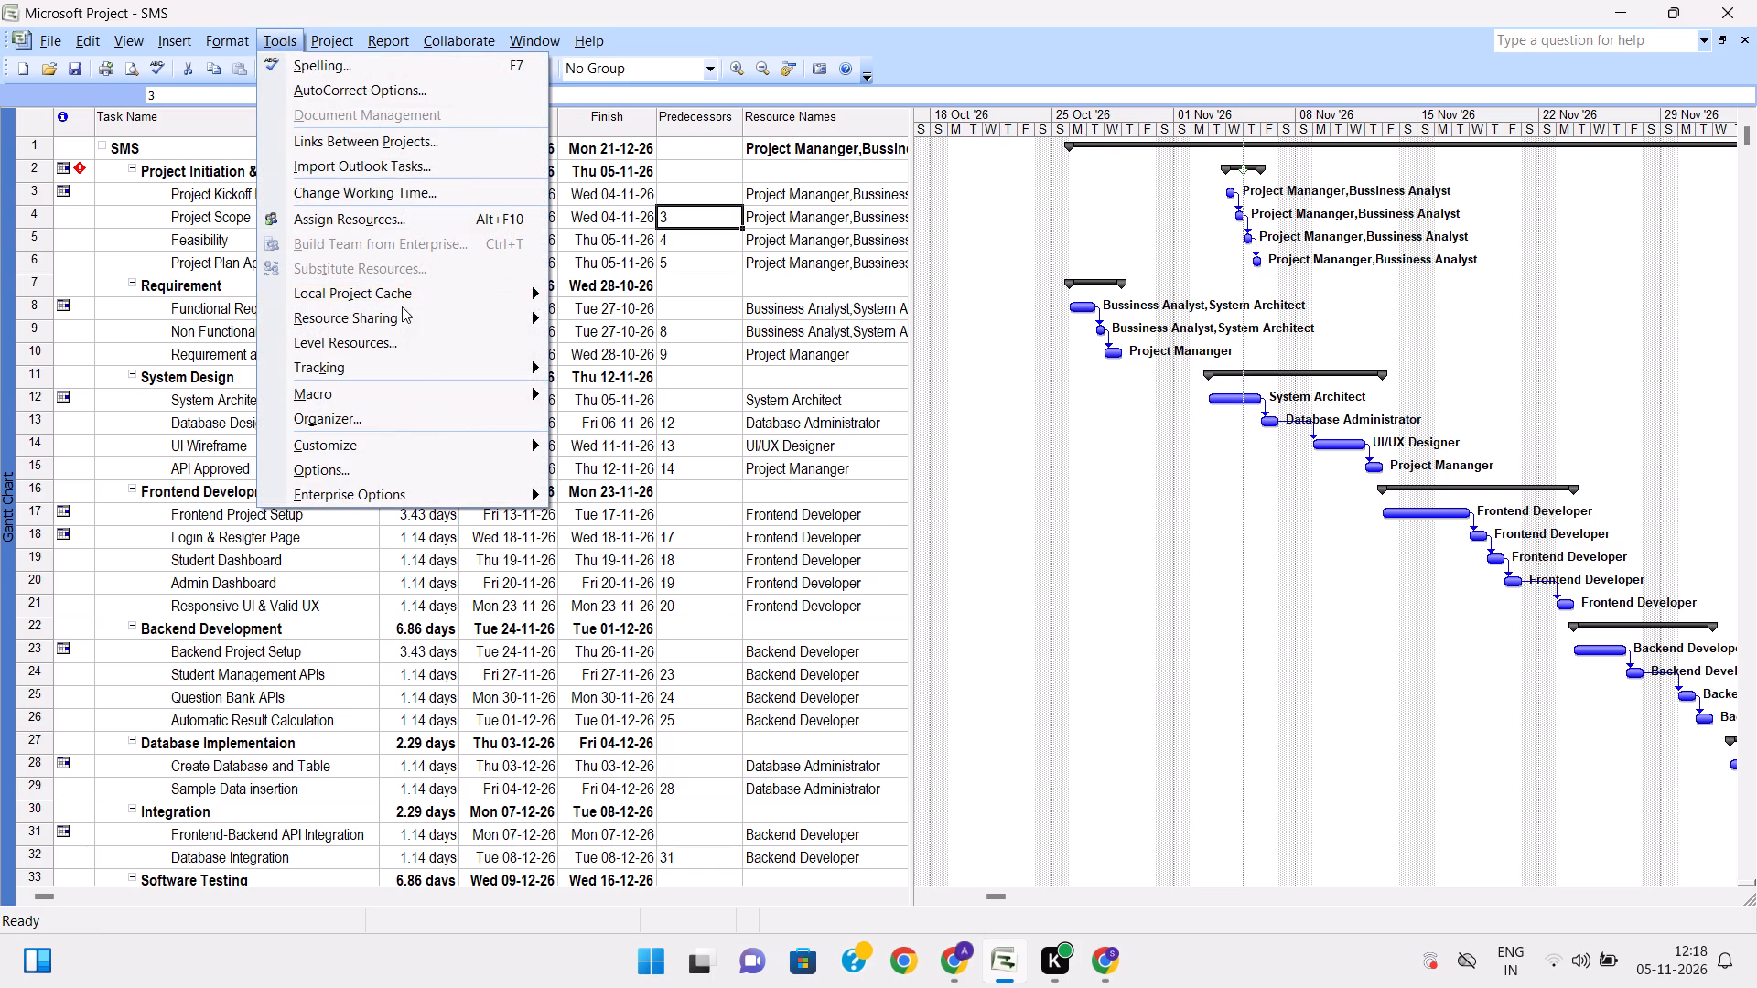
{"action": "left_click", "coordinate": [422, 348]}
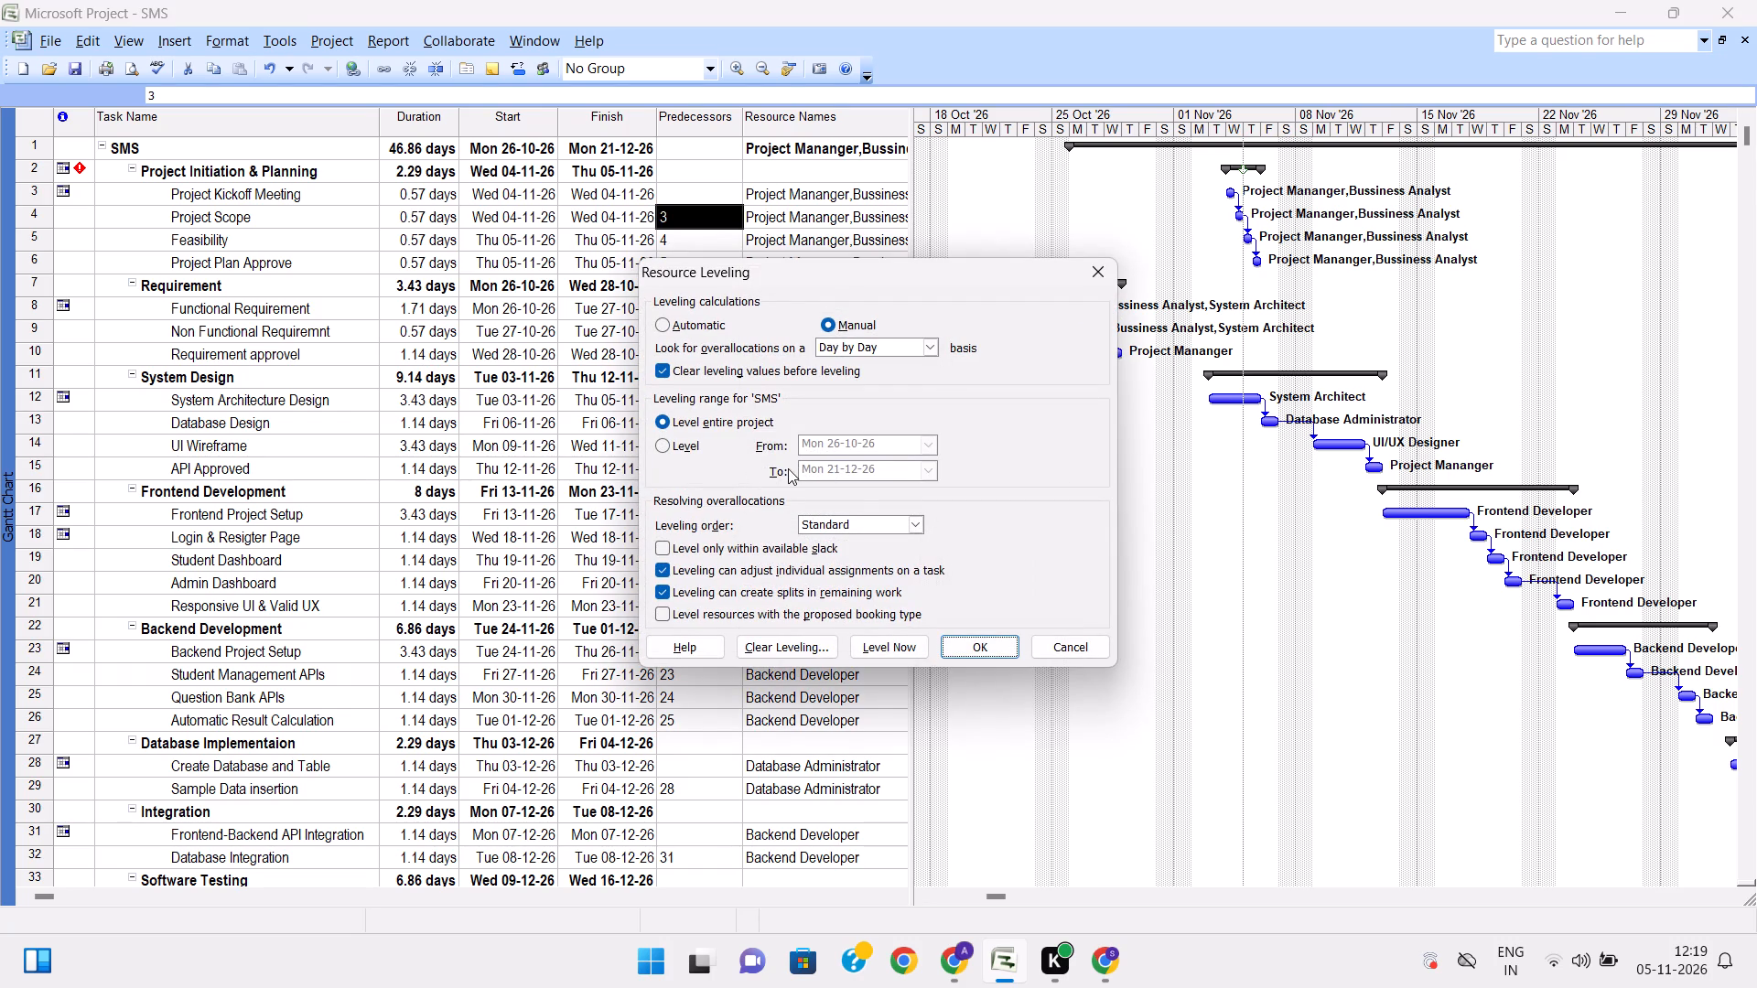
{"action": "left_click", "coordinate": [997, 659]}
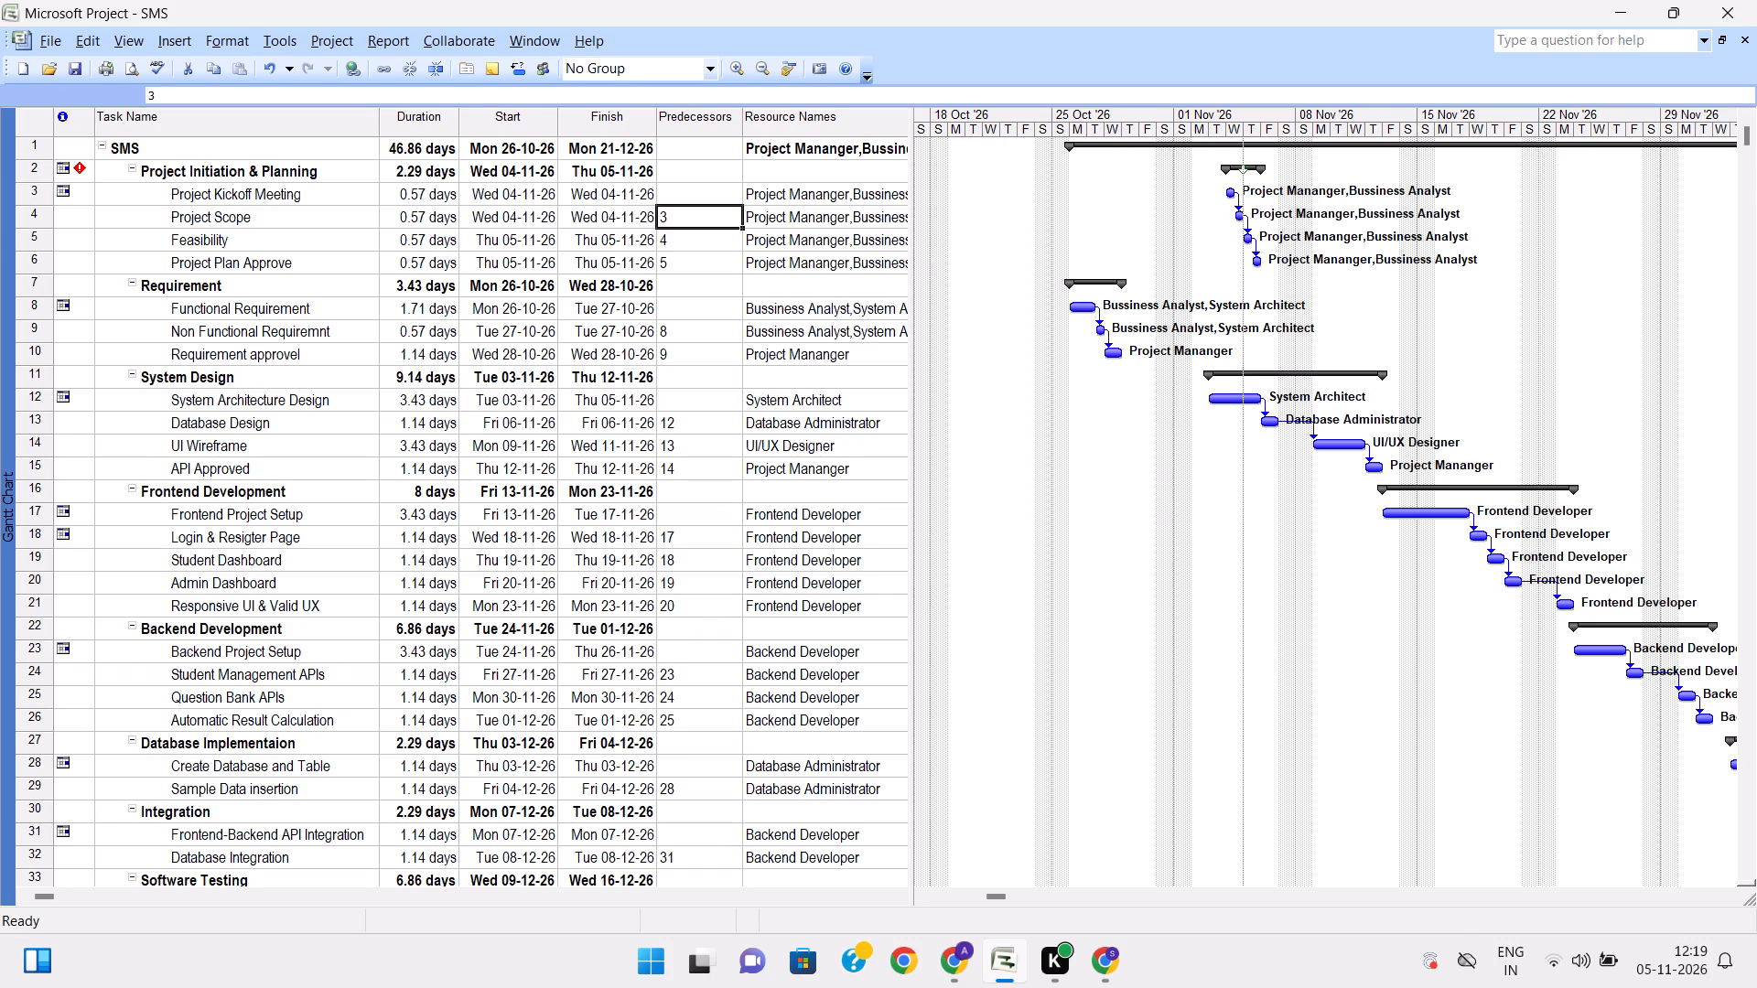
Examine the predecessors, resources and advanced settings in the Project Scope task's information.
{"action": "left_click", "coordinate": [680, 215]}
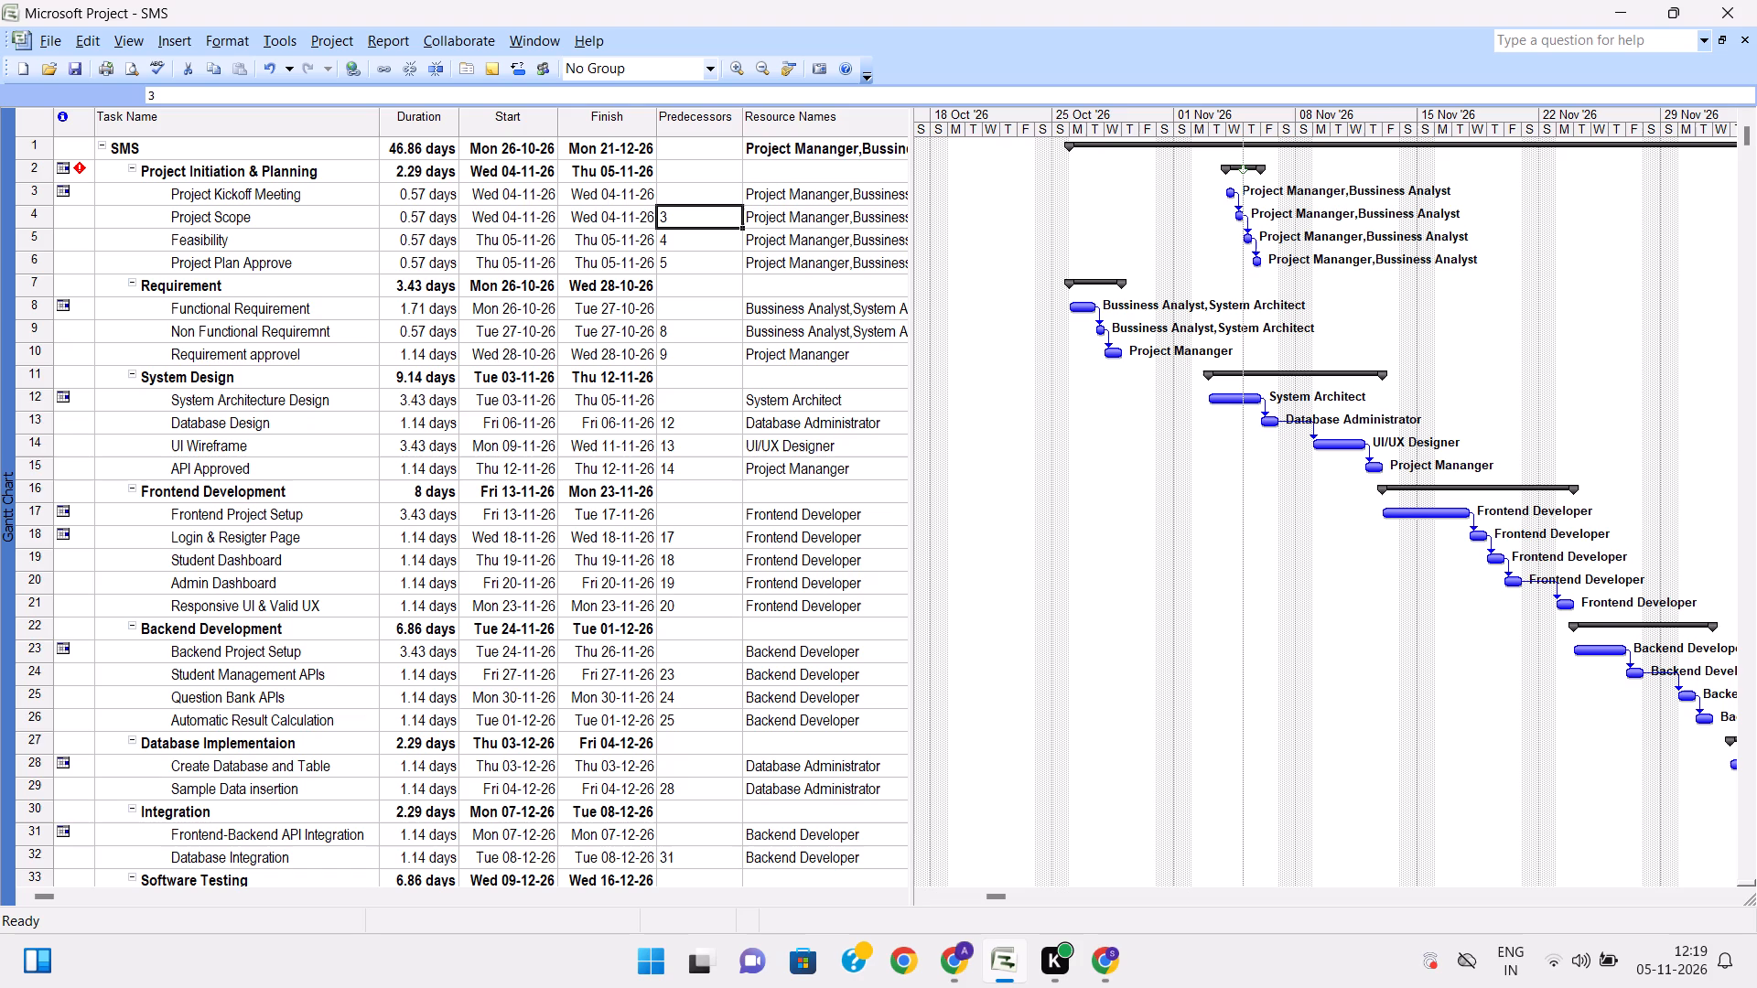
{"action": "left_click", "coordinate": [680, 215]}
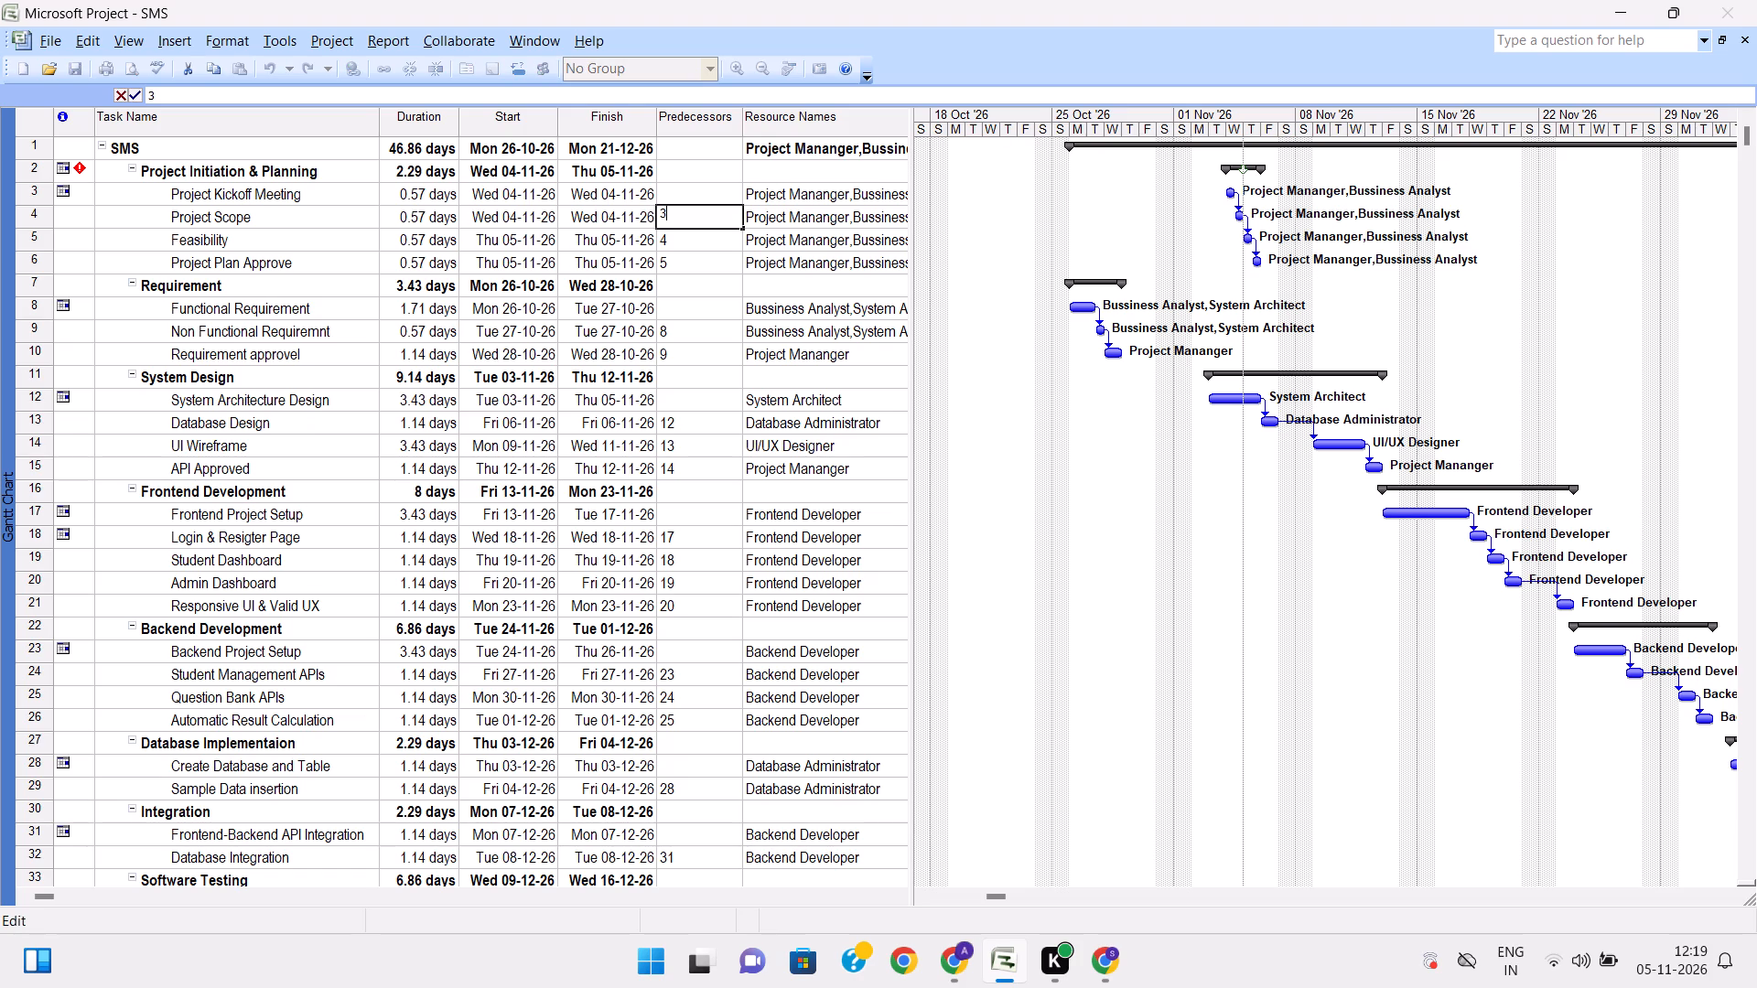
{"action": "double_click", "coordinate": [426, 214]}
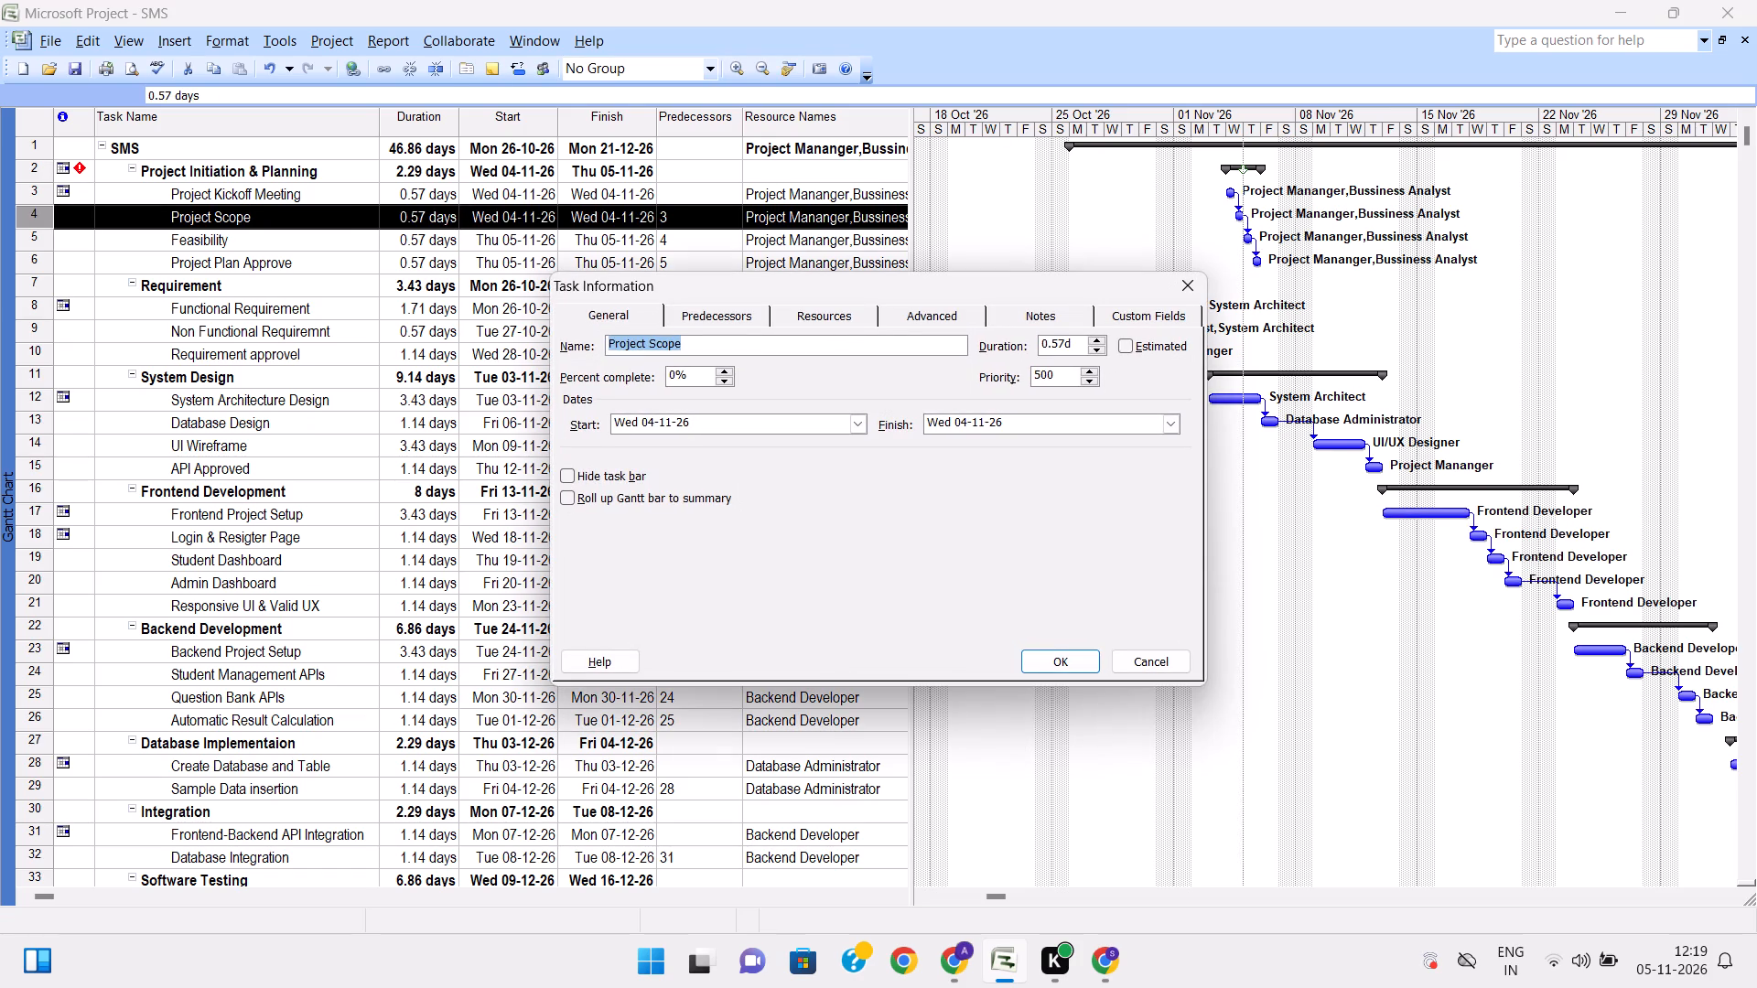
{"action": "left_click", "coordinate": [725, 319]}
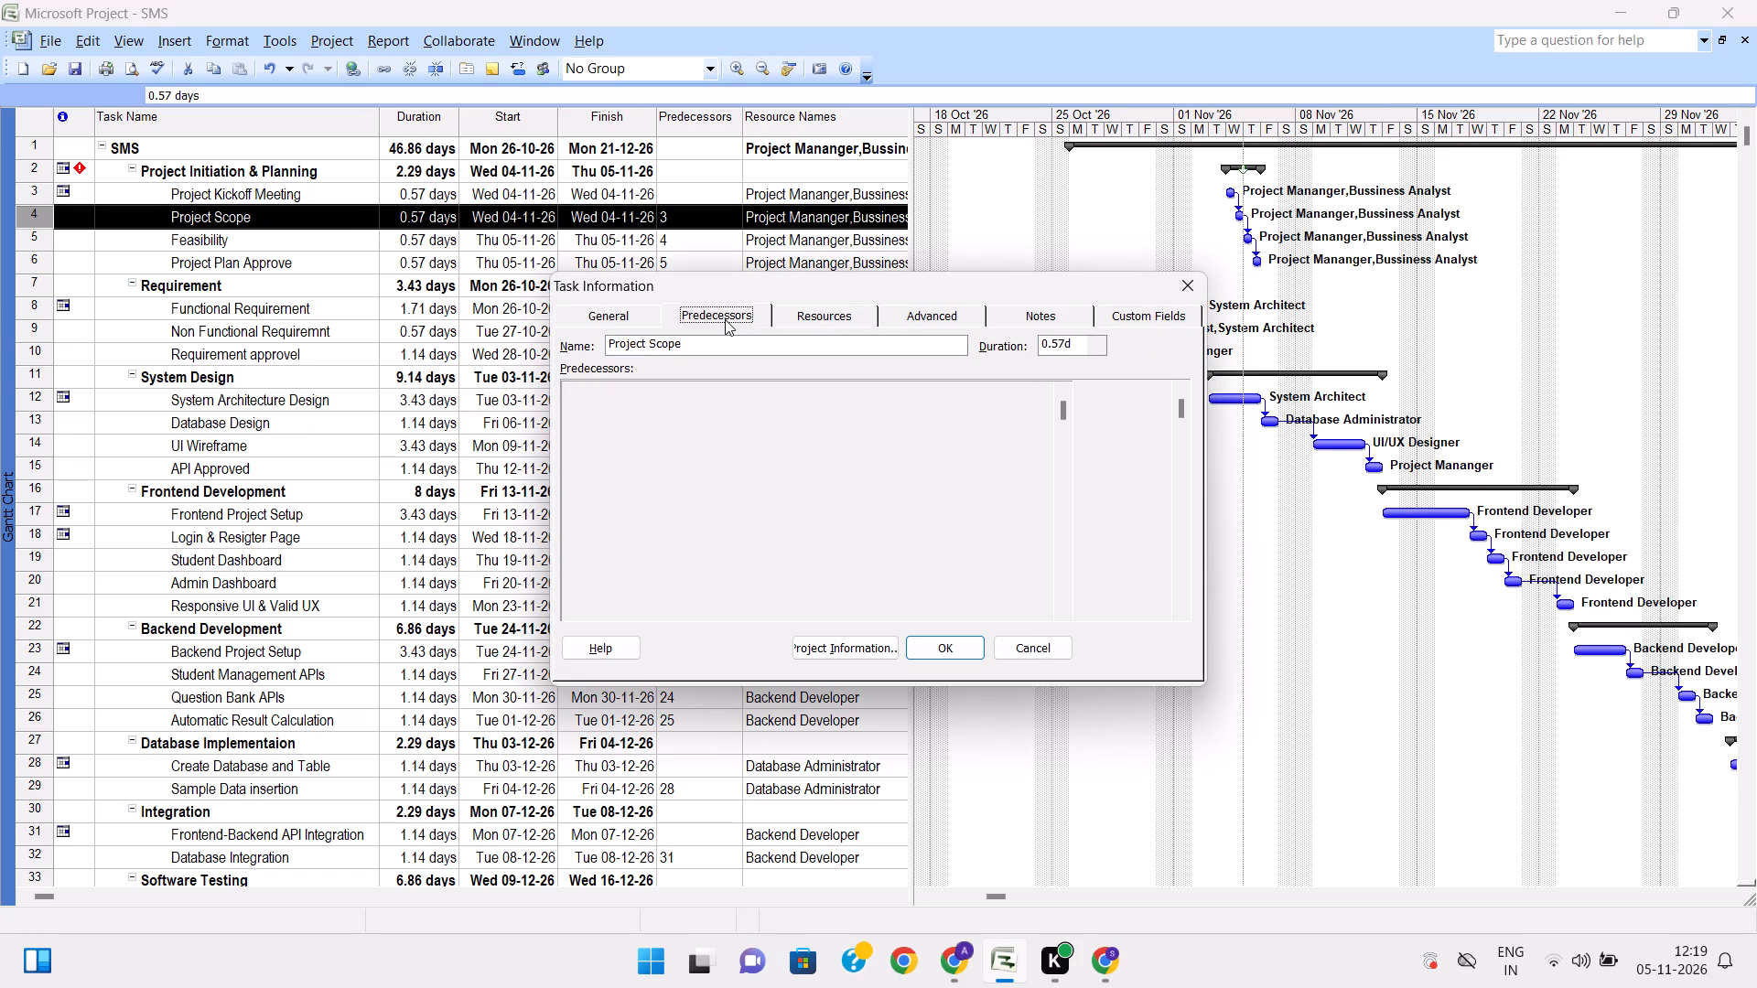
{"action": "left_click", "coordinate": [835, 306]}
{"action": "left_click", "coordinate": [837, 317]}
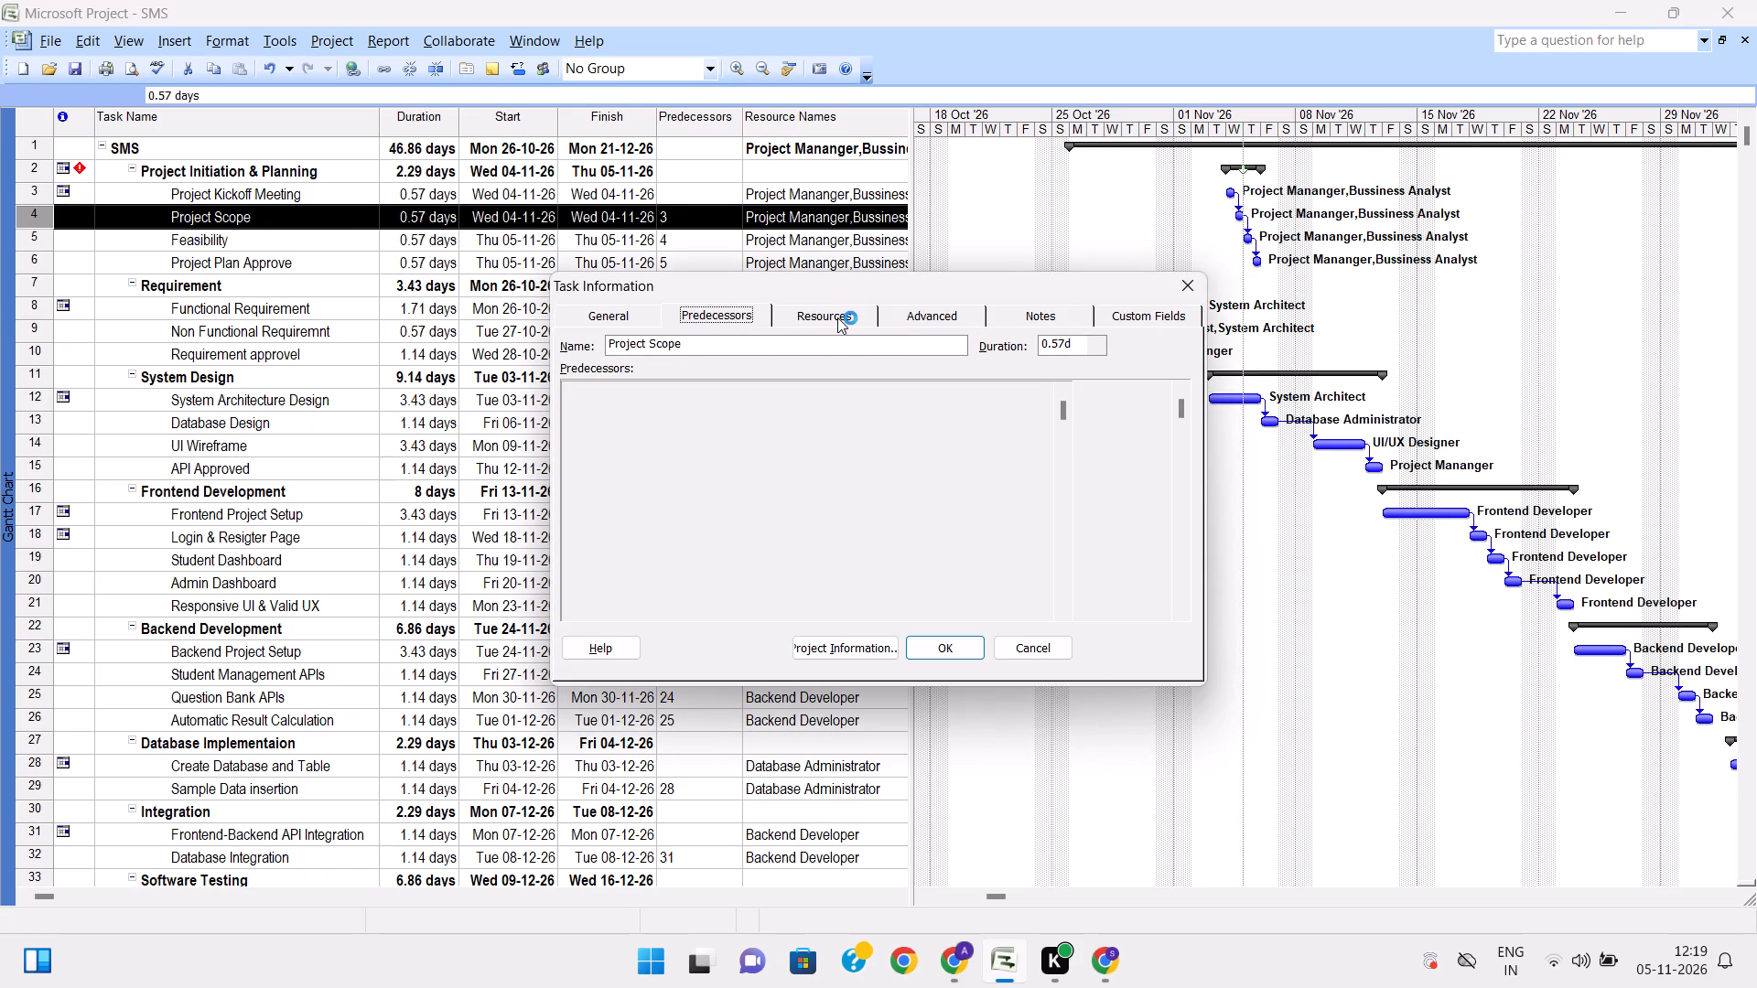
{"action": "left_click", "coordinate": [837, 317]}
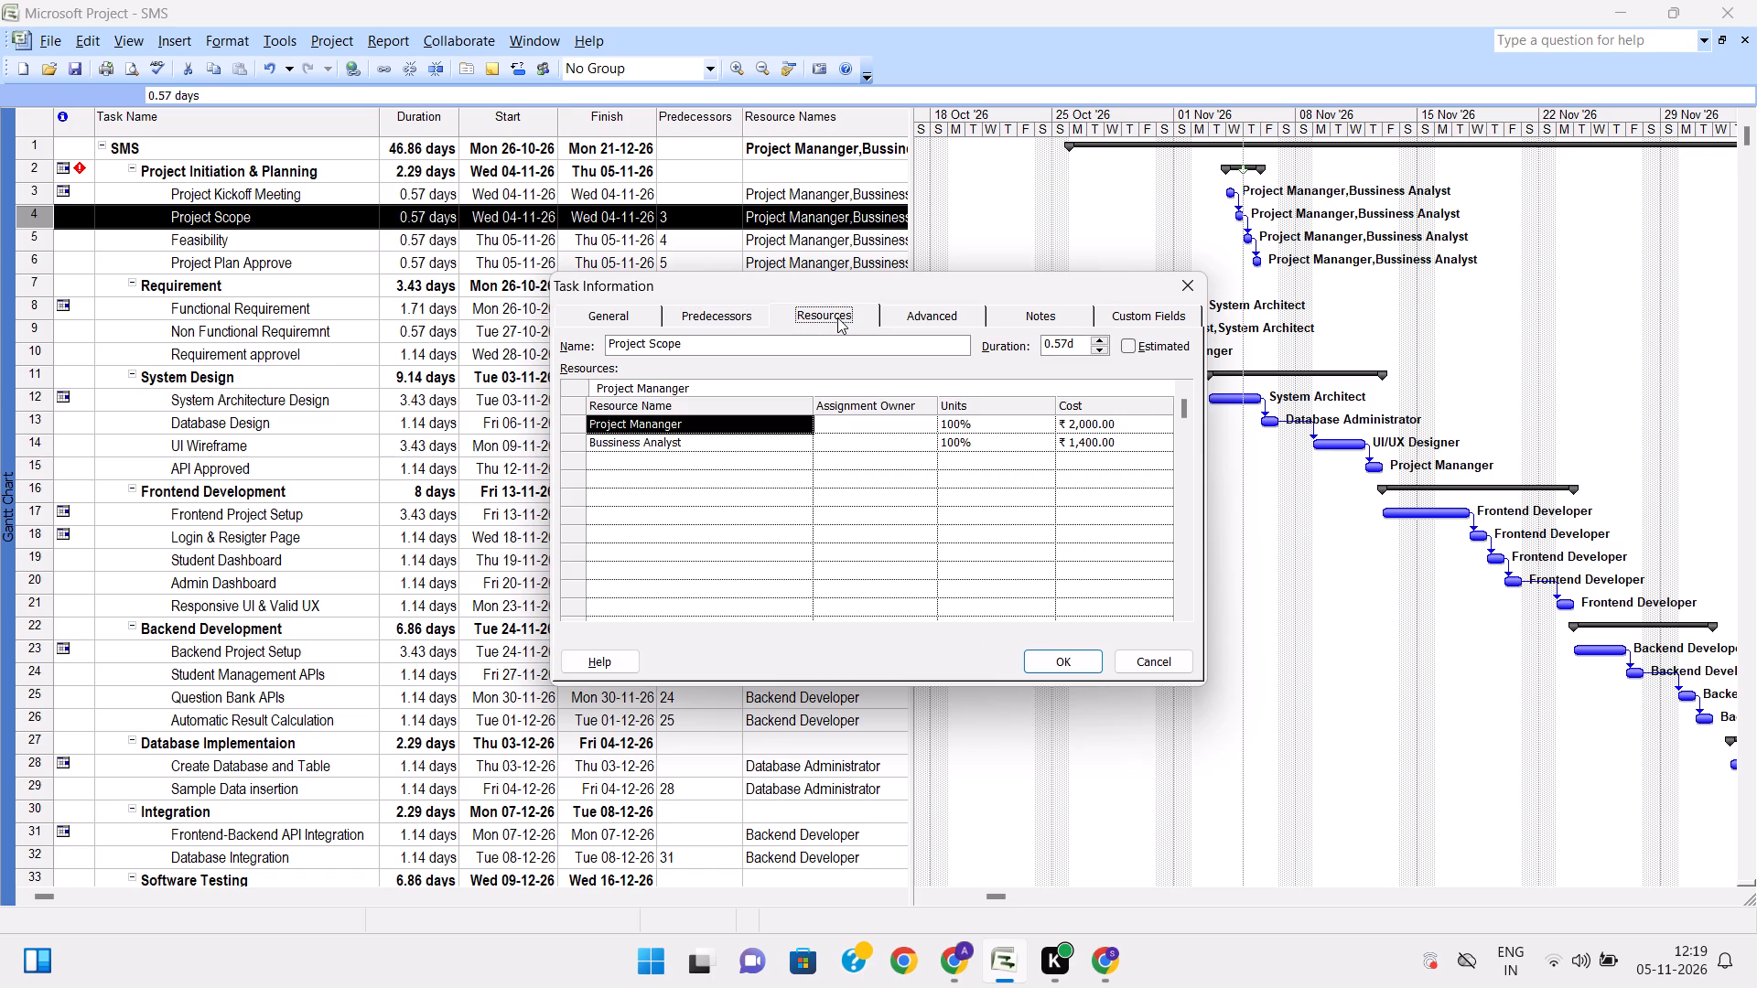
{"action": "left_click", "coordinate": [929, 315]}
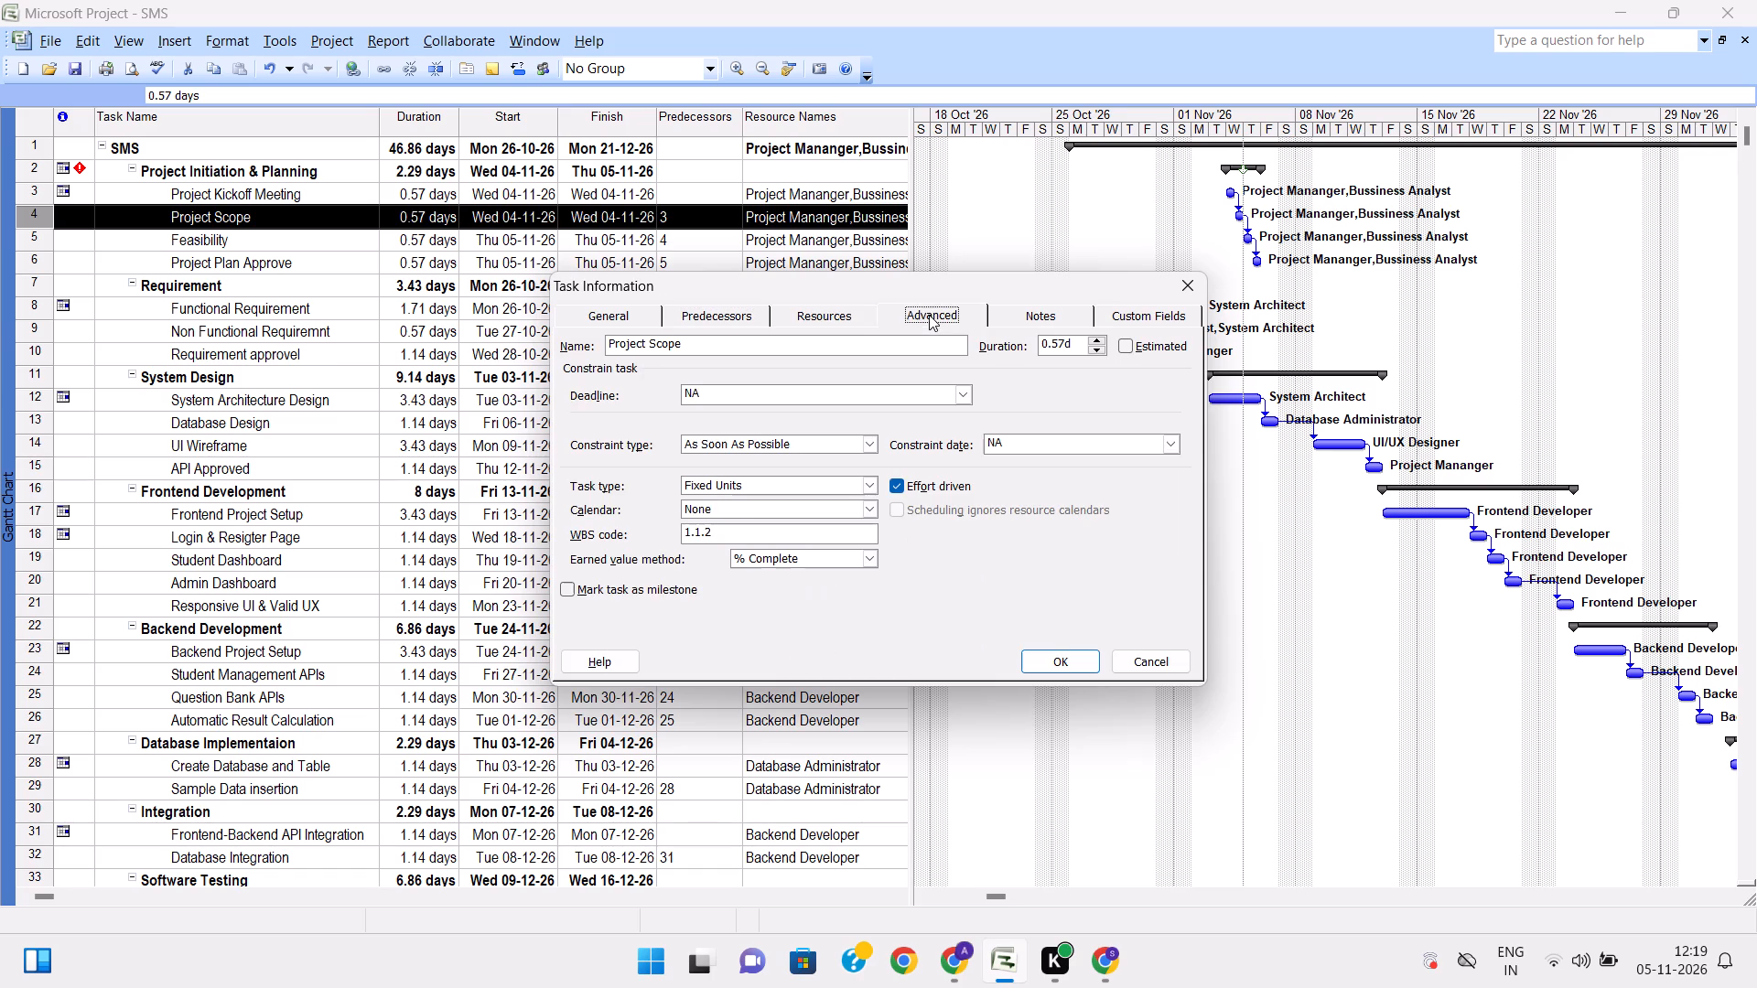
{"action": "left_click", "coordinate": [740, 312]}
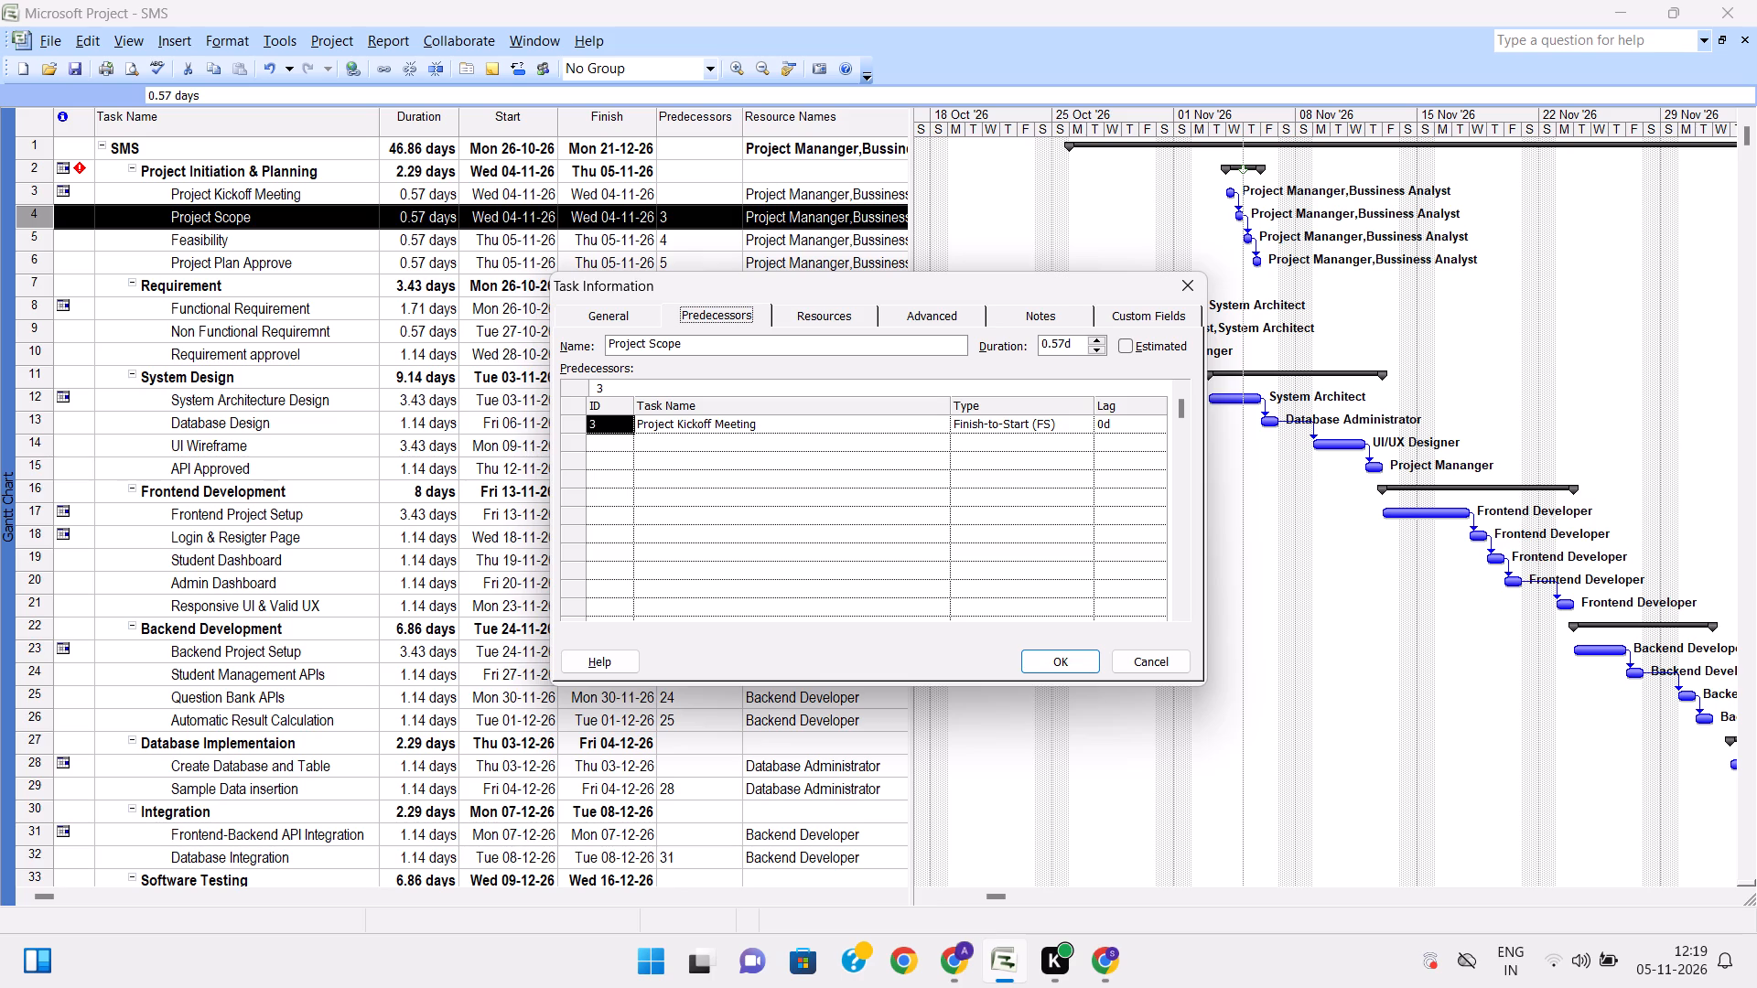
{"action": "left_click", "coordinate": [1075, 657]}
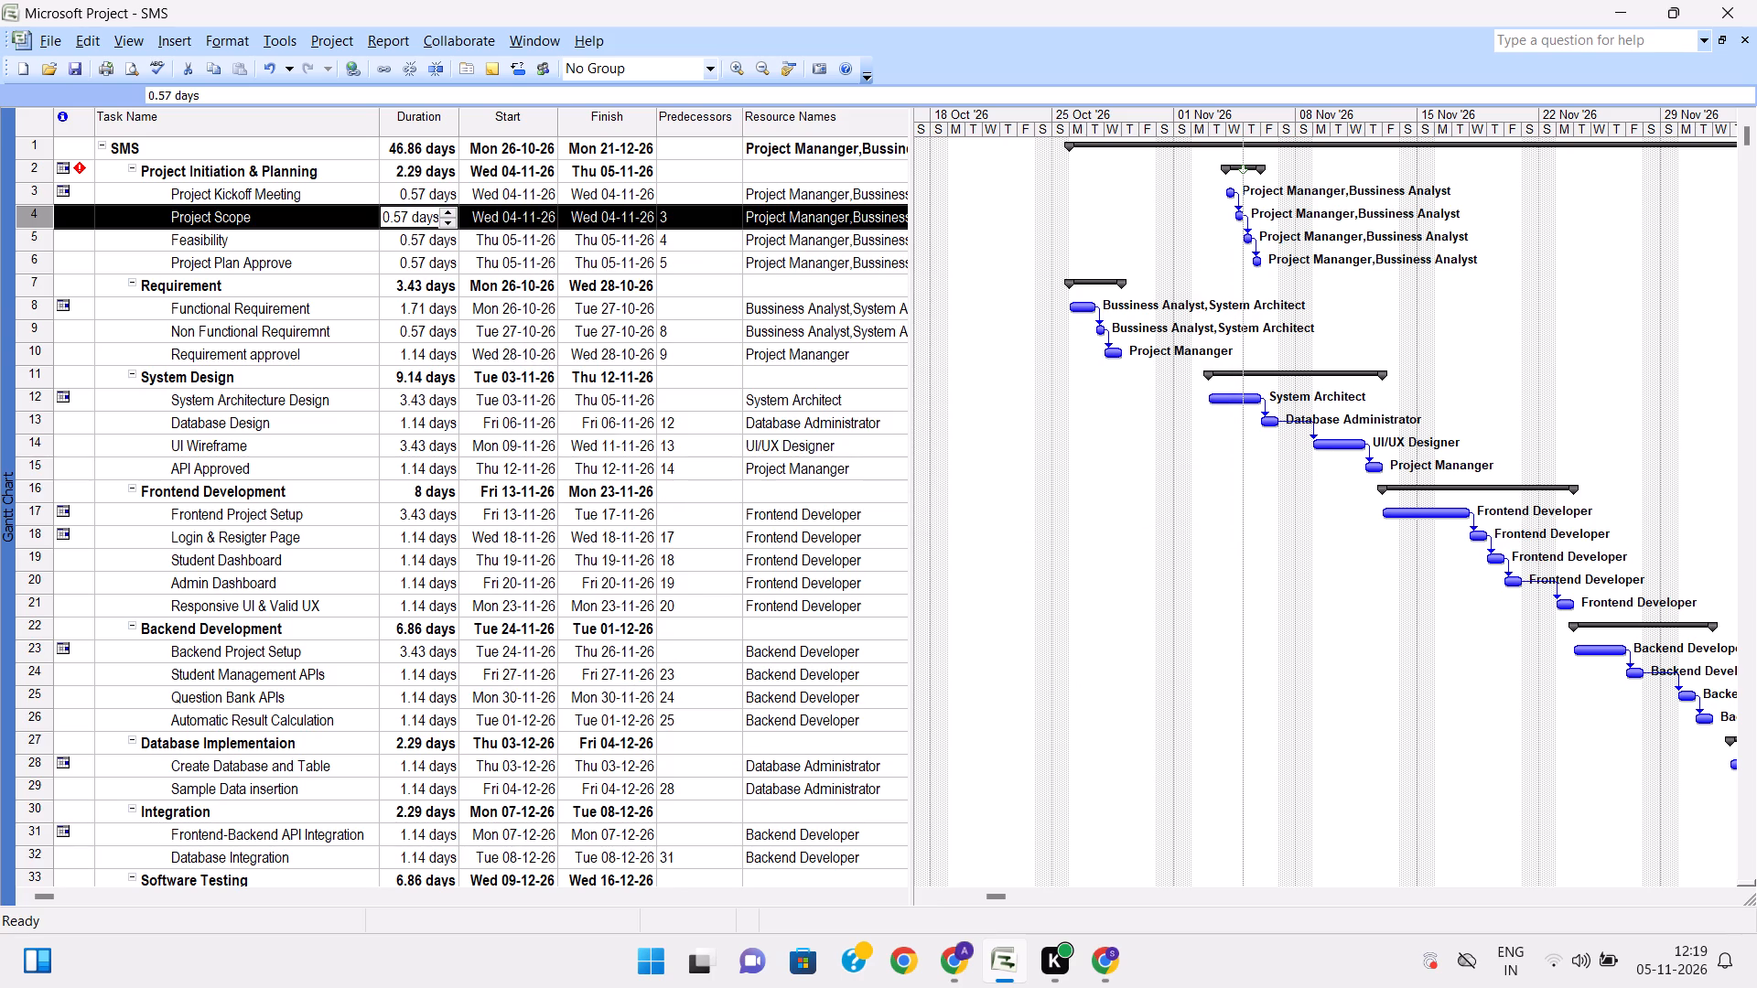
Remove predecessor 3 from the Project Scope task.
{"action": "left_click", "coordinate": [684, 218]}
{"action": "left_click", "coordinate": [684, 218]}
{"action": "left_click", "coordinate": [684, 218]}
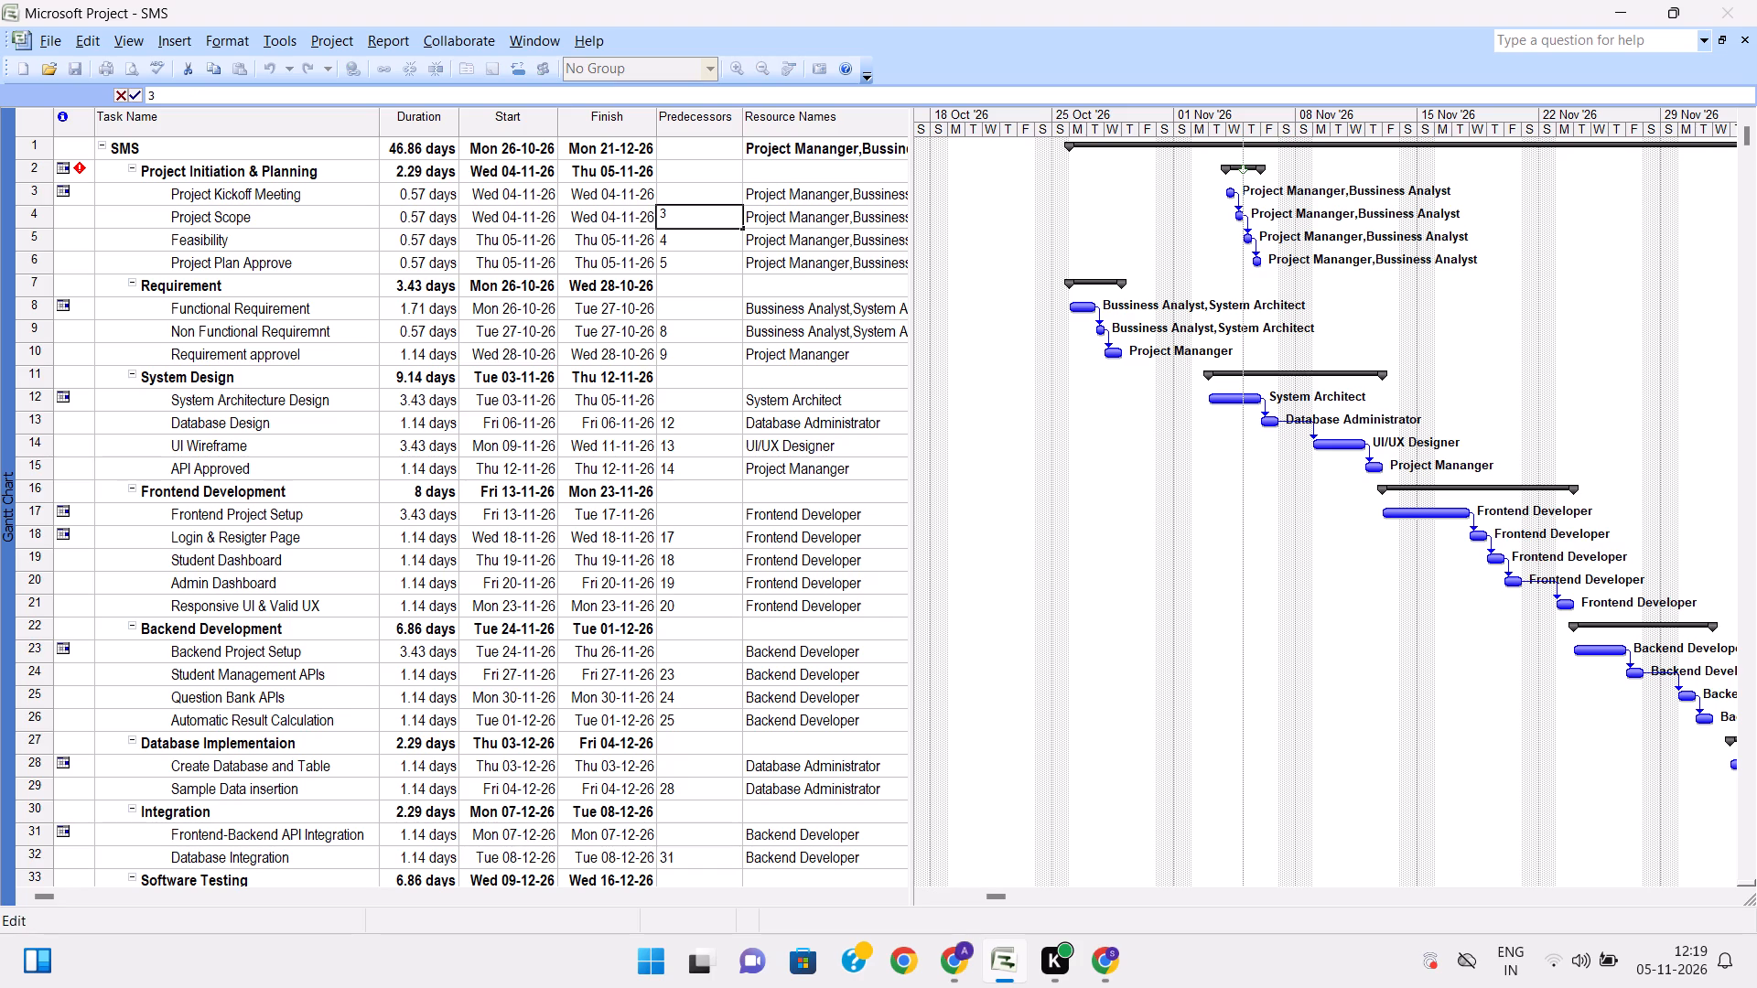
{"action": "key", "text": "BackSpace"}
{"action": "key", "text": "Return"}
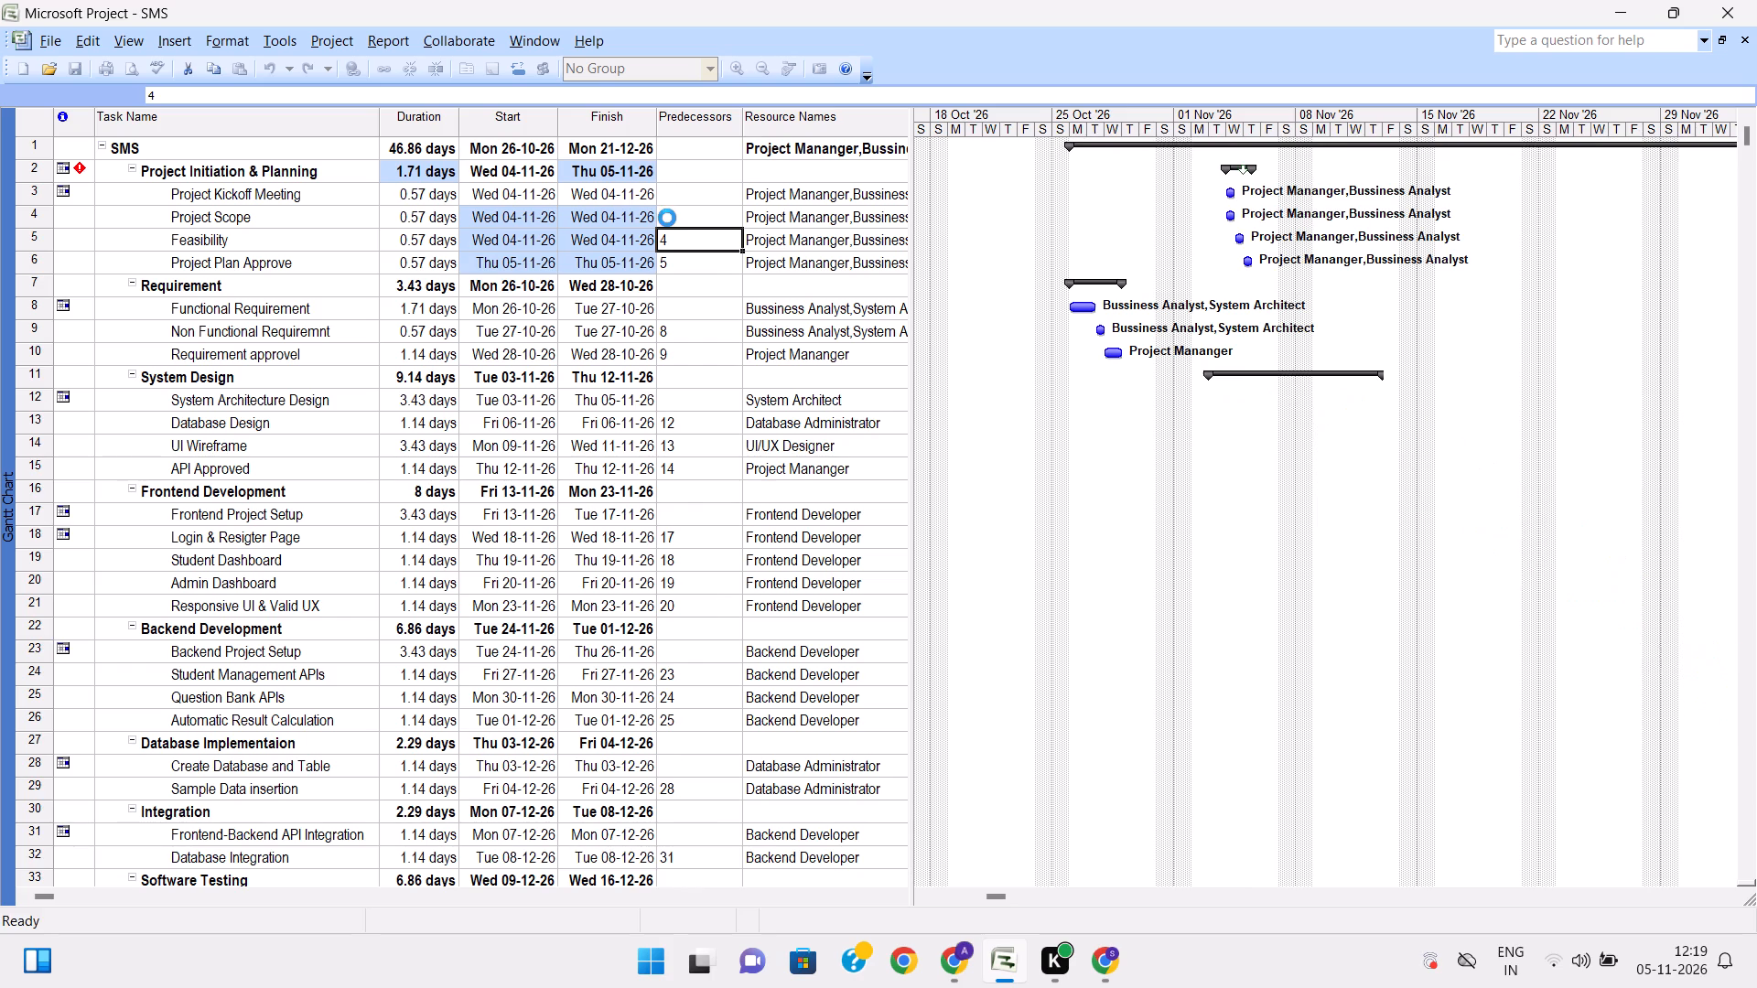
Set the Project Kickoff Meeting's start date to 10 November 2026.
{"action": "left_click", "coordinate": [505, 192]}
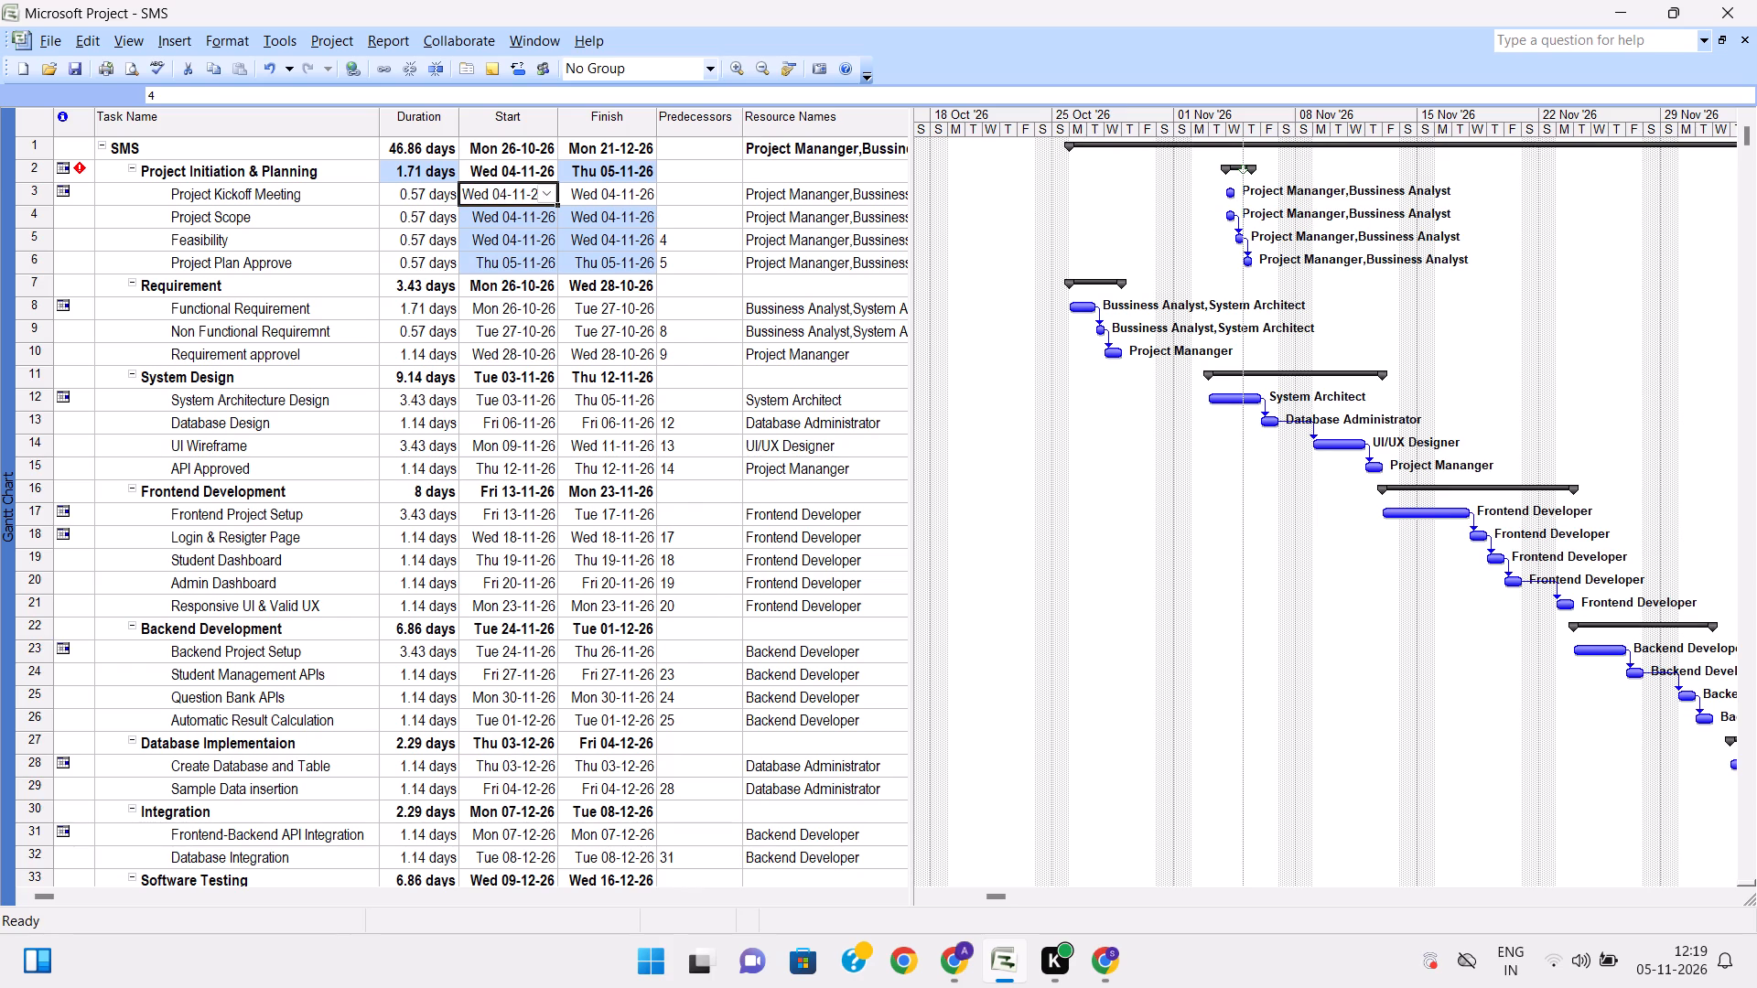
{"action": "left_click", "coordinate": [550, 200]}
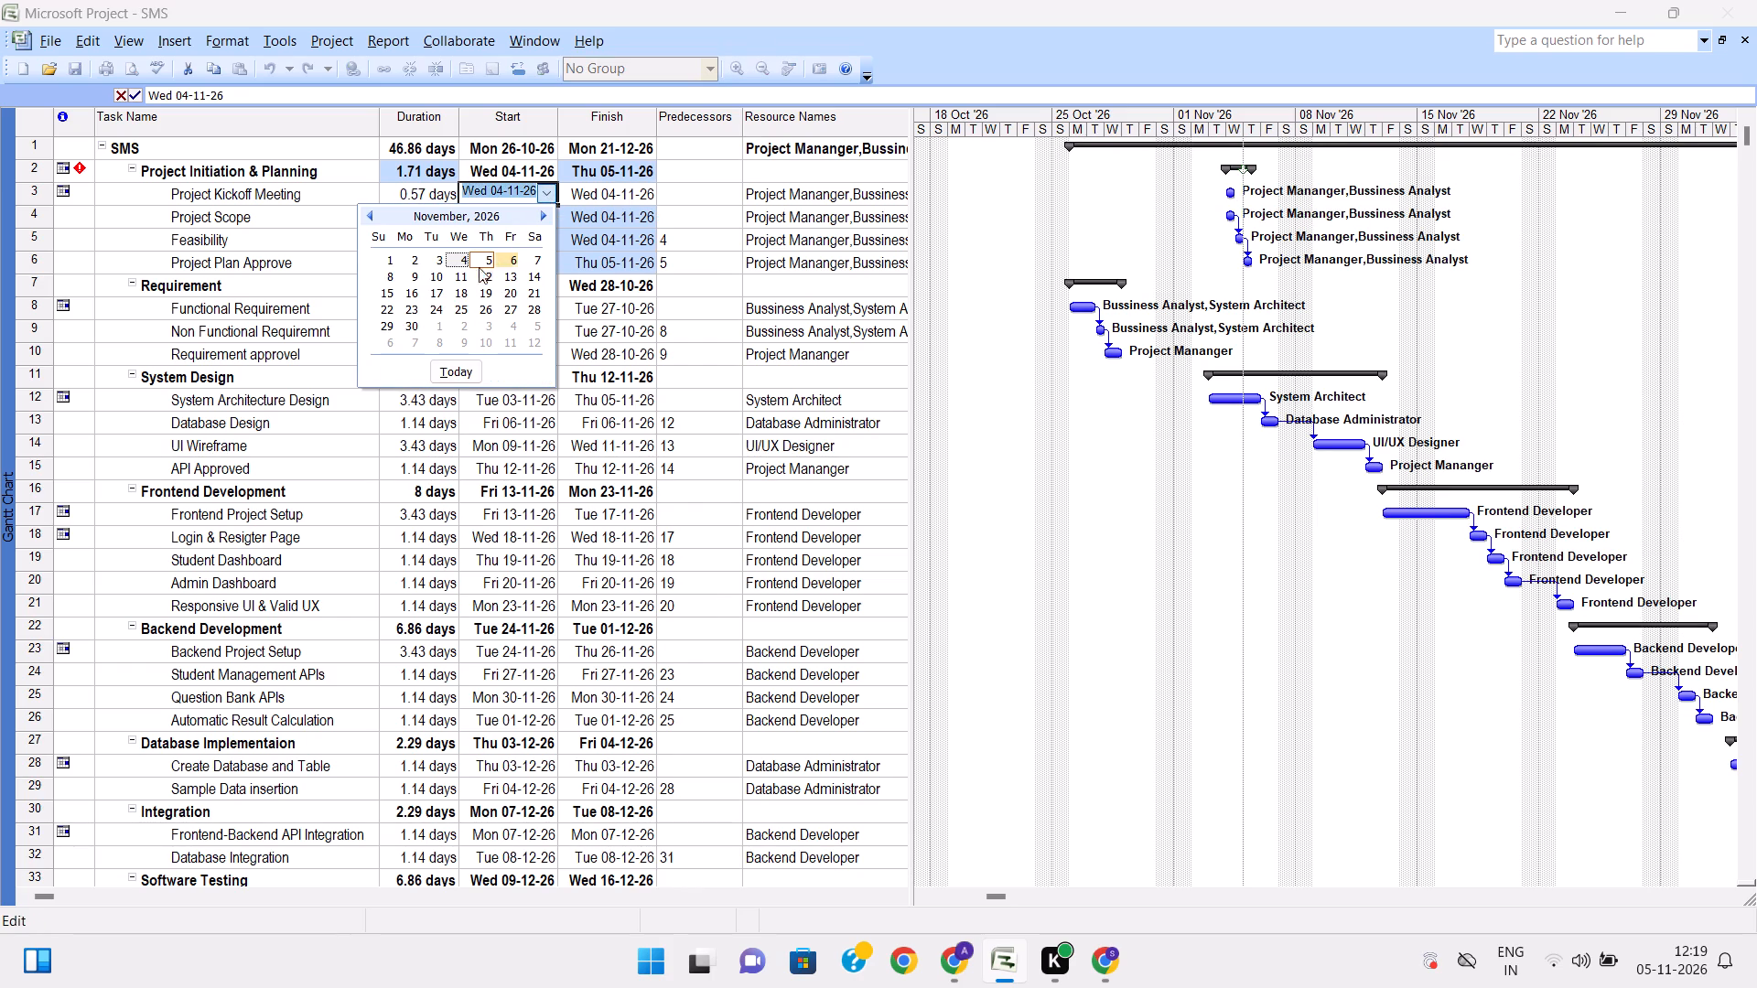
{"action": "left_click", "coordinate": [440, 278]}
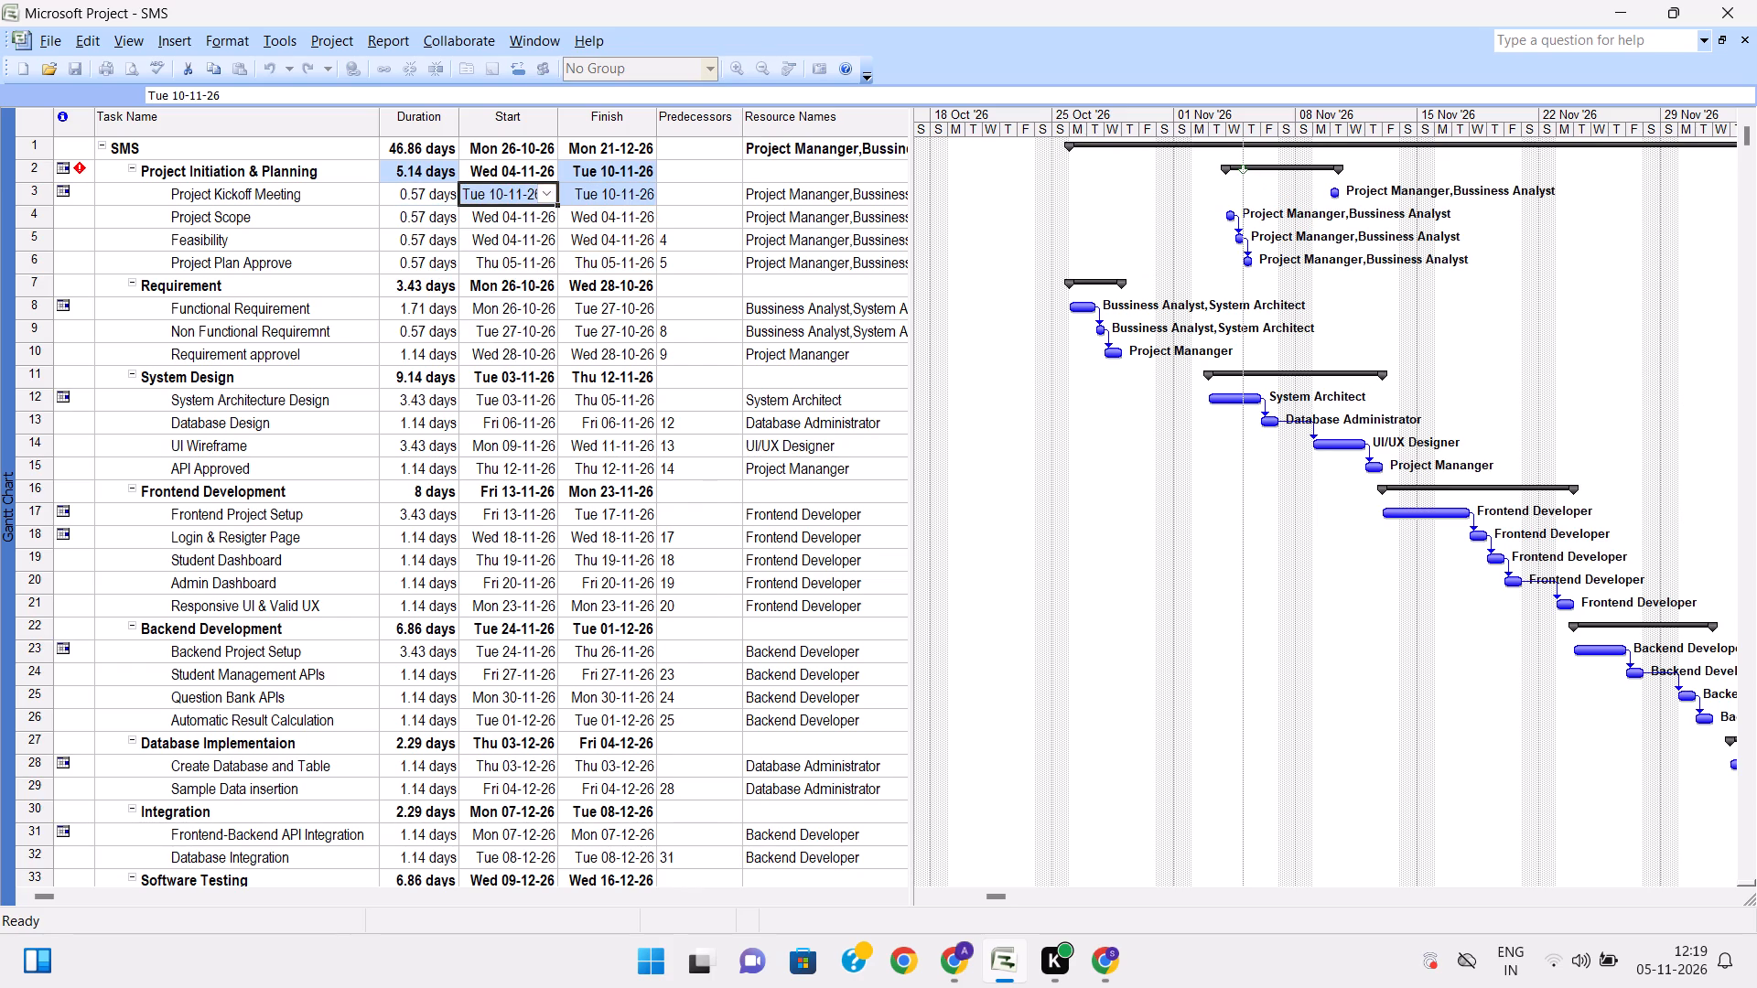
Try to set the Project Kickoff Meeting's start date to 20 October 2026.
{"action": "left_click", "coordinate": [548, 191]}
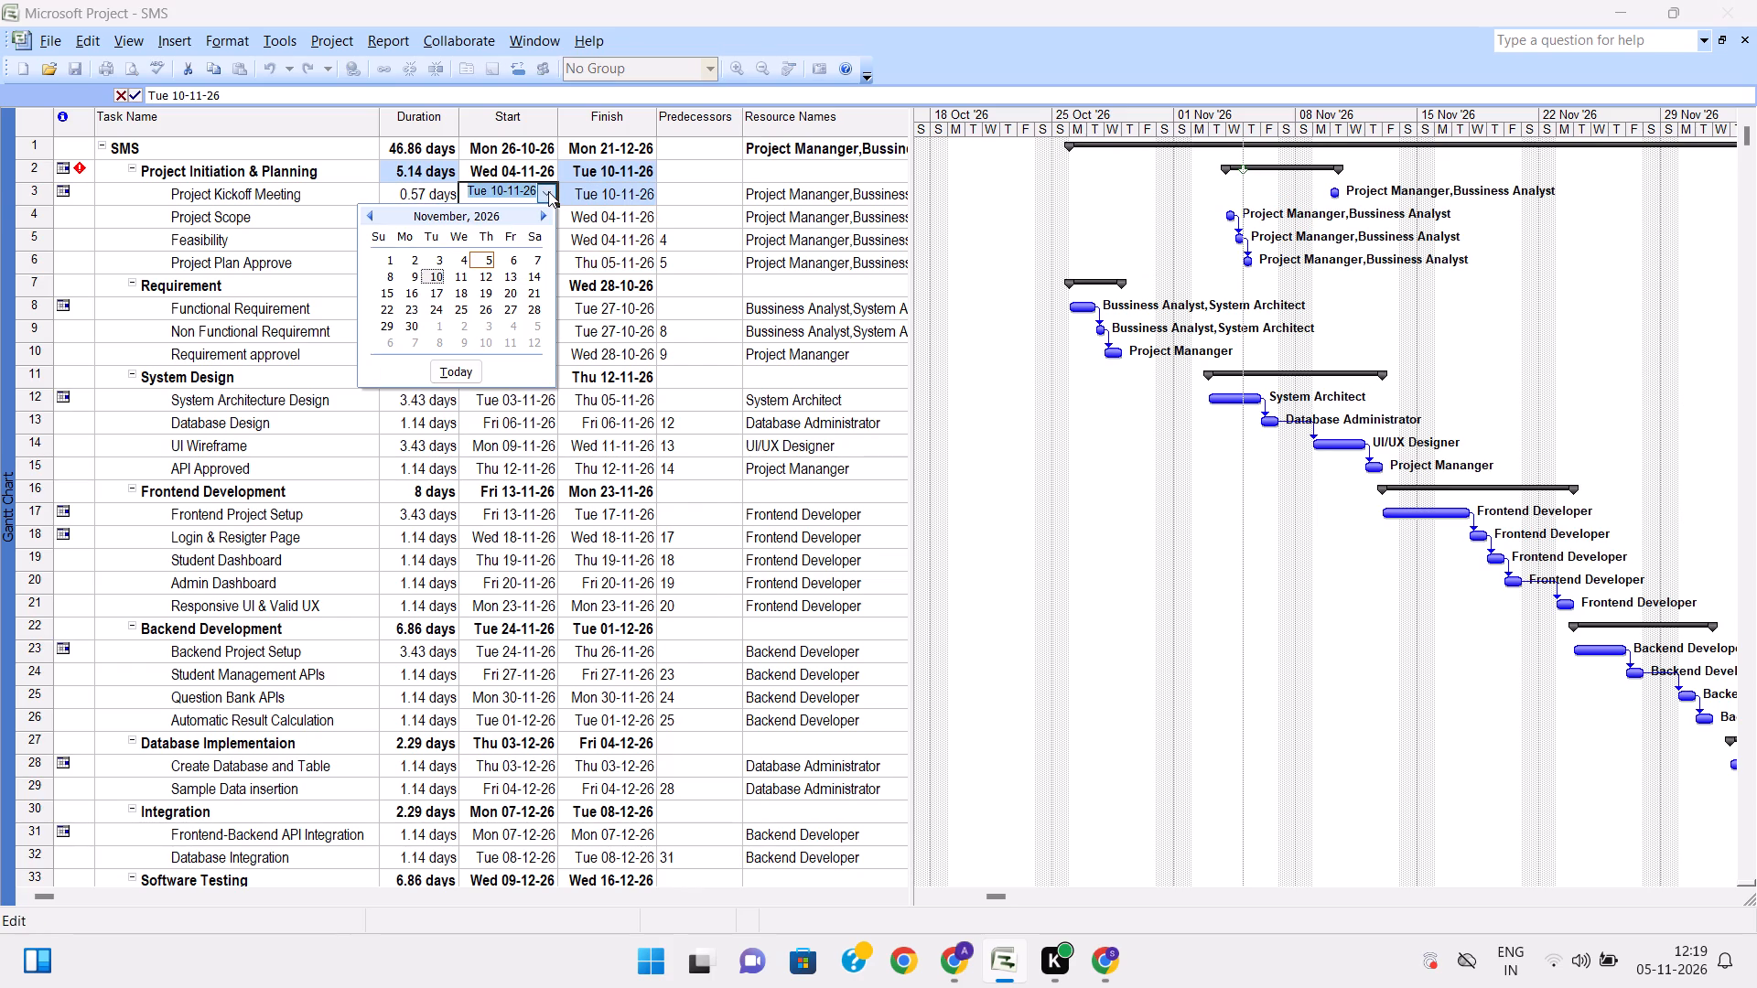
{"action": "left_click", "coordinate": [370, 215]}
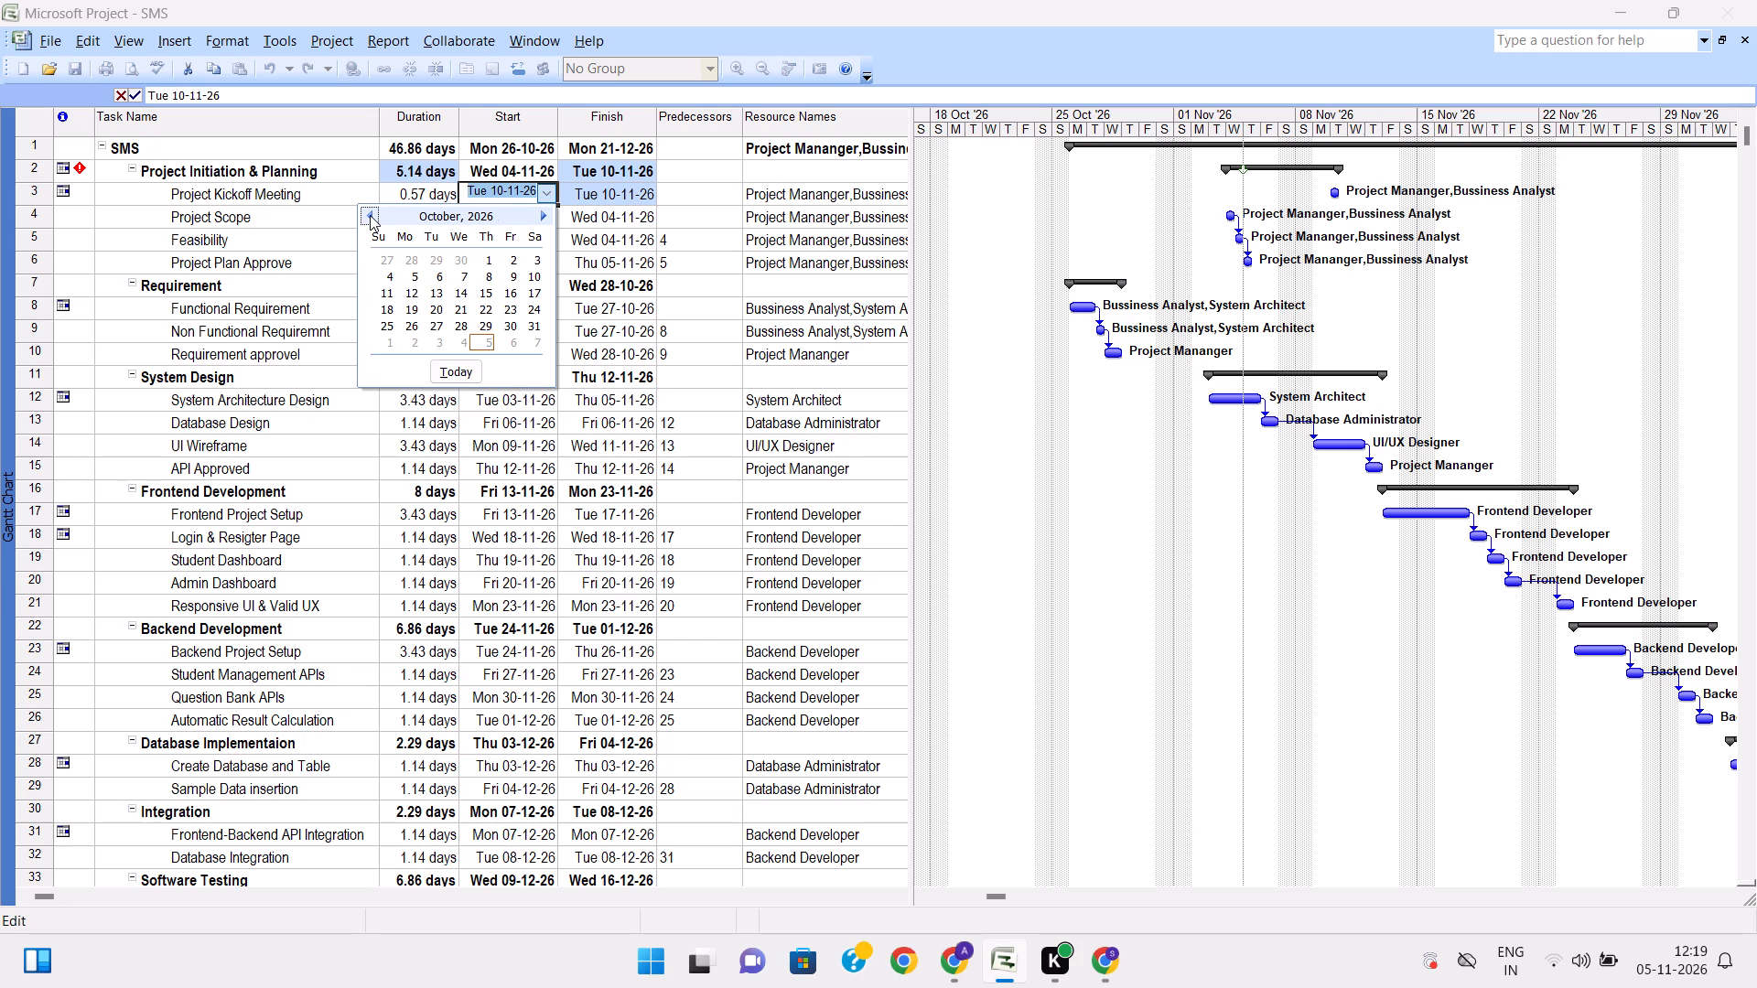
{"action": "left_click", "coordinate": [435, 310]}
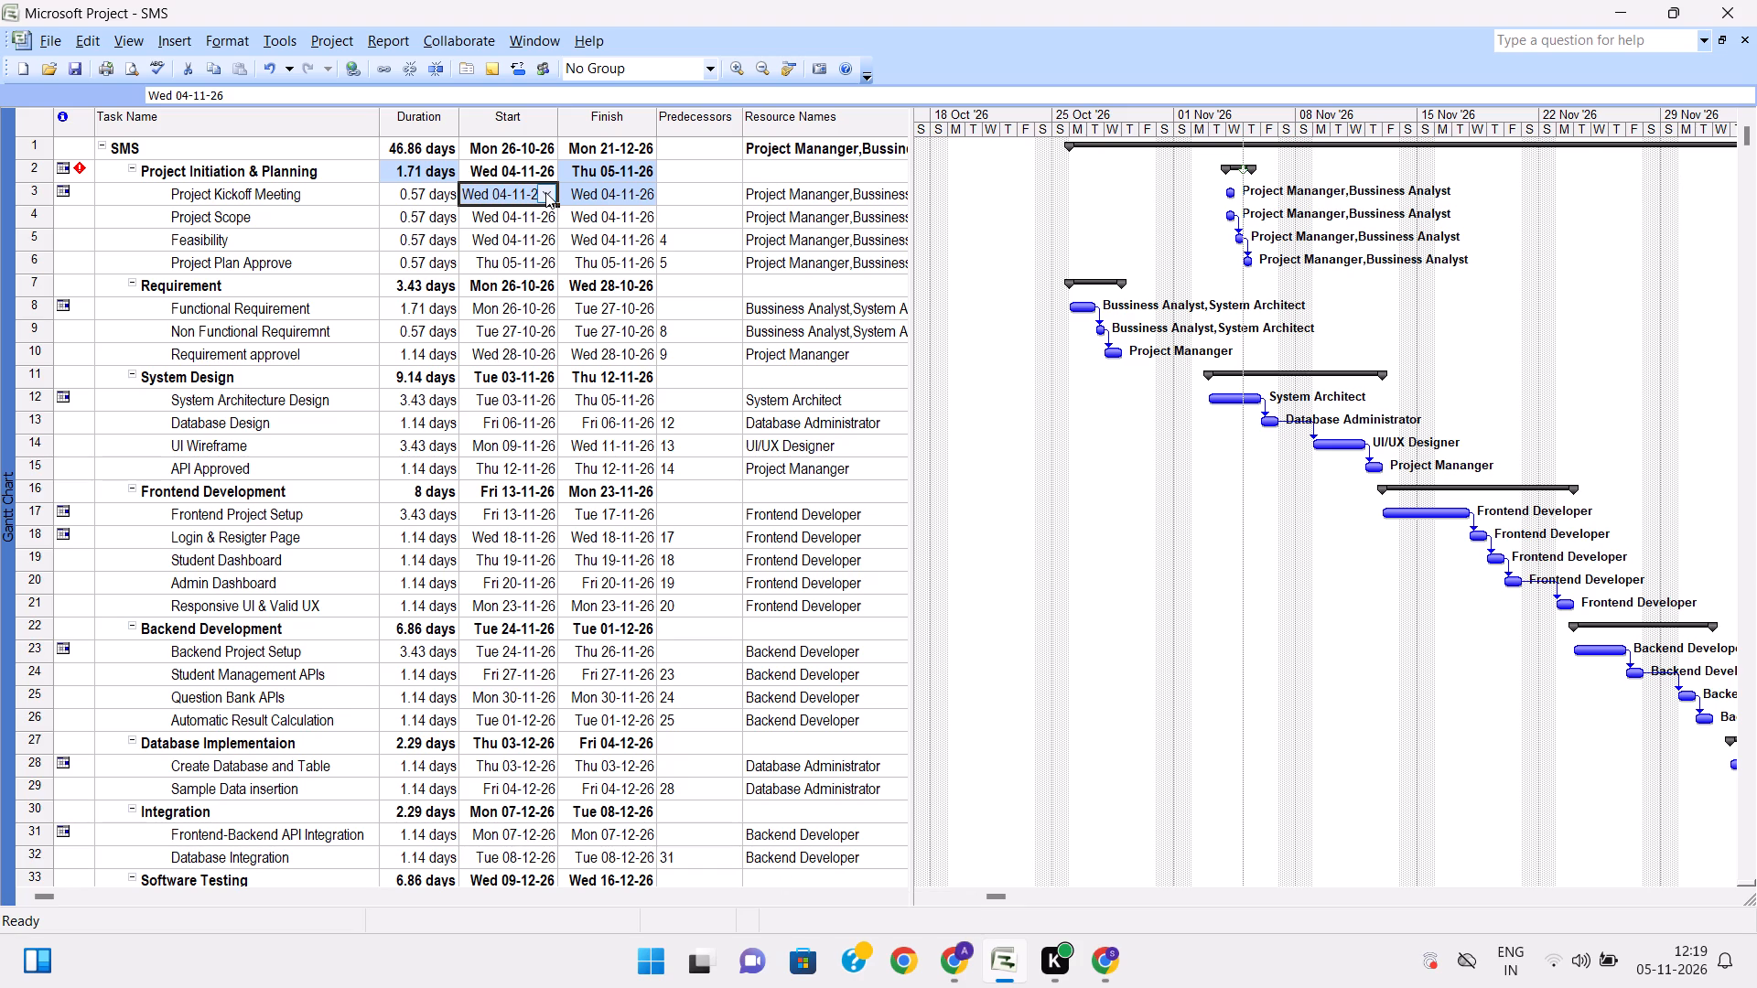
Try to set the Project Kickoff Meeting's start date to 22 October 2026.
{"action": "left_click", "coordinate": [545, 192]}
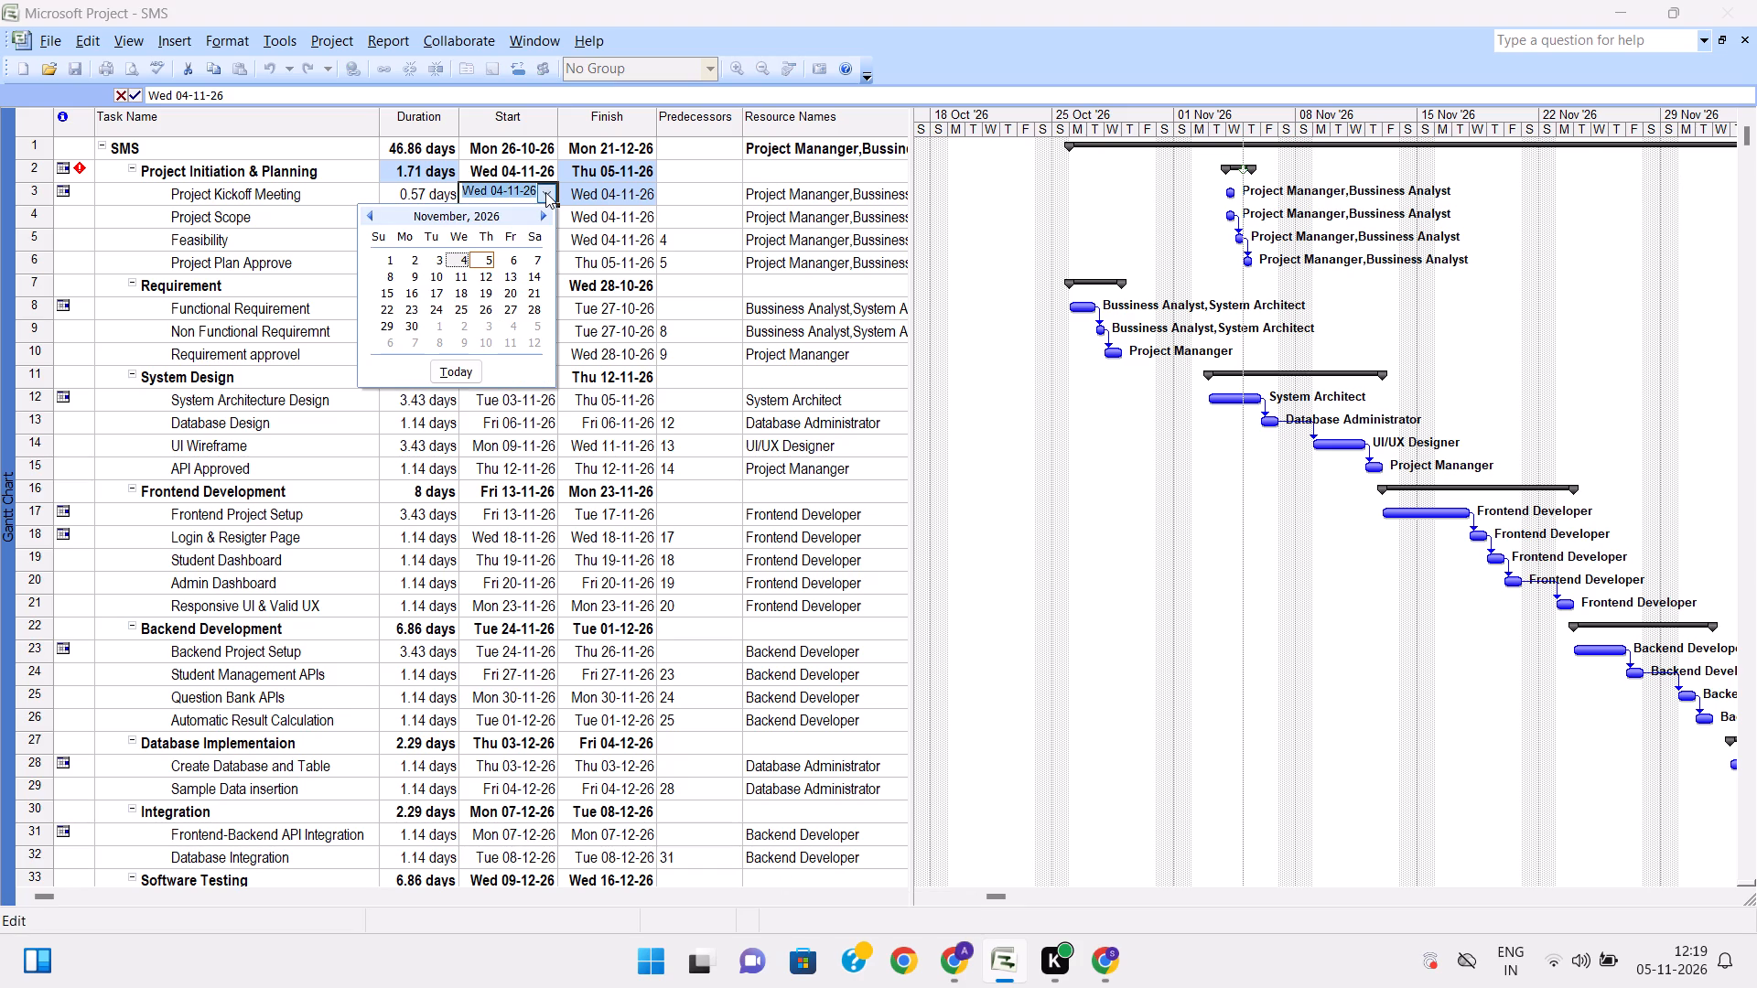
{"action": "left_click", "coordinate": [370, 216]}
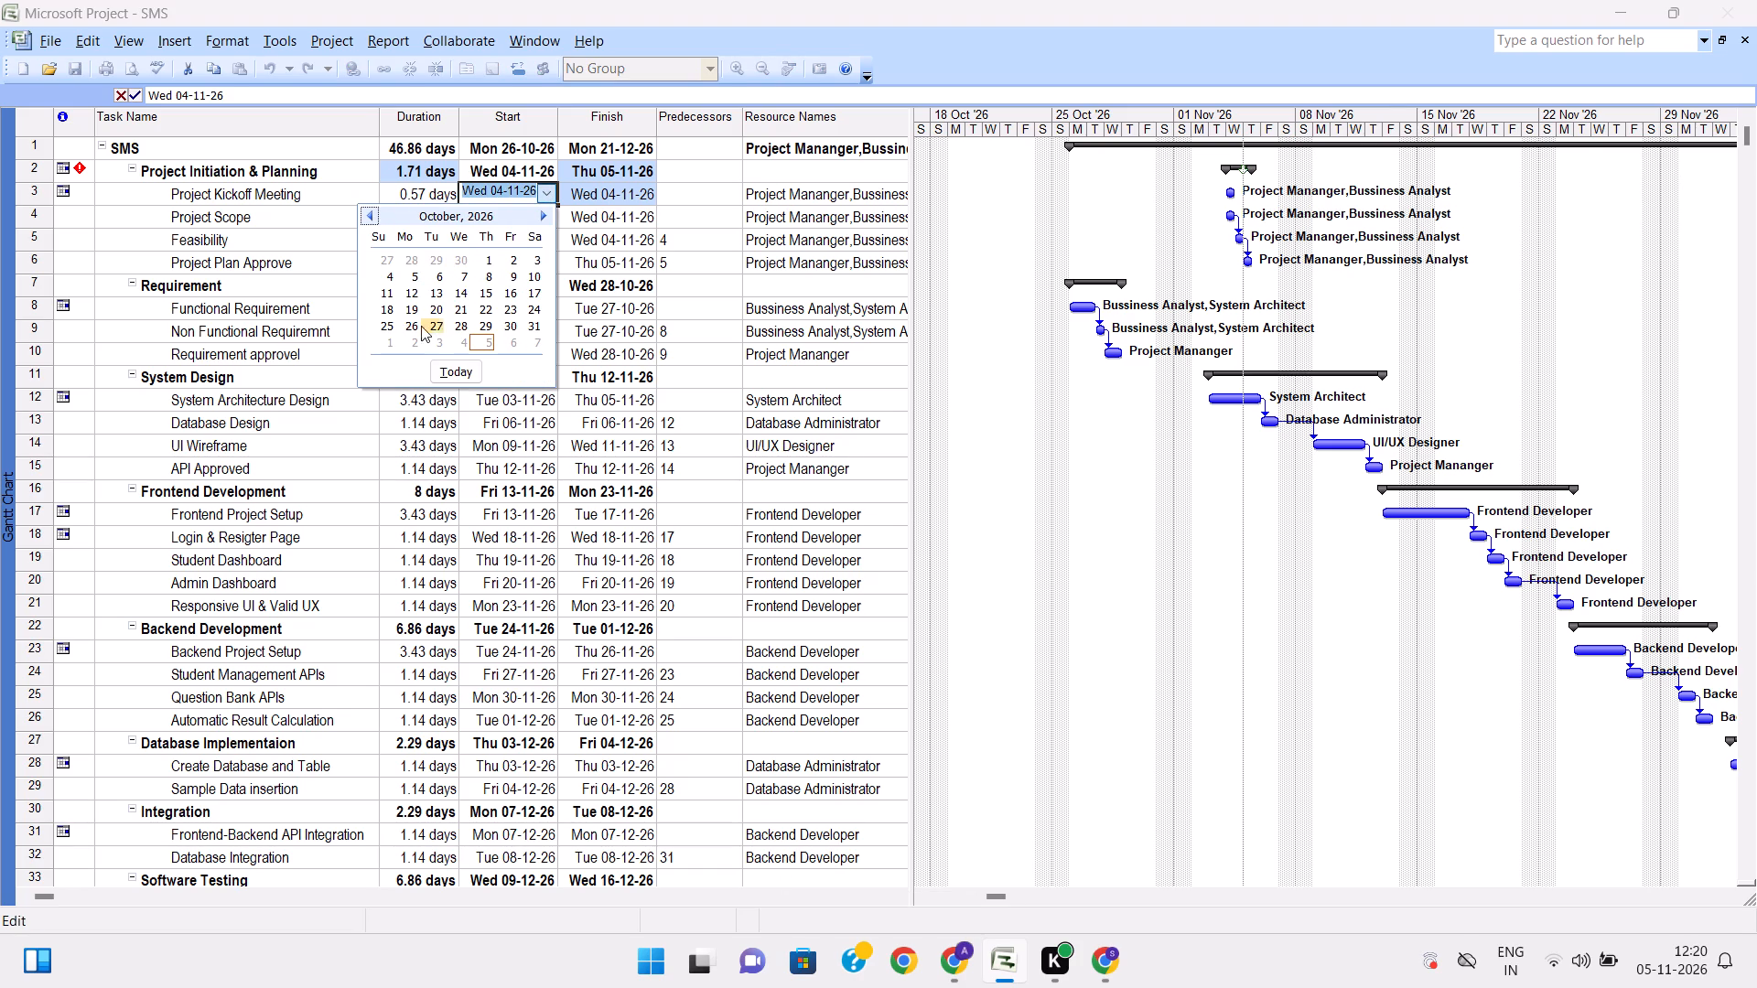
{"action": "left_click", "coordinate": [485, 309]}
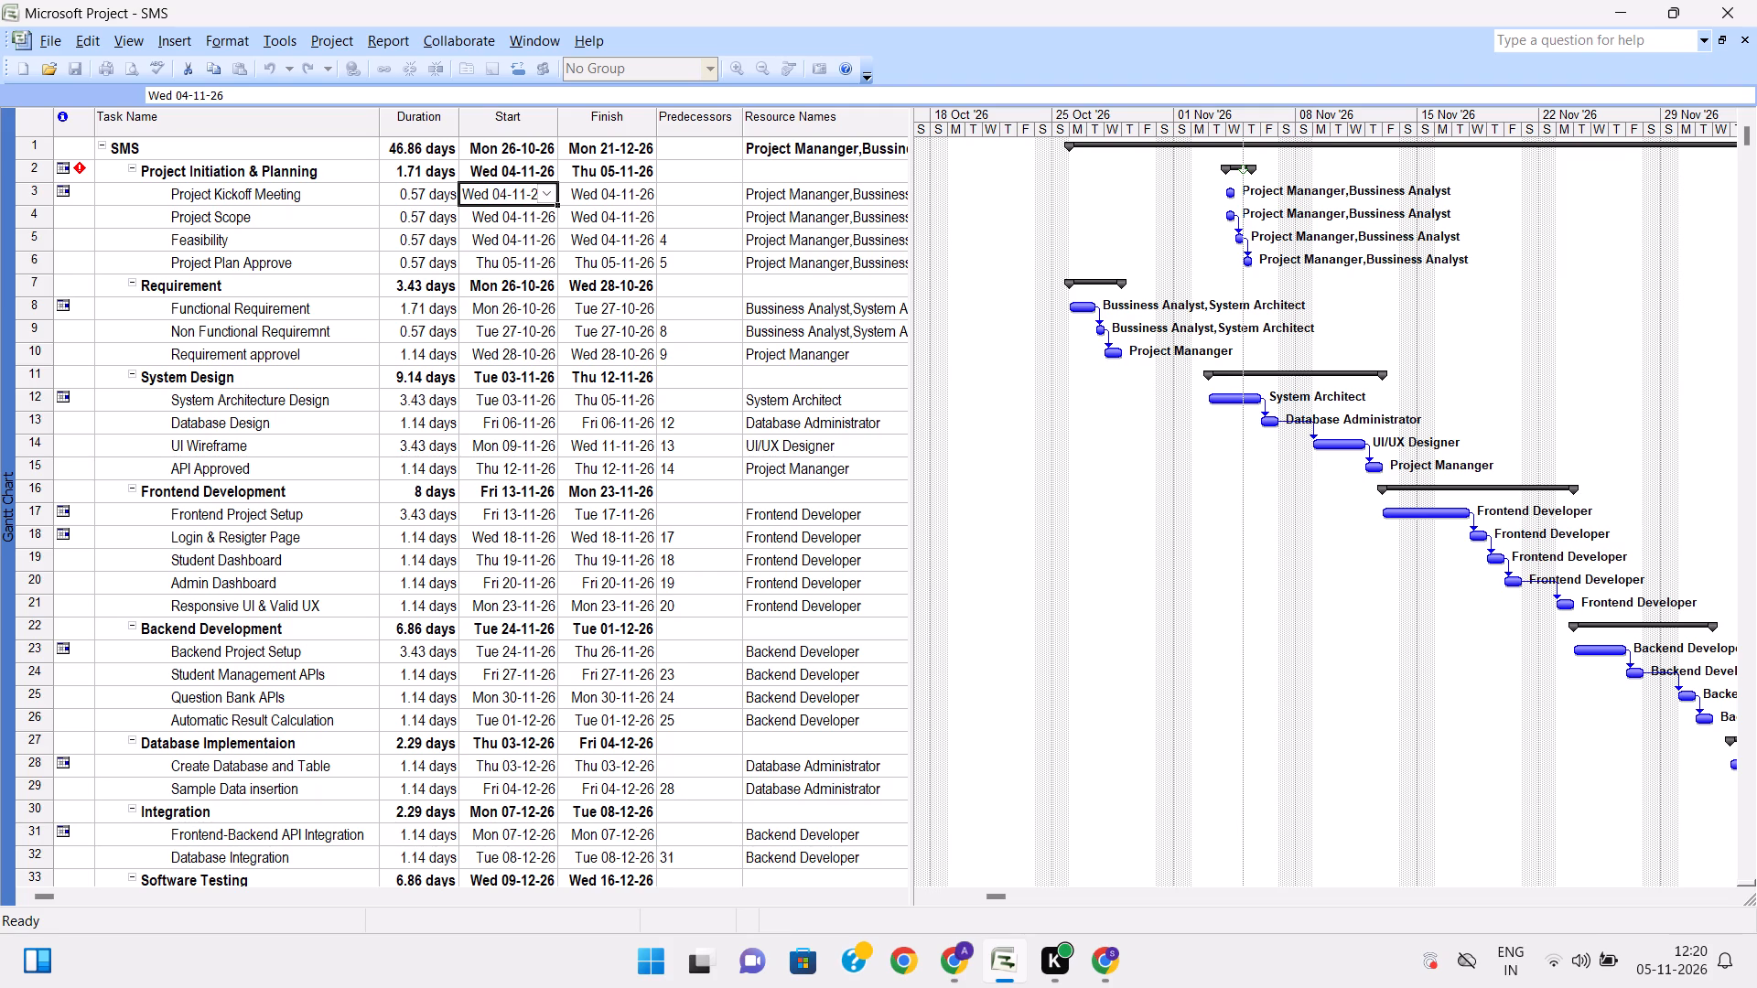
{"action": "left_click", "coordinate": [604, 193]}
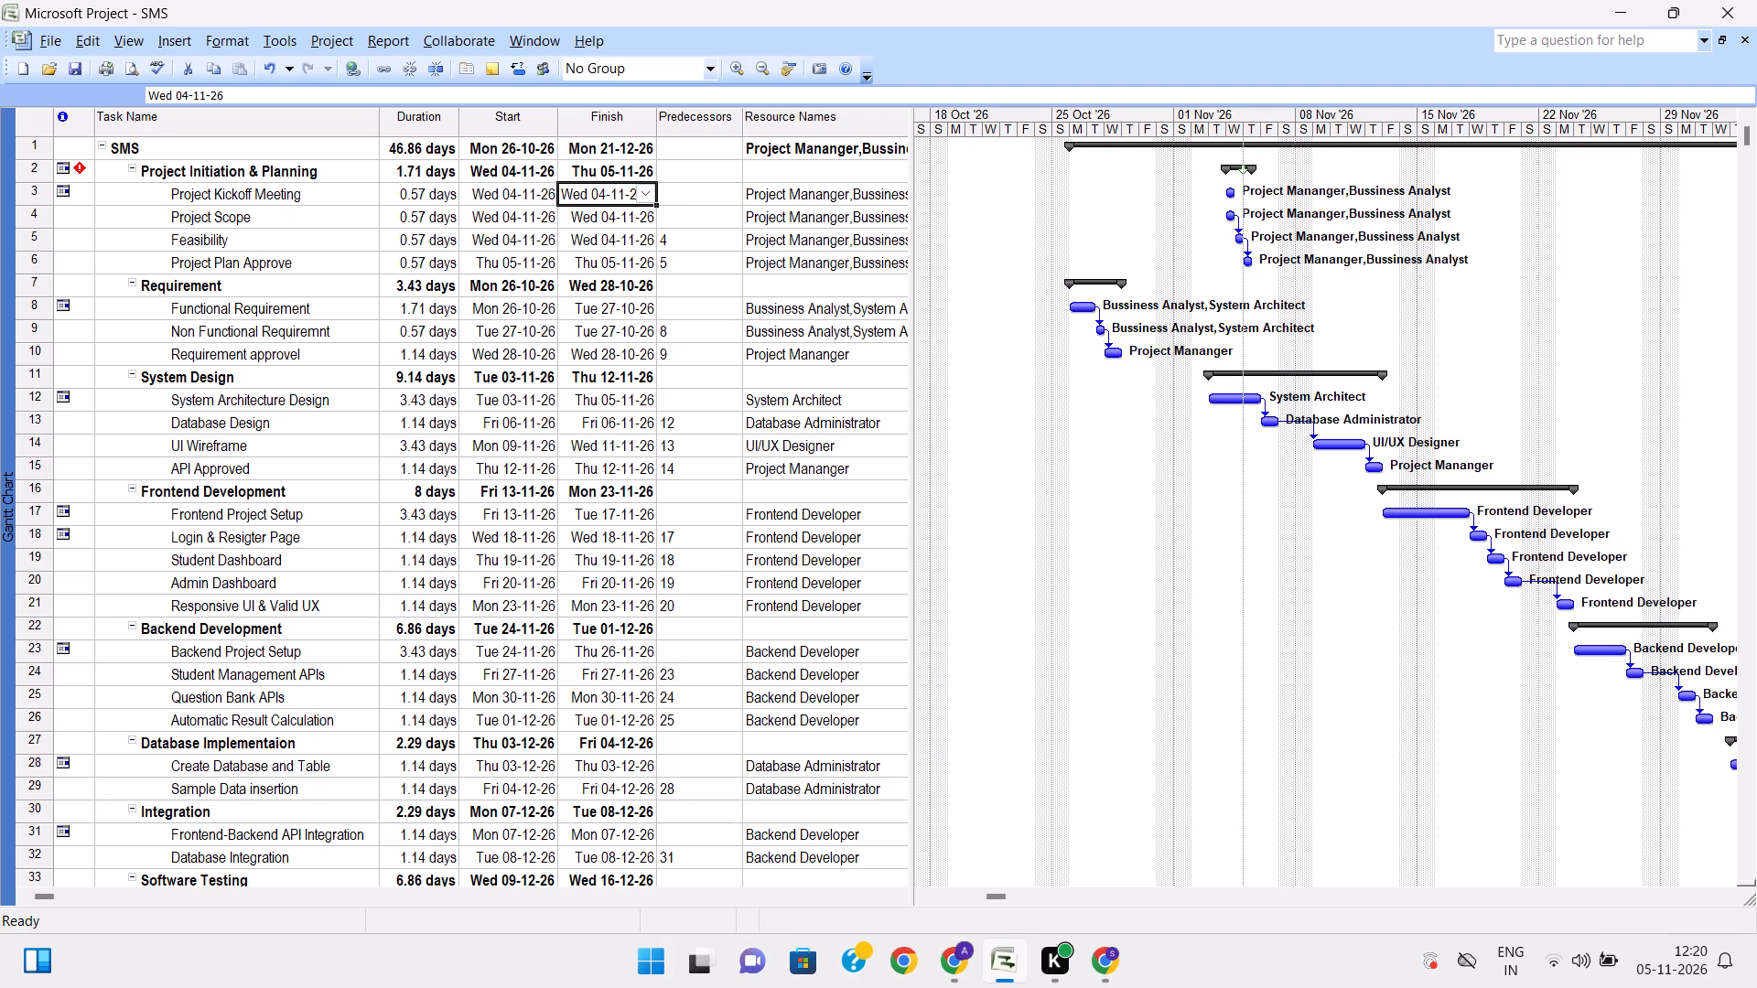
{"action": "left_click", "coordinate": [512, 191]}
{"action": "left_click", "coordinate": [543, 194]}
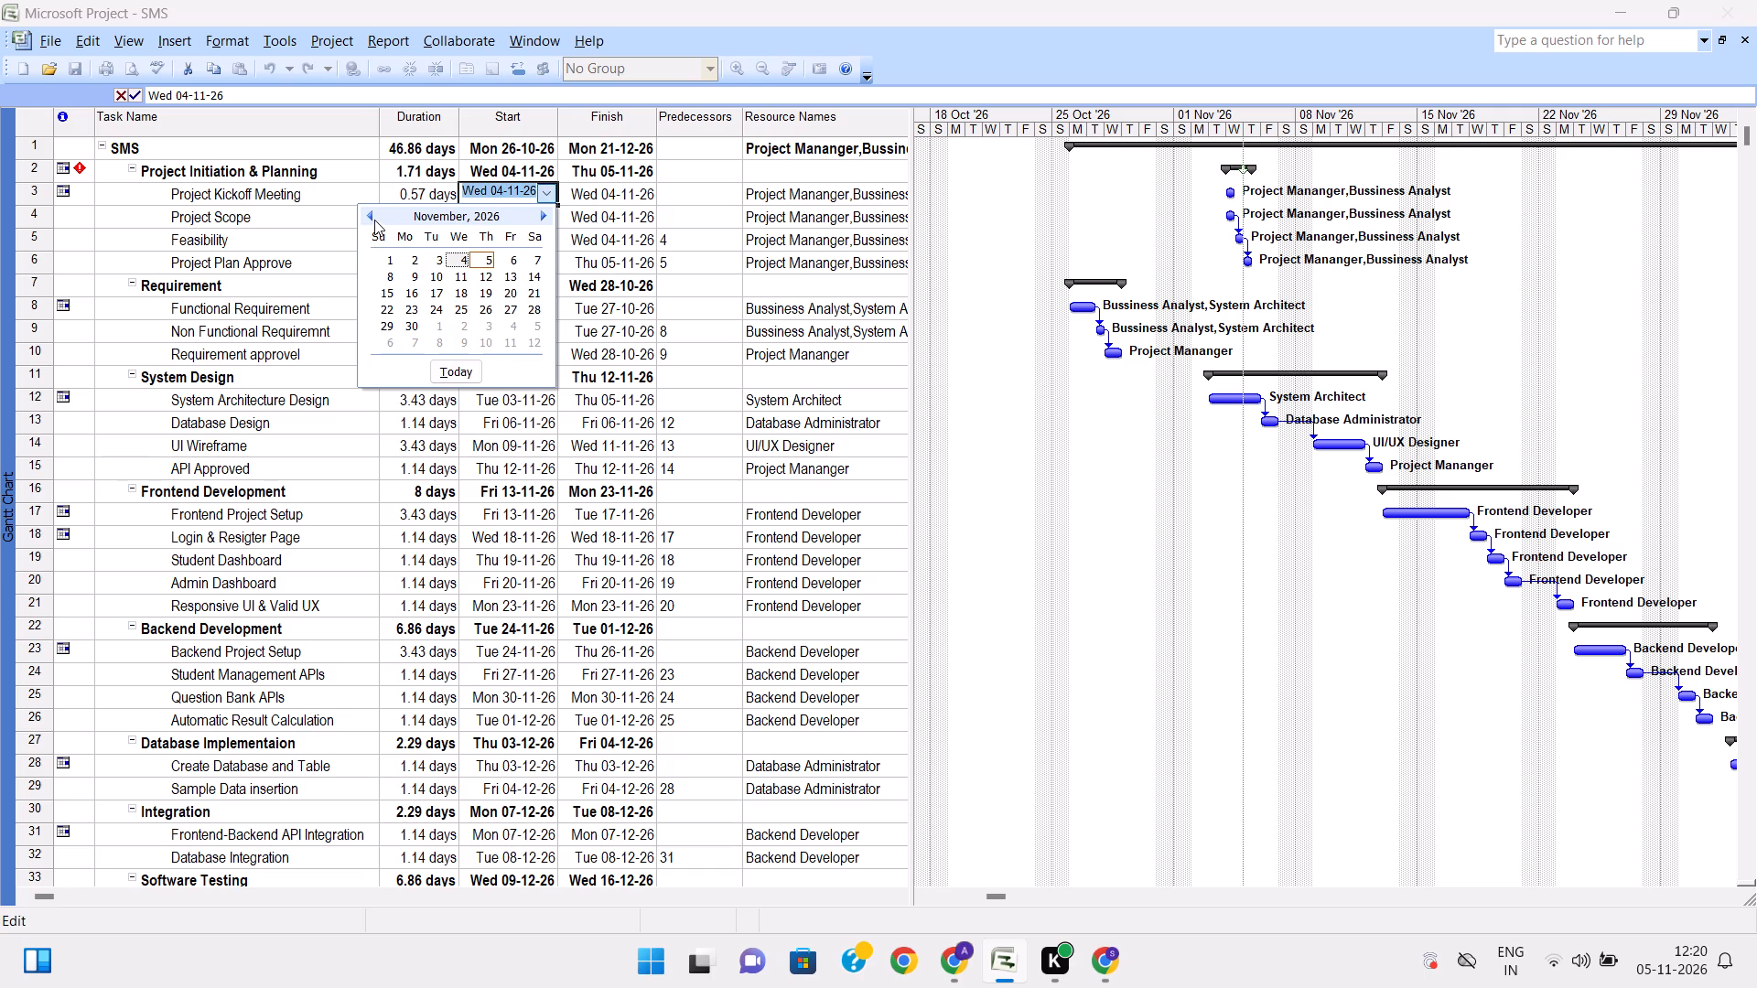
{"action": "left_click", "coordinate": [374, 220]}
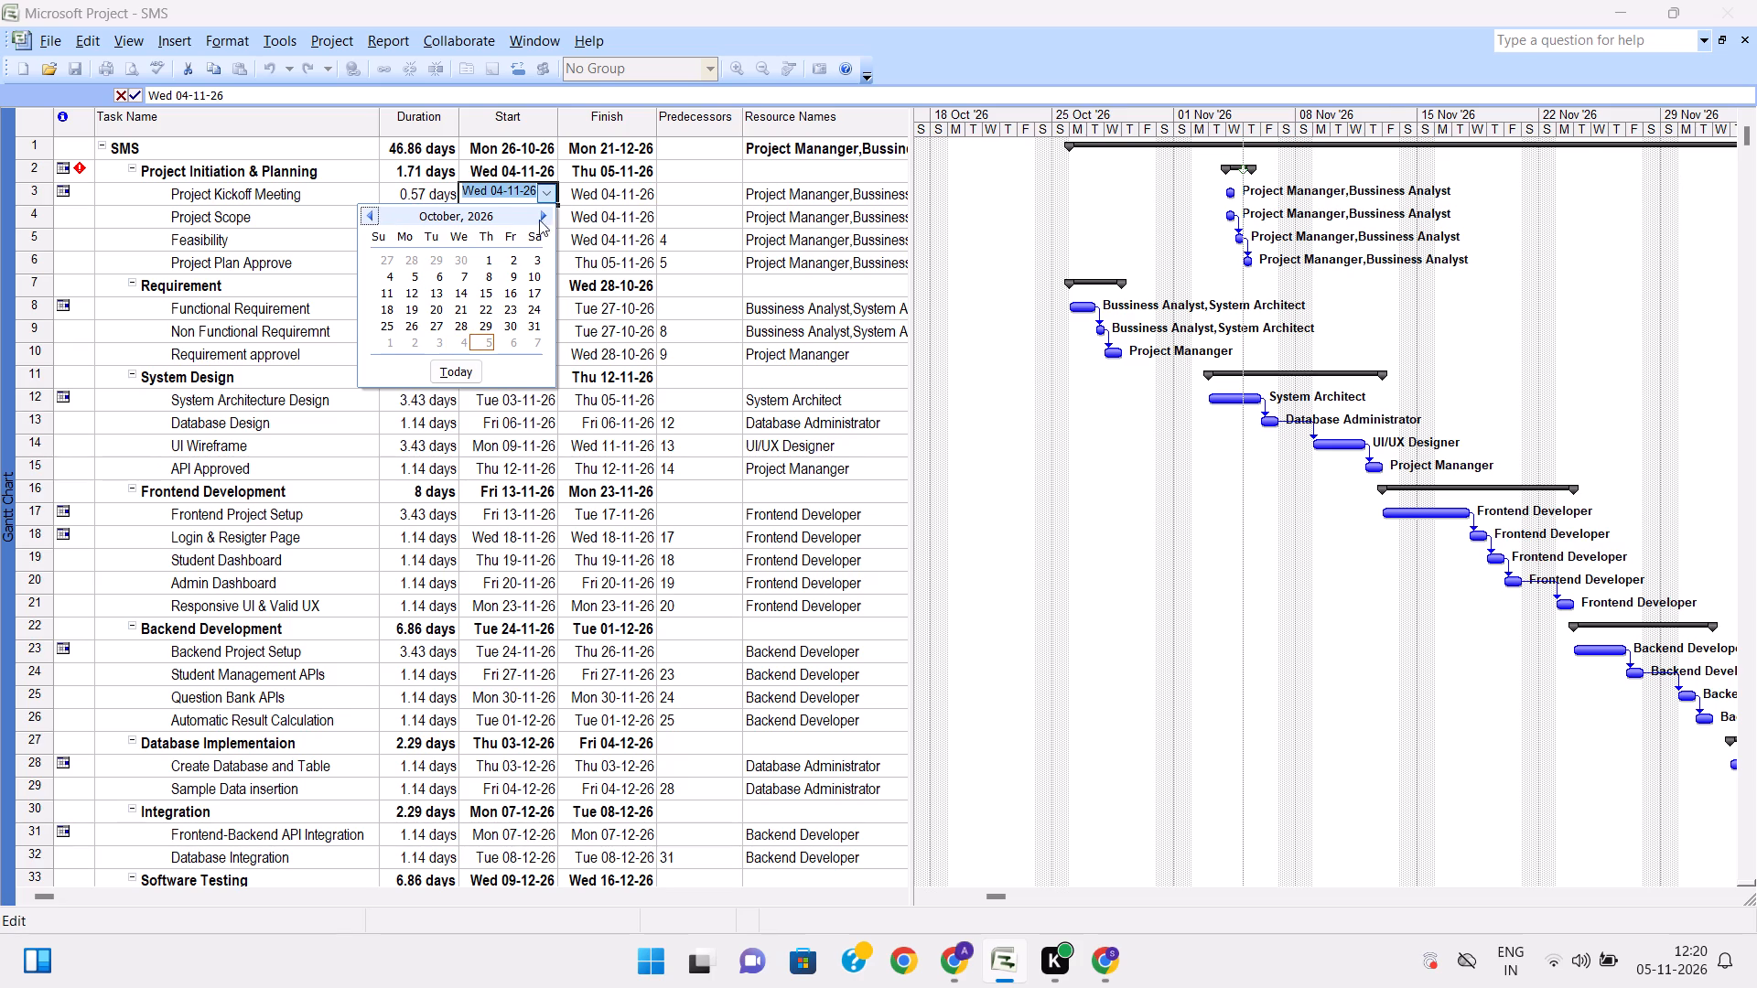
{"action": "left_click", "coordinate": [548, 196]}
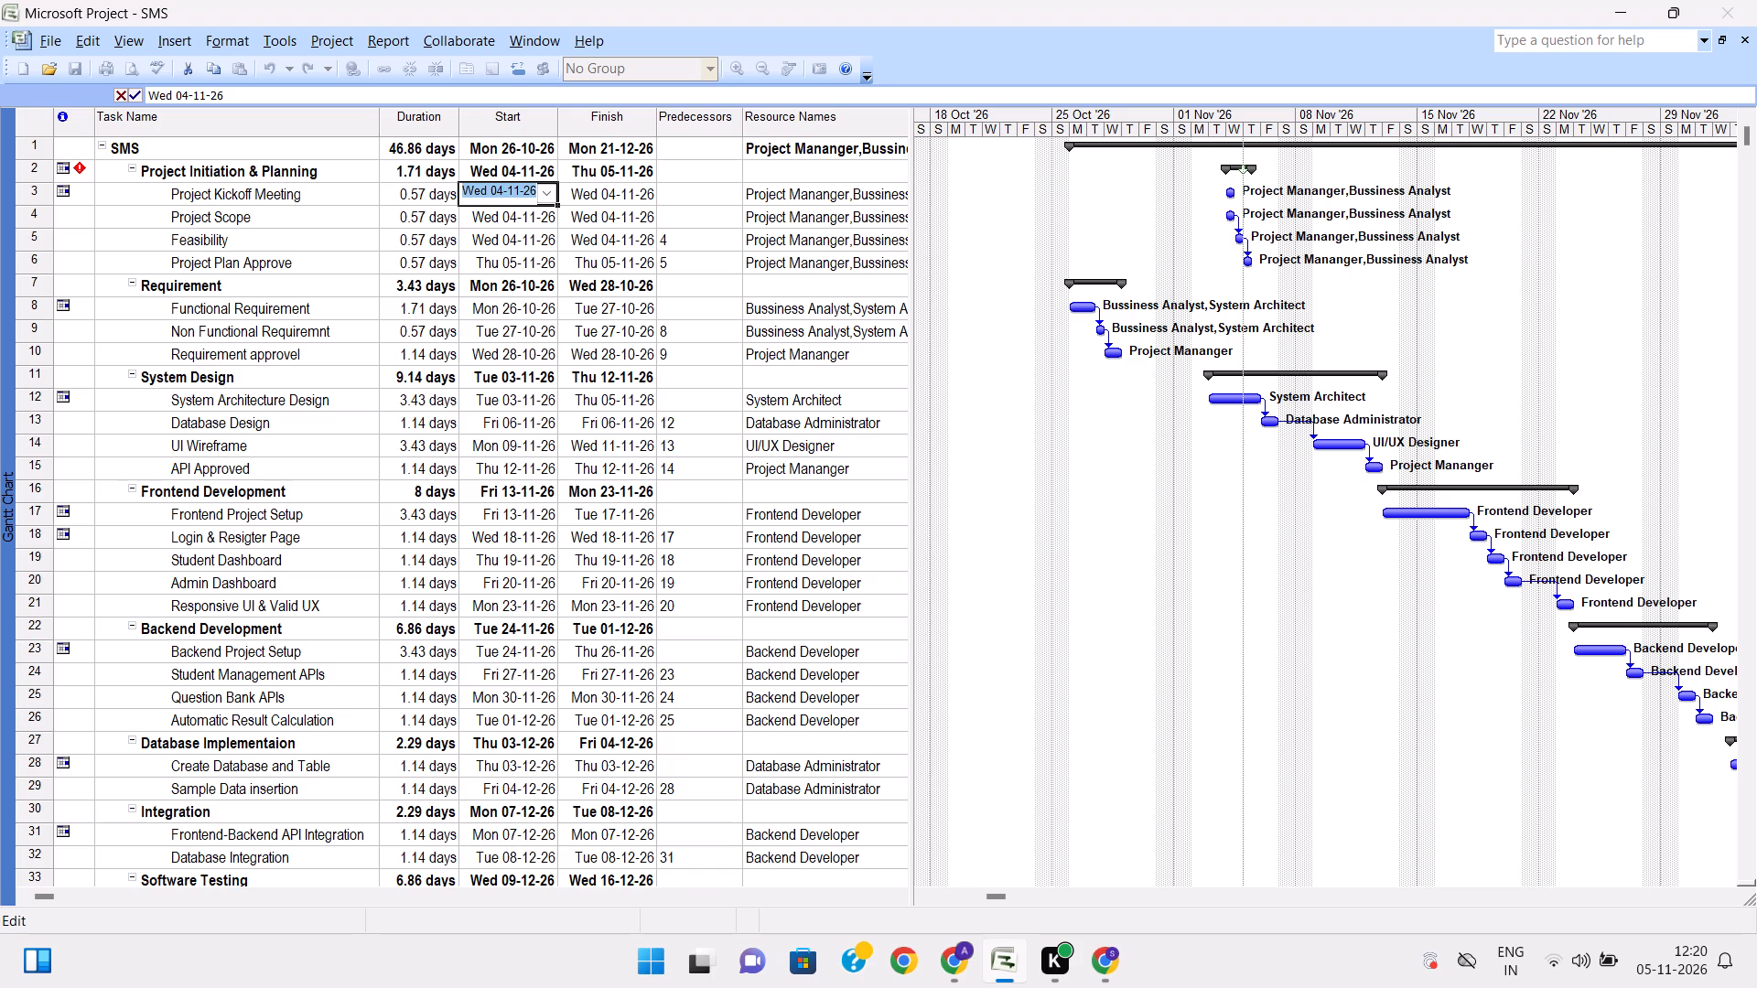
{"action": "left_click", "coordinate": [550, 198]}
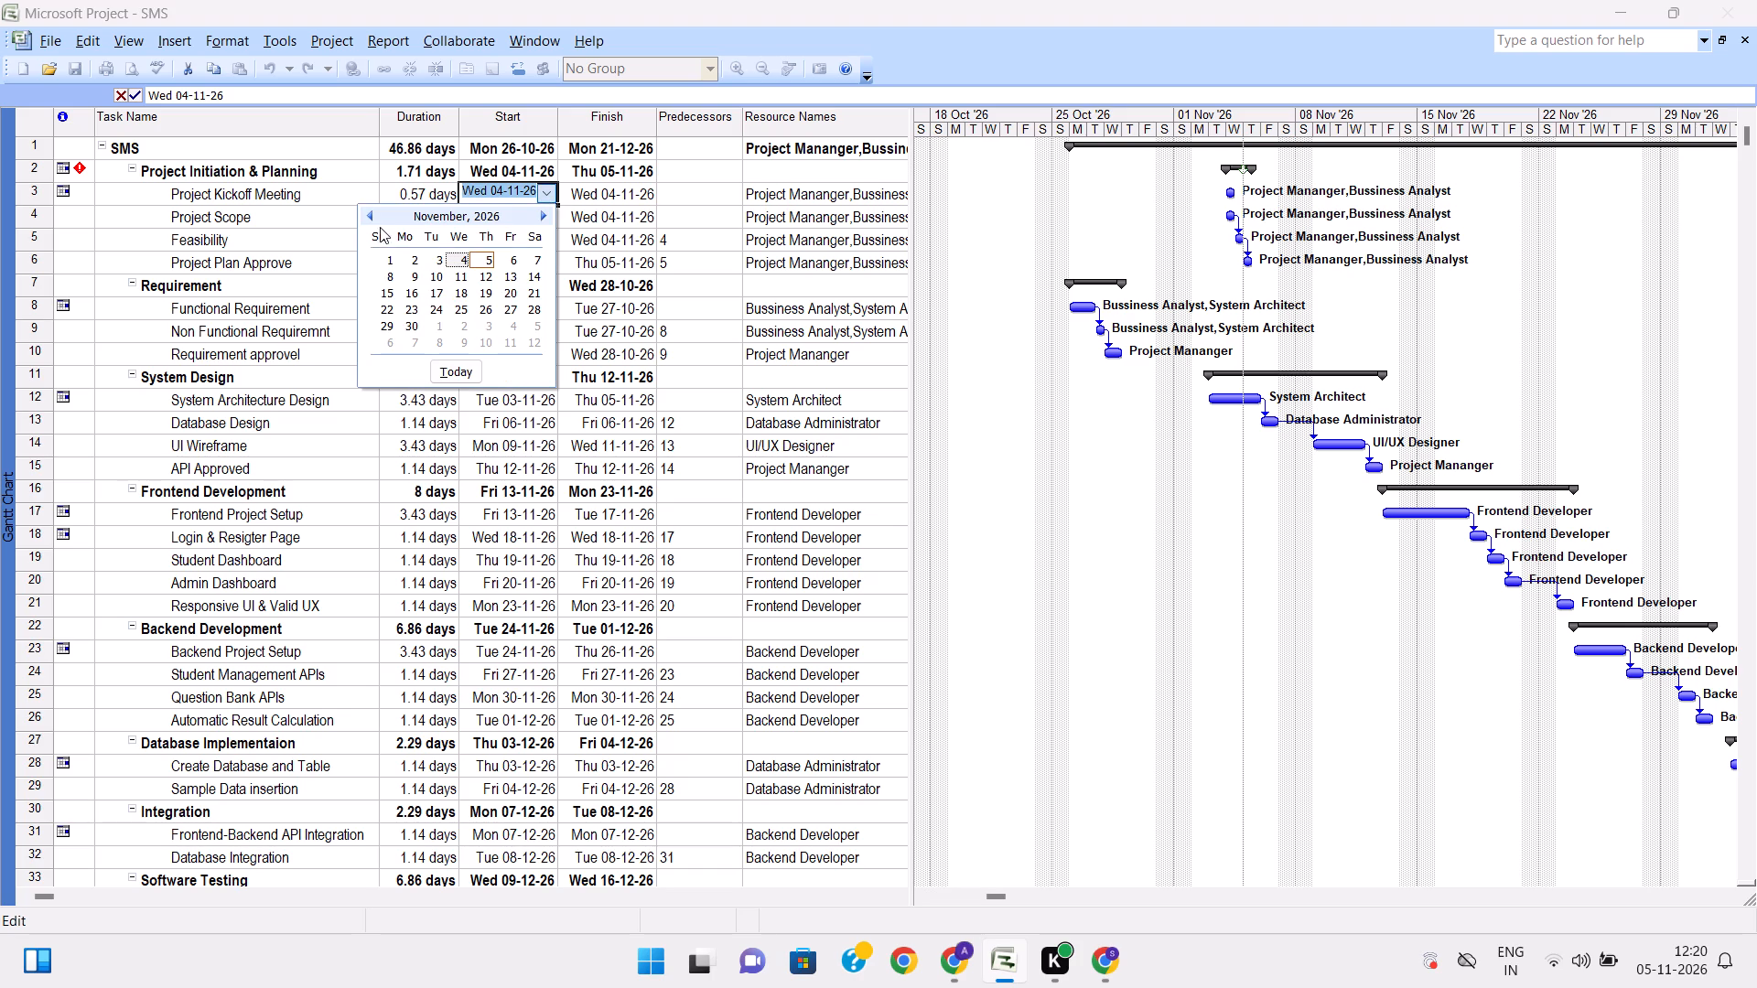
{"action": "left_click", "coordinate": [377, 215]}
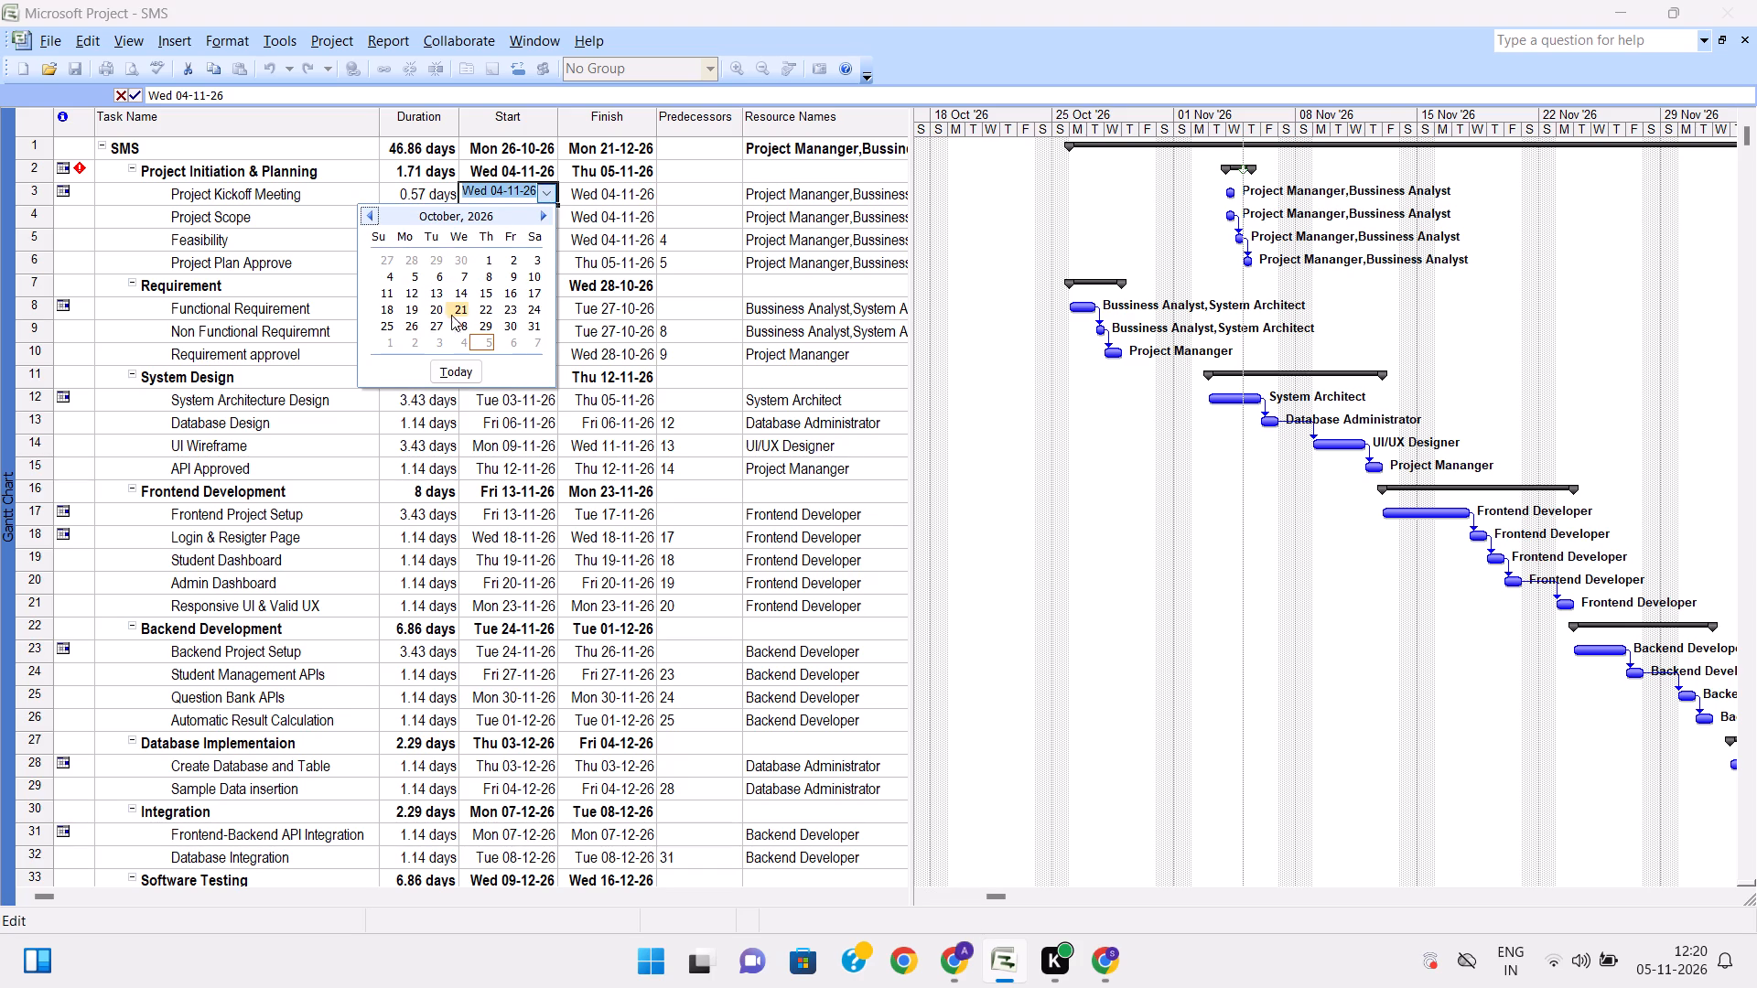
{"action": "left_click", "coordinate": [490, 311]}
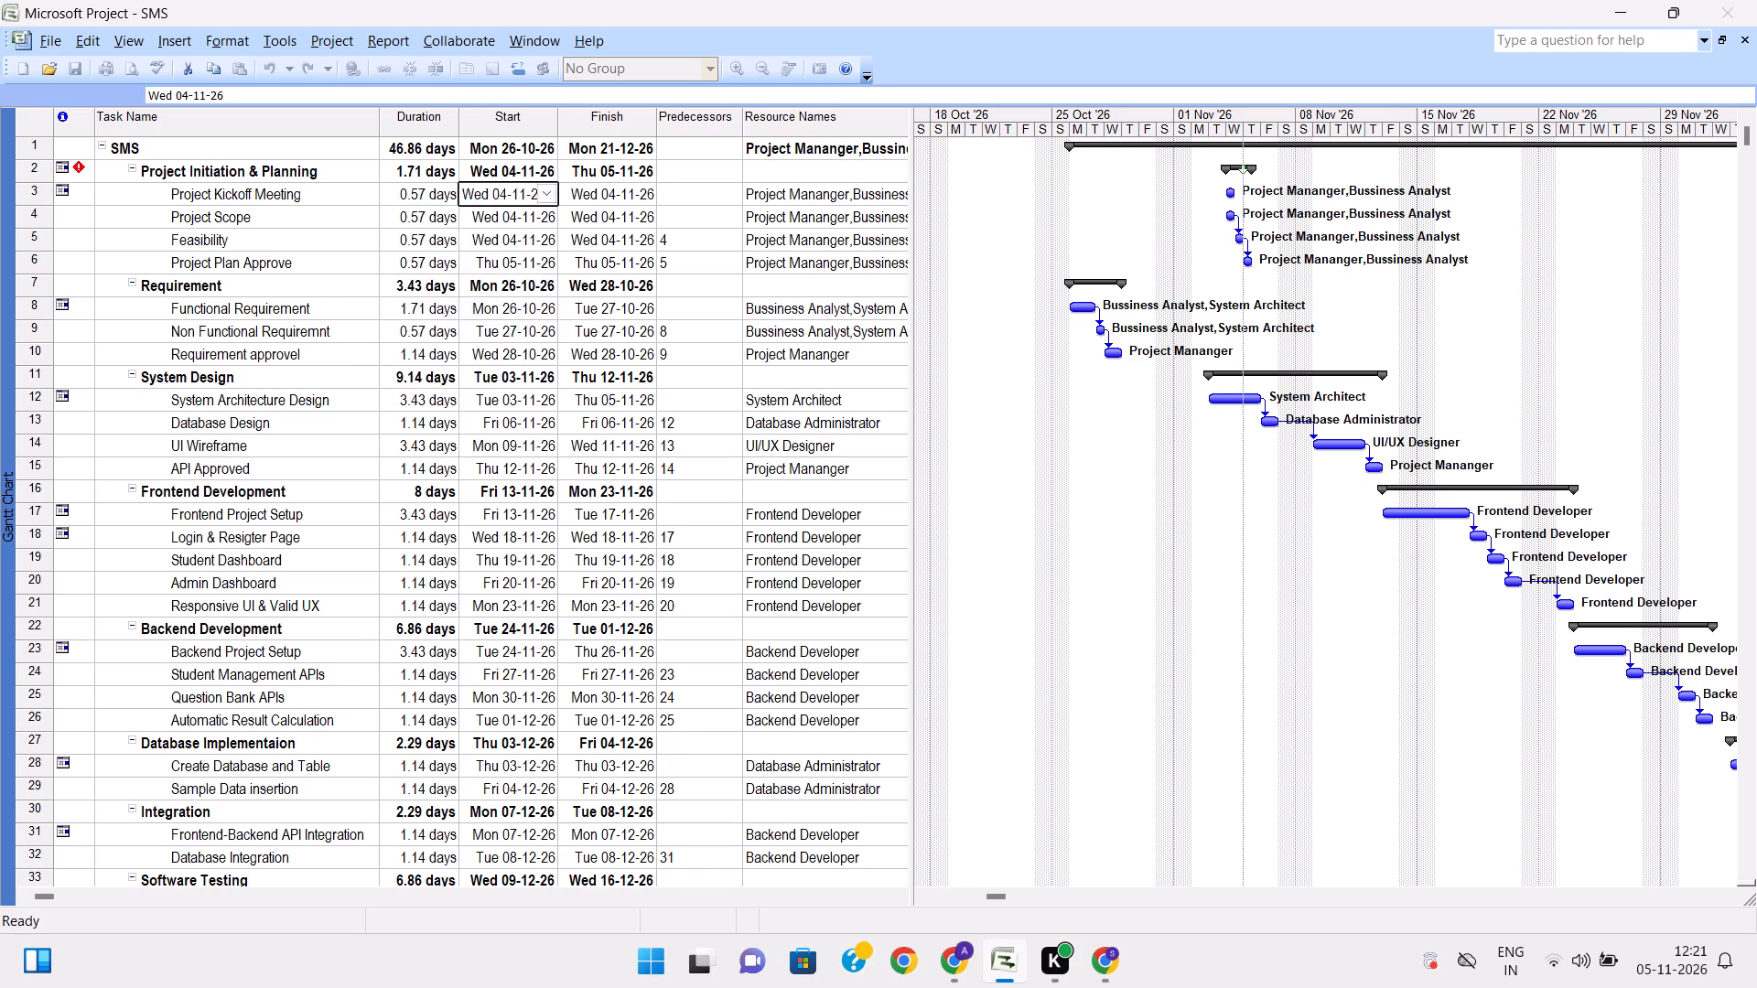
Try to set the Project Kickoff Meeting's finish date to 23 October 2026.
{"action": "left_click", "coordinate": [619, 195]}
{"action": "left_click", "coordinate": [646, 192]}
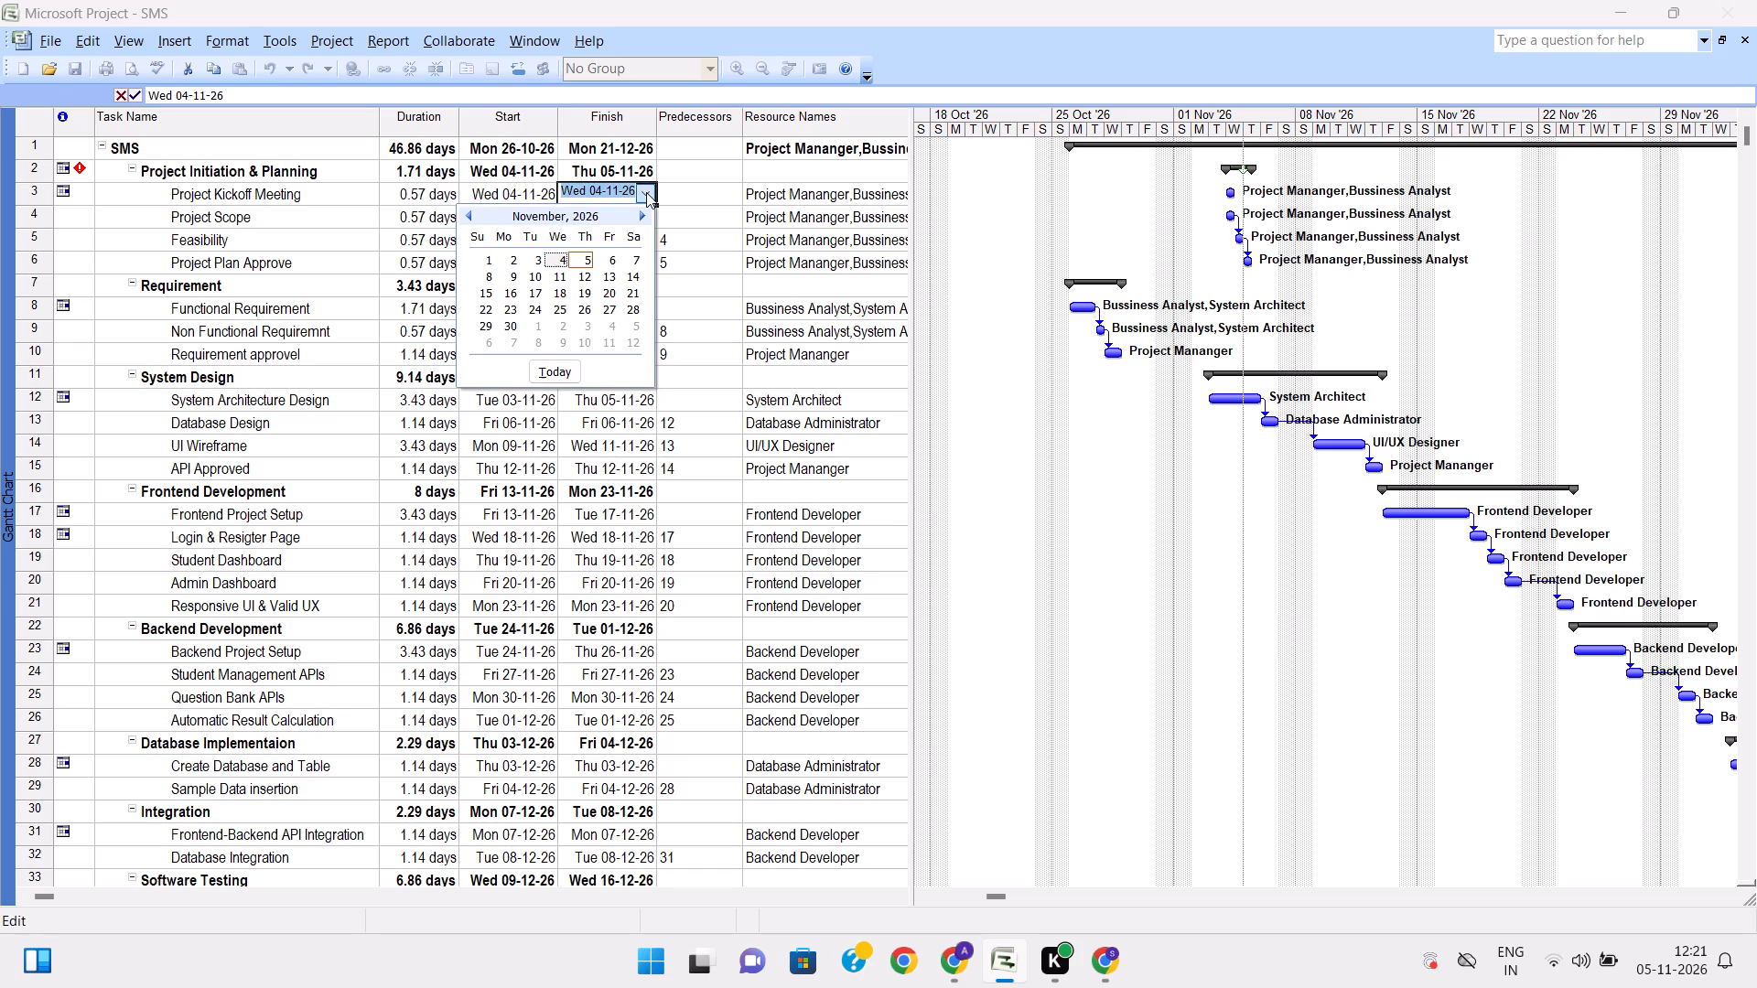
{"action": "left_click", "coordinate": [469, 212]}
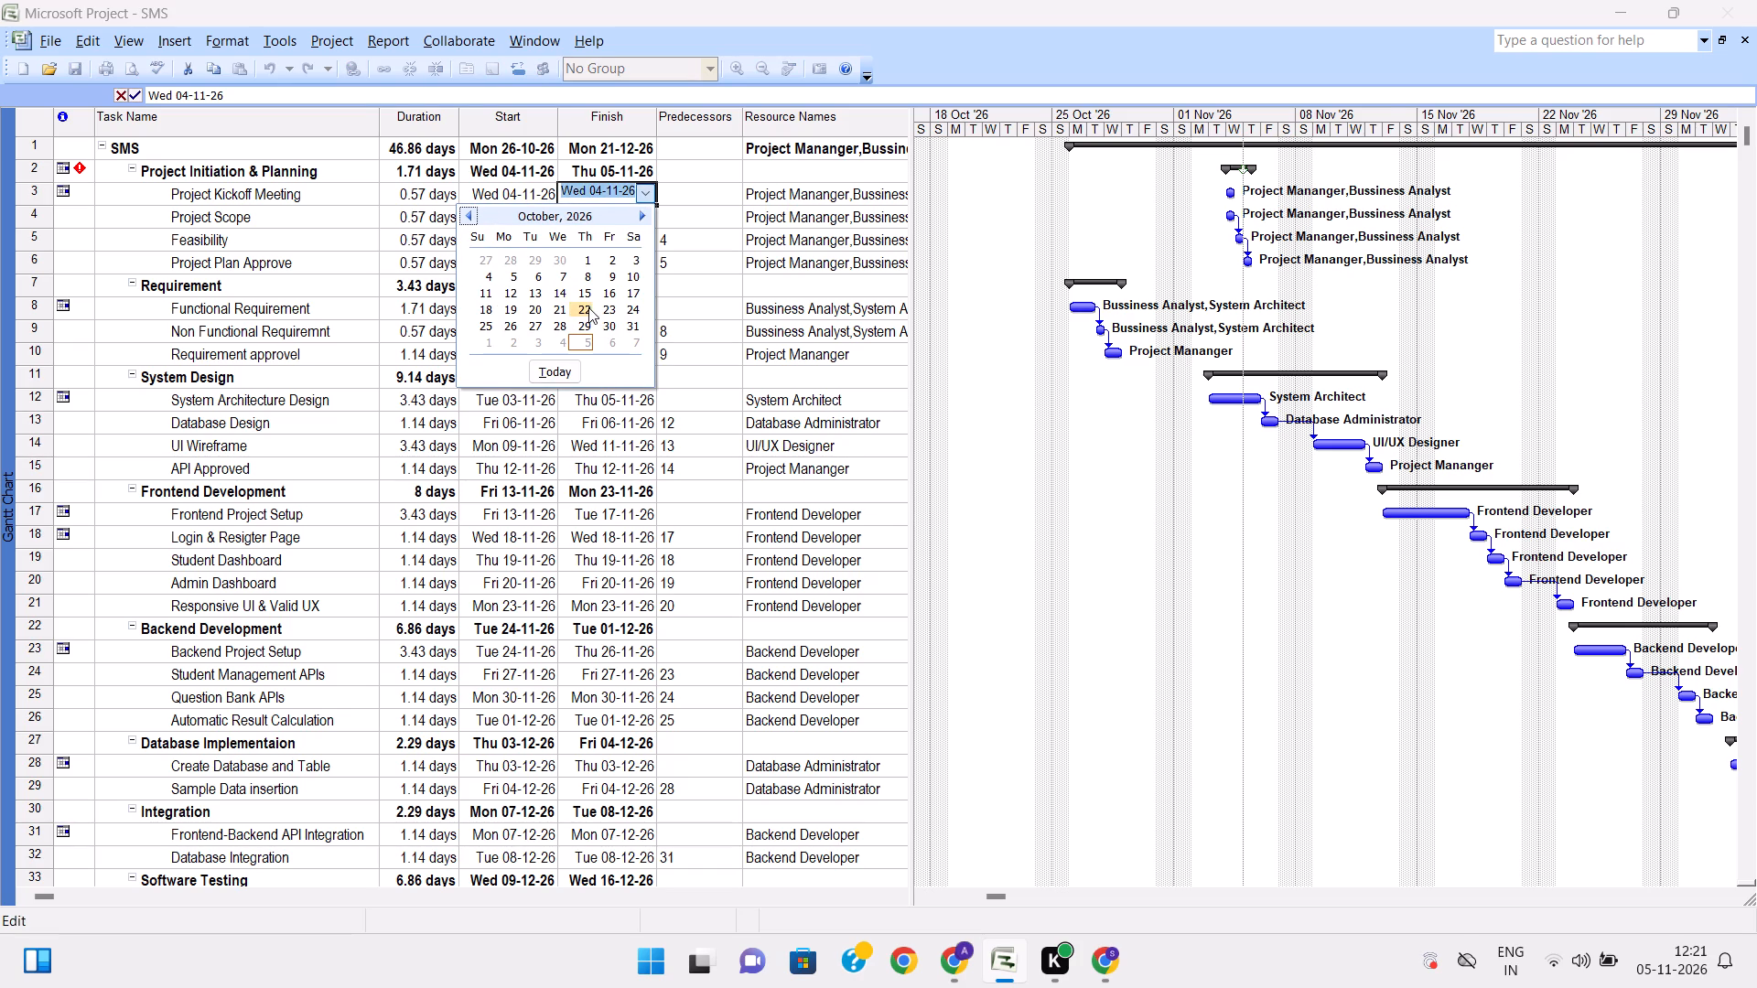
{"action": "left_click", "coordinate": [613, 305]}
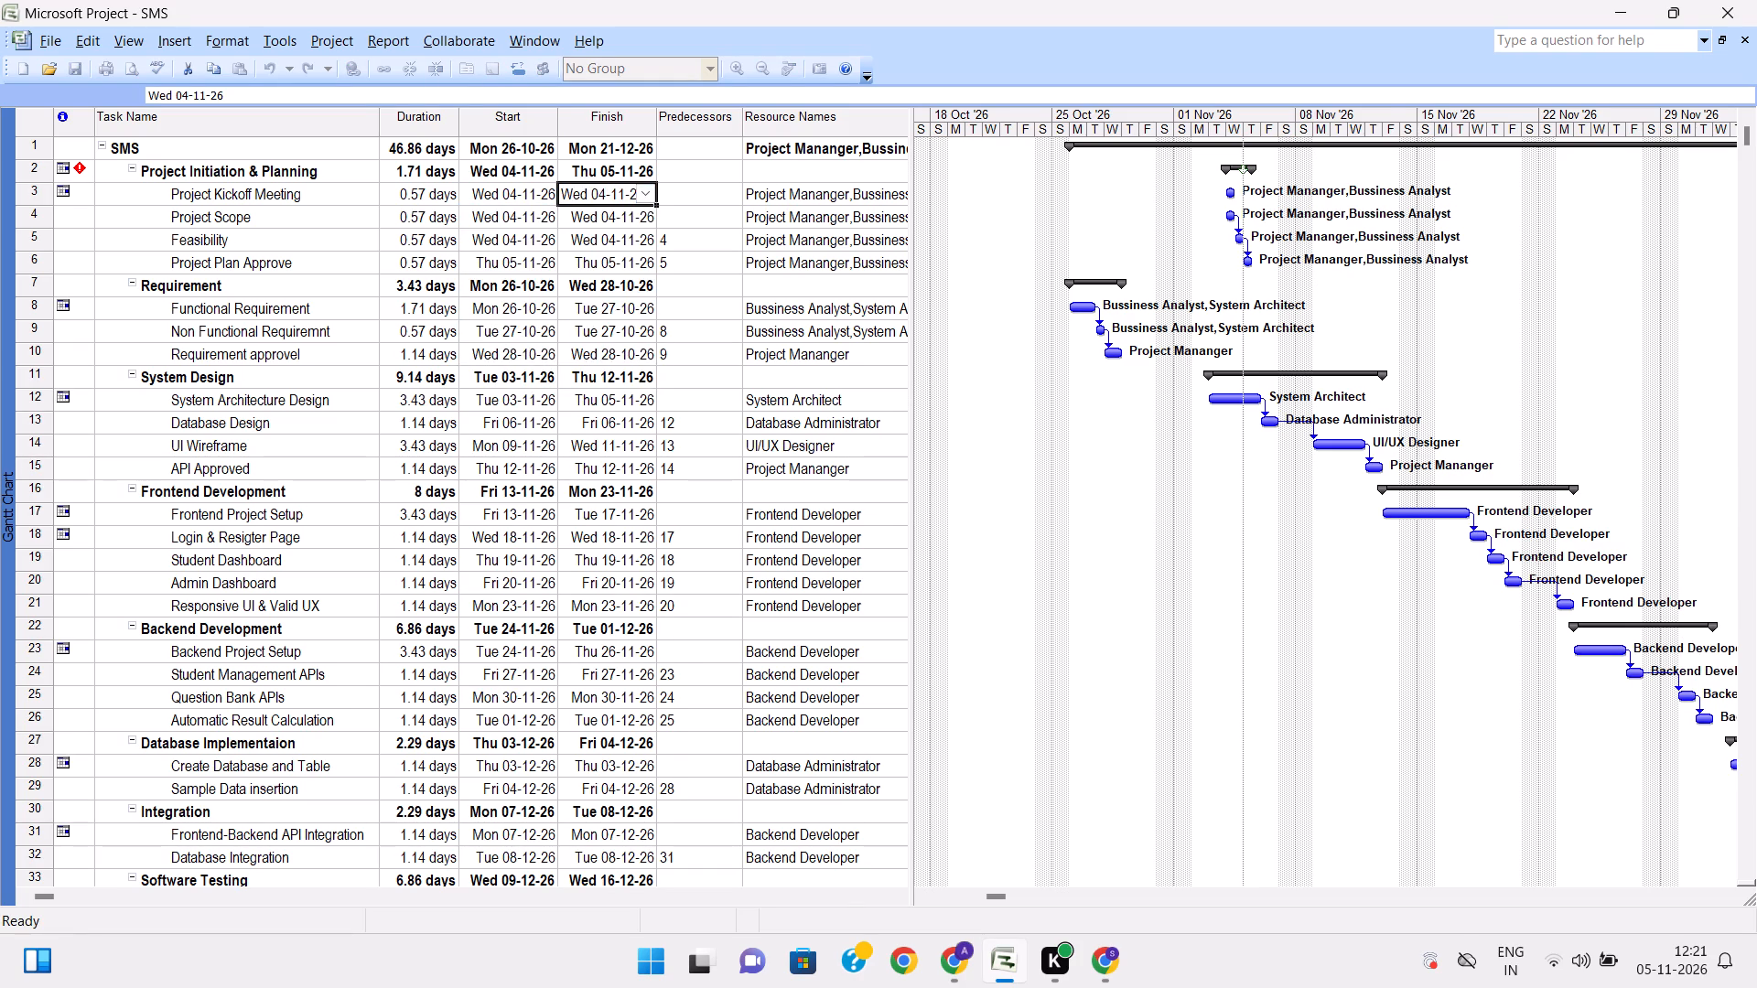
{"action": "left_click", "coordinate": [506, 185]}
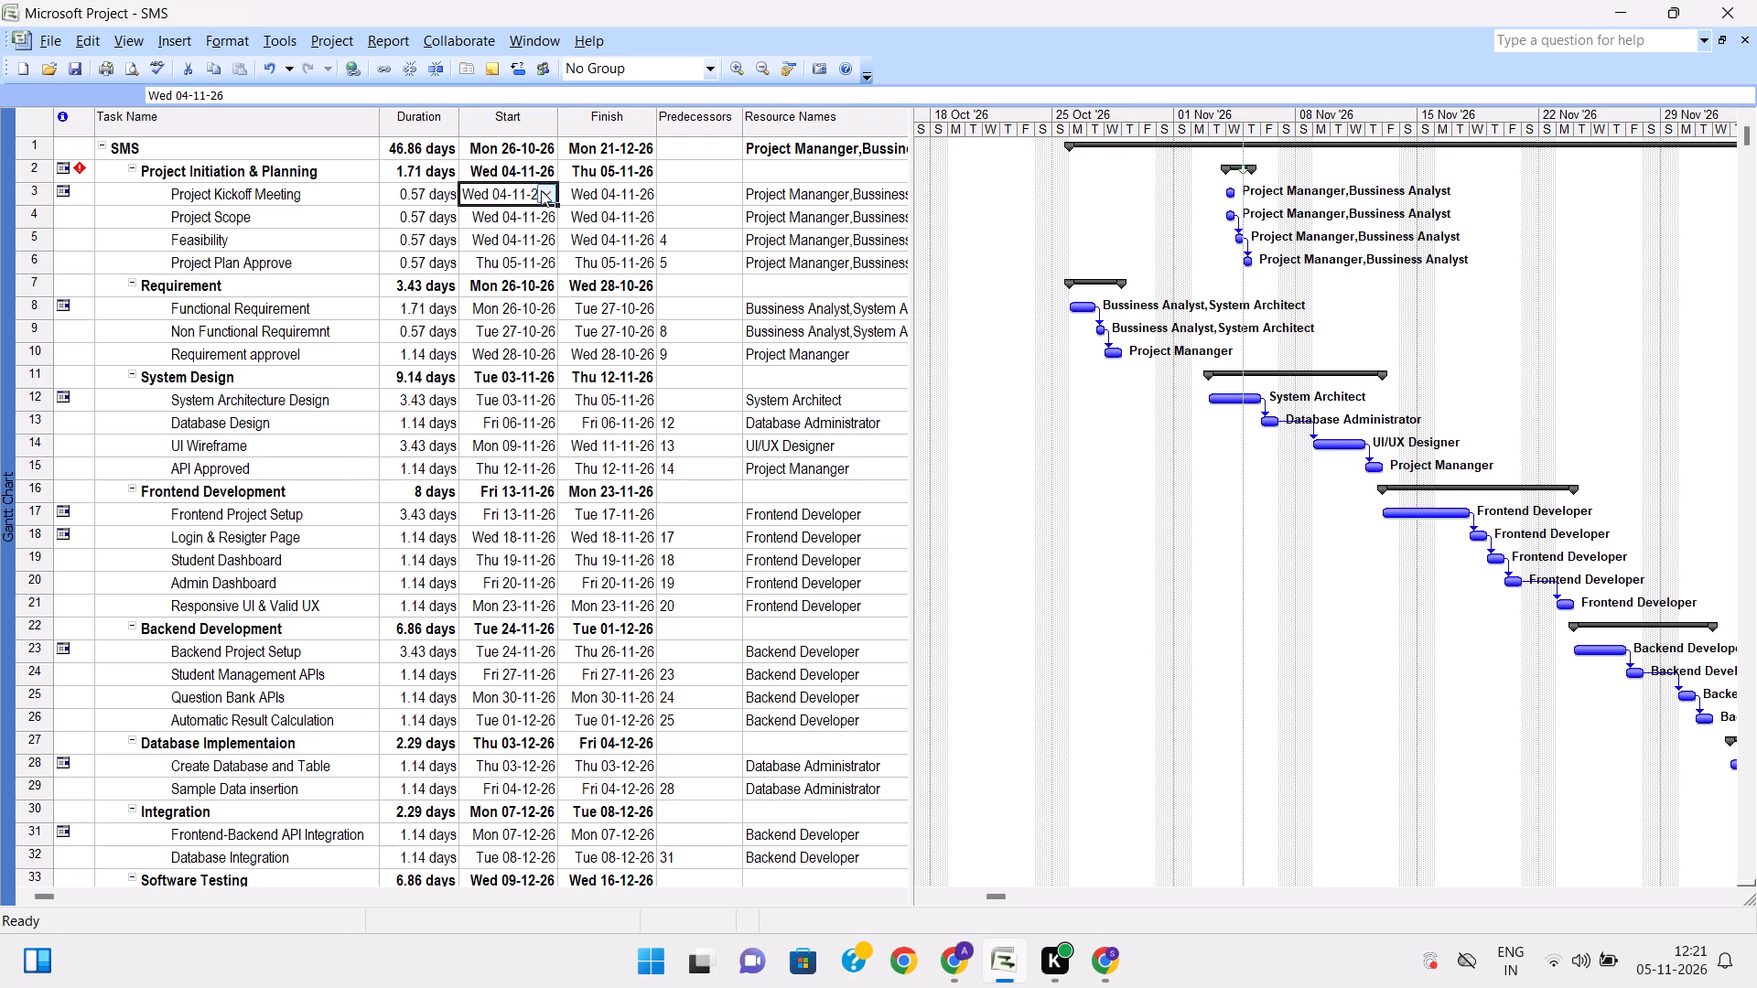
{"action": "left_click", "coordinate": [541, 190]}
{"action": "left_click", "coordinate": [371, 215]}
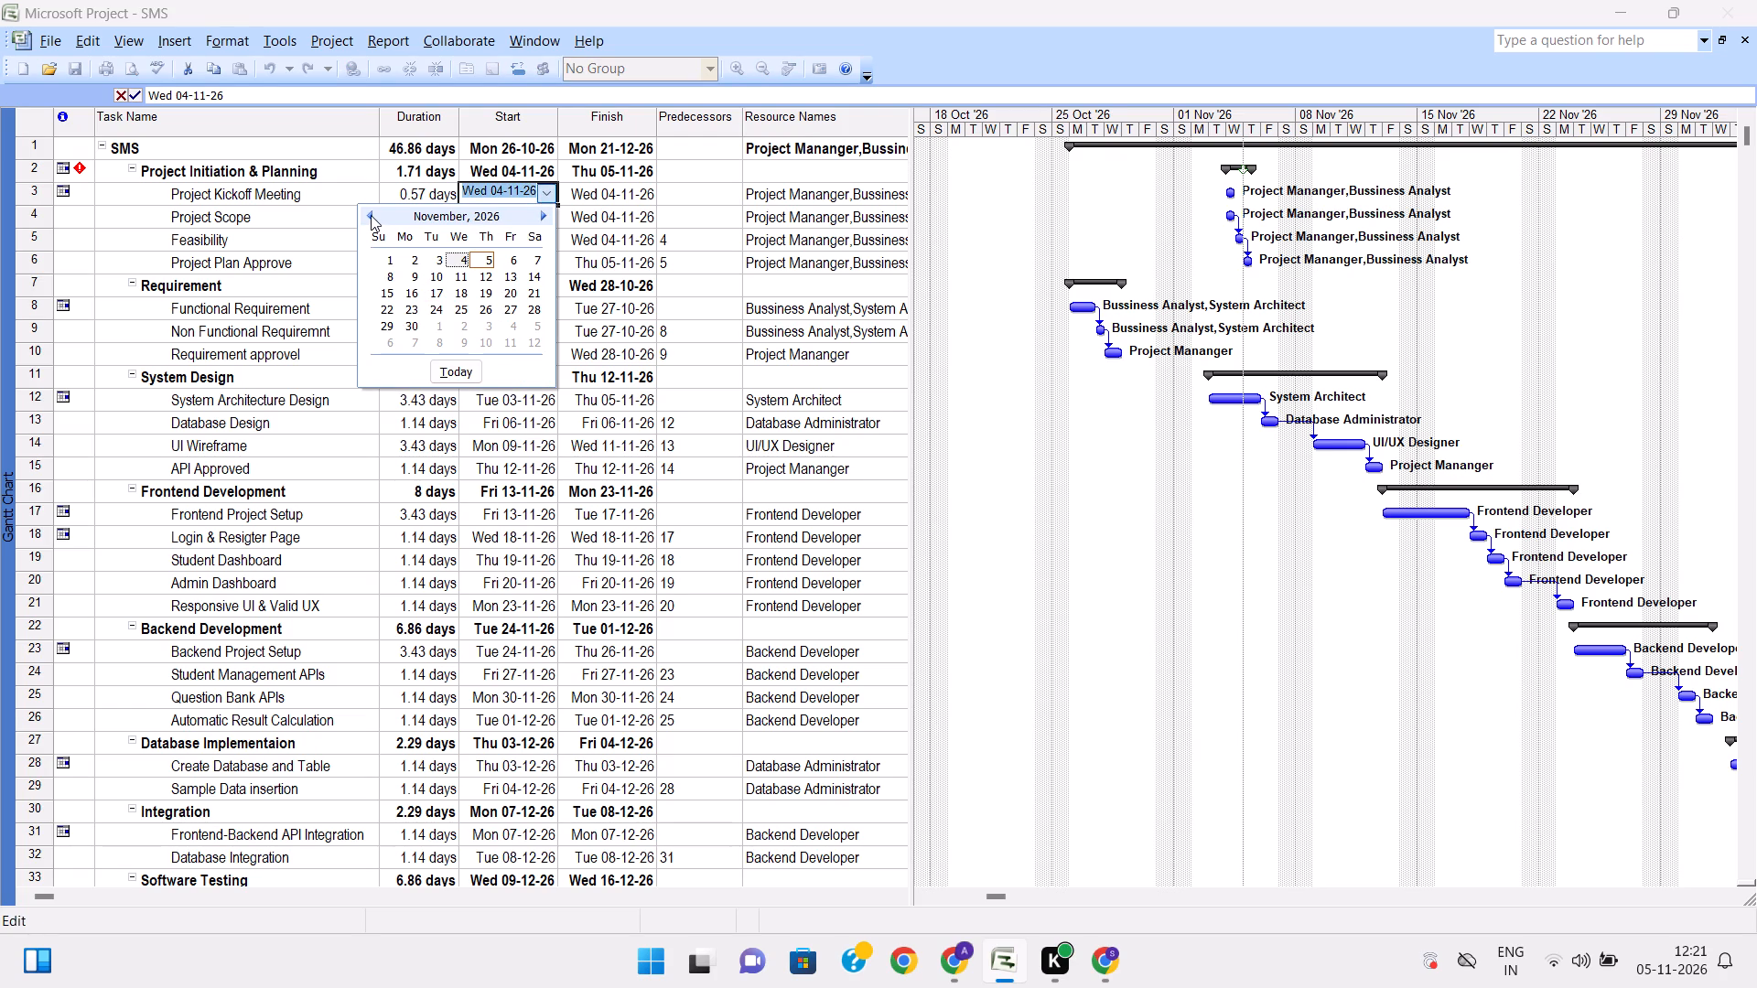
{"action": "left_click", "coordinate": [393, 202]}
Set the Project Kickoff Meeting's duration to 1 day.
{"action": "left_click", "coordinate": [430, 196]}
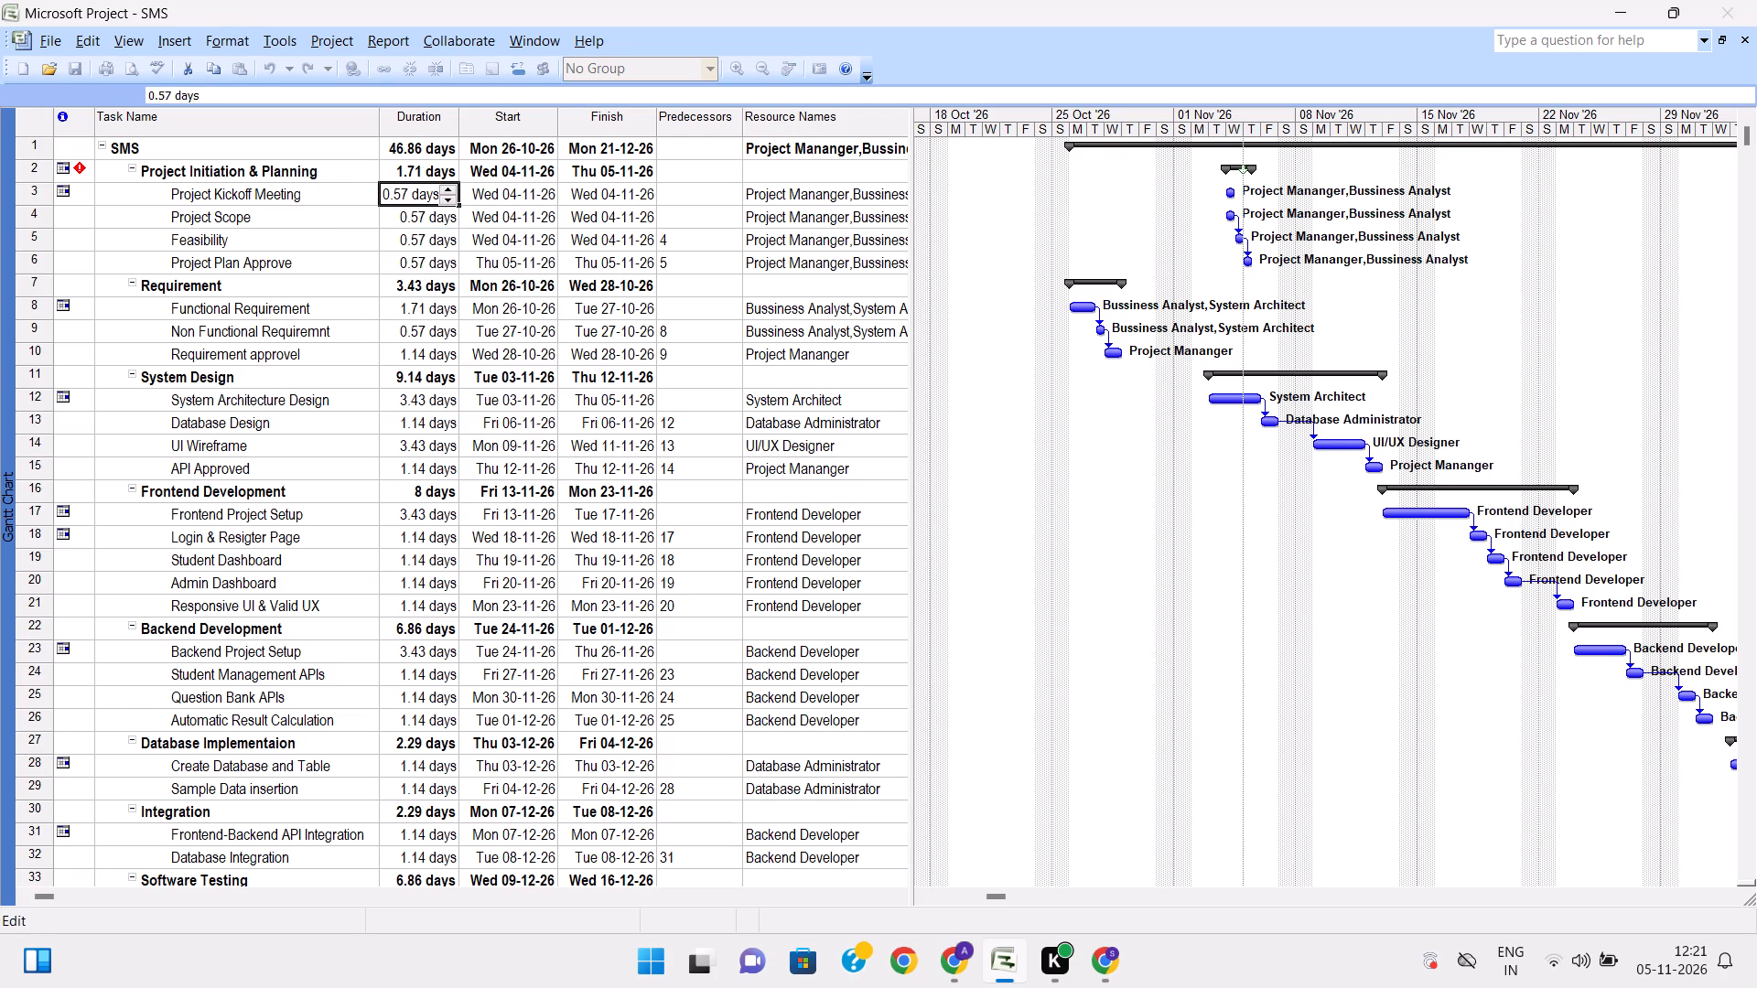
{"action": "left_click", "coordinate": [445, 186]}
{"action": "key", "text": "Return"}
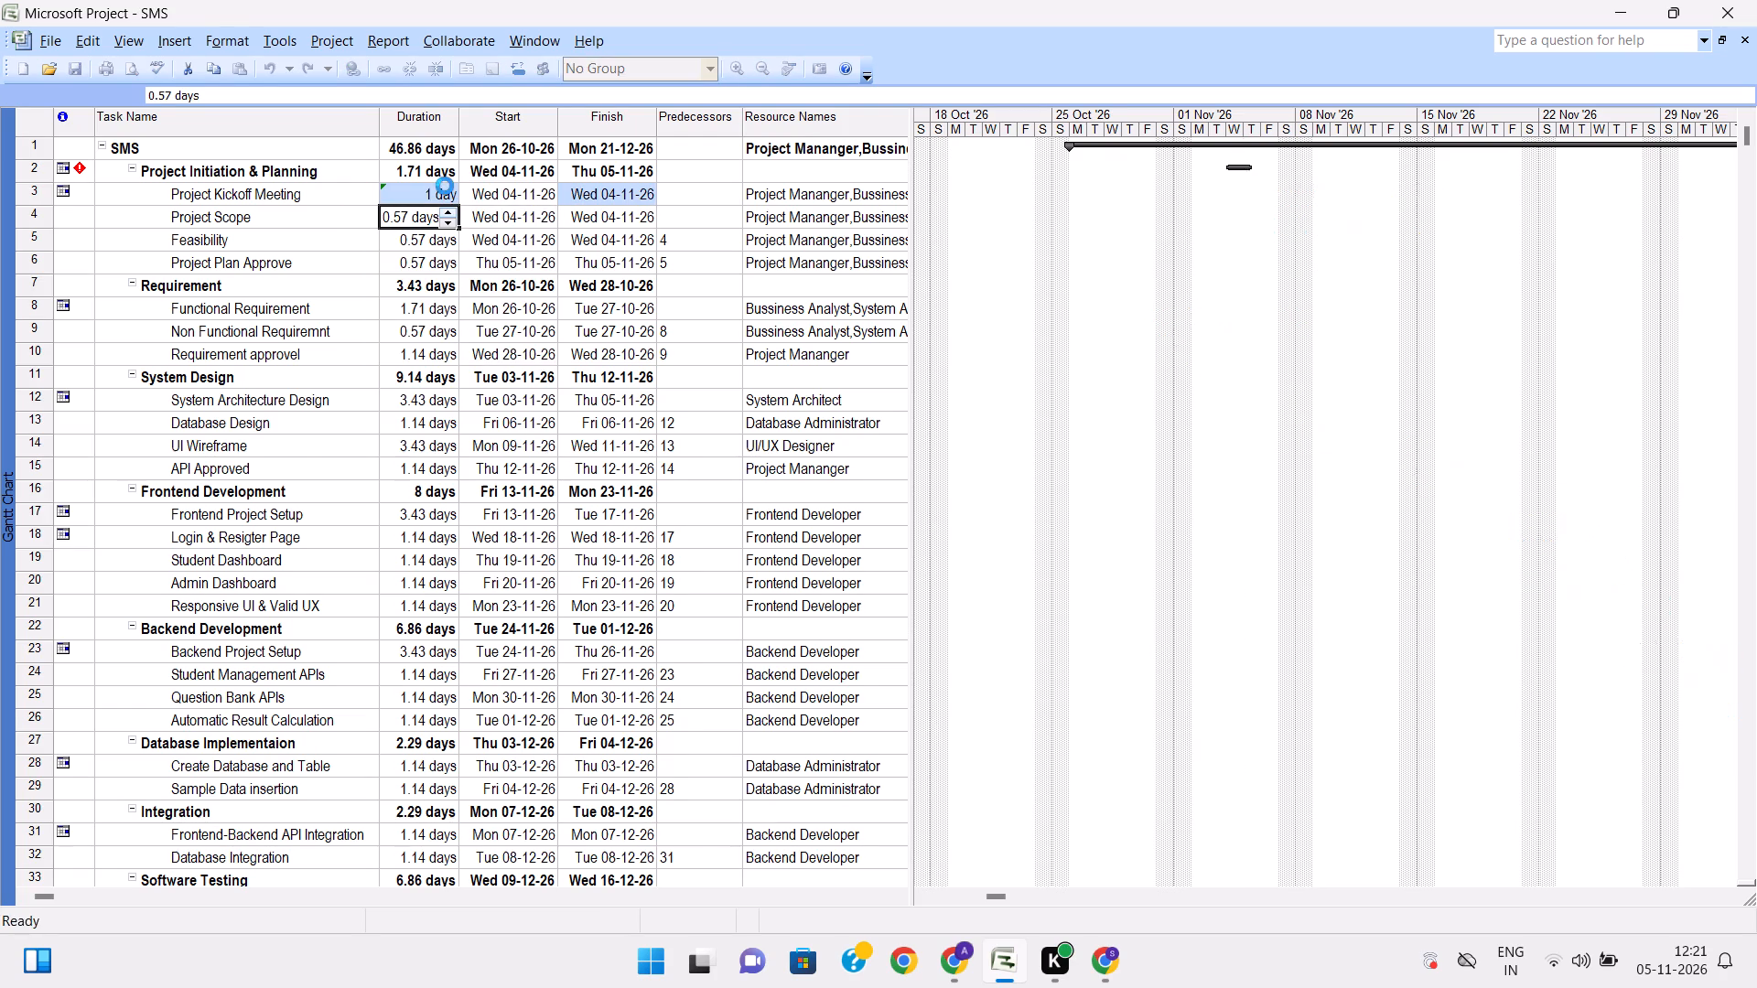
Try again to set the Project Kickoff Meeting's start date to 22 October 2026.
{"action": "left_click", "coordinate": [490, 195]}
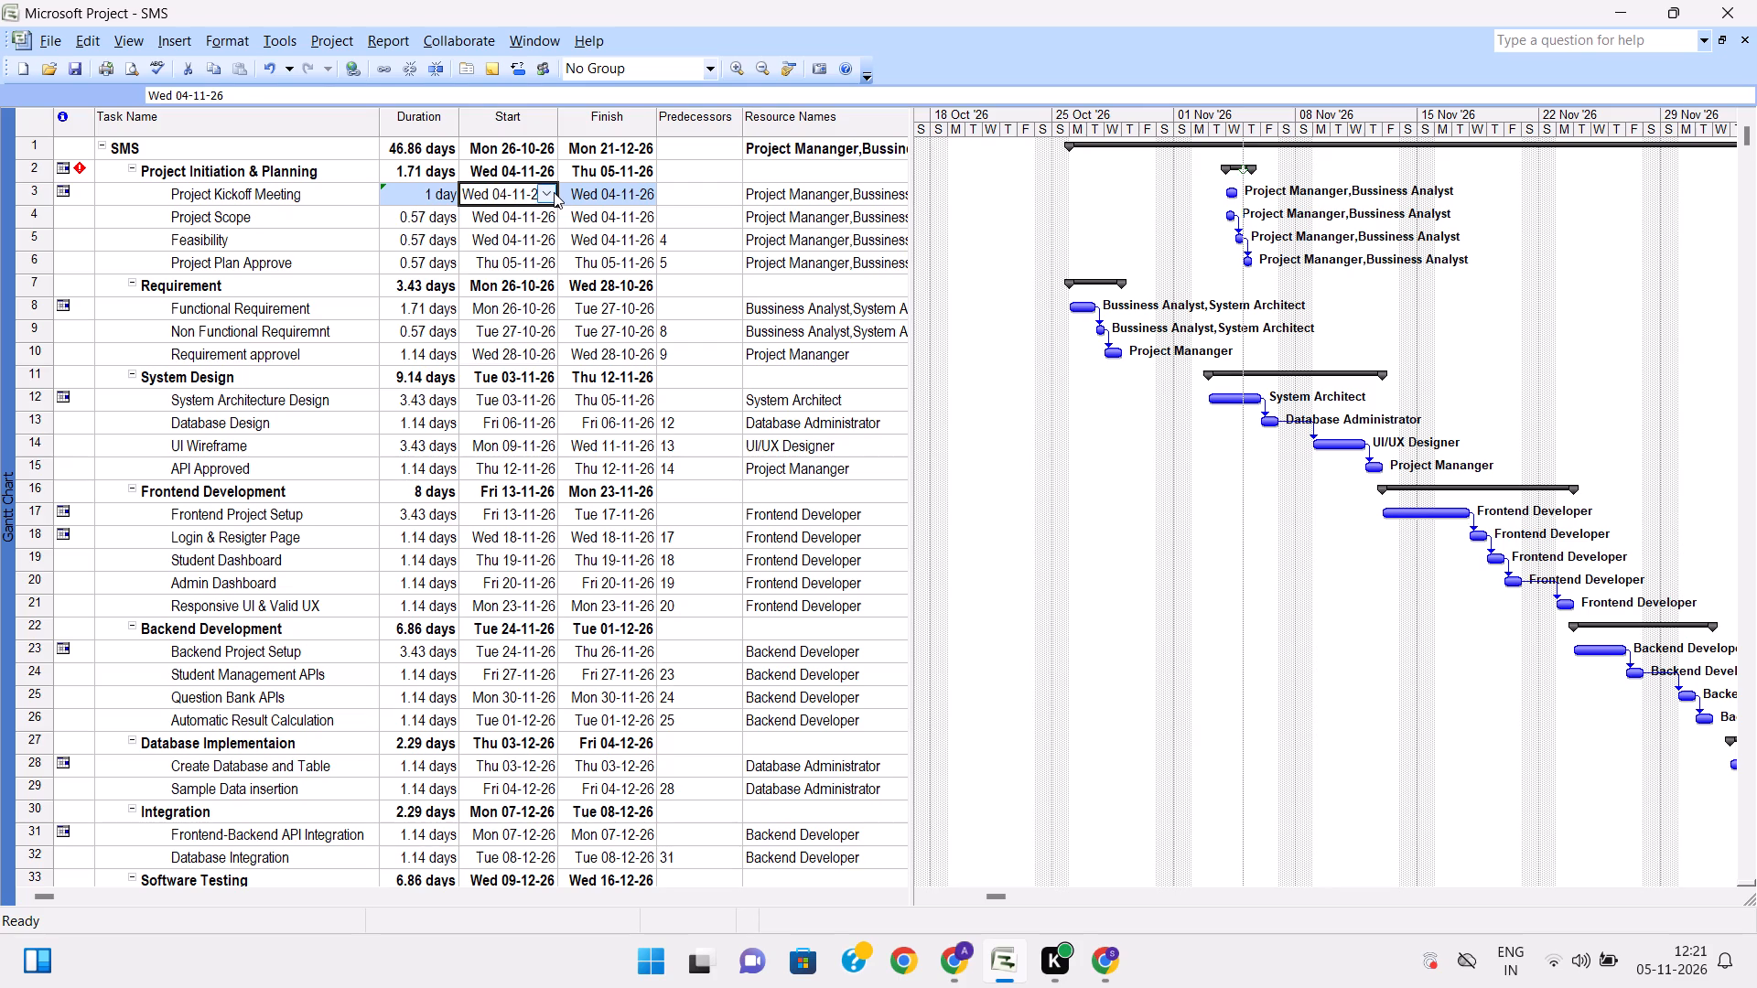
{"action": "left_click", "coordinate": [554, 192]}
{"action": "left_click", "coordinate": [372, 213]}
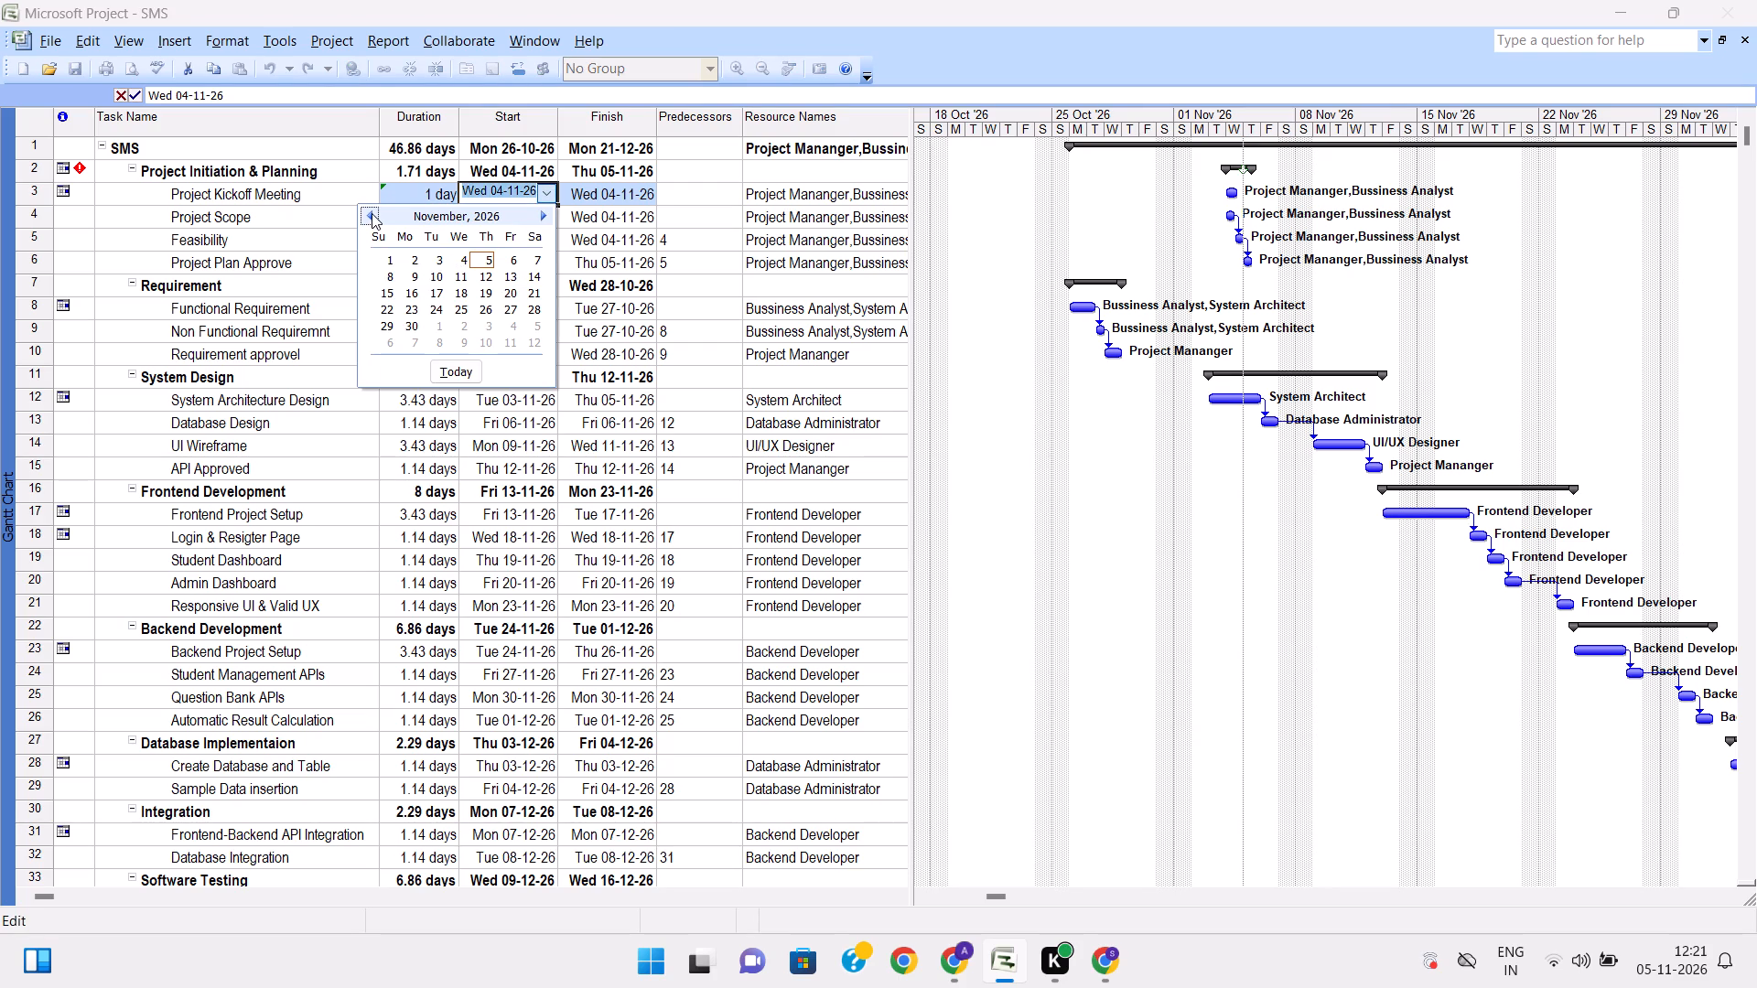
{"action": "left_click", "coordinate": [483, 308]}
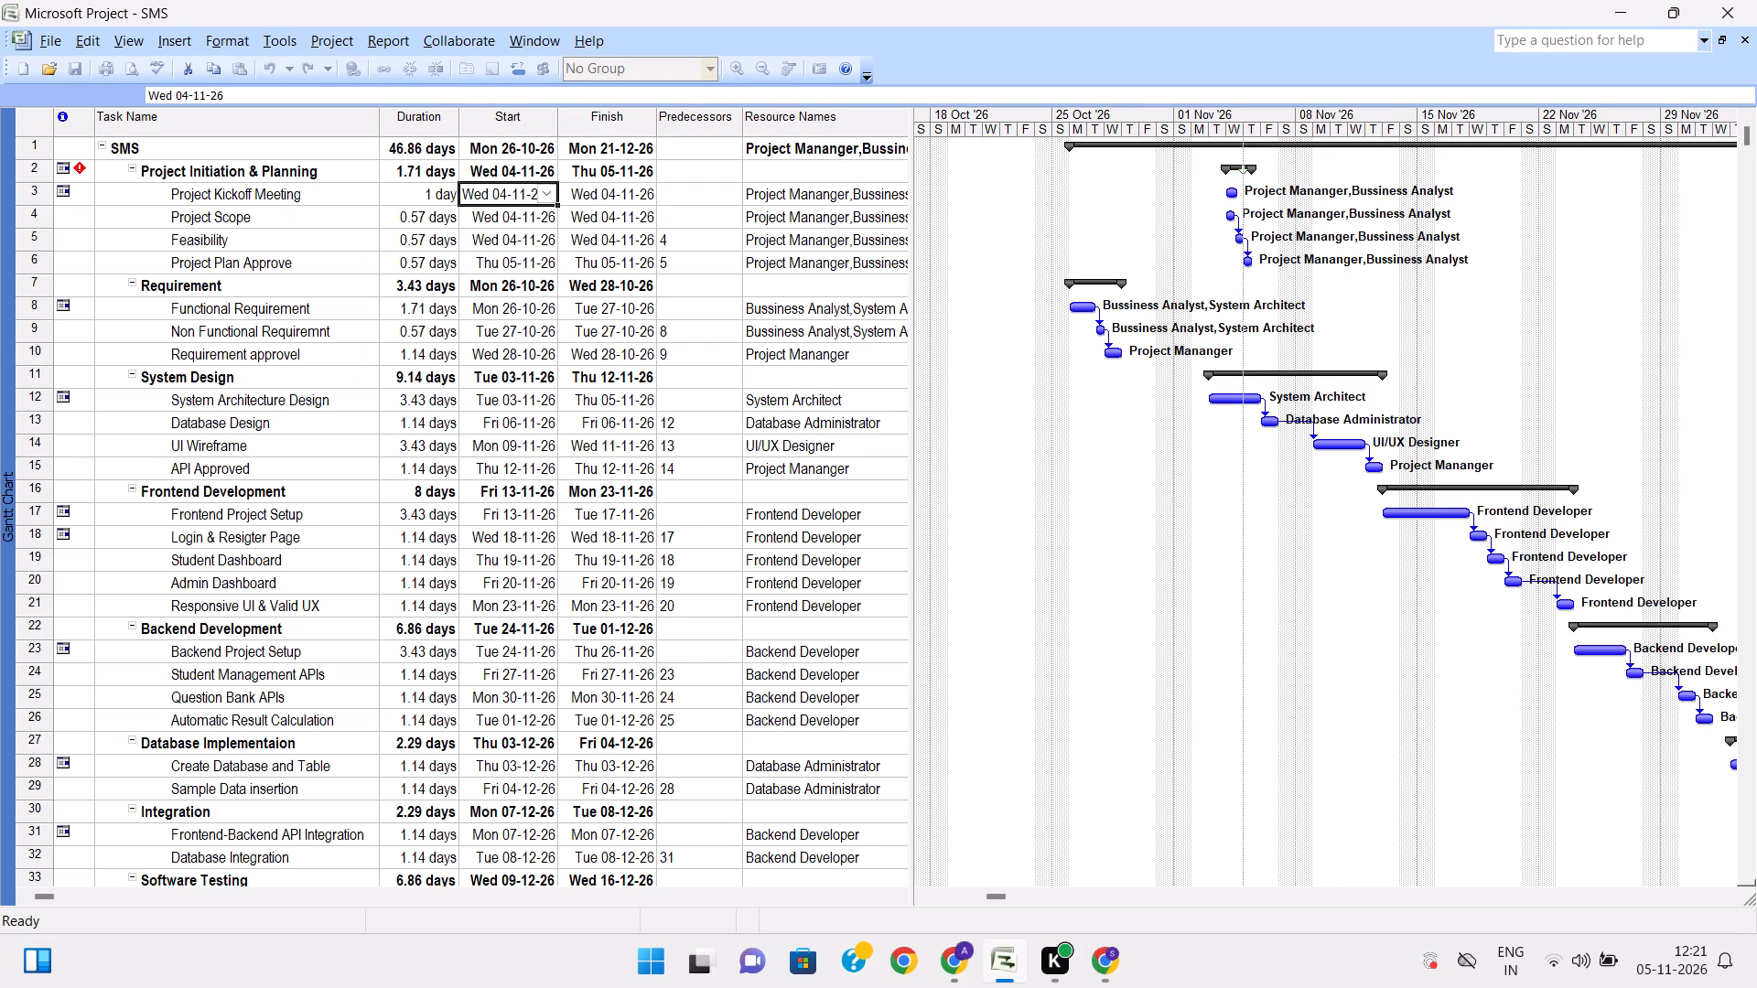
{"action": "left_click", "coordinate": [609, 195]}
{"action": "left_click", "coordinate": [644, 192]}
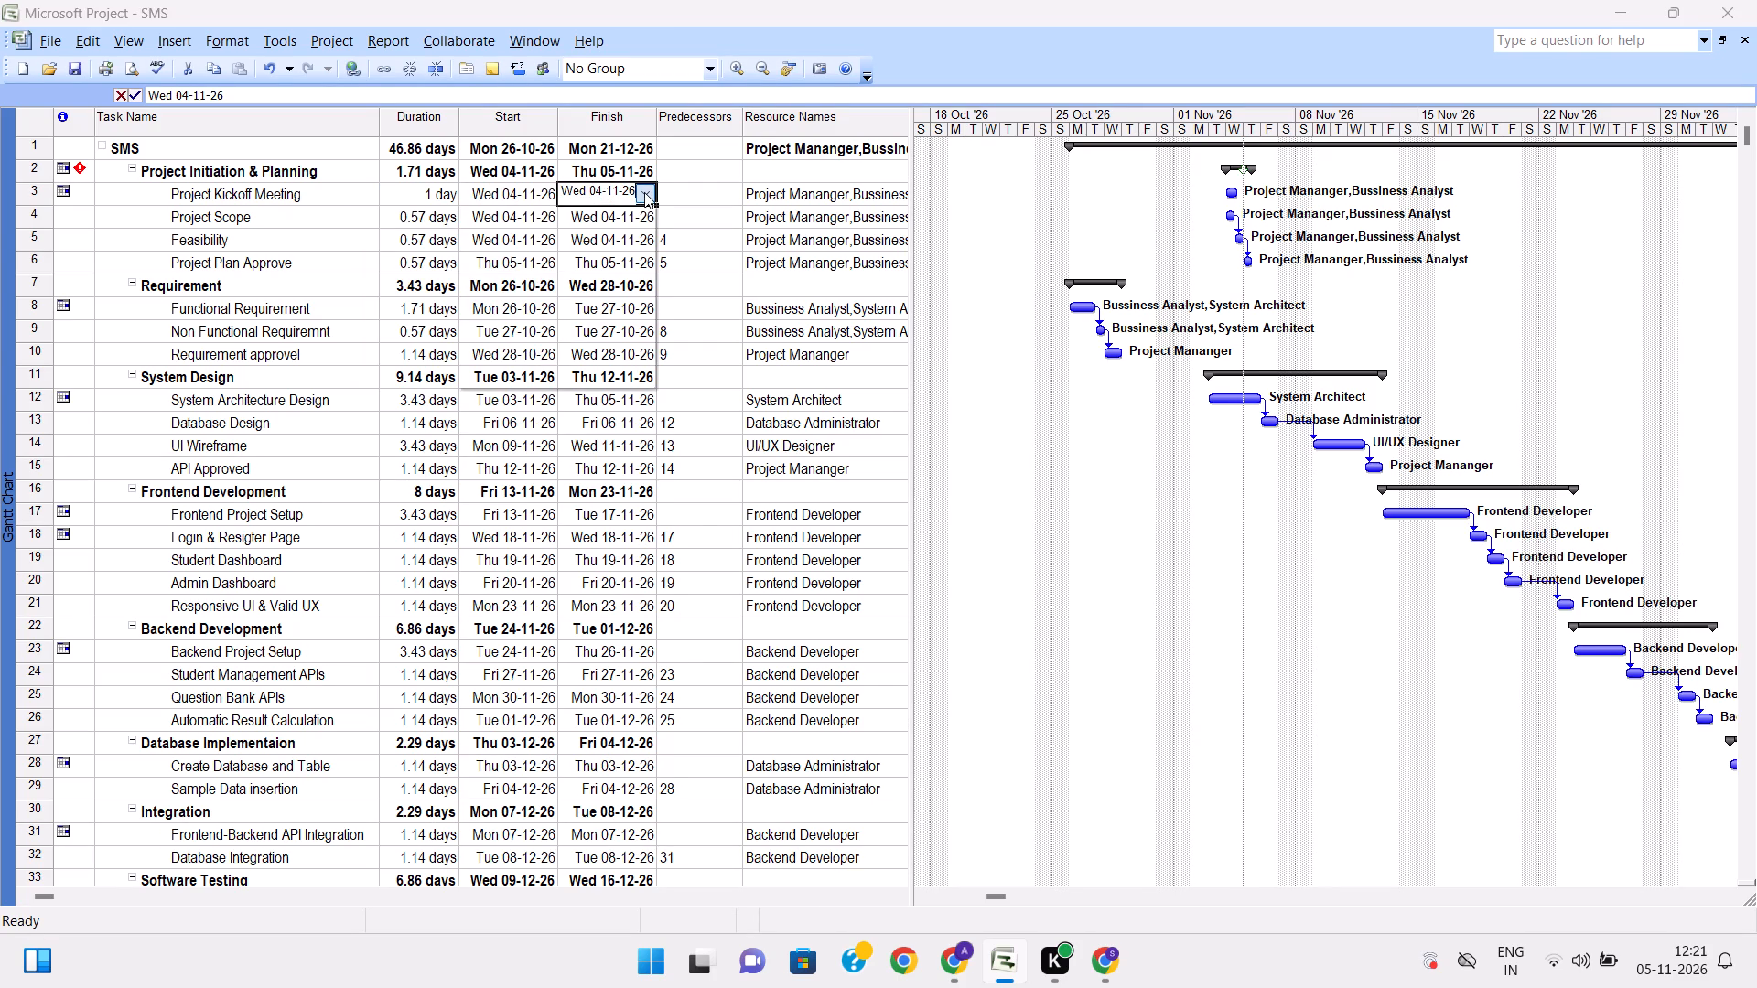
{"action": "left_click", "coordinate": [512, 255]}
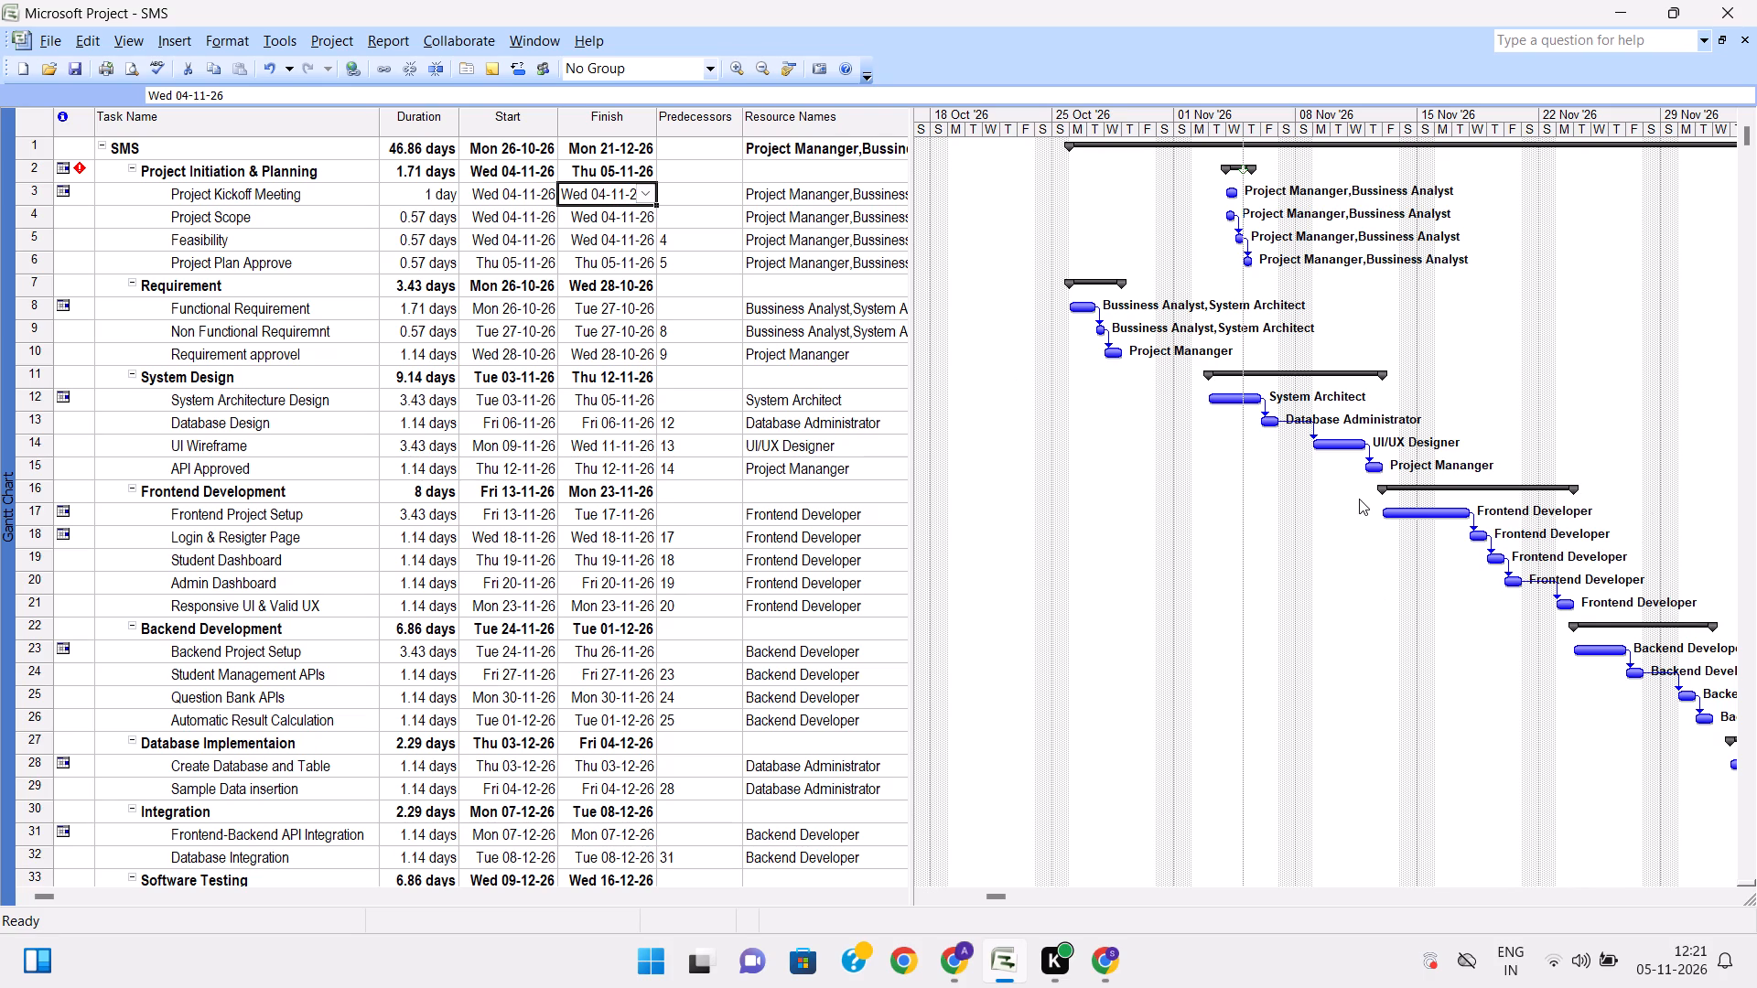
Examine the project's task links in the Network Diagram view and return to the Gantt Chart view.
{"action": "left_click", "coordinate": [86, 27]}
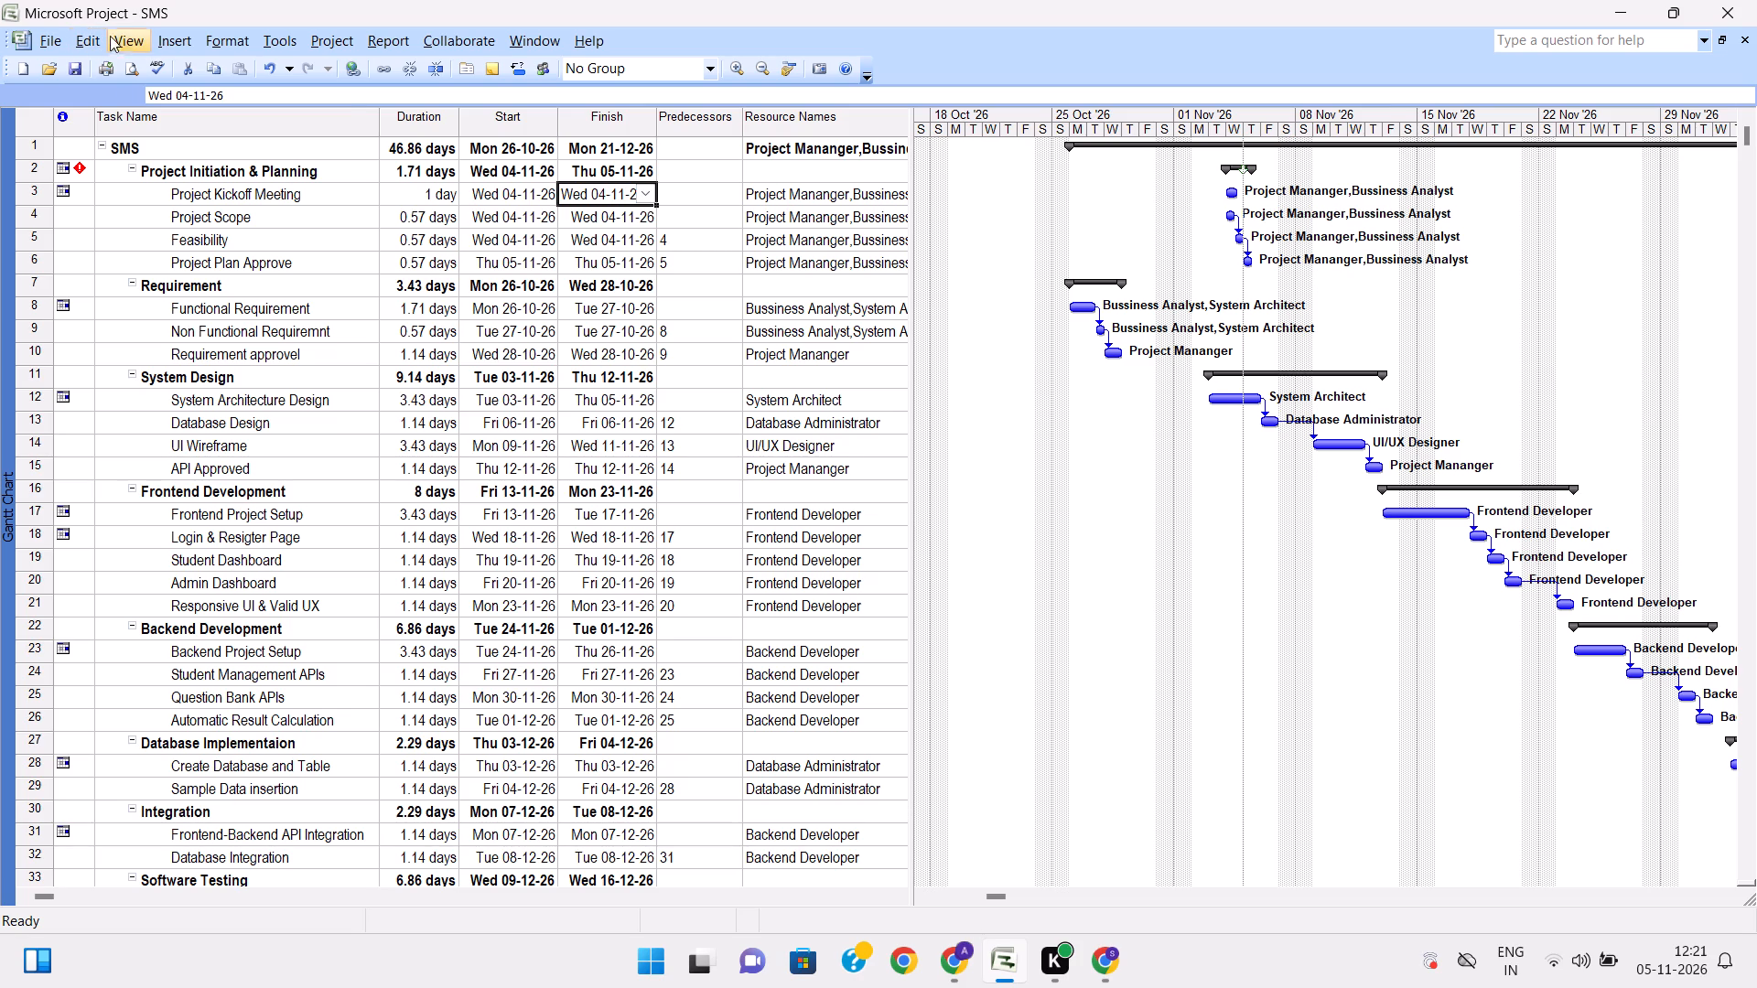
{"action": "left_click", "coordinate": [124, 37]}
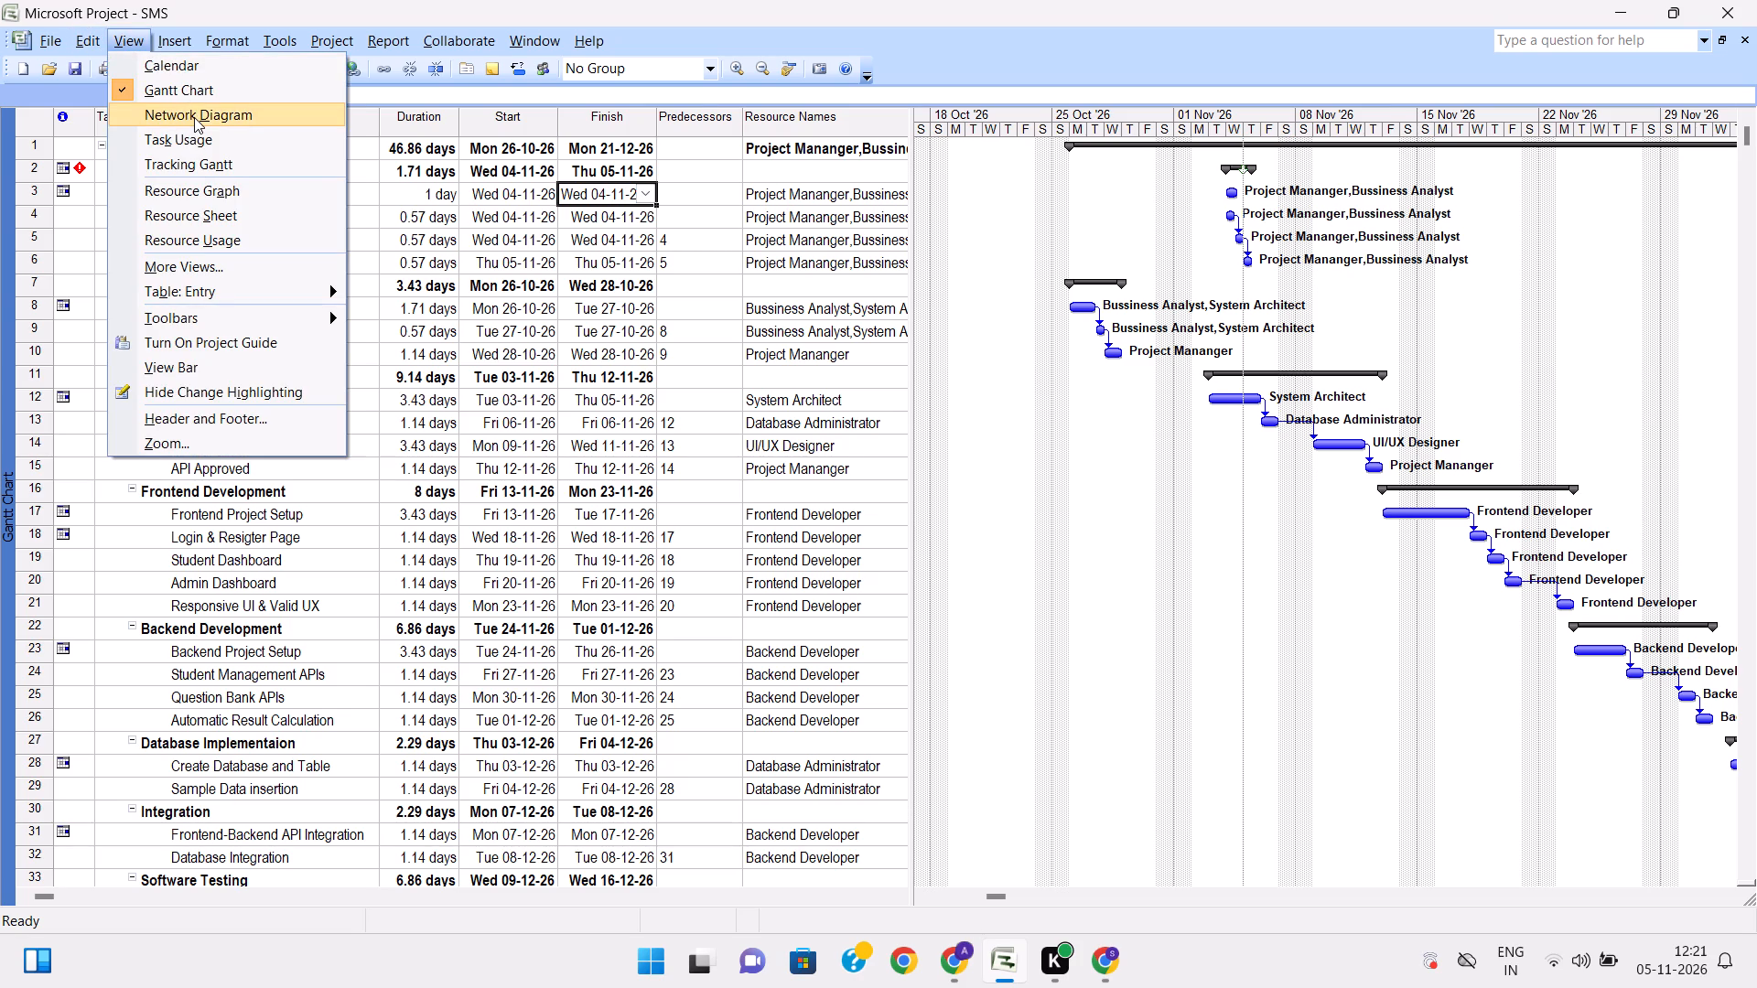
{"action": "left_click", "coordinate": [194, 117]}
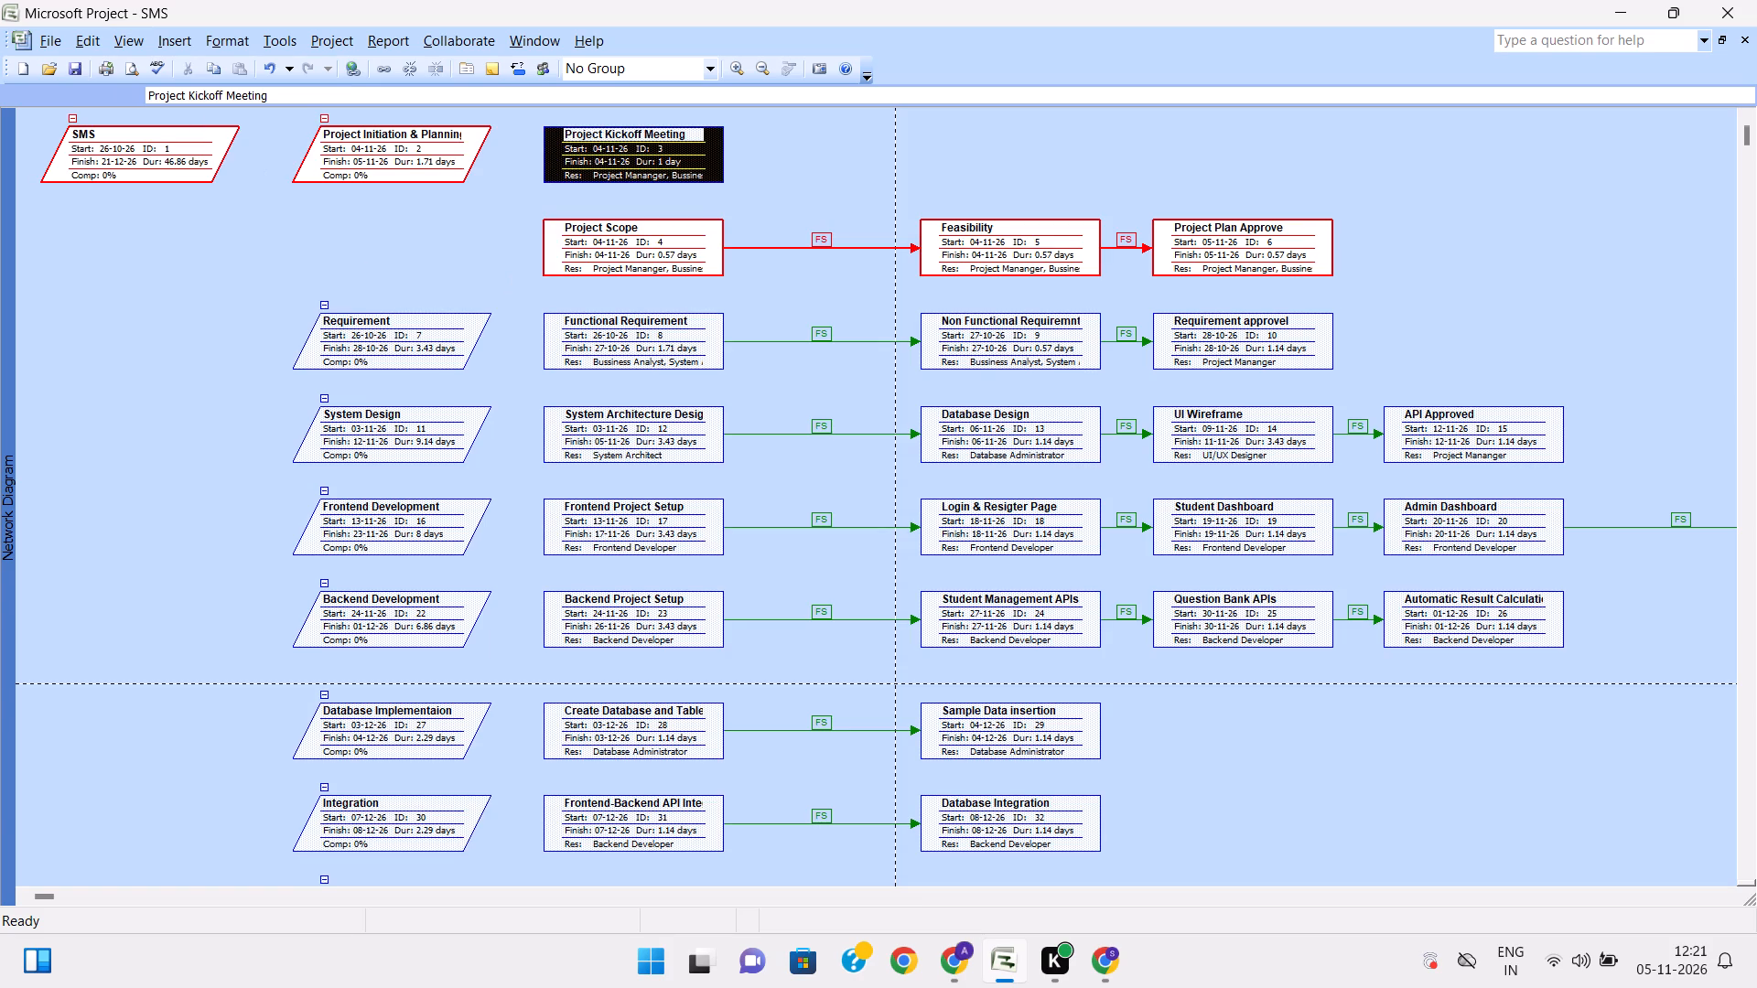
{"action": "left_click", "coordinate": [97, 33]}
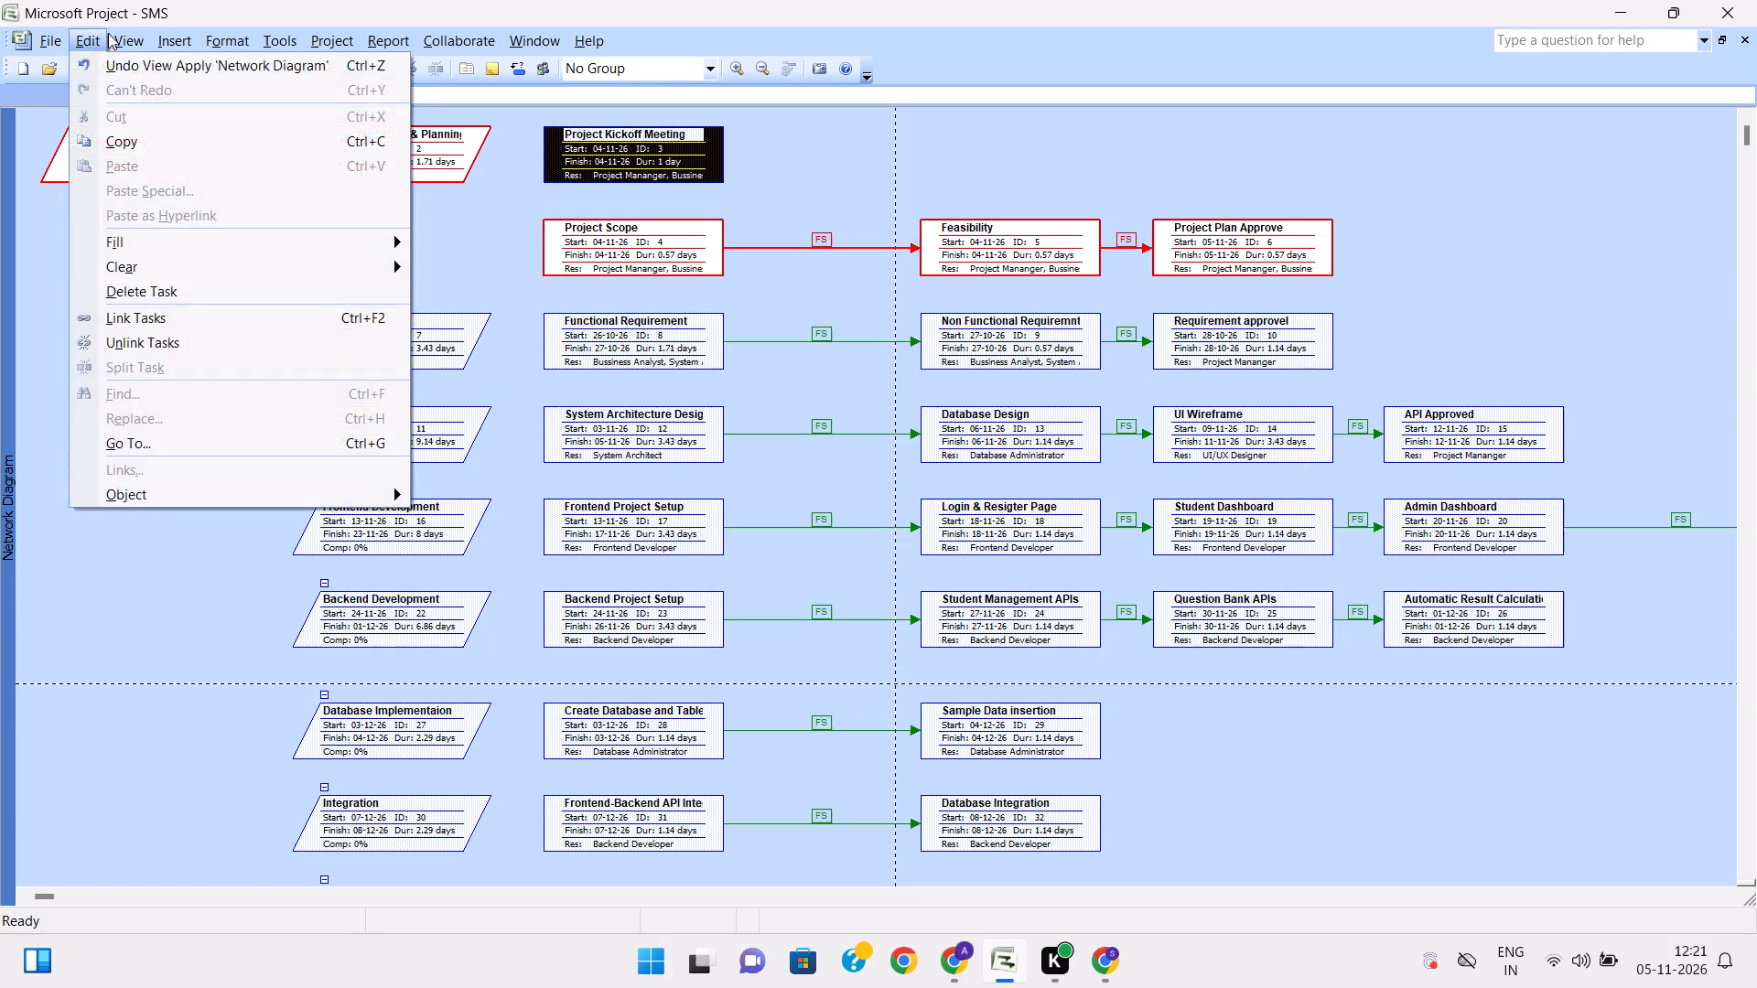
{"action": "left_click", "coordinate": [123, 35]}
{"action": "left_click", "coordinate": [131, 39]}
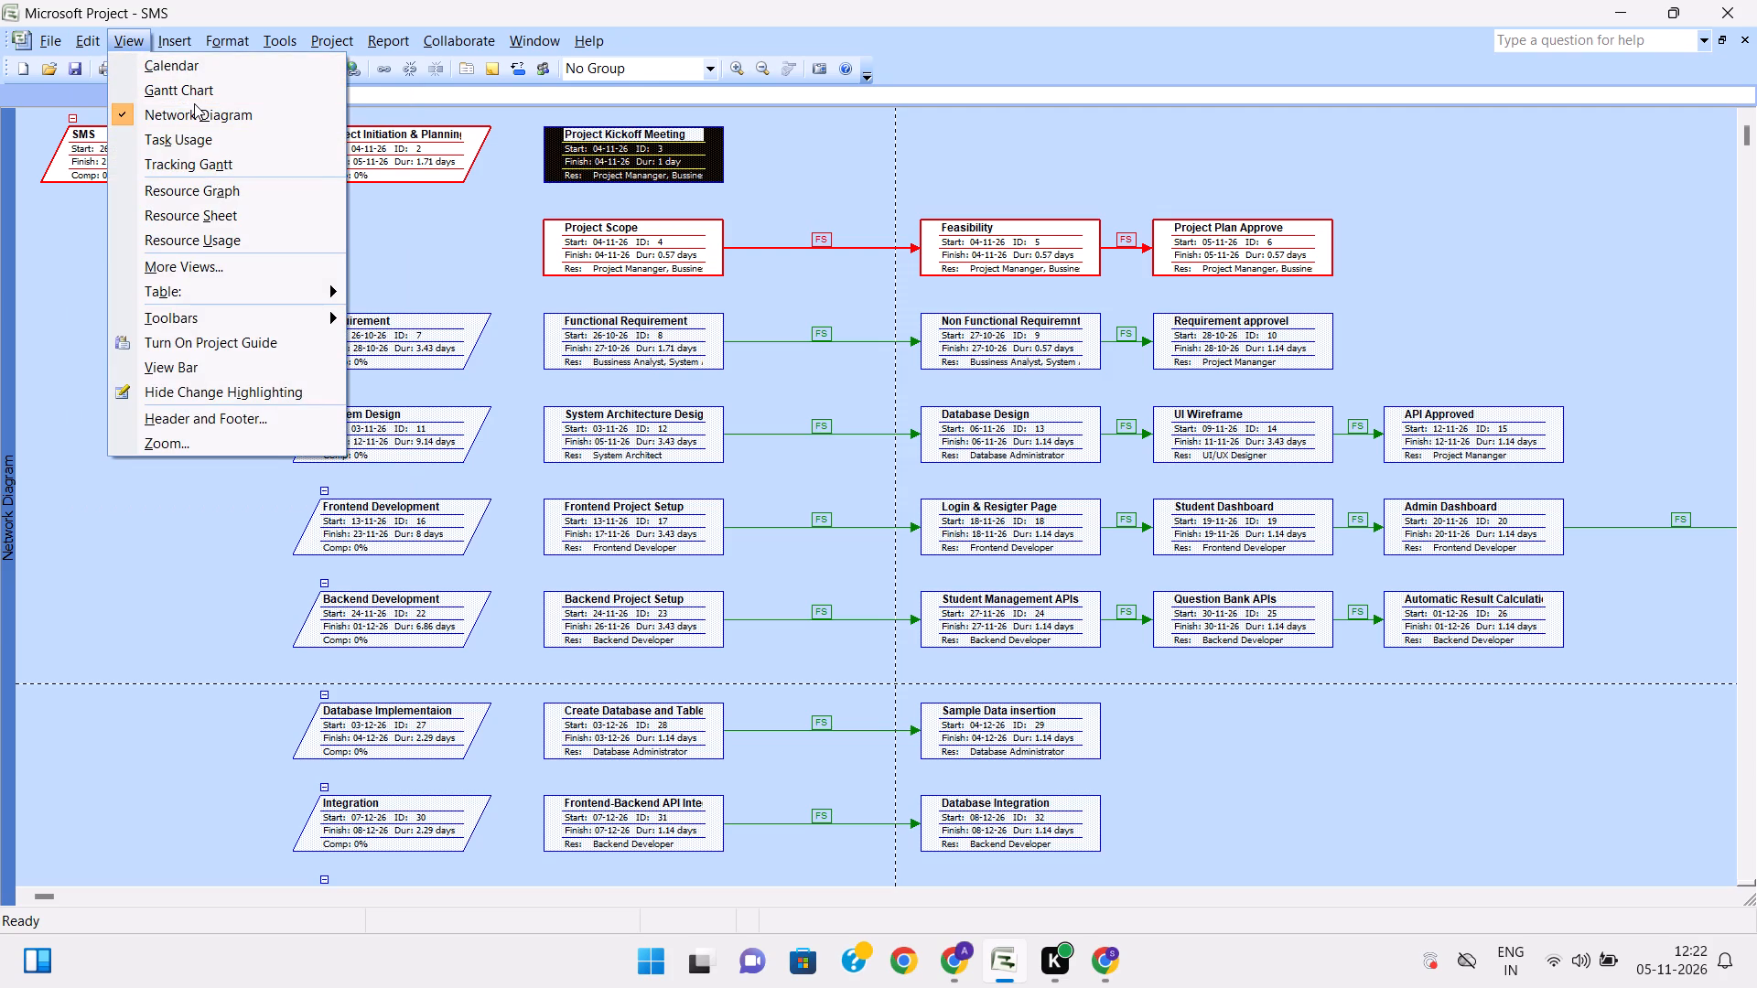
{"action": "left_click", "coordinate": [194, 90]}
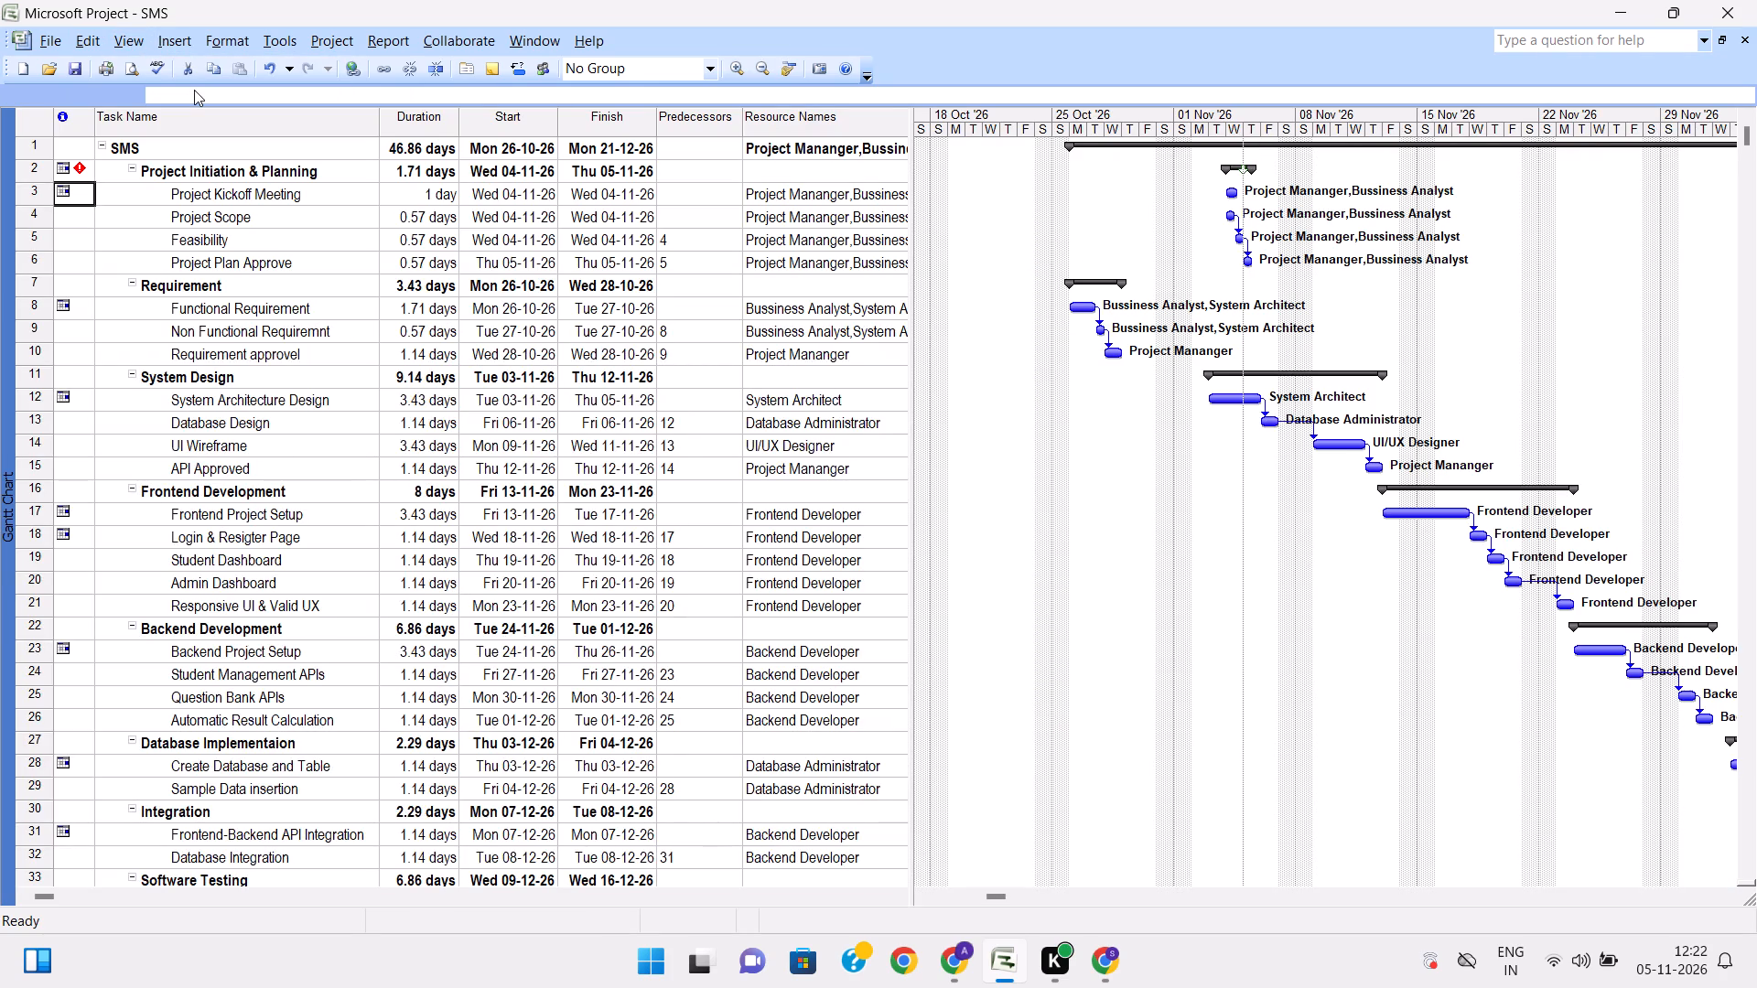
{"action": "left_click", "coordinate": [113, 36]}
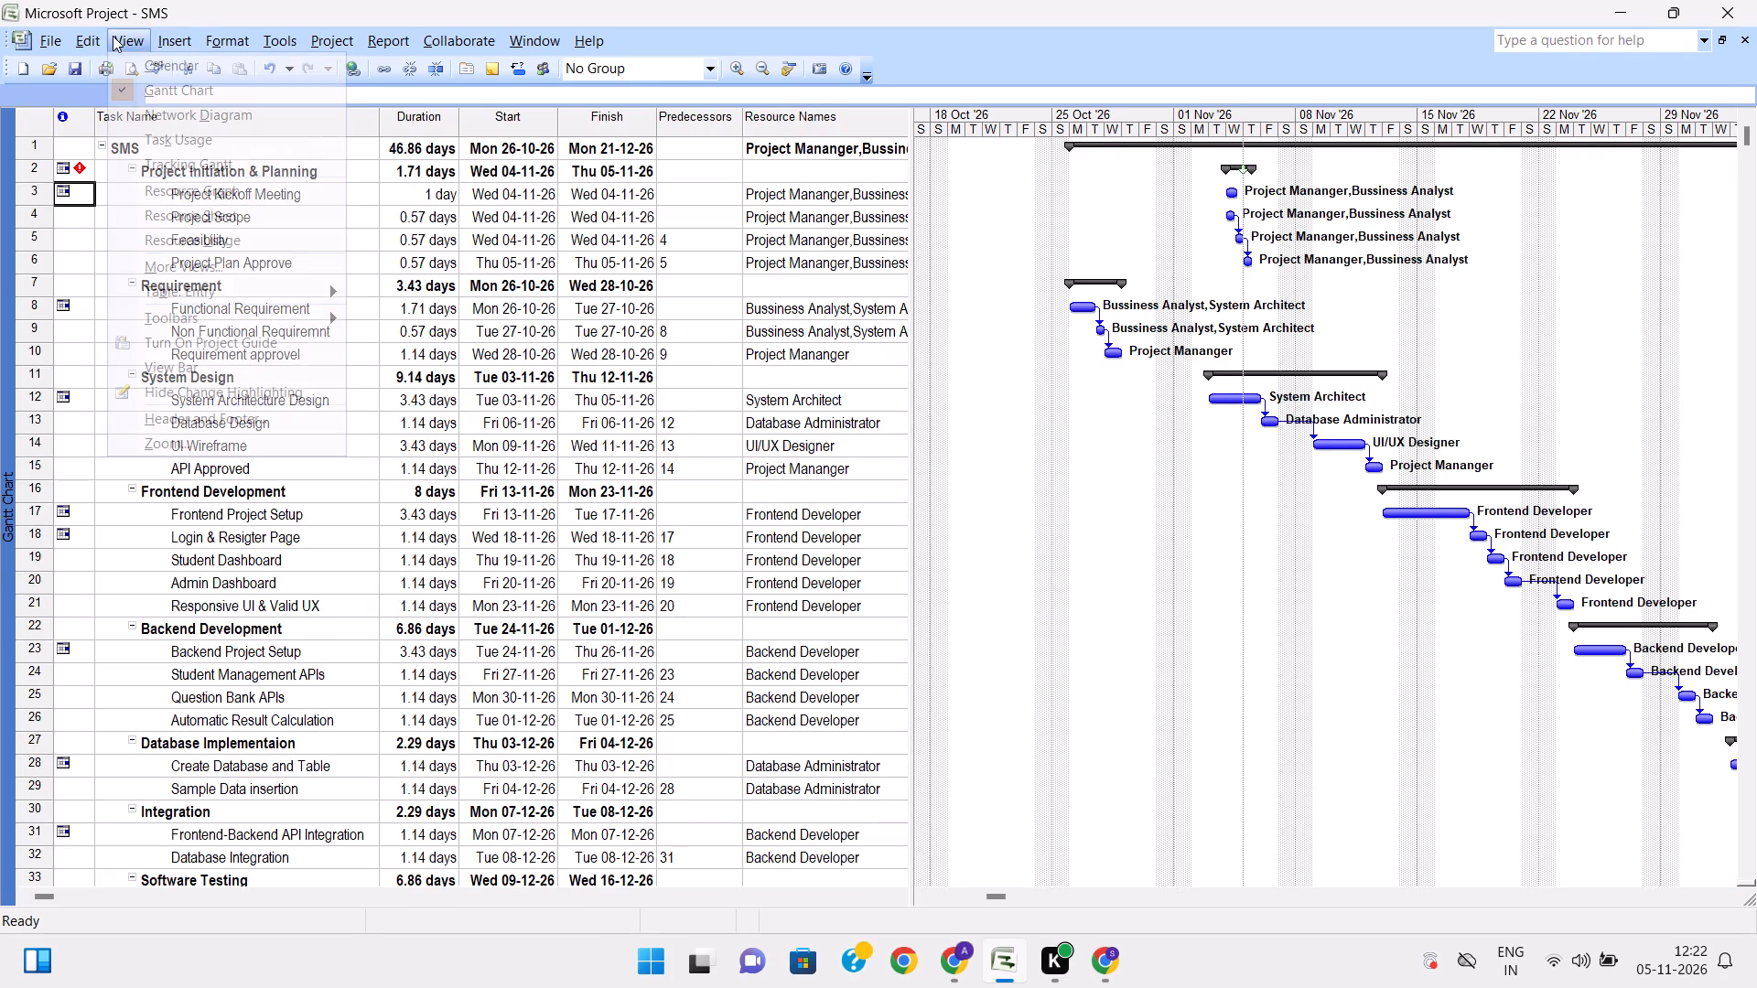
{"action": "left_click", "coordinate": [189, 115]}
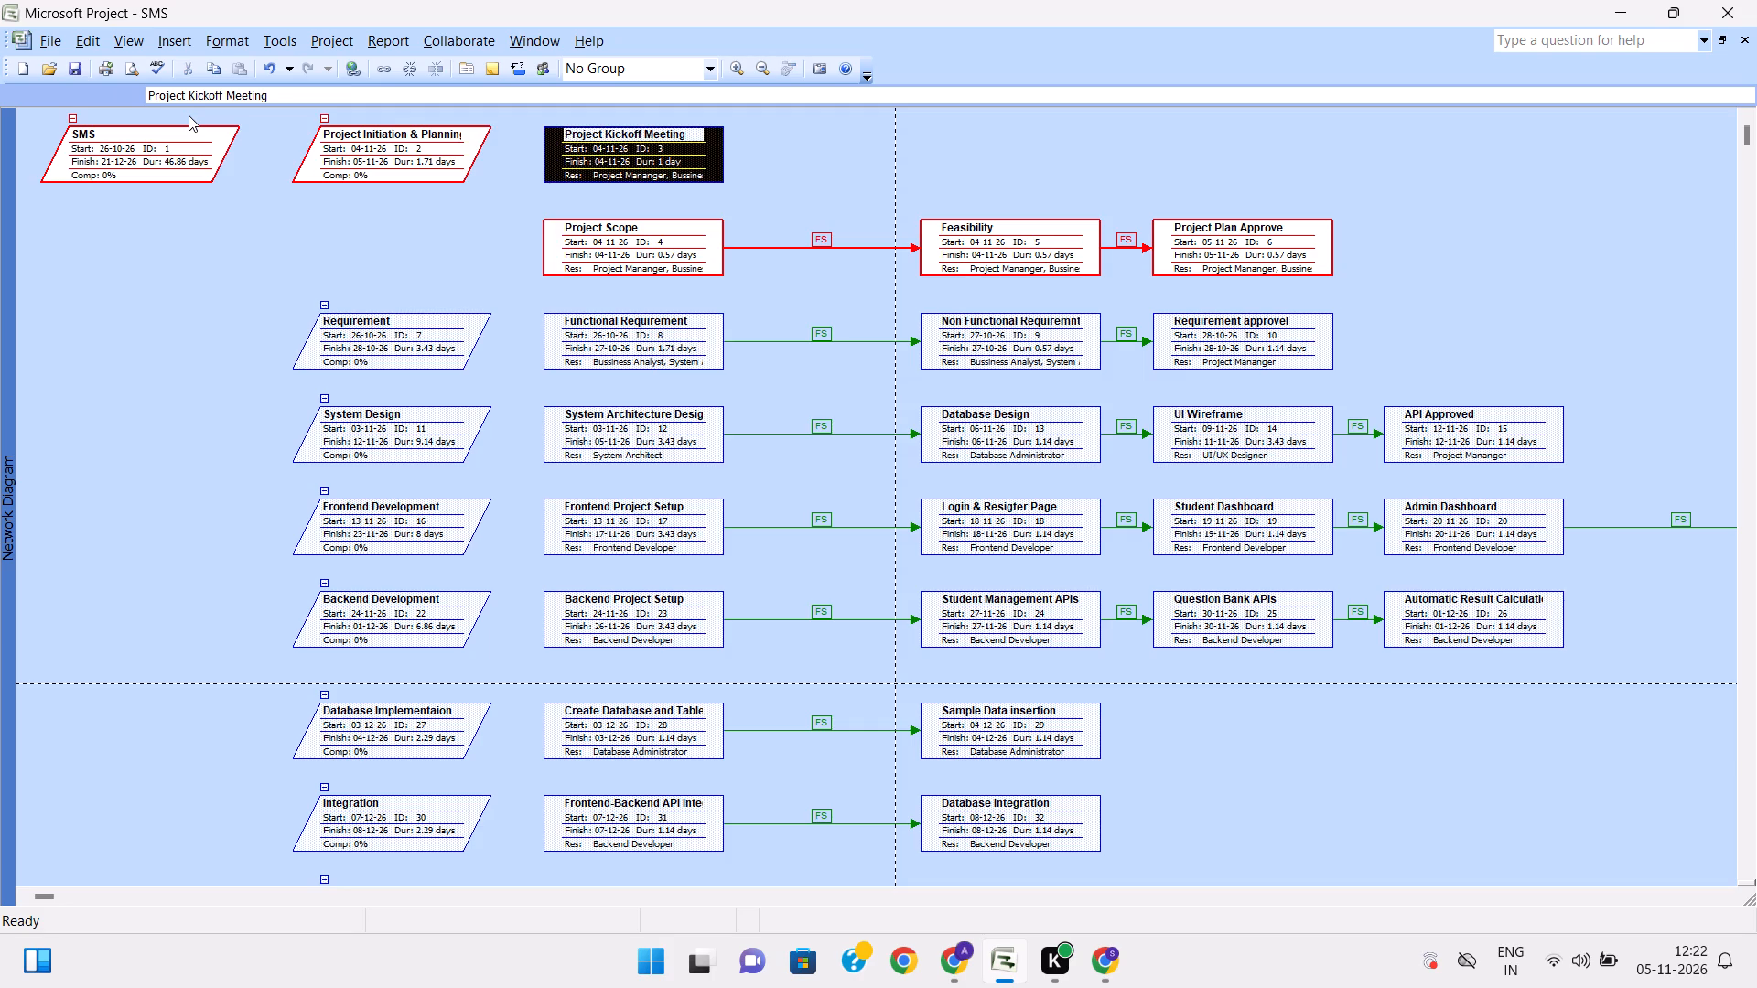
{"action": "left_click", "coordinate": [137, 37]}
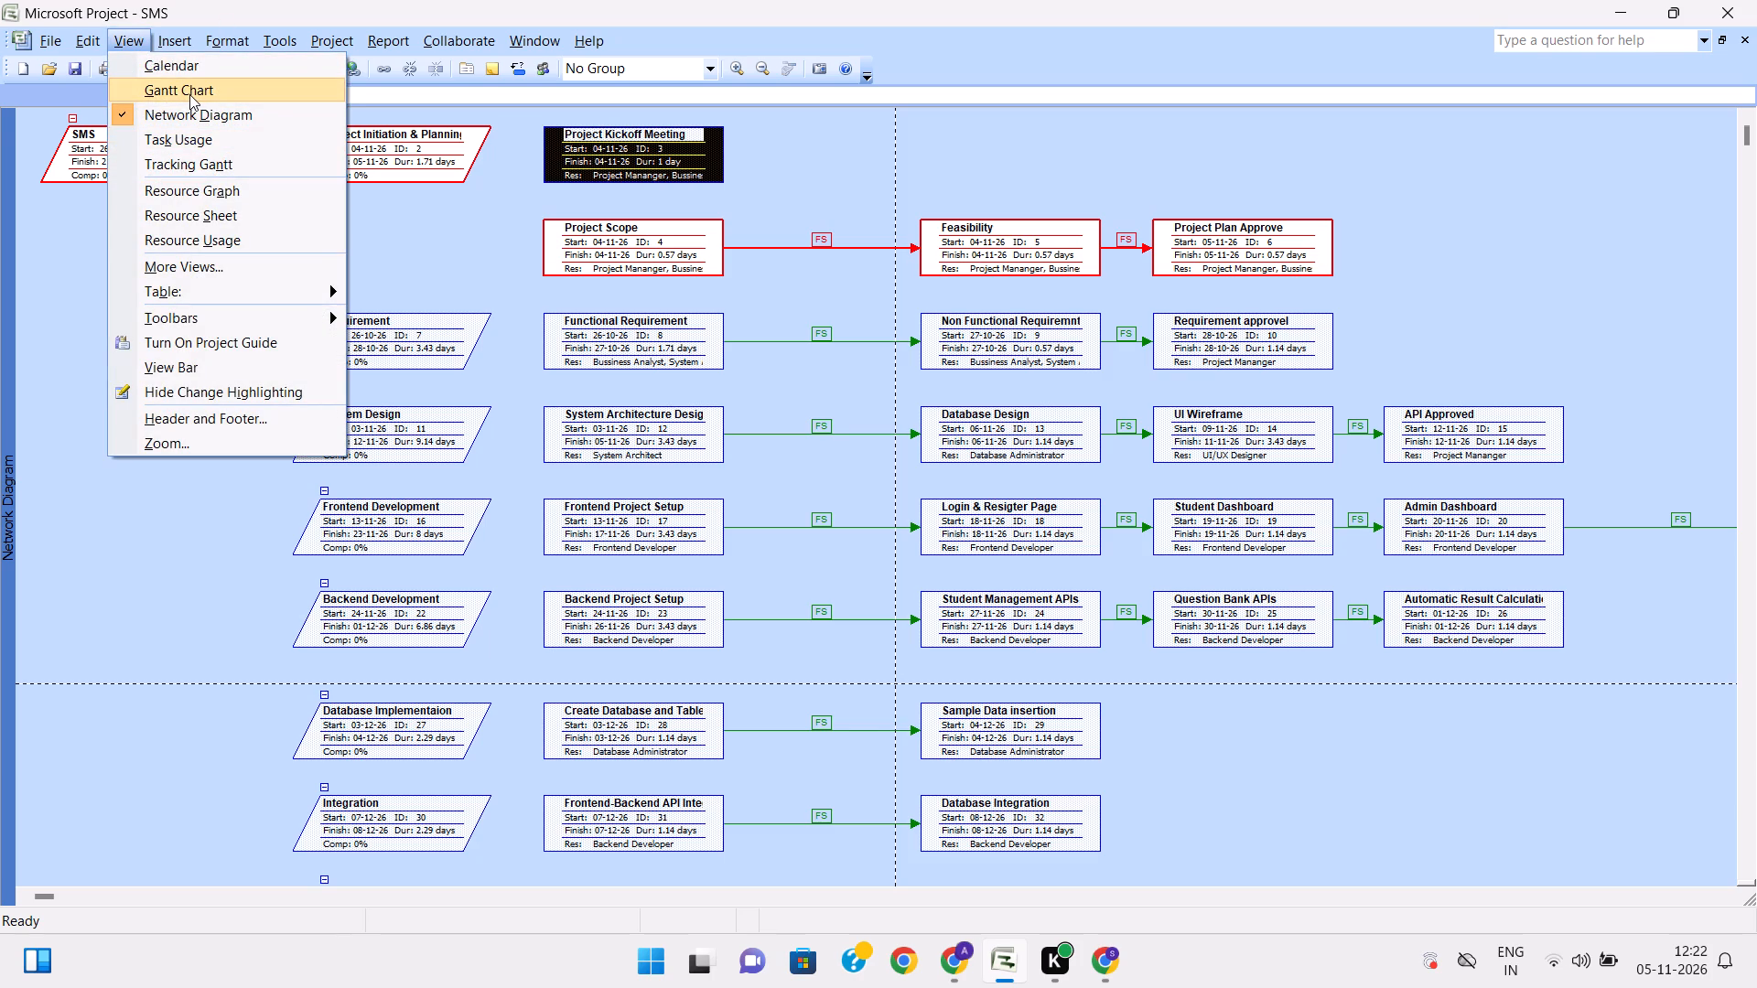
{"action": "left_click", "coordinate": [189, 94]}
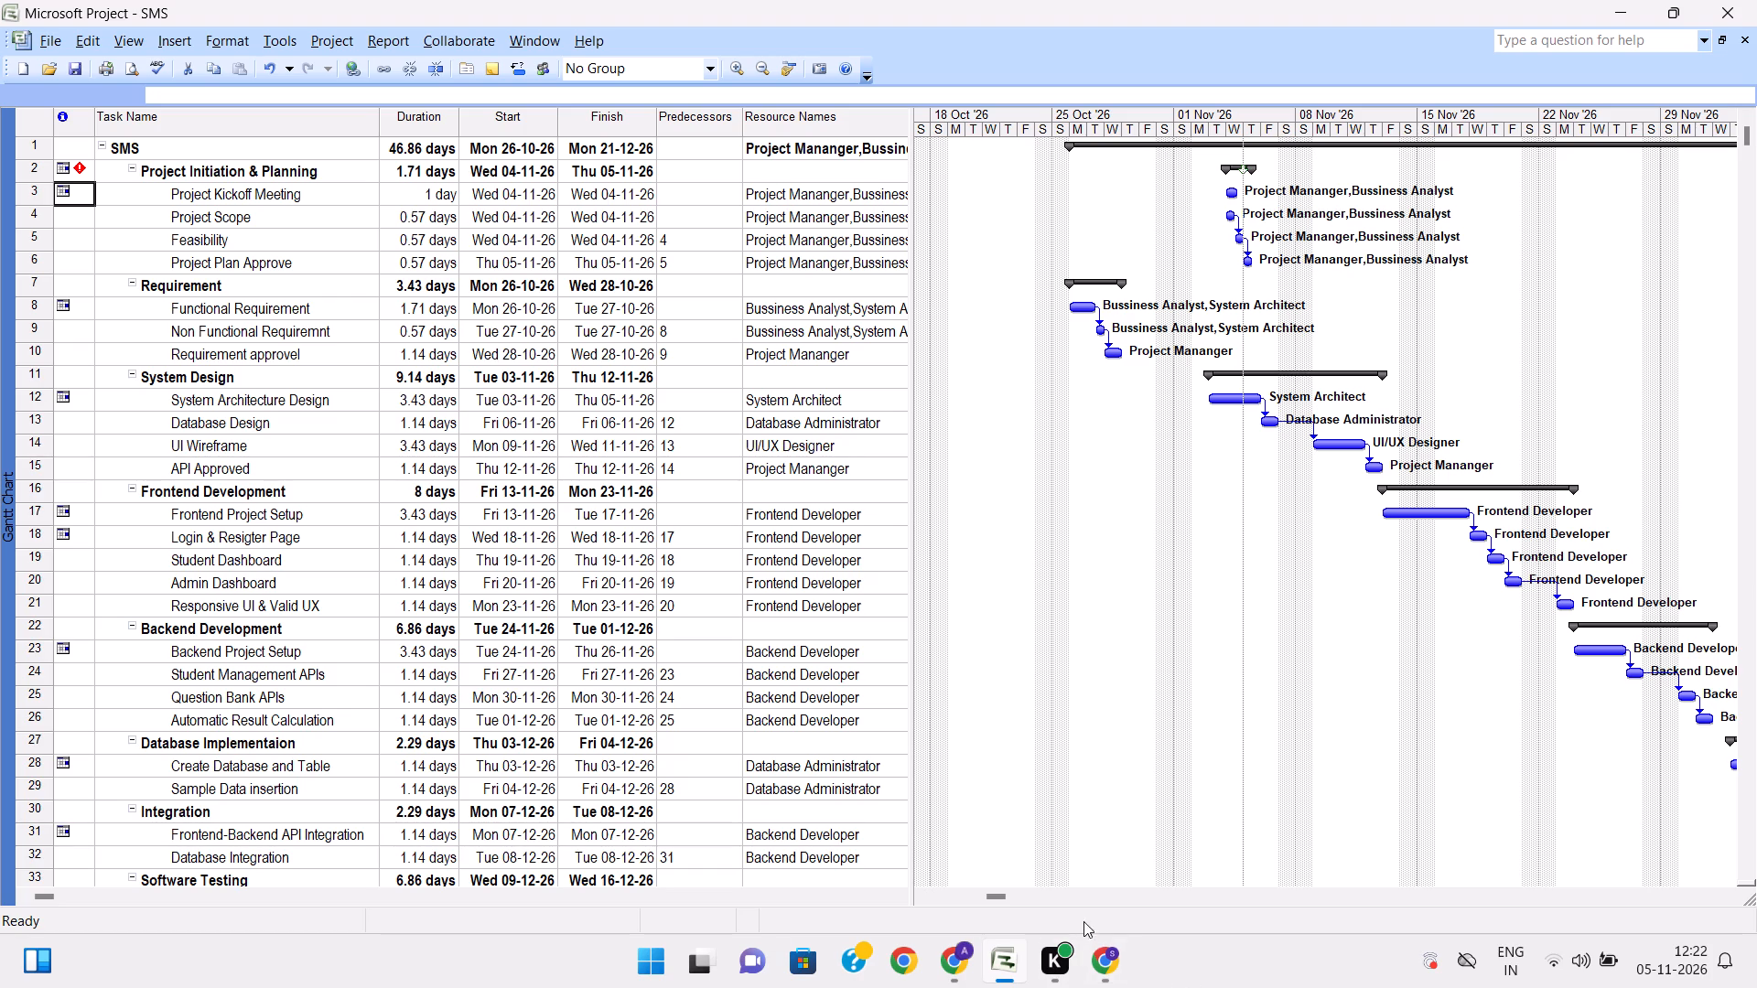
Switch to ChatGPT in Google Chrome and reload the page.
{"action": "left_click", "coordinate": [1114, 963]}
{"action": "left_click", "coordinate": [1114, 963]}
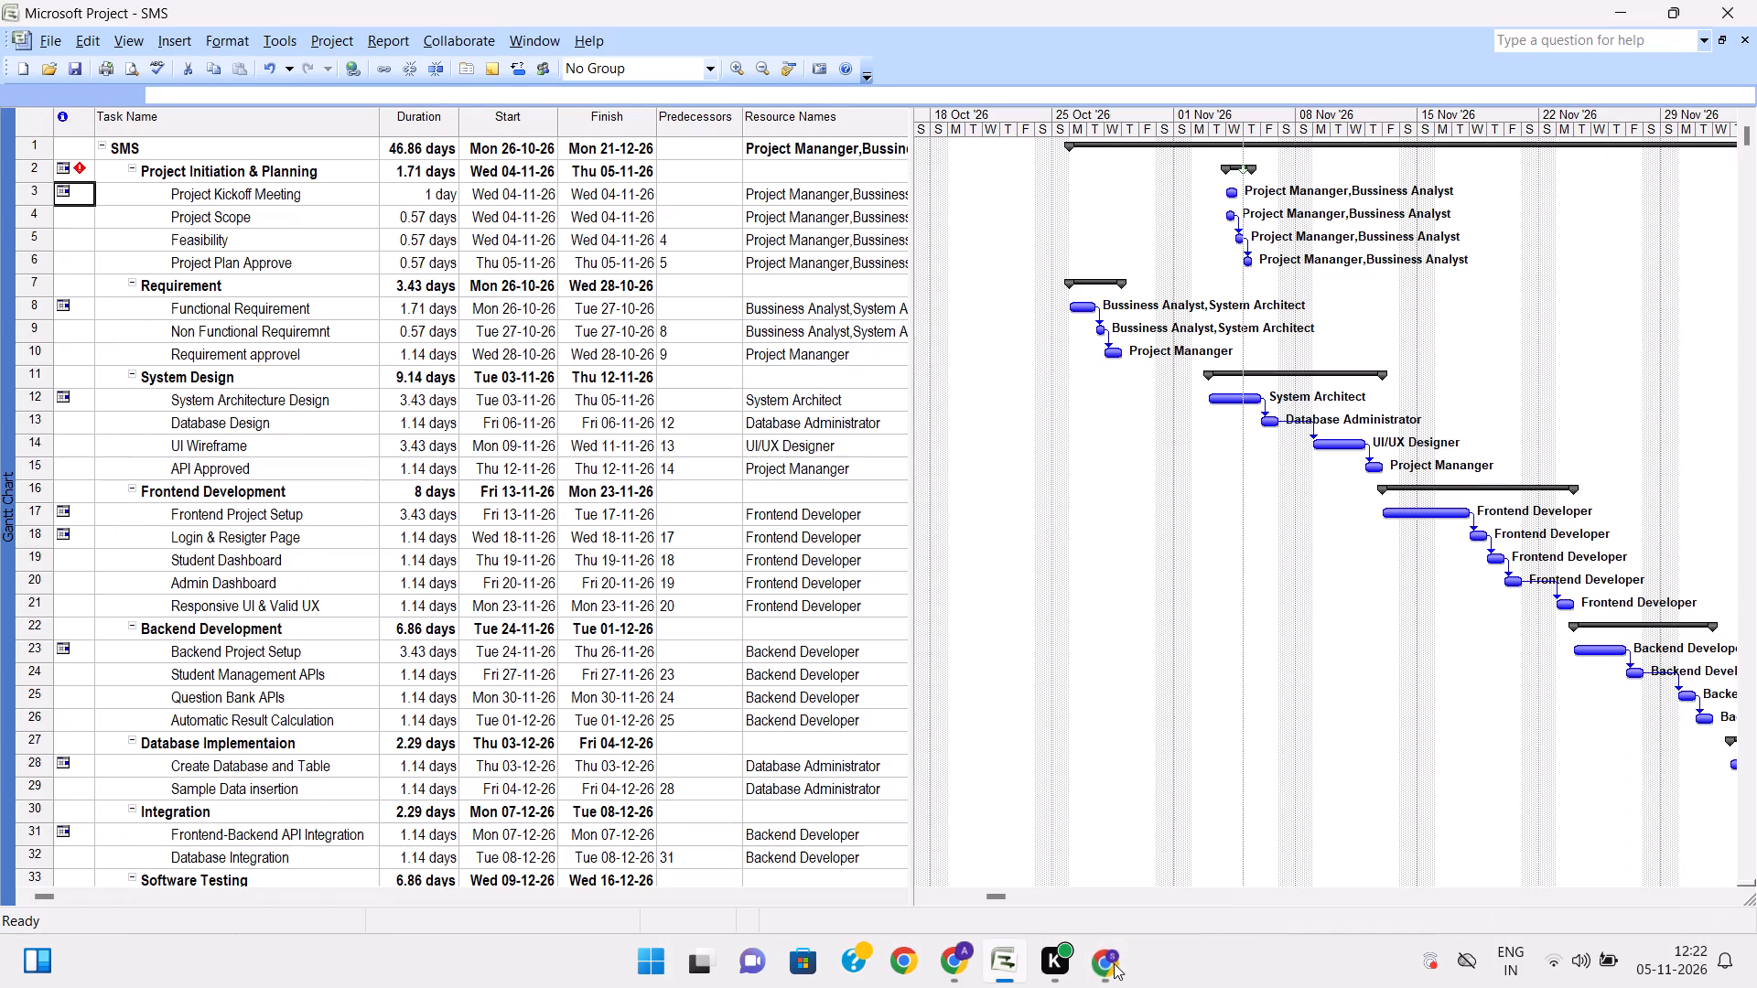
{"action": "left_click", "coordinate": [1114, 963]}
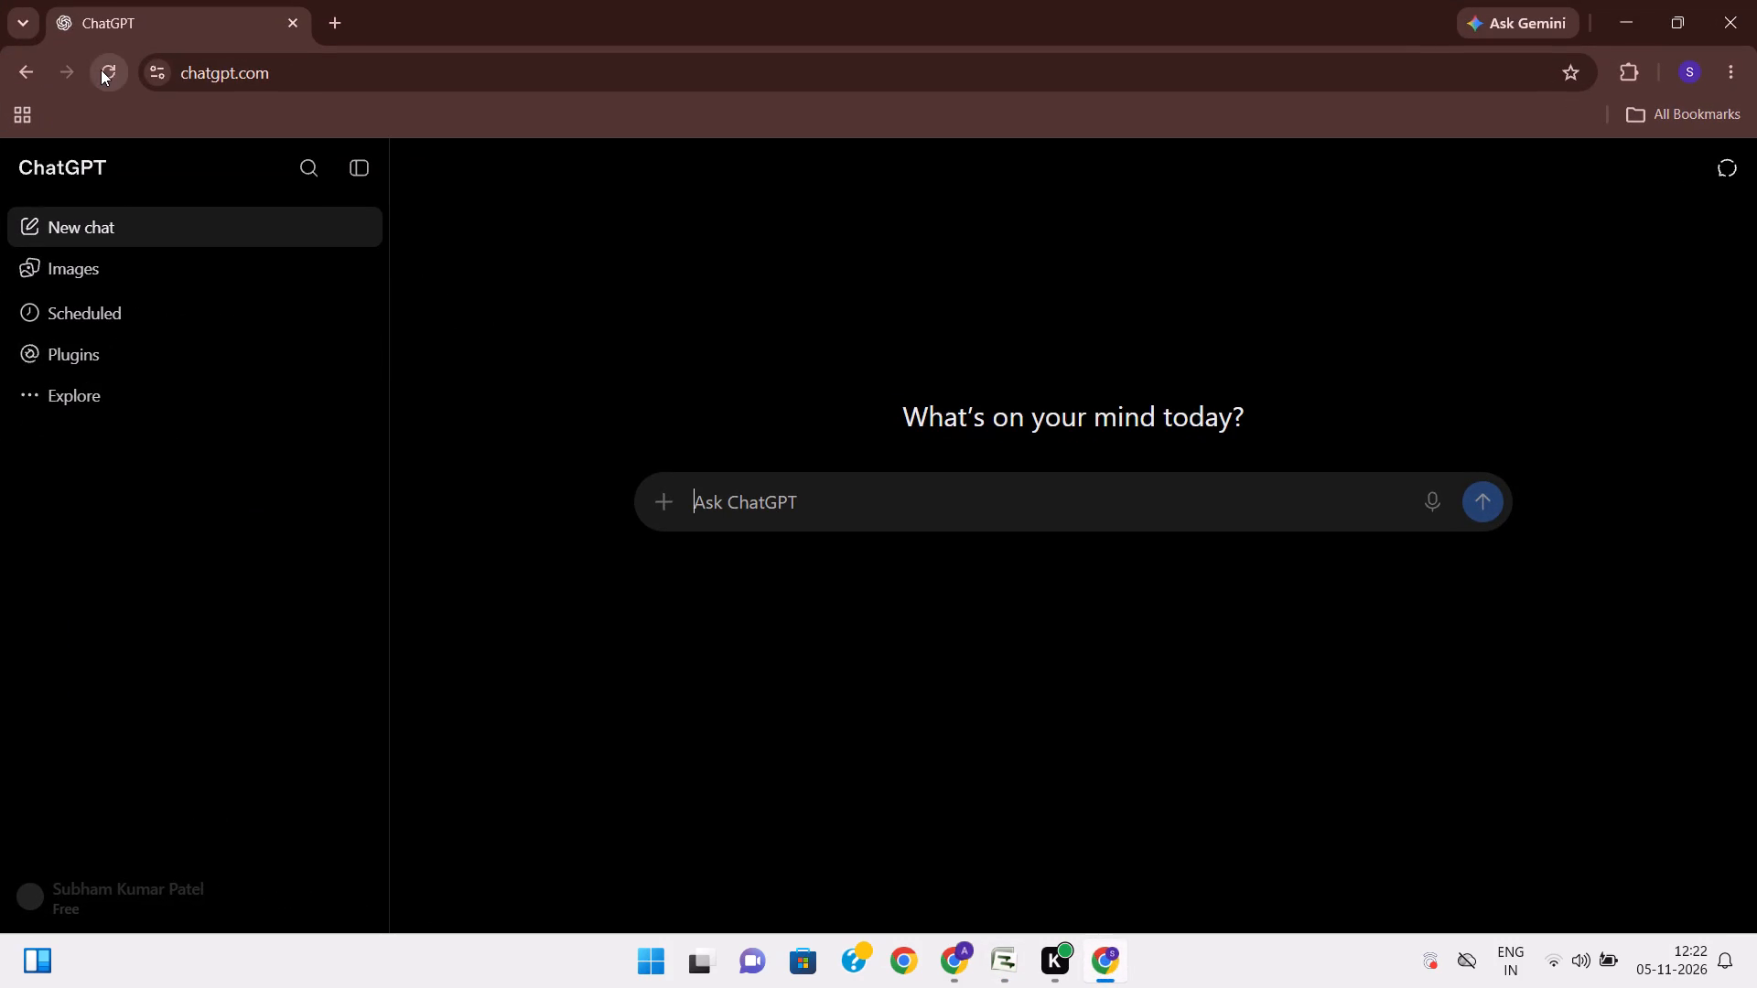
{"action": "left_click", "coordinate": [101, 70]}
{"action": "left_click", "coordinate": [1088, 949]}
{"action": "left_click", "coordinate": [1004, 949]}
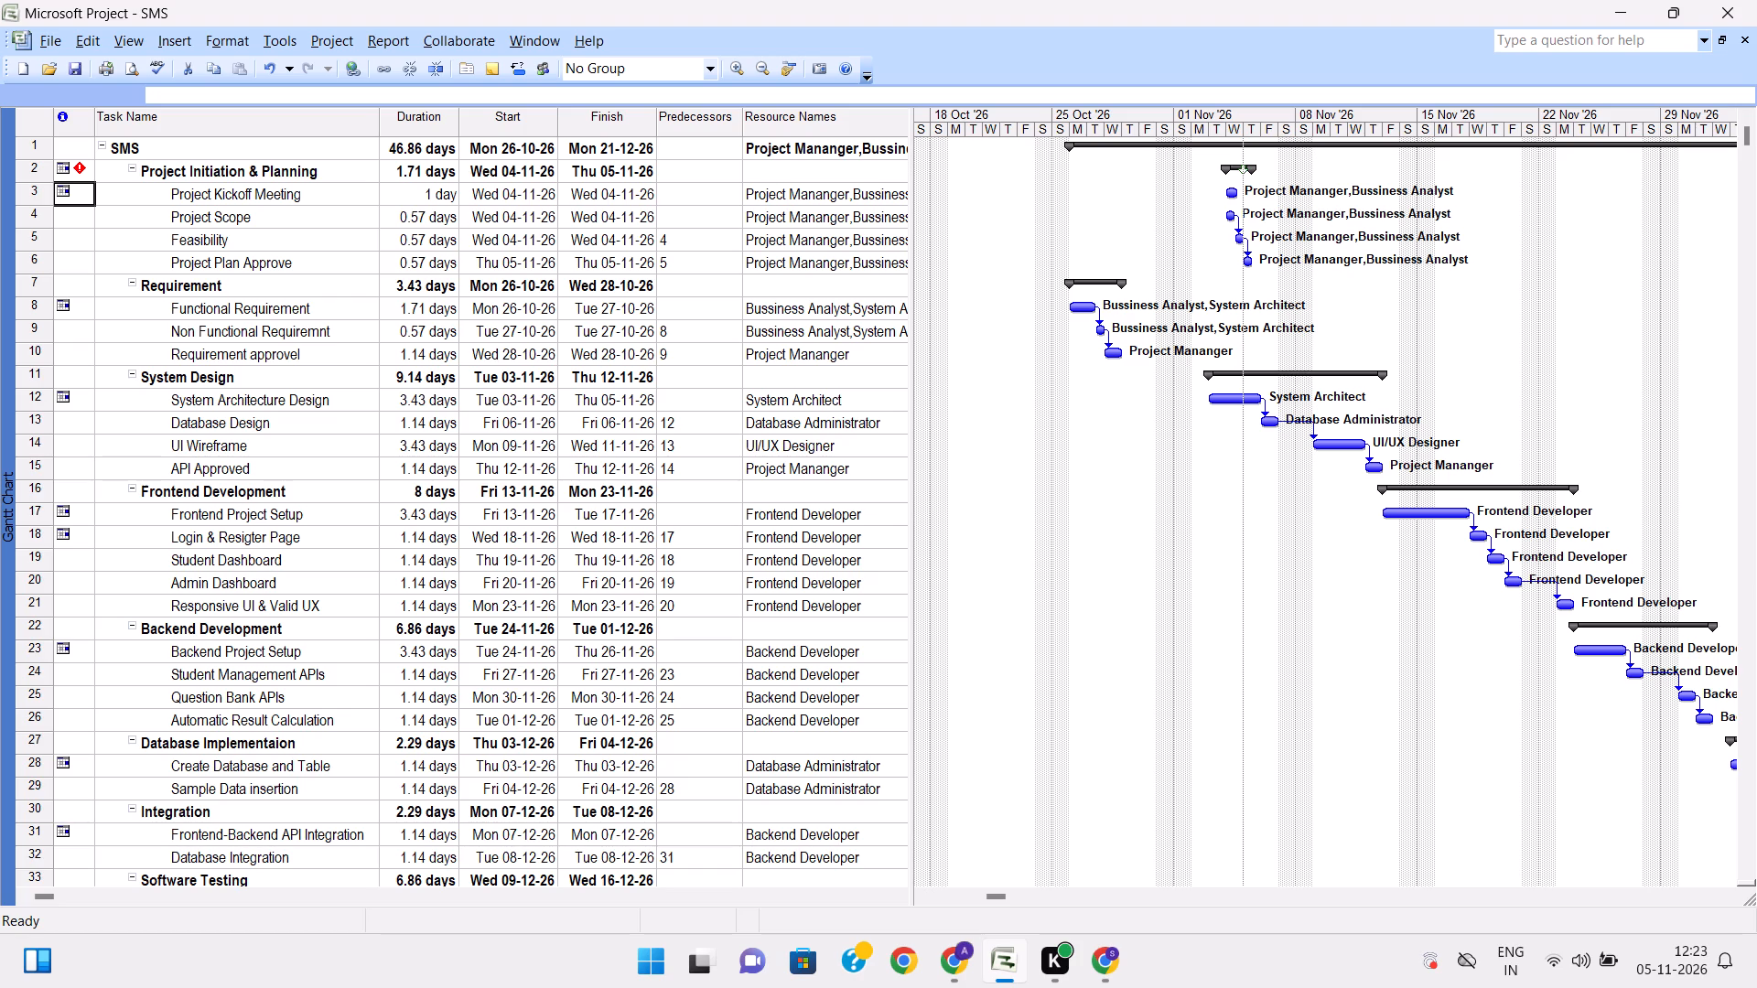
{"action": "left_click", "coordinate": [164, 36]}
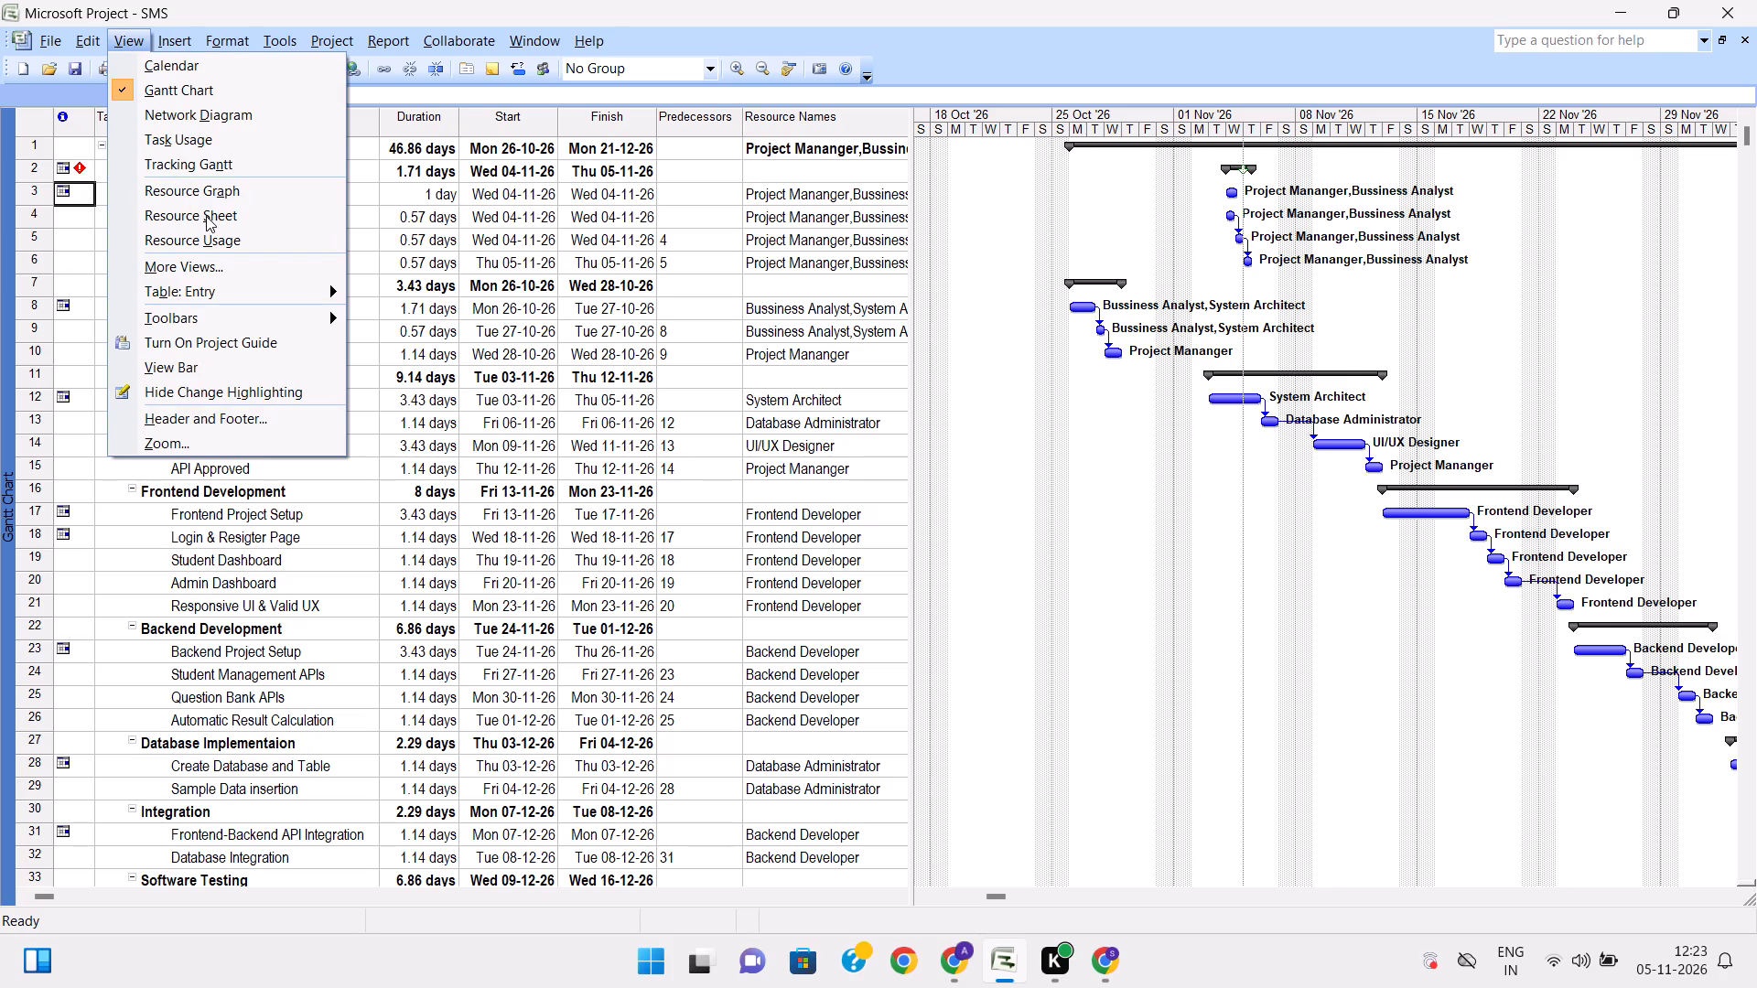
{"action": "left_click", "coordinate": [206, 216]}
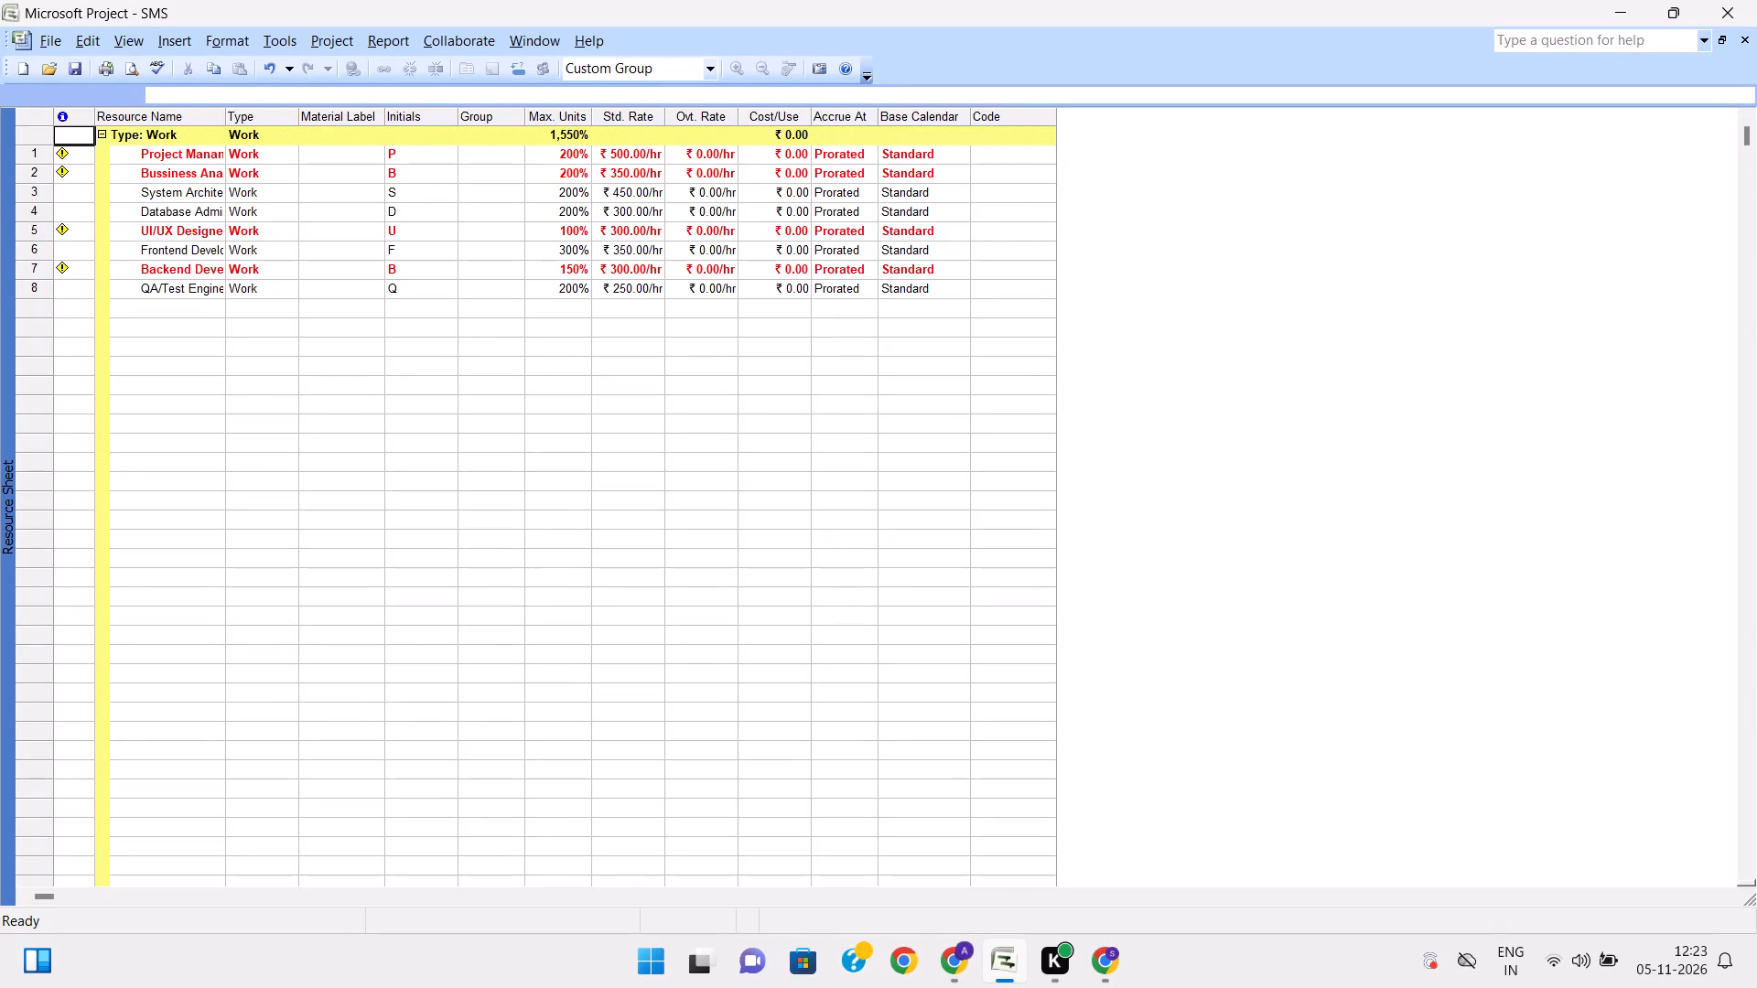
{"action": "left_click", "coordinate": [136, 32]}
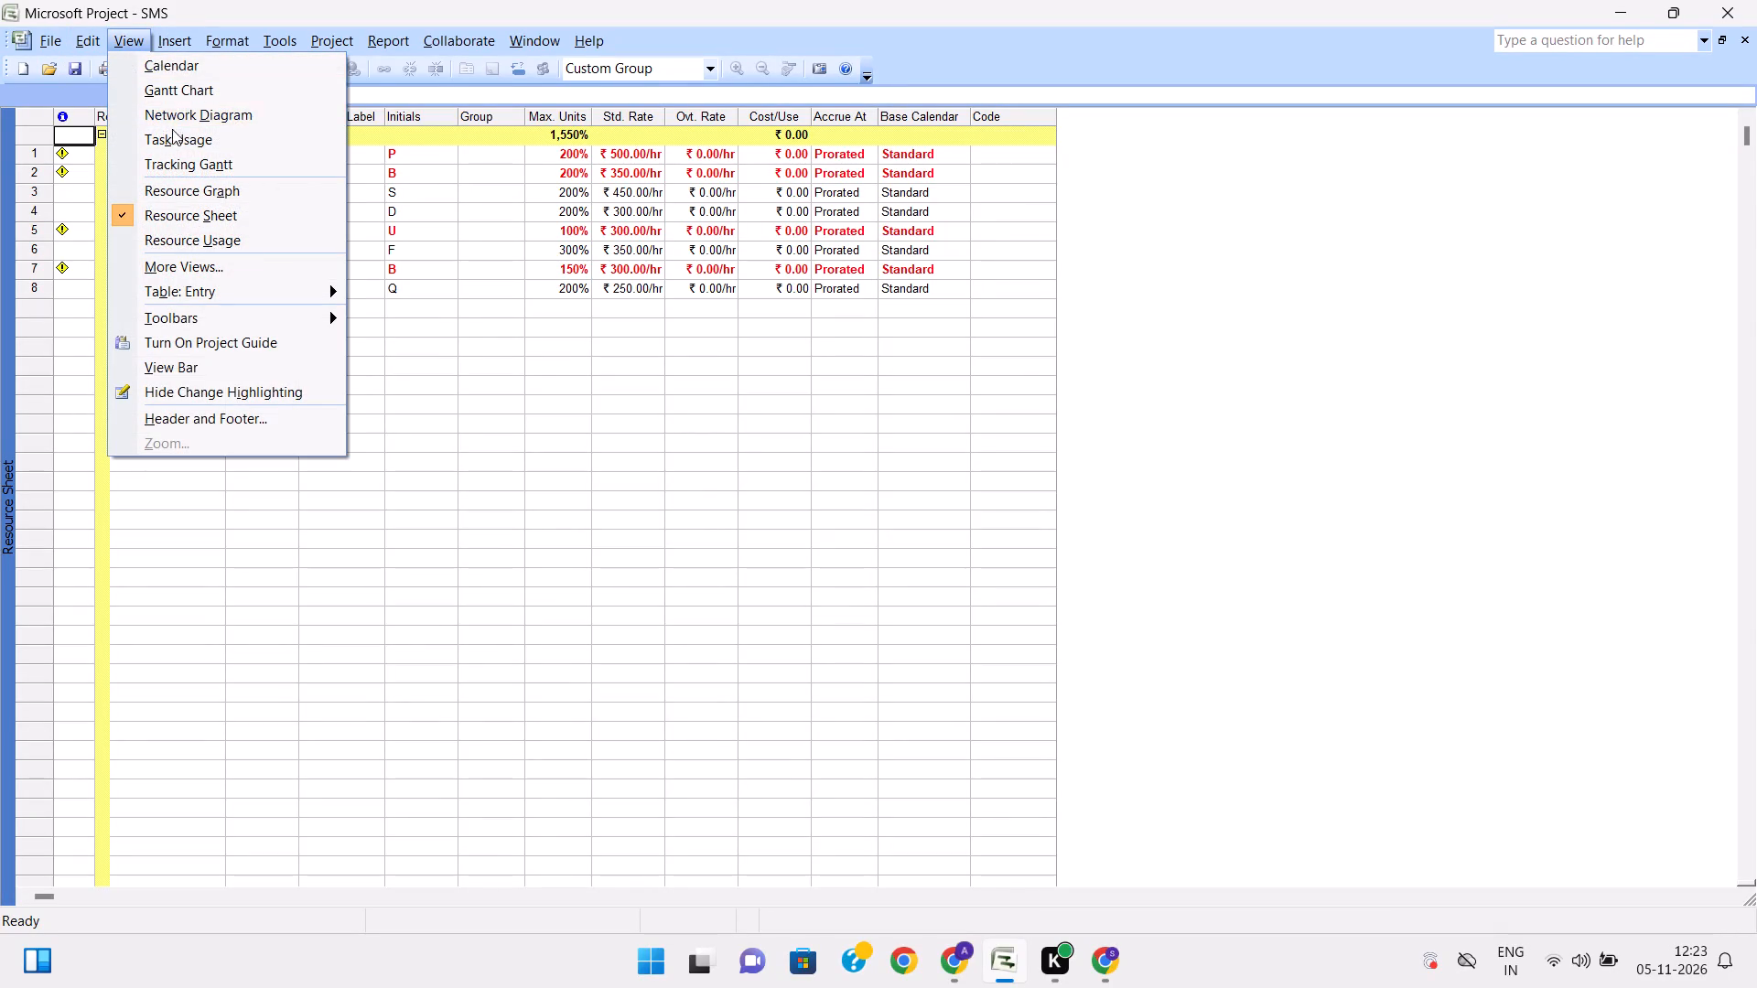
{"action": "left_click", "coordinate": [180, 115]}
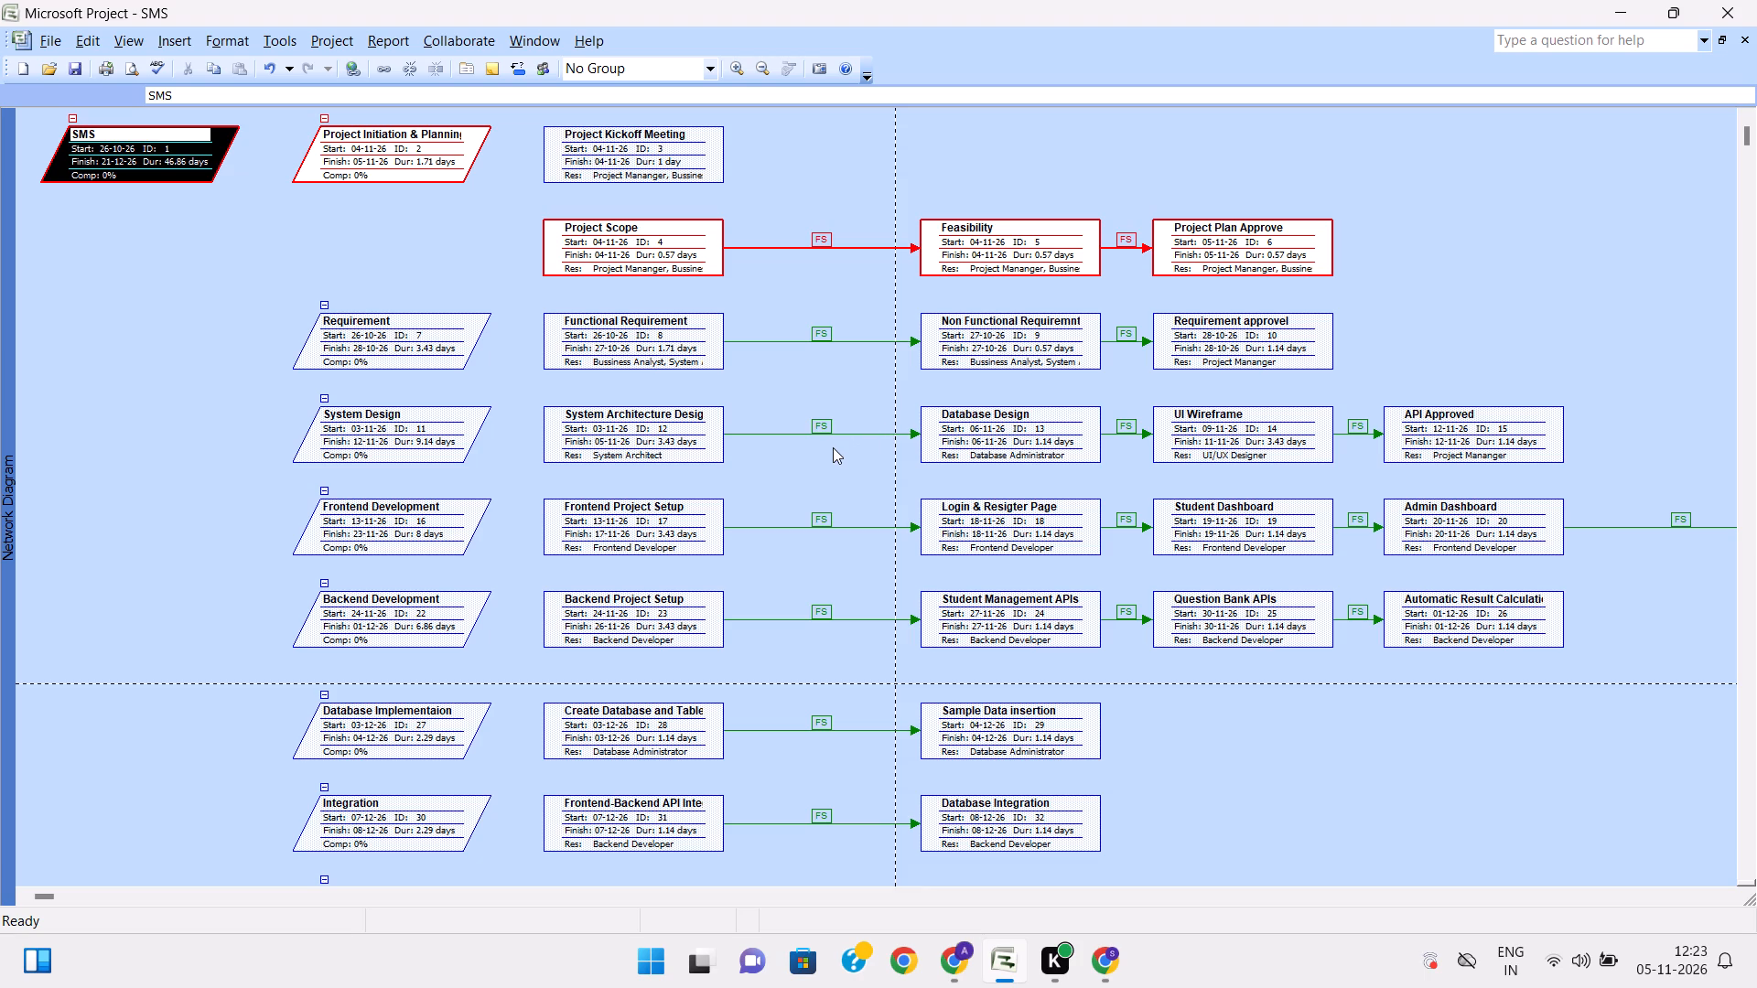
Undo the recent duration, start date and predecessor edits to the Project Initiation & Planning tasks, back through the removal of Project Scope's predecessor.
{"action": "key", "text": "ctrl+z"}
{"action": "key", "text": "ctrl+z"}
{"action": "key", "text": "ctrl+z"}
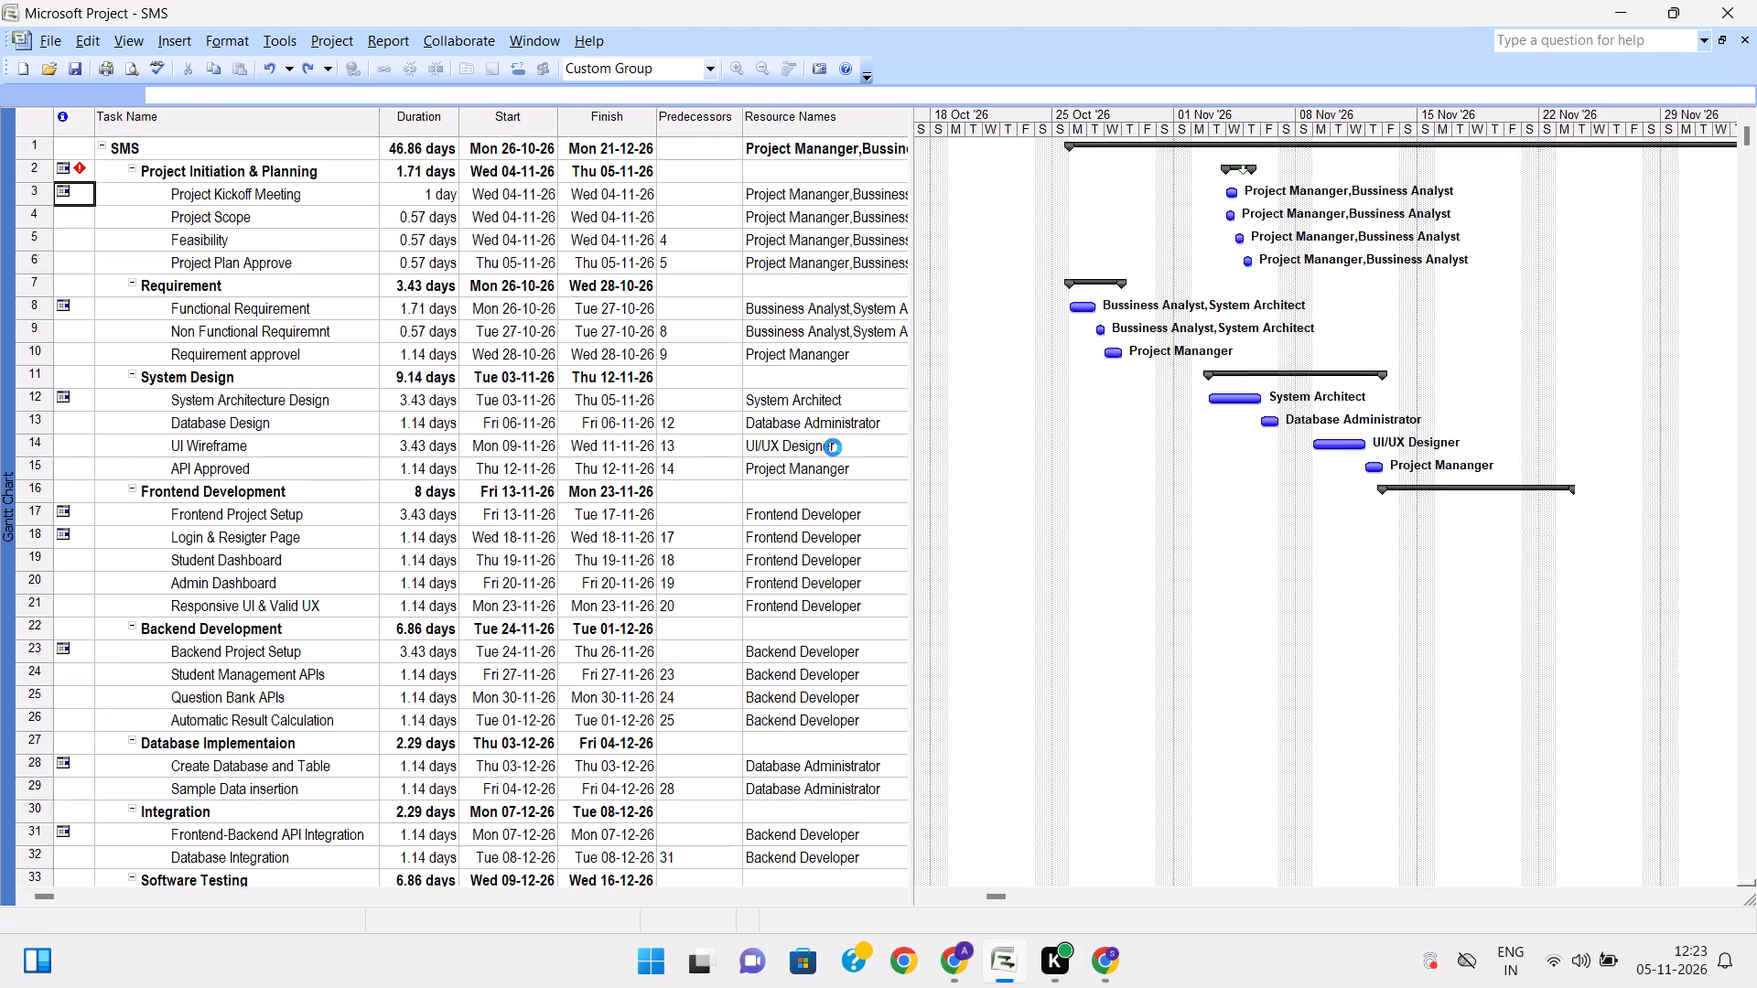
{"action": "key", "text": "ctrl+z"}
{"action": "key", "text": "ctrl+z"}
{"action": "key", "text": "ctrl+z"}
{"action": "key", "text": "ctrl+z"}
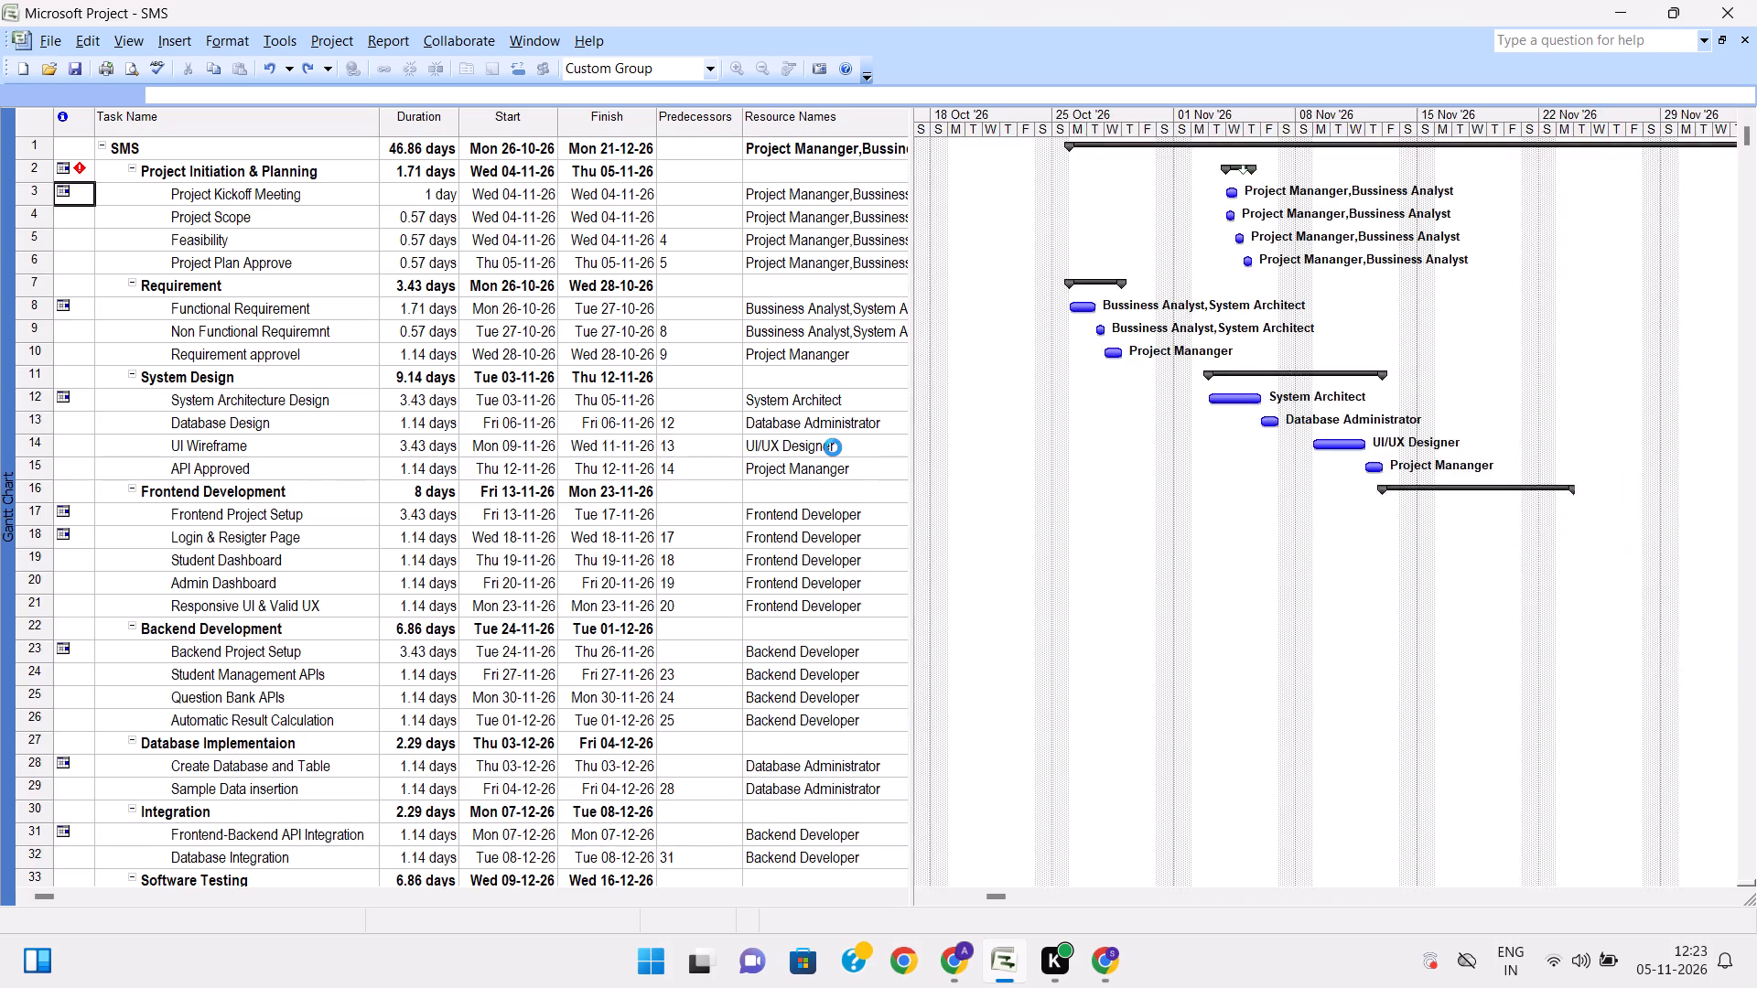
{"action": "key", "text": "ctrl+z"}
{"action": "key", "text": "ctrl+z"}
{"action": "key", "text": "ctrl+z"}
{"action": "key", "text": "ctrl+z"}
{"action": "key", "text": "ctrl+z"}
{"action": "key", "text": "ctrl+z"}
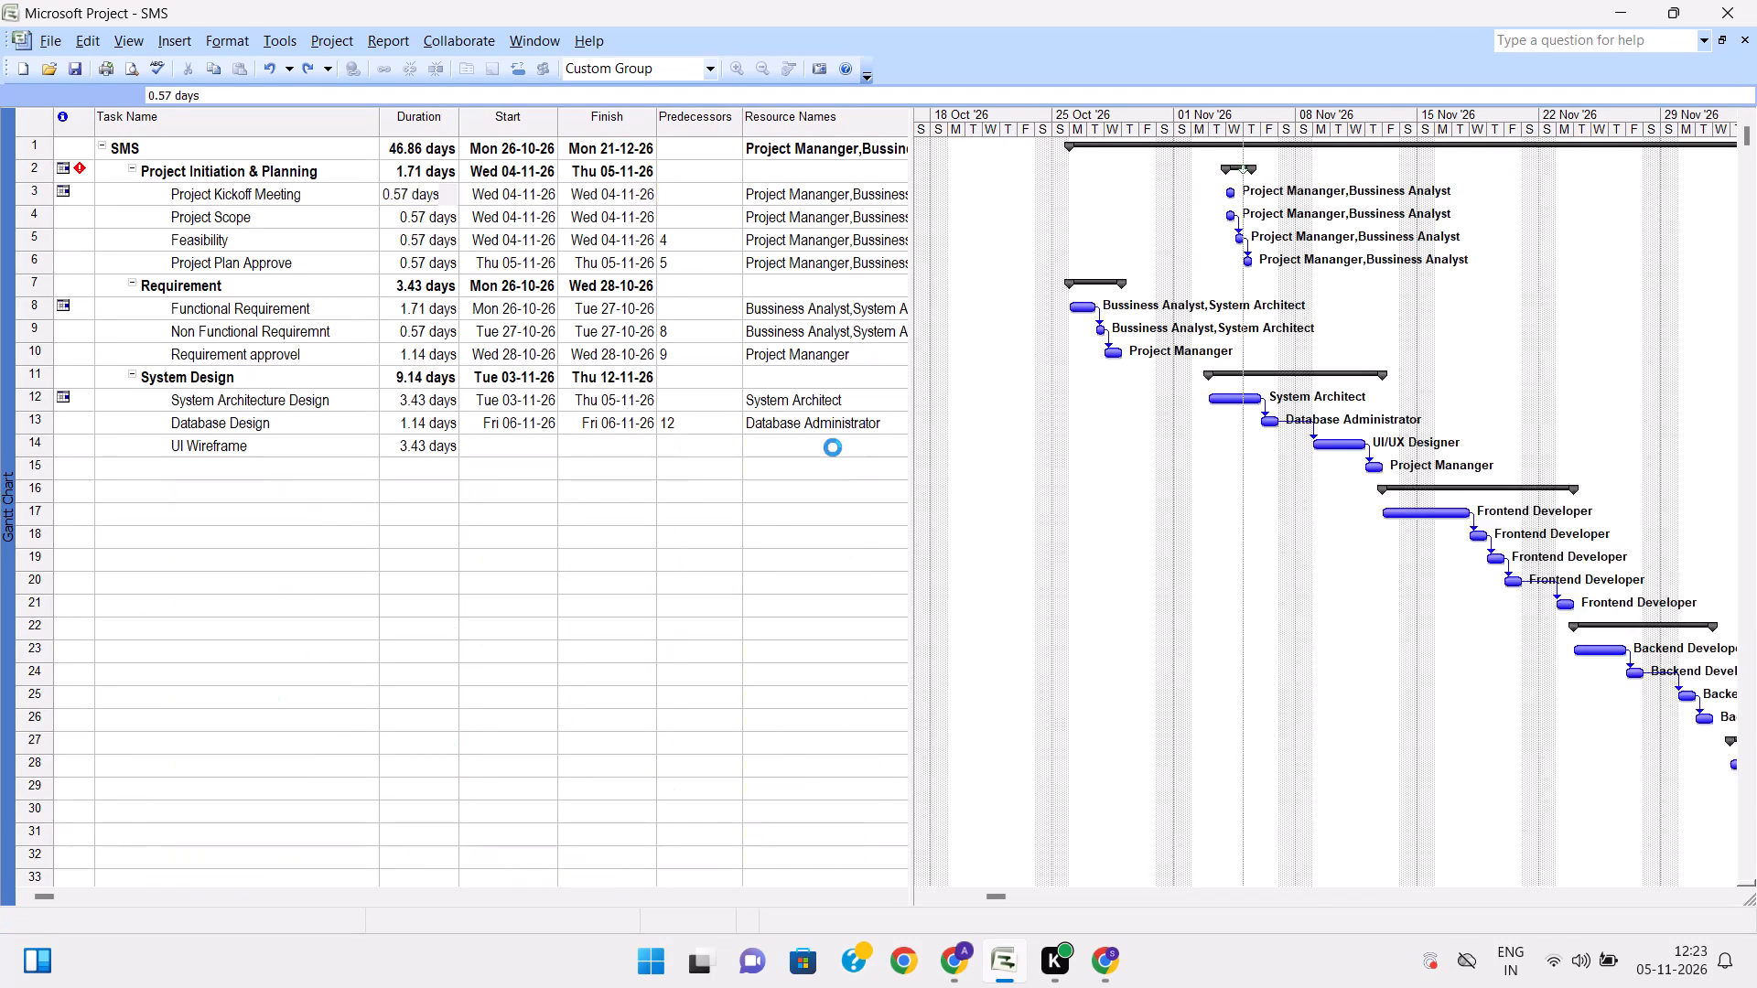
{"action": "key", "text": "ctrl+z"}
{"action": "key", "text": "ctrl+z"}
{"action": "key", "text": "ctrl+z"}
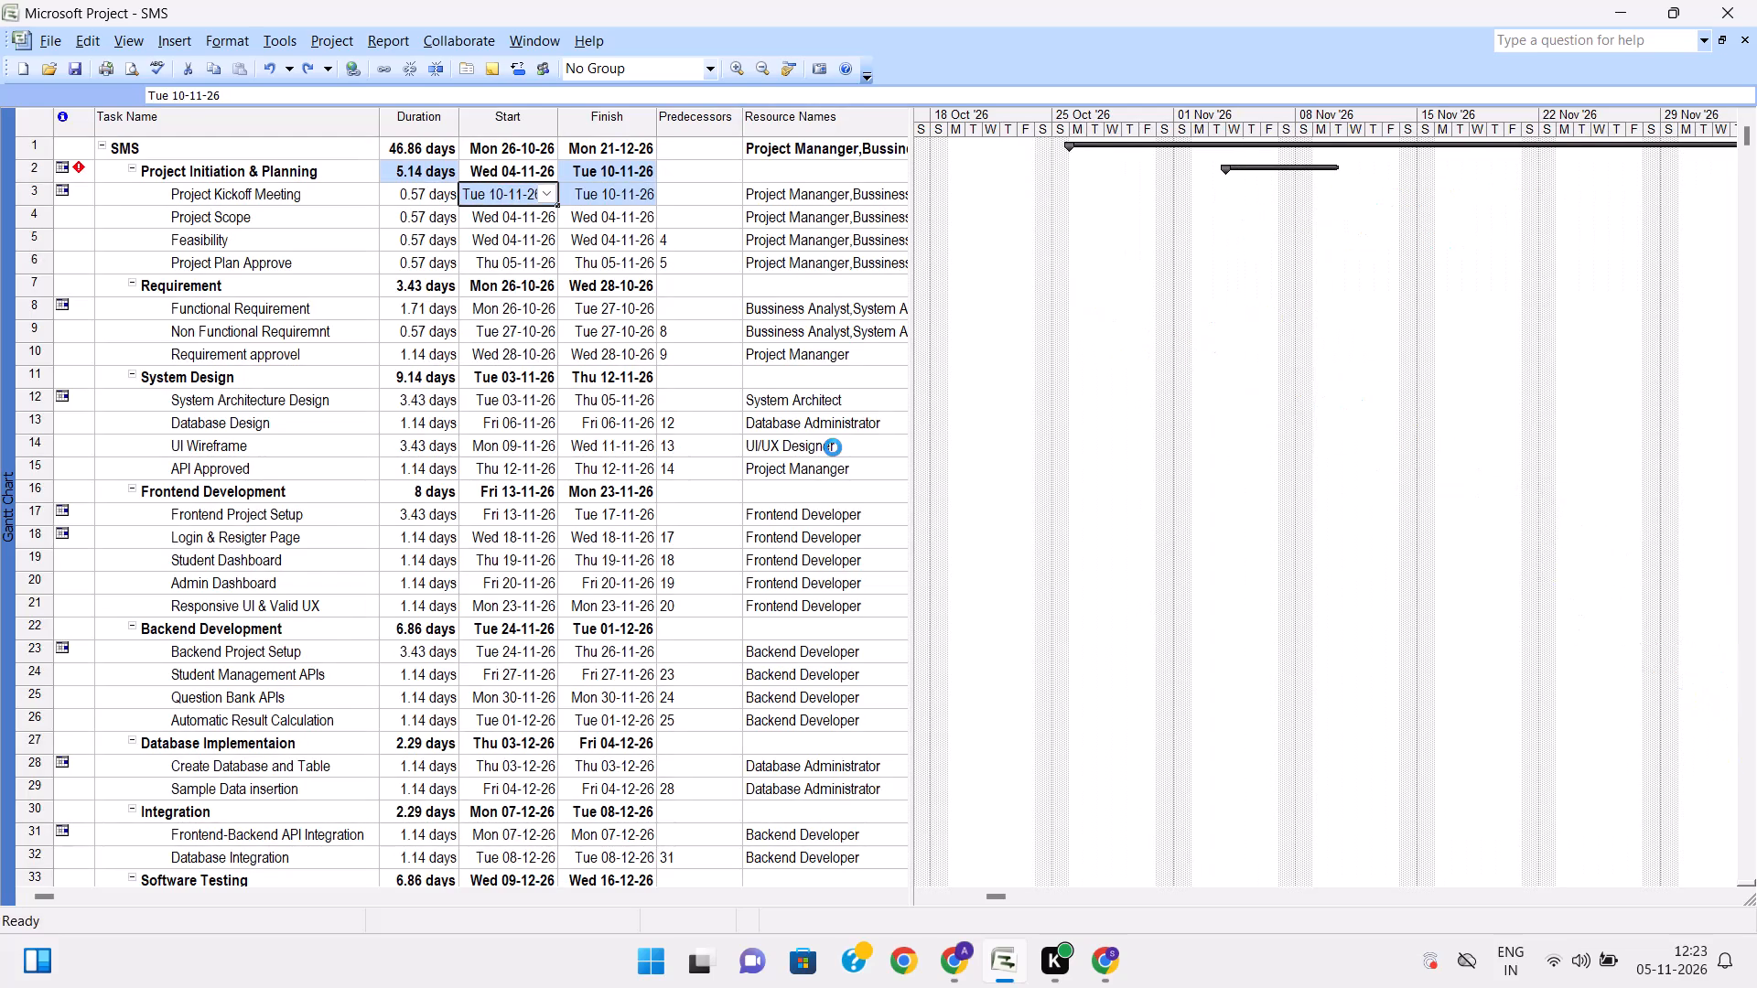
{"action": "key", "text": "ctrl+z"}
{"action": "key", "text": "ctrl+z"}
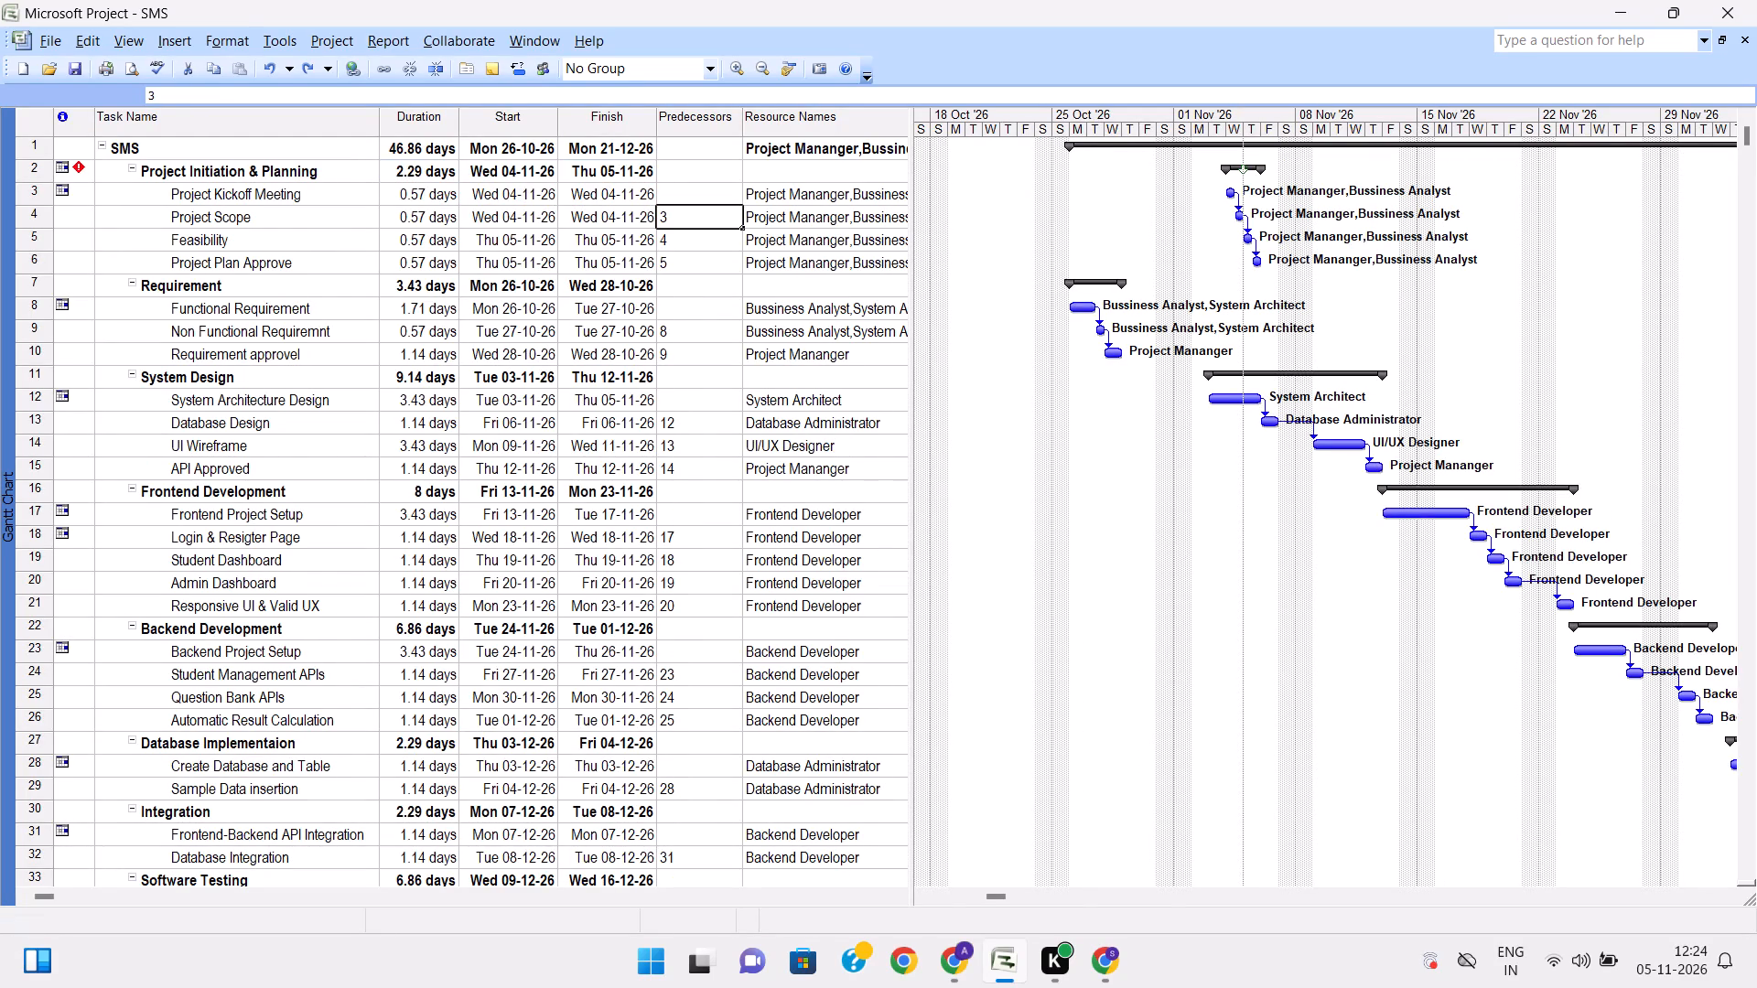
In the Resource Sheet view, set the UI/UX Designer's maximum units to 200%.
{"action": "left_click", "coordinate": [152, 38]}
{"action": "left_click", "coordinate": [128, 32]}
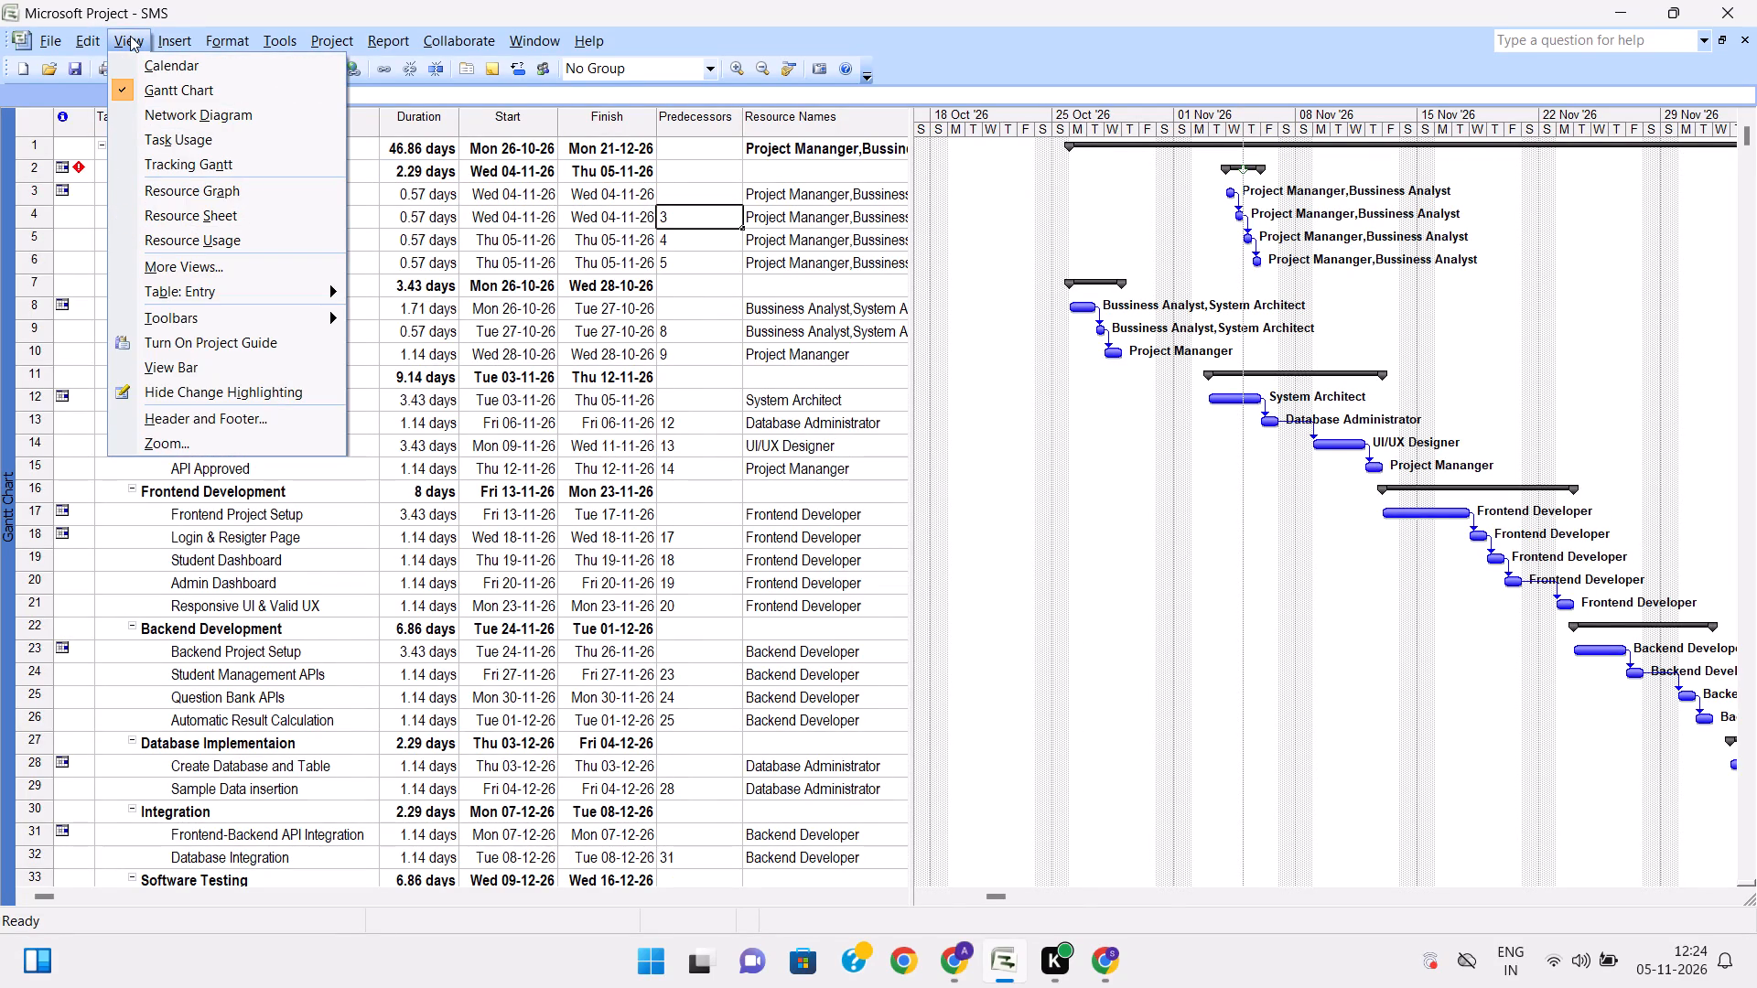
{"action": "left_click", "coordinate": [130, 36]}
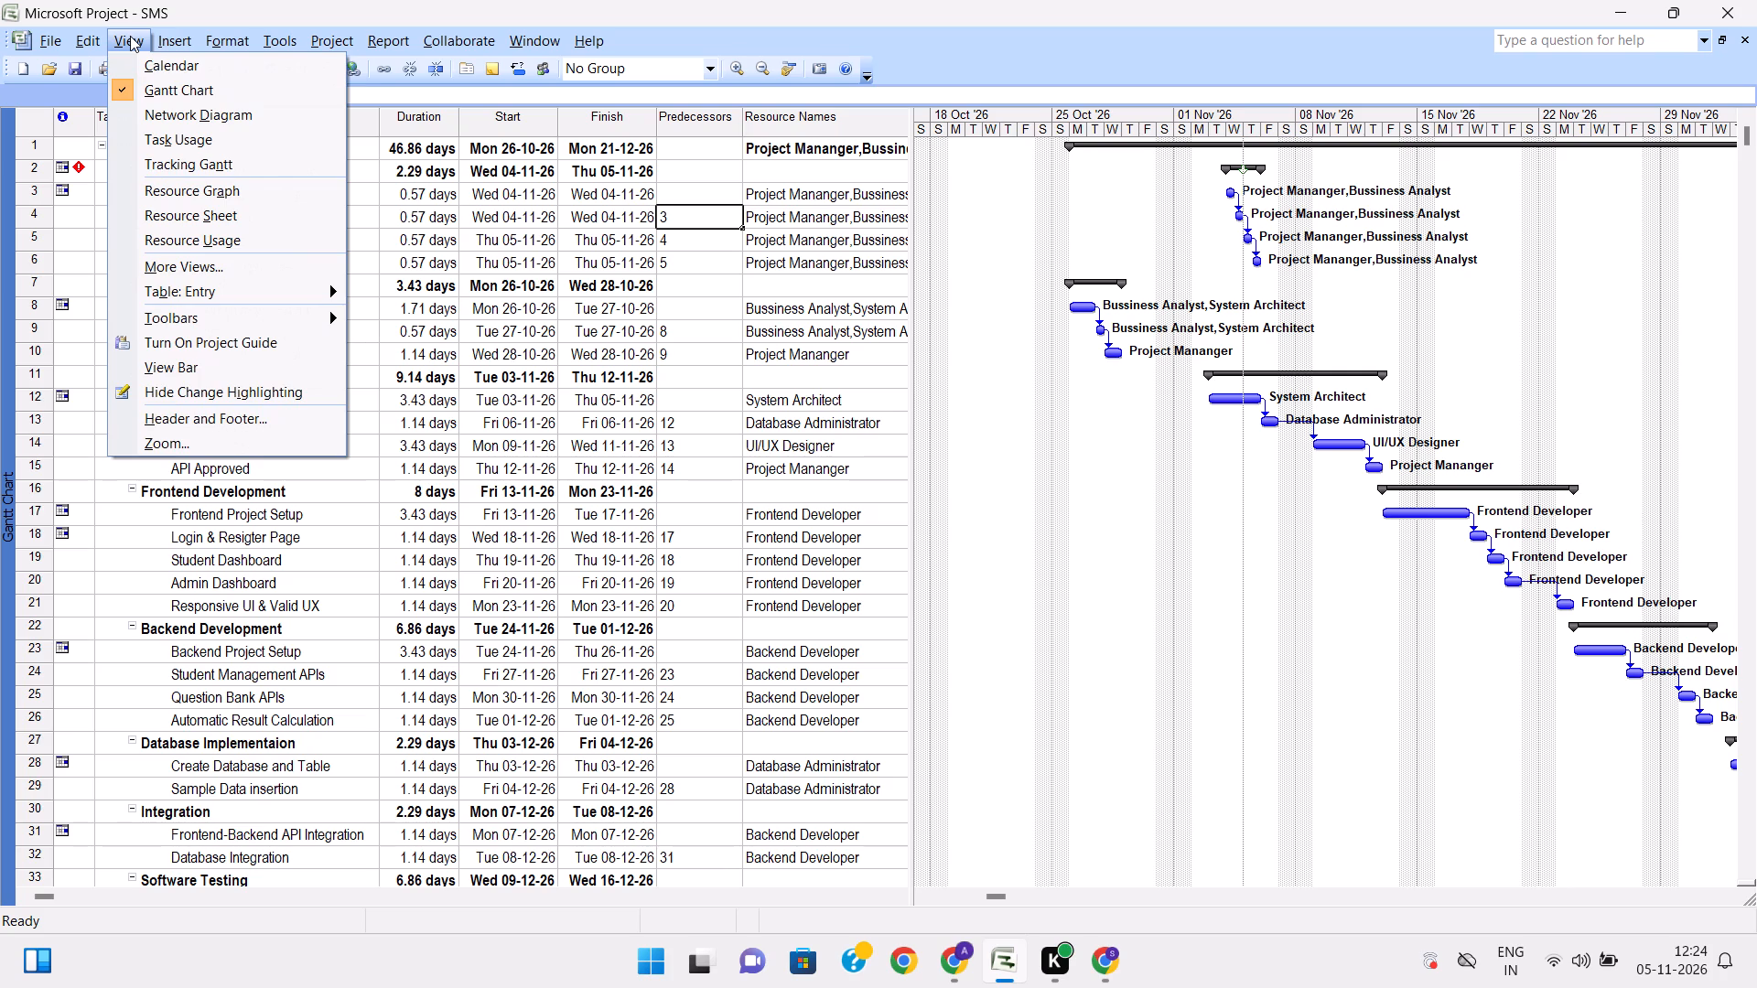
{"action": "left_click", "coordinate": [130, 36]}
{"action": "left_click", "coordinate": [130, 36]}
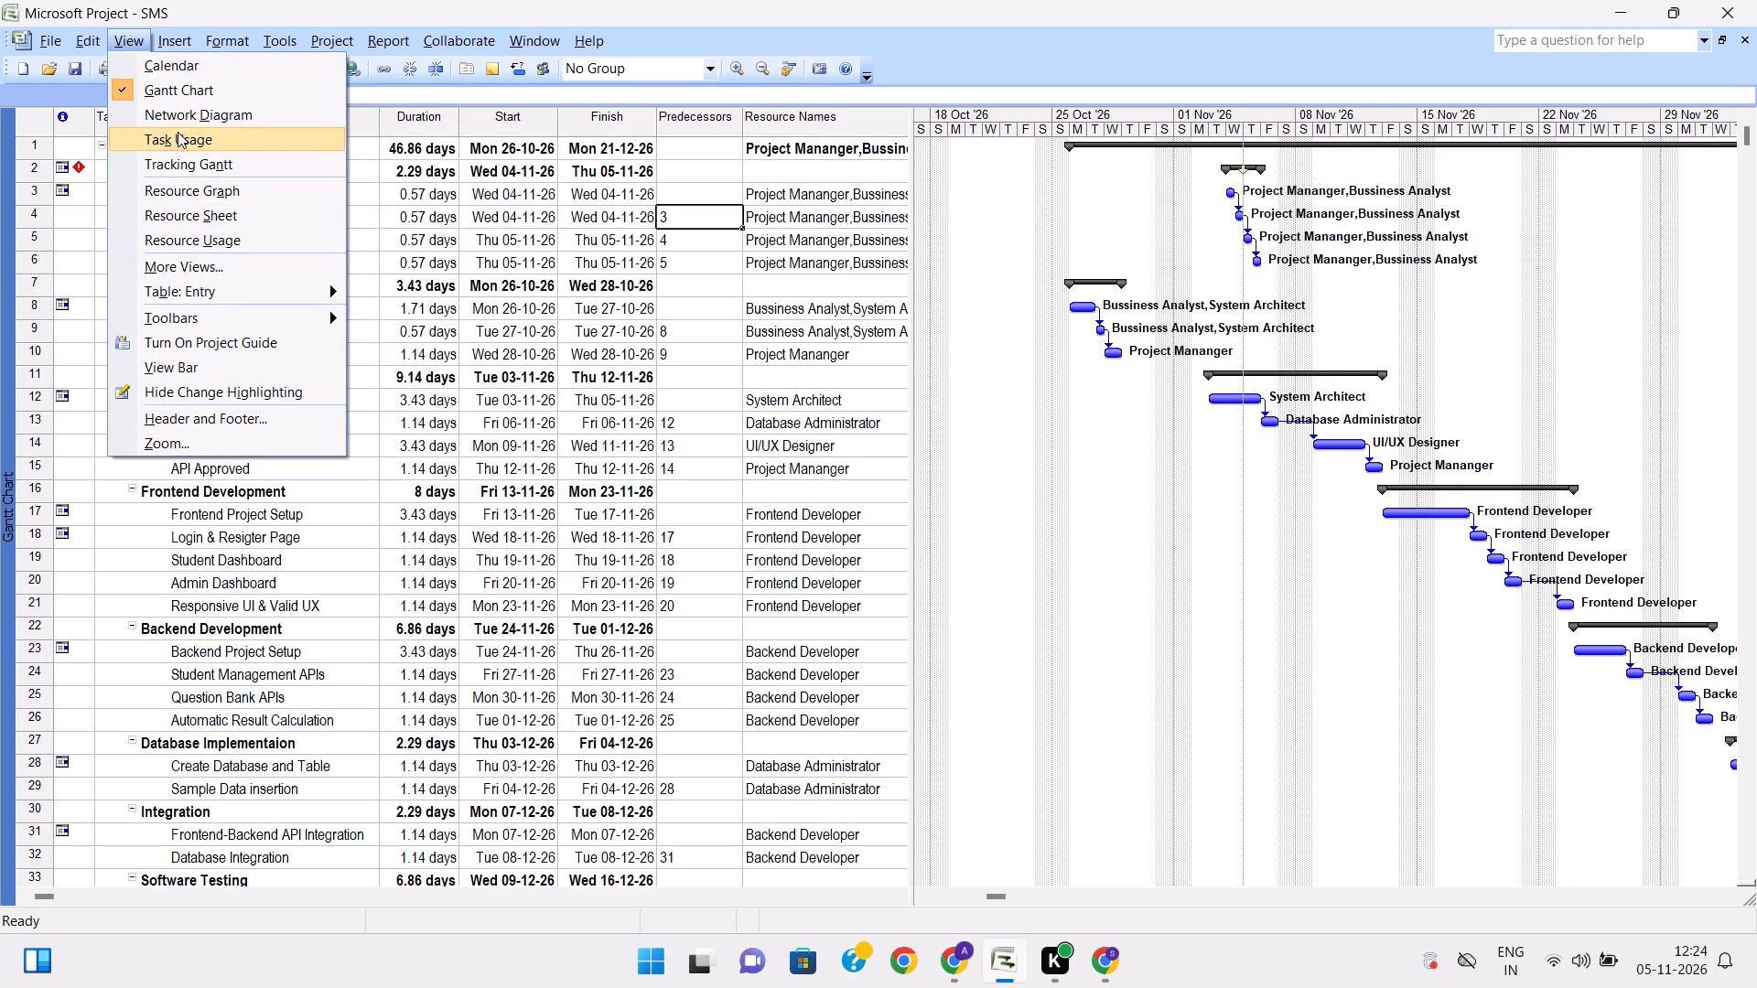
{"action": "left_click", "coordinate": [196, 205]}
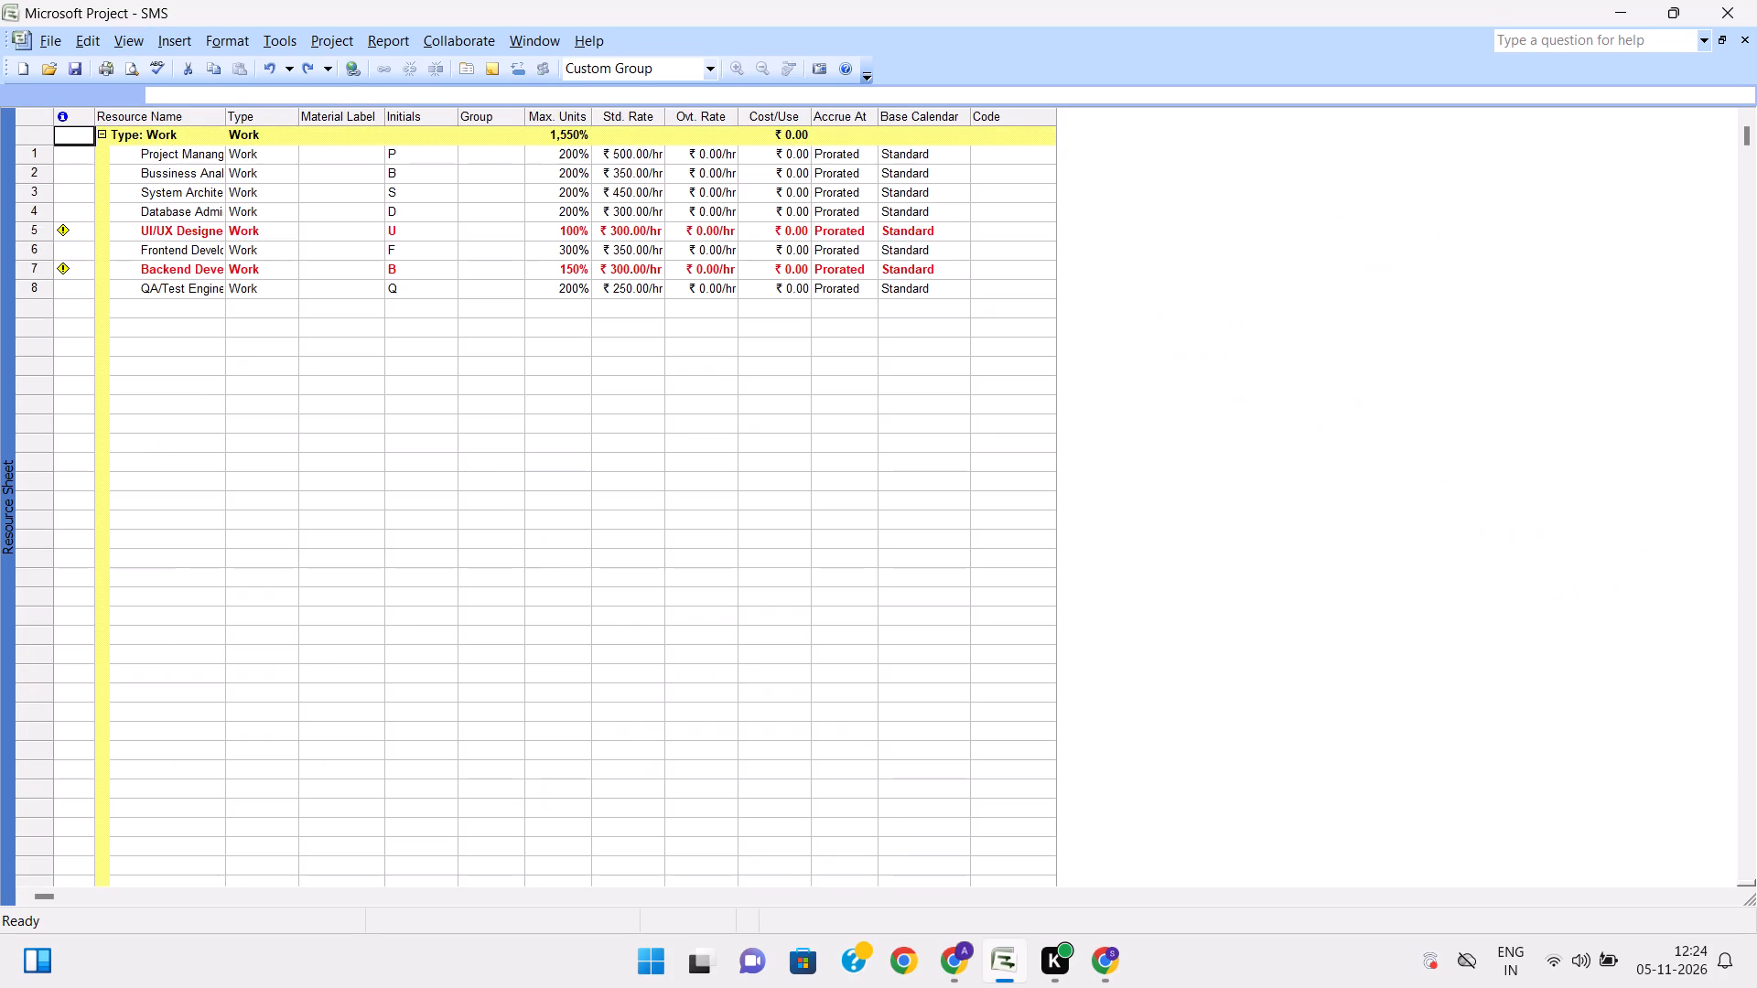
{"action": "left_click", "coordinate": [168, 40]}
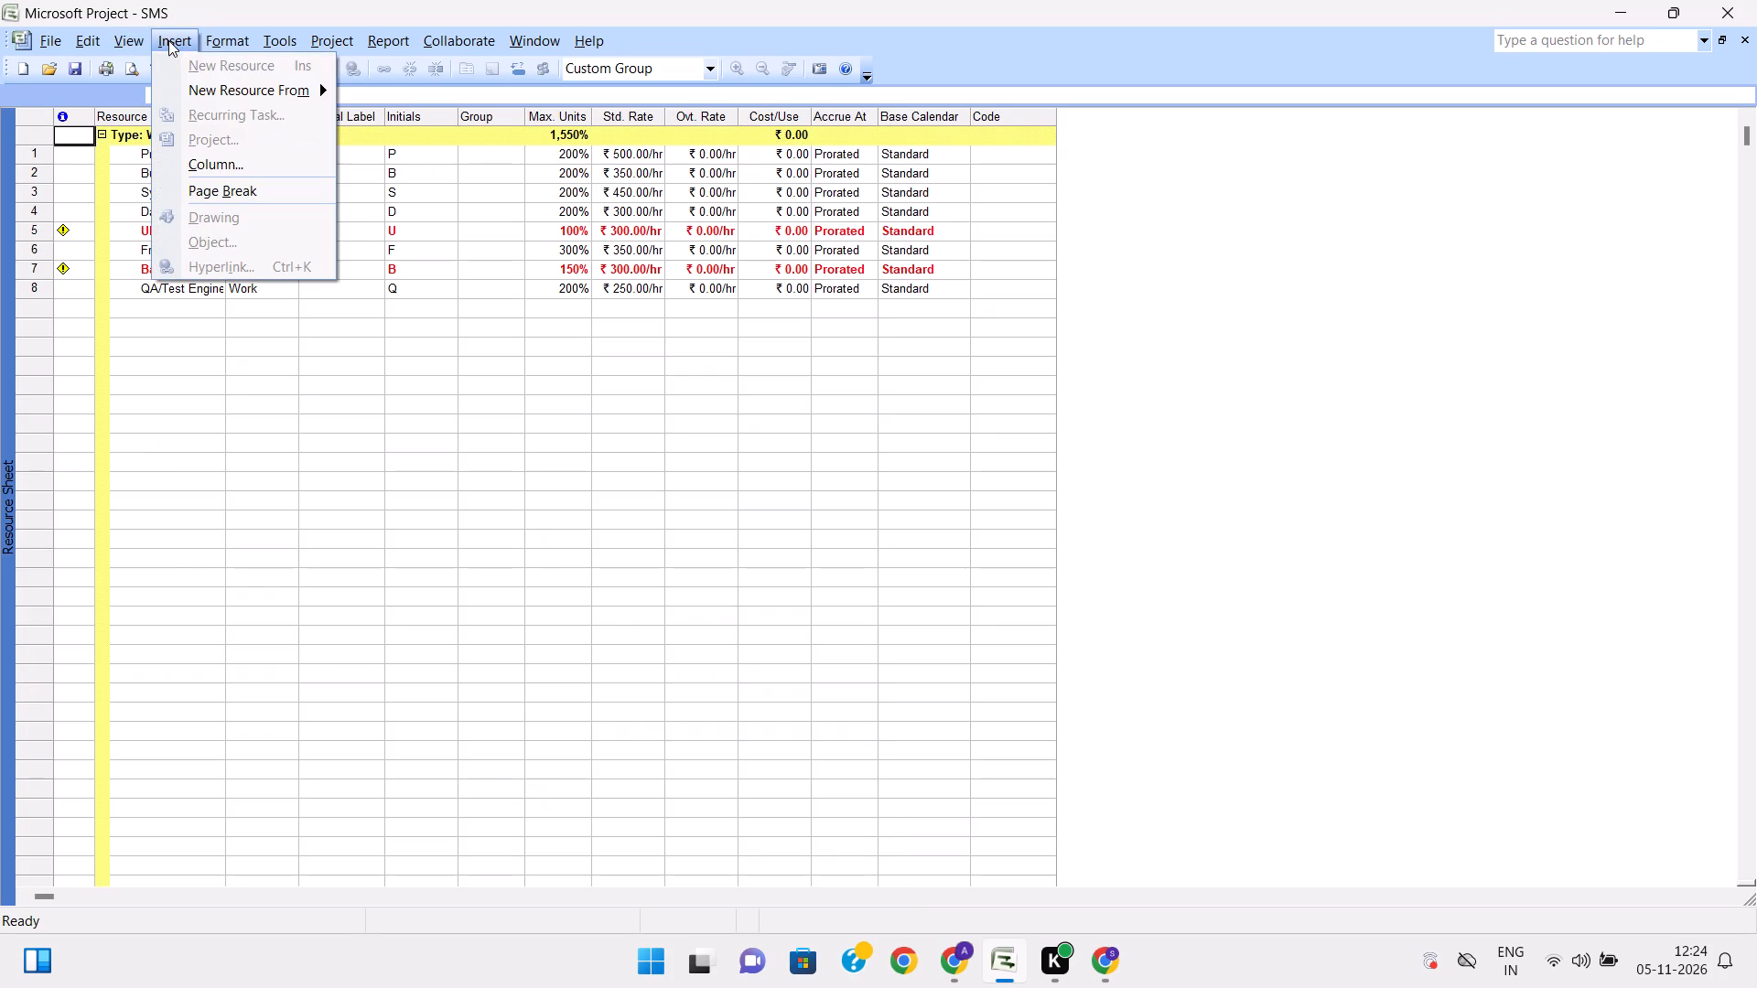
{"action": "left_click", "coordinate": [120, 36]}
{"action": "left_click", "coordinate": [120, 36]}
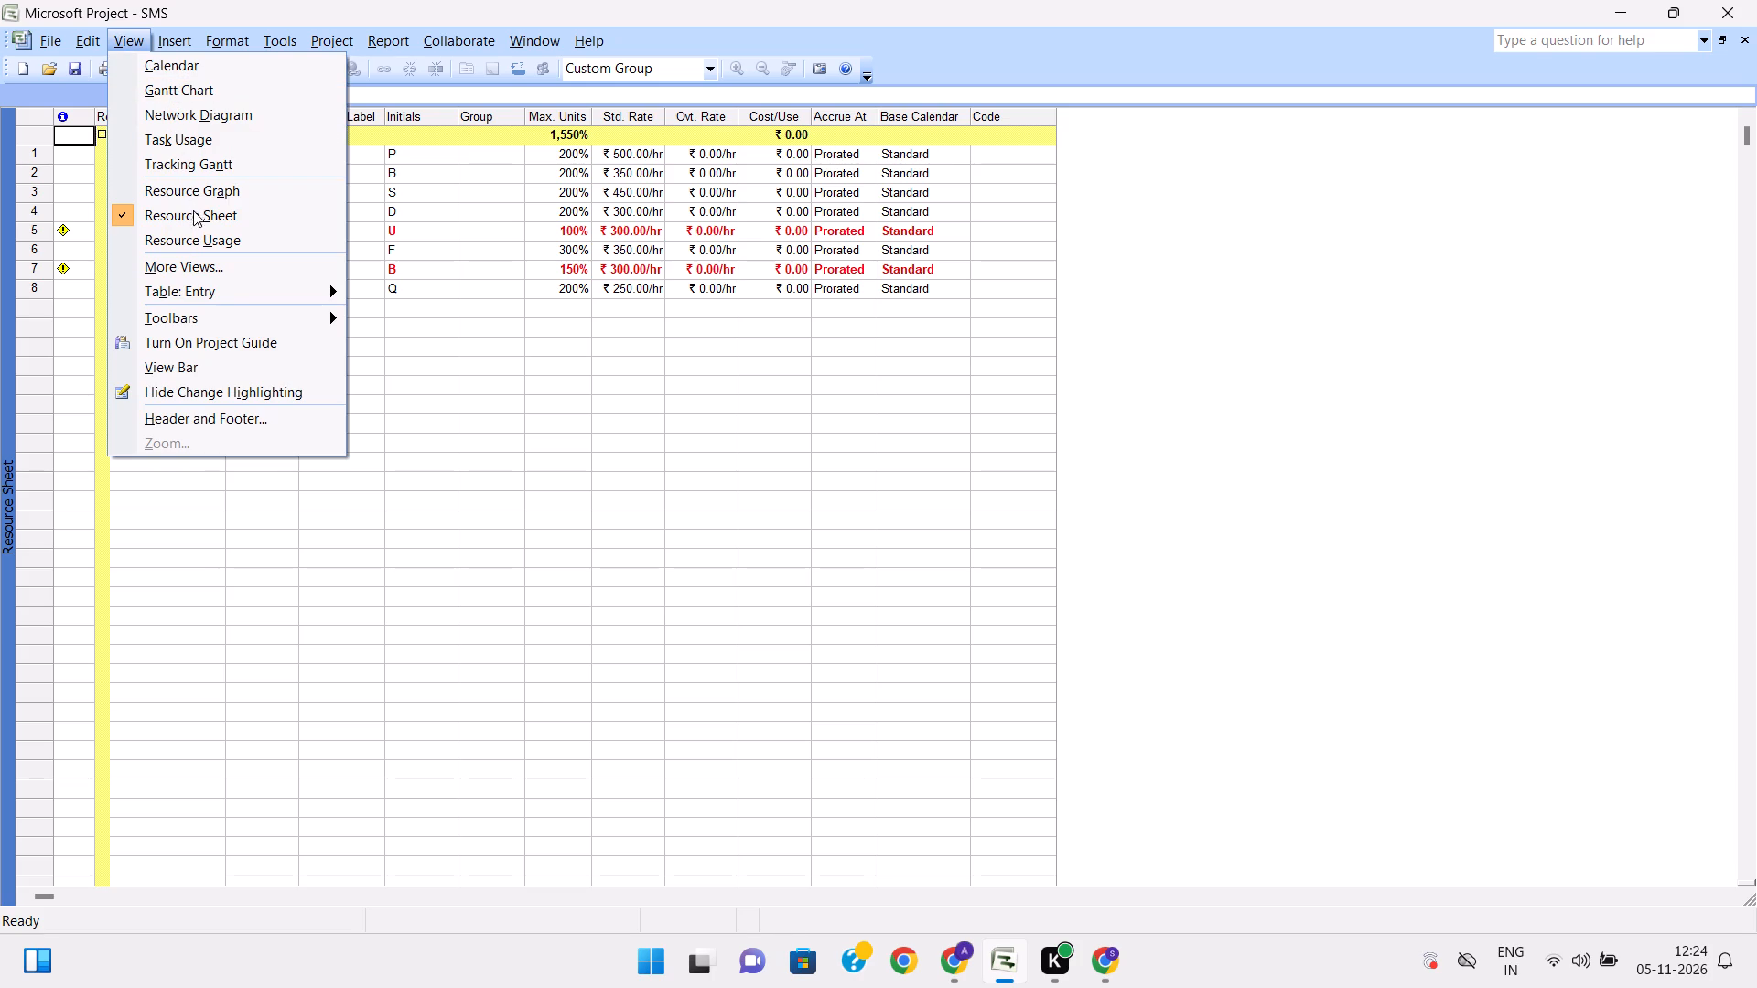
{"action": "left_click", "coordinate": [741, 376]}
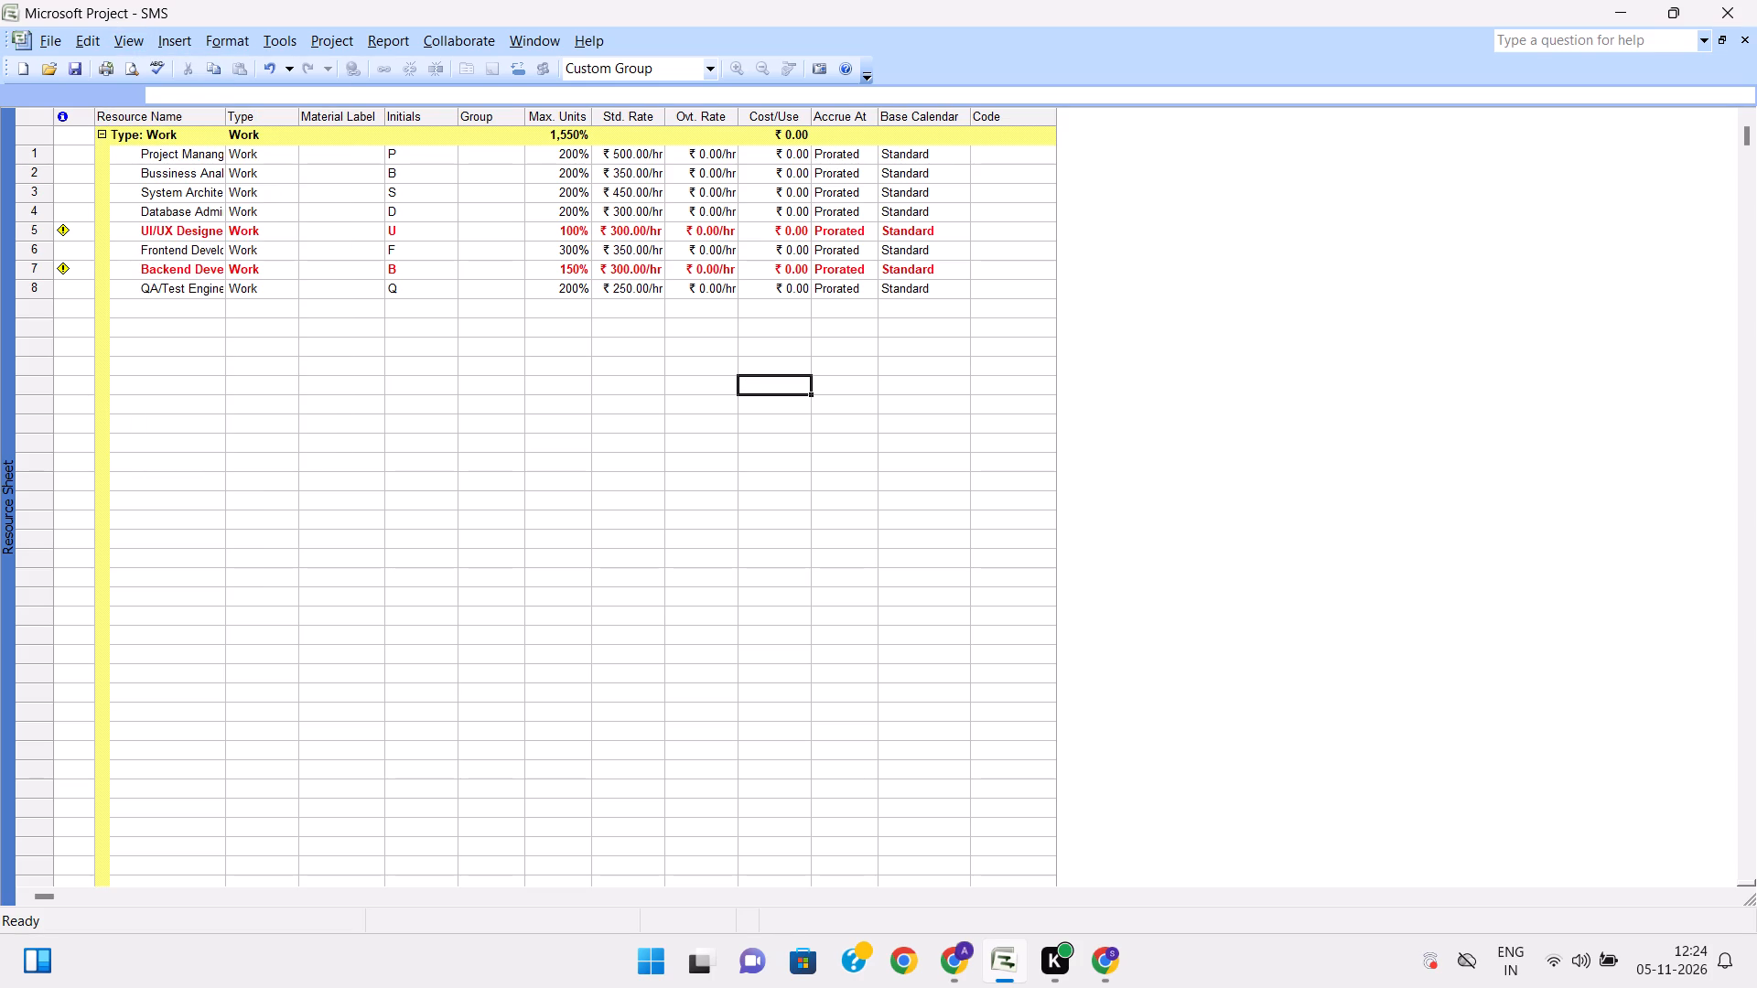
{"action": "left_click", "coordinate": [571, 235]}
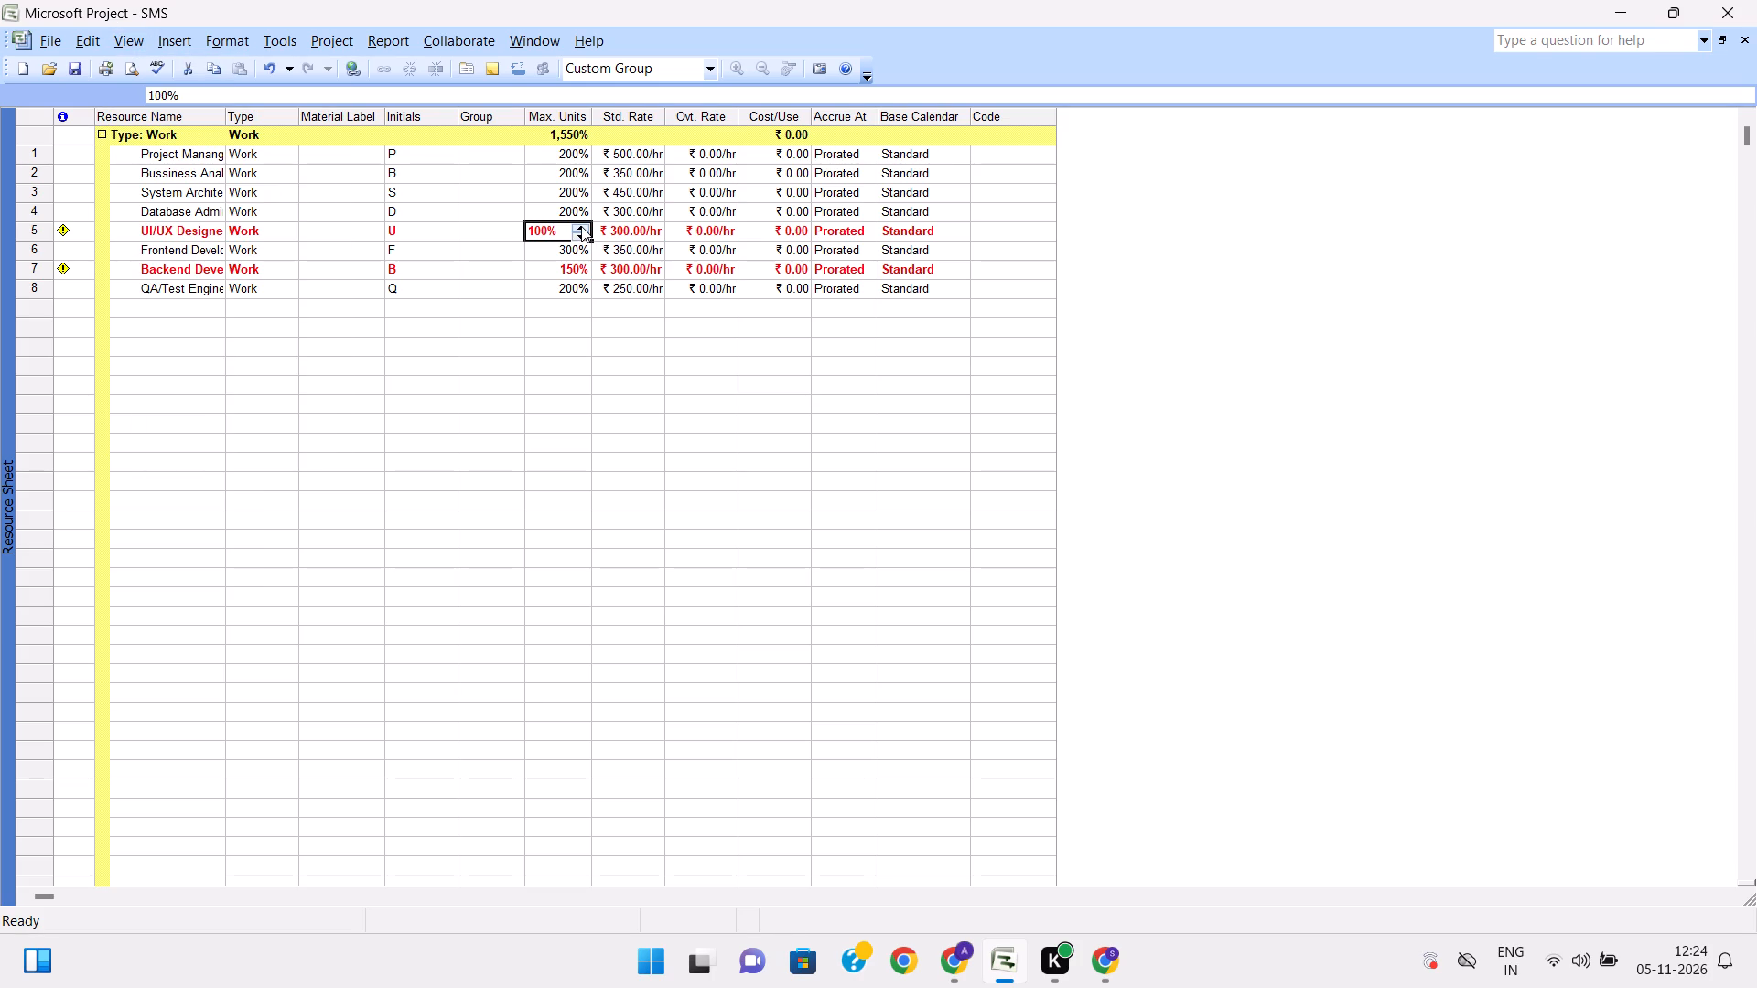
{"action": "left_click", "coordinate": [581, 226]}
{"action": "left_click", "coordinate": [581, 226]}
{"action": "key", "text": "Return"}
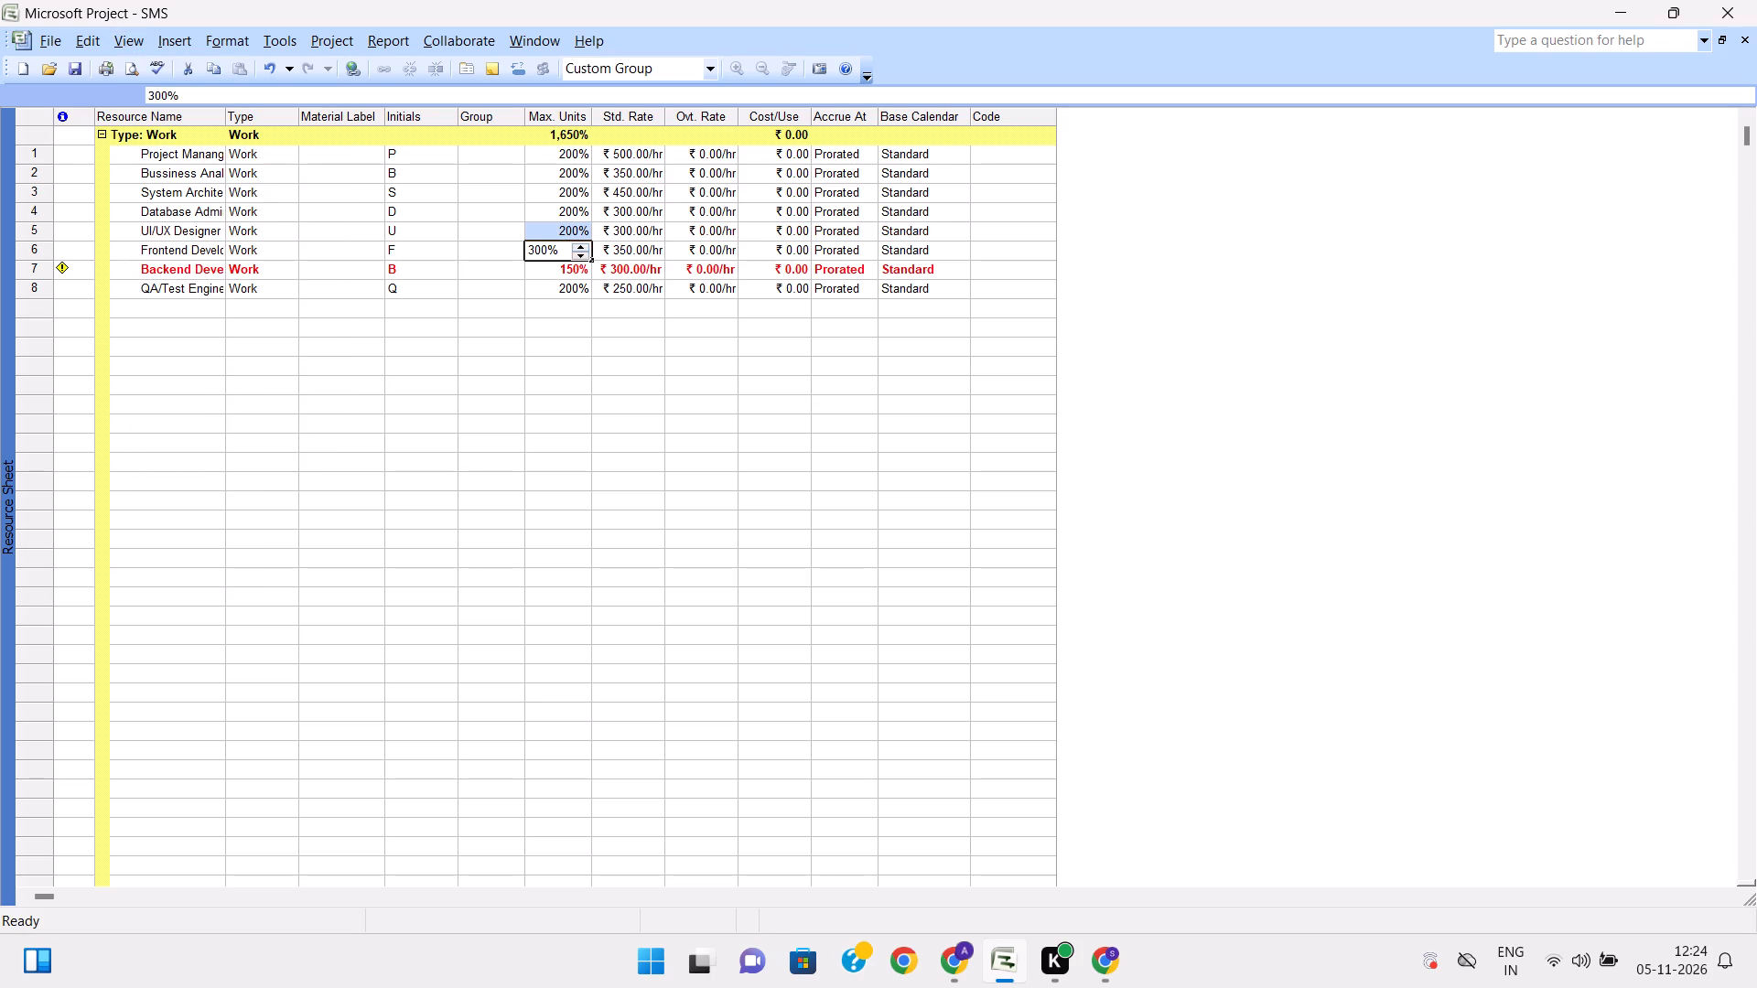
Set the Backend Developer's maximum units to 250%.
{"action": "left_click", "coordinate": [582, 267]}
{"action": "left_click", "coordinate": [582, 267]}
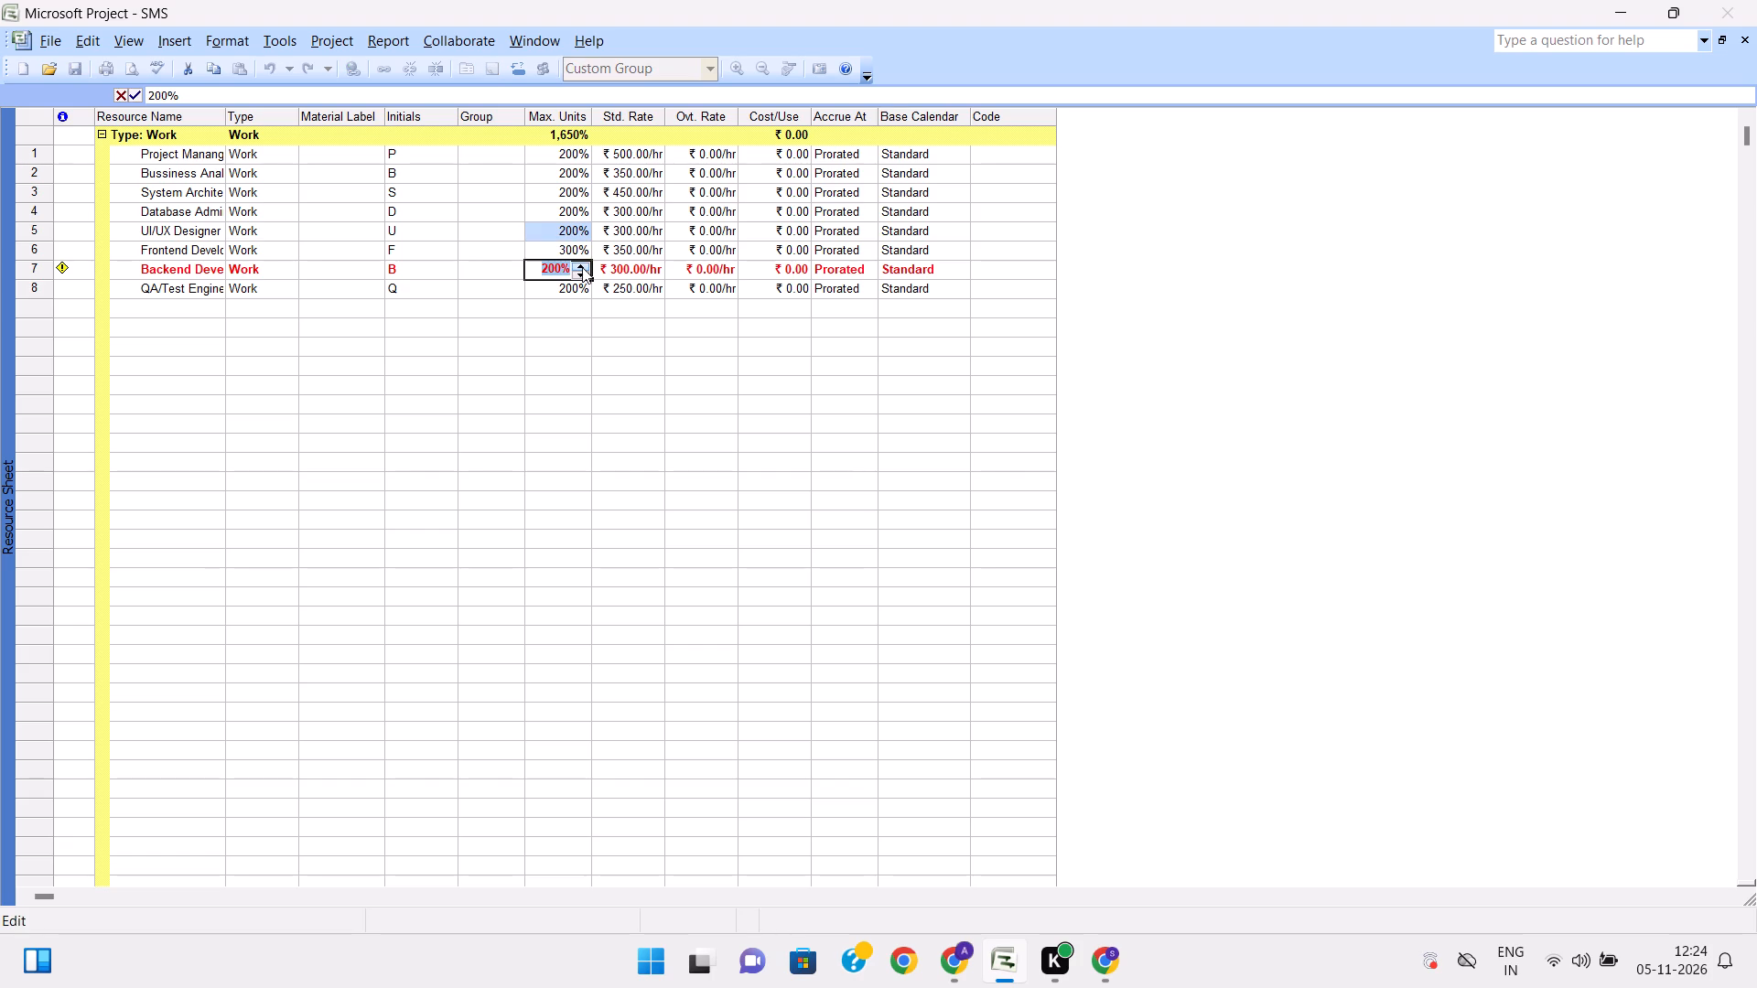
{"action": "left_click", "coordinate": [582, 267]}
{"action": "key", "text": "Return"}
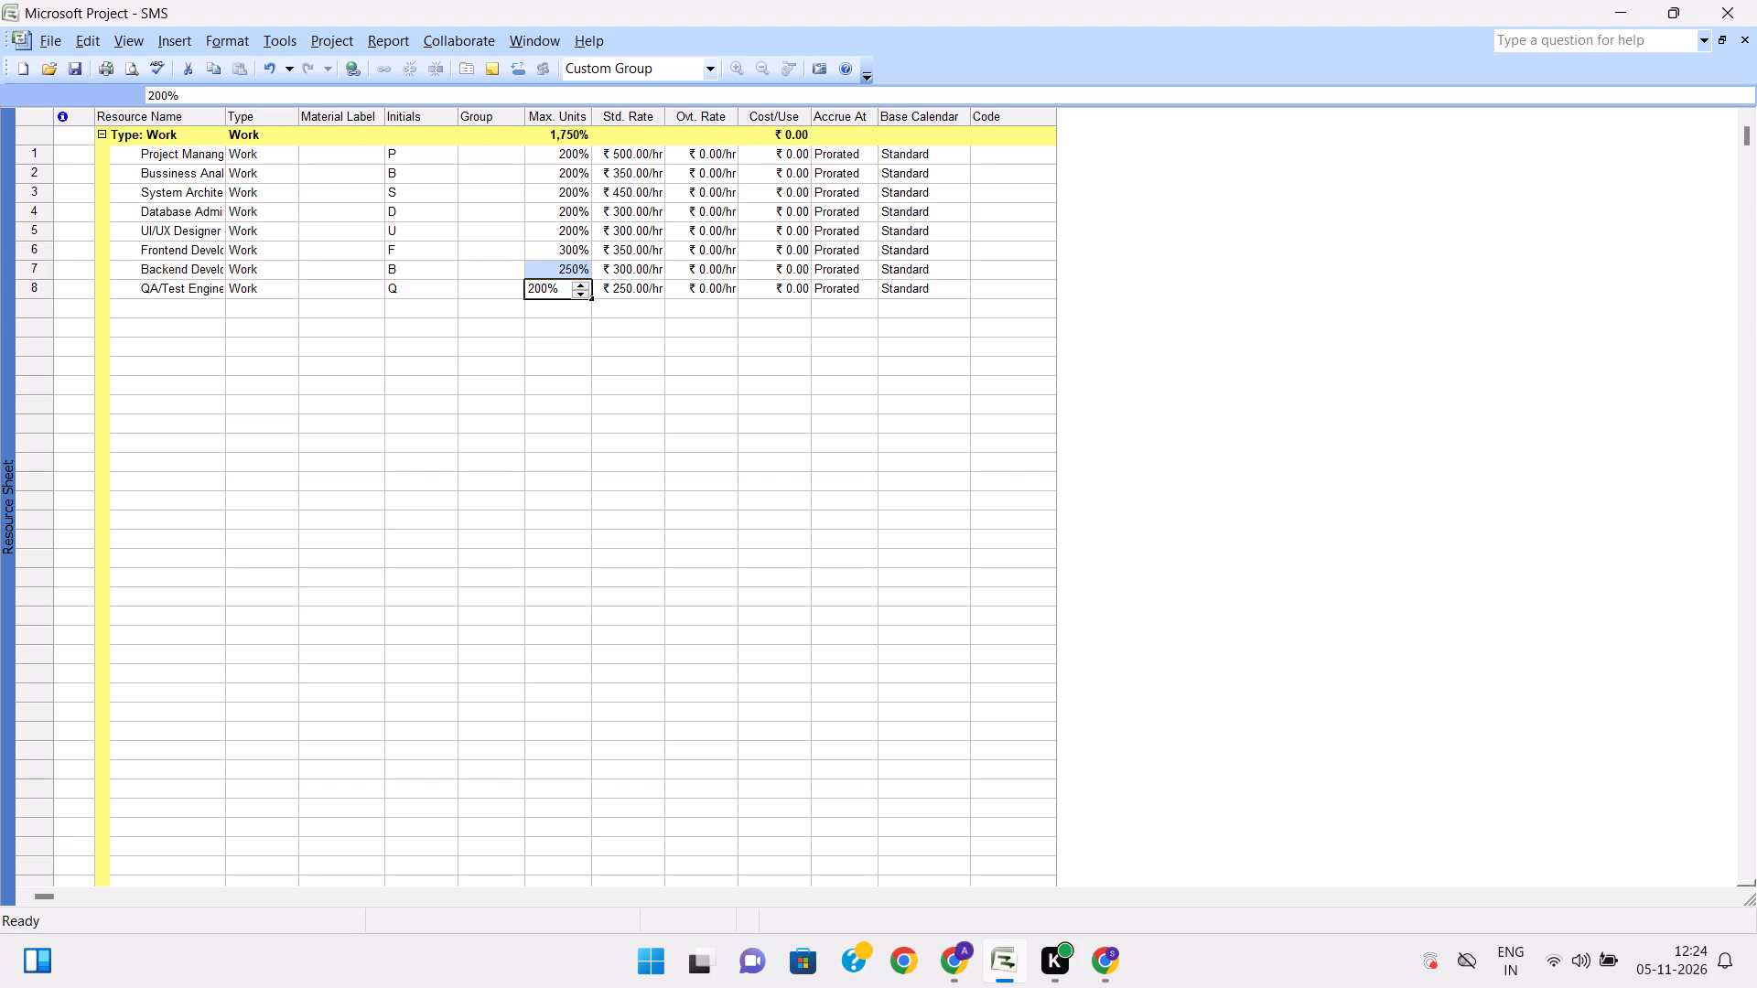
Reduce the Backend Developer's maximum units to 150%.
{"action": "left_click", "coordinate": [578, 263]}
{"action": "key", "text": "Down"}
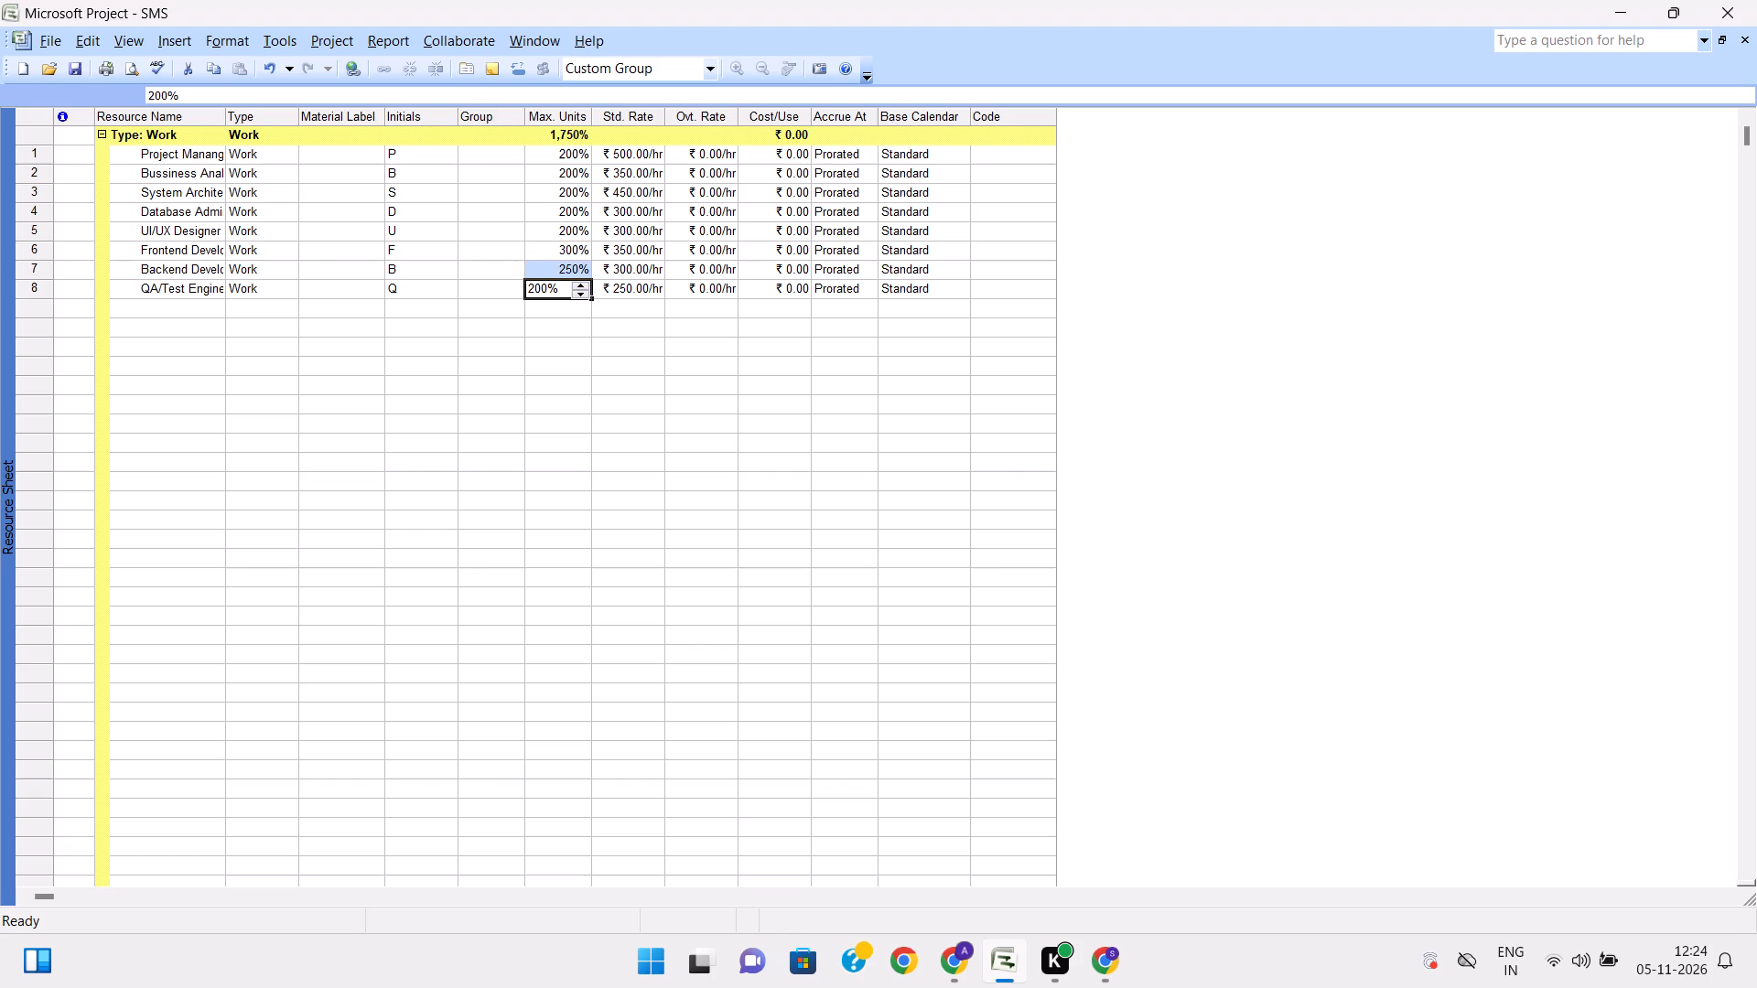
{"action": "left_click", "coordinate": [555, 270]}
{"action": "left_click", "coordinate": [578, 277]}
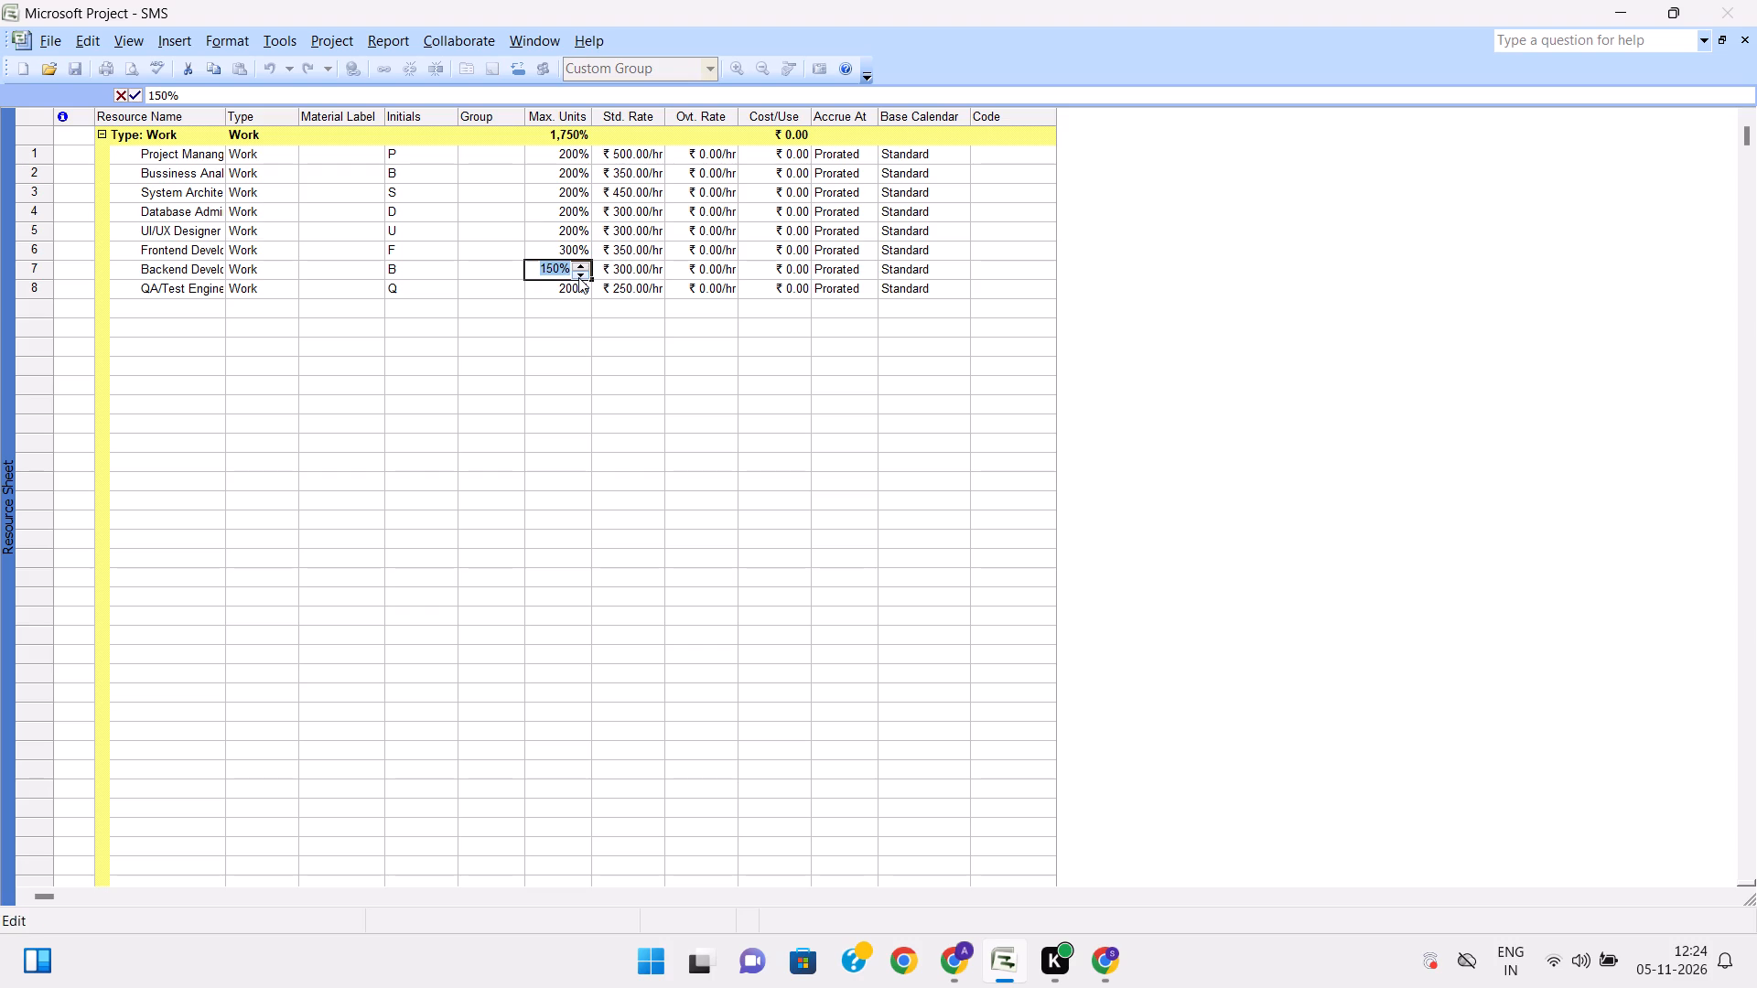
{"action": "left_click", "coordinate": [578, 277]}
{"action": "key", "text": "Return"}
Set the Backend Developer's maximum units to 200%.
{"action": "left_click", "coordinate": [557, 271]}
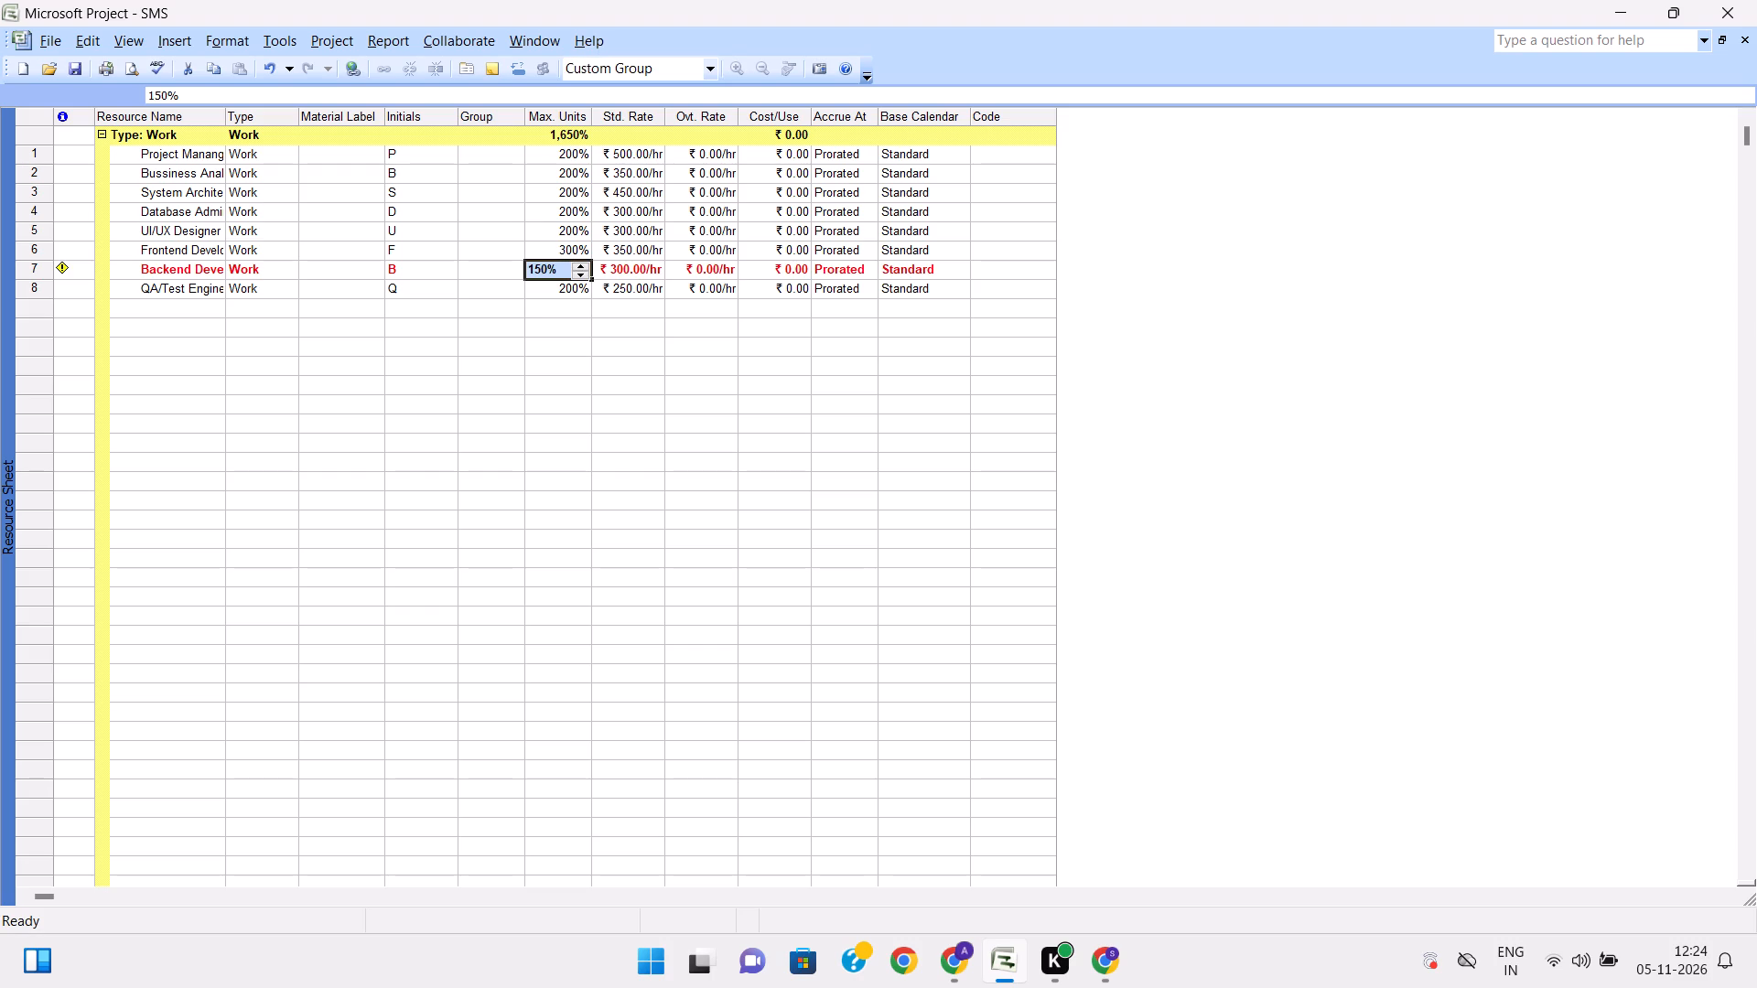
{"action": "left_click", "coordinate": [583, 264]}
{"action": "key", "text": "Return"}
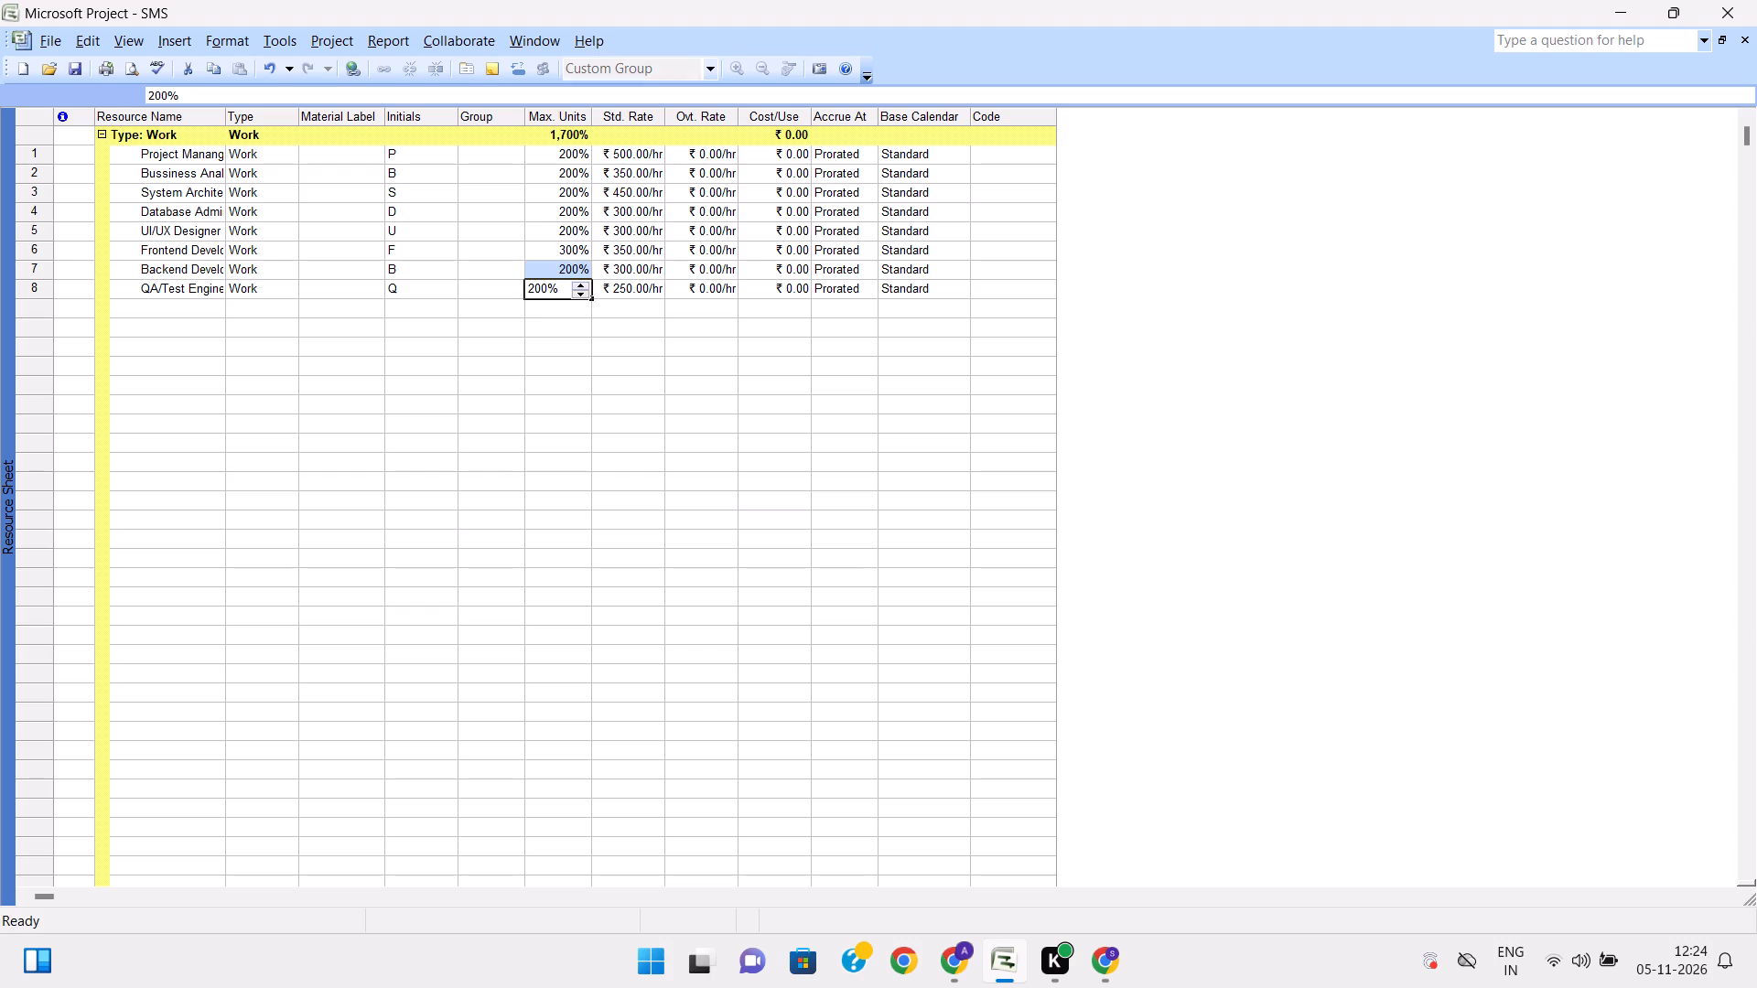
{"action": "left_click", "coordinate": [702, 274]}
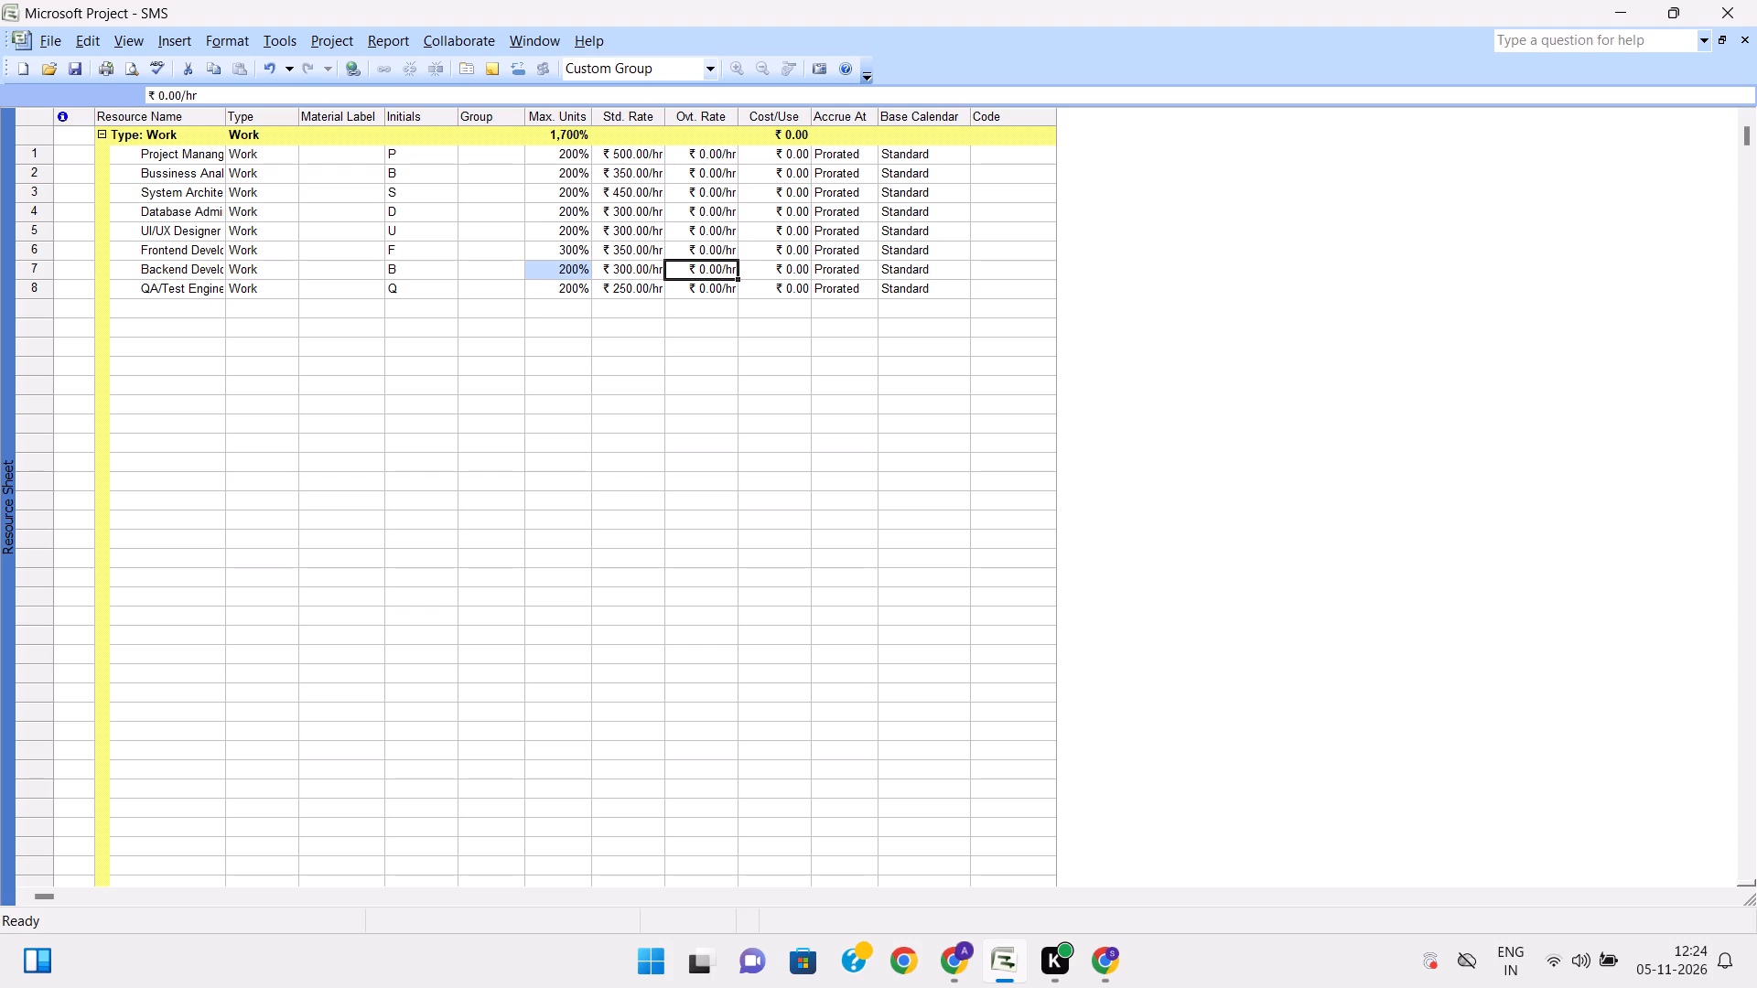
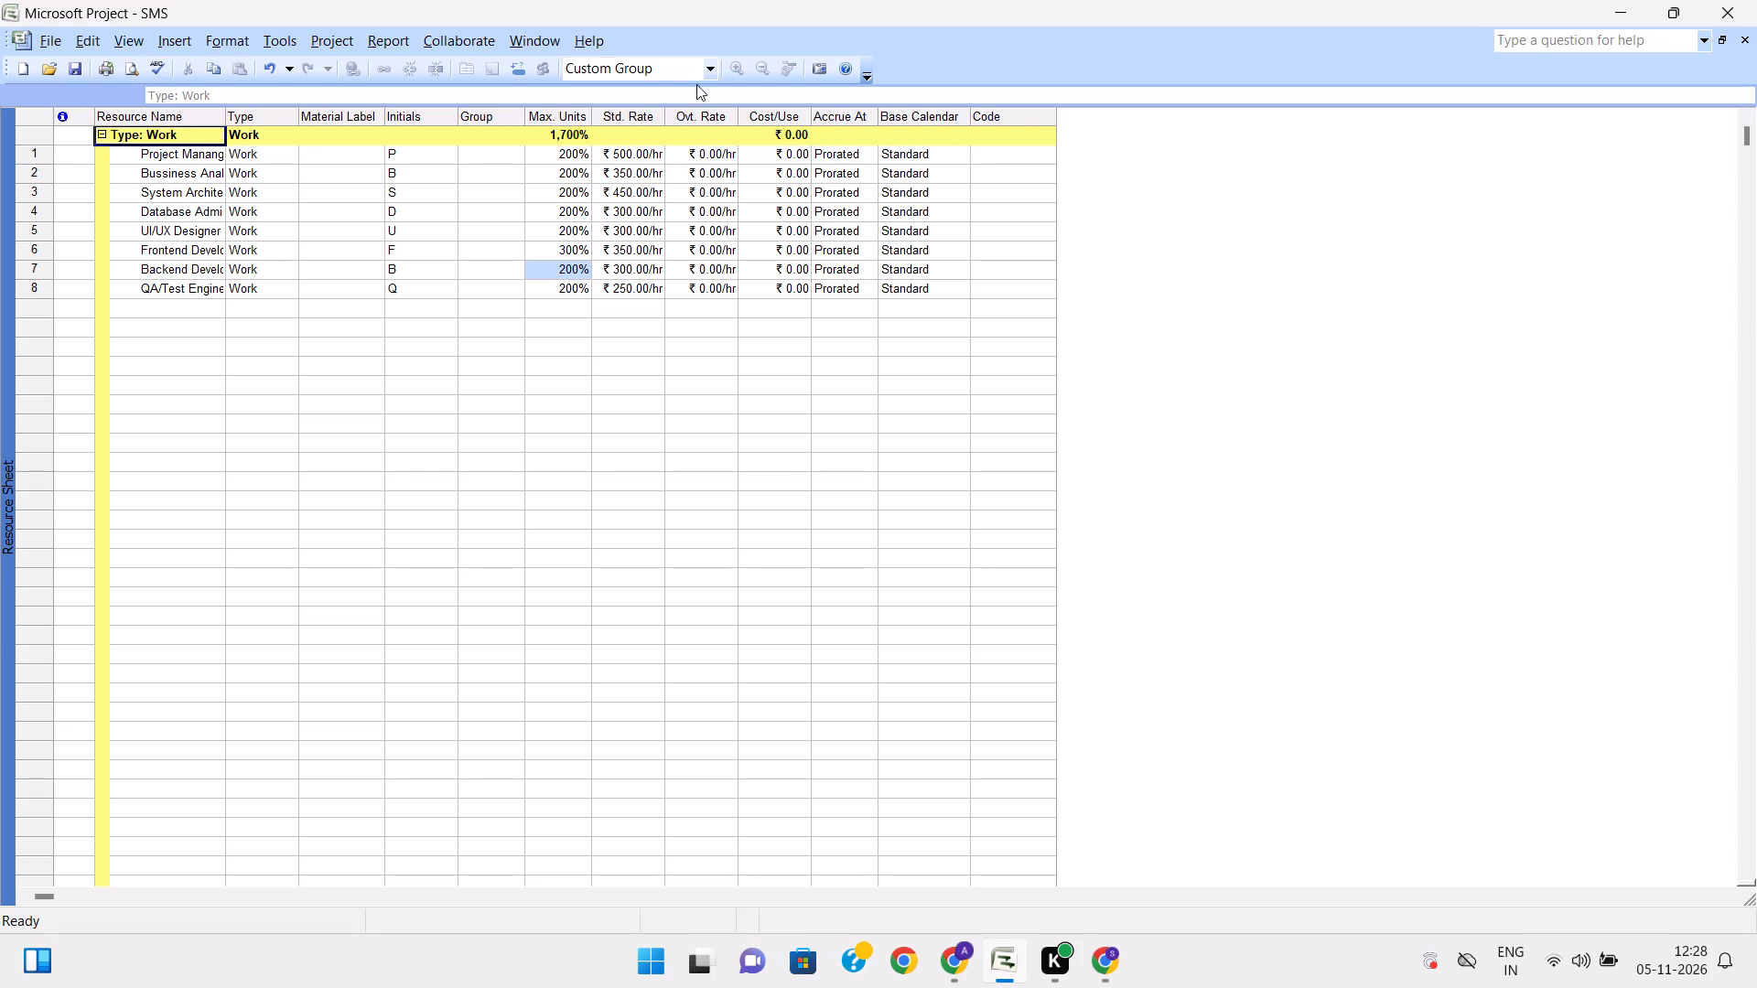
{"action": "left_click", "coordinate": [715, 67]}
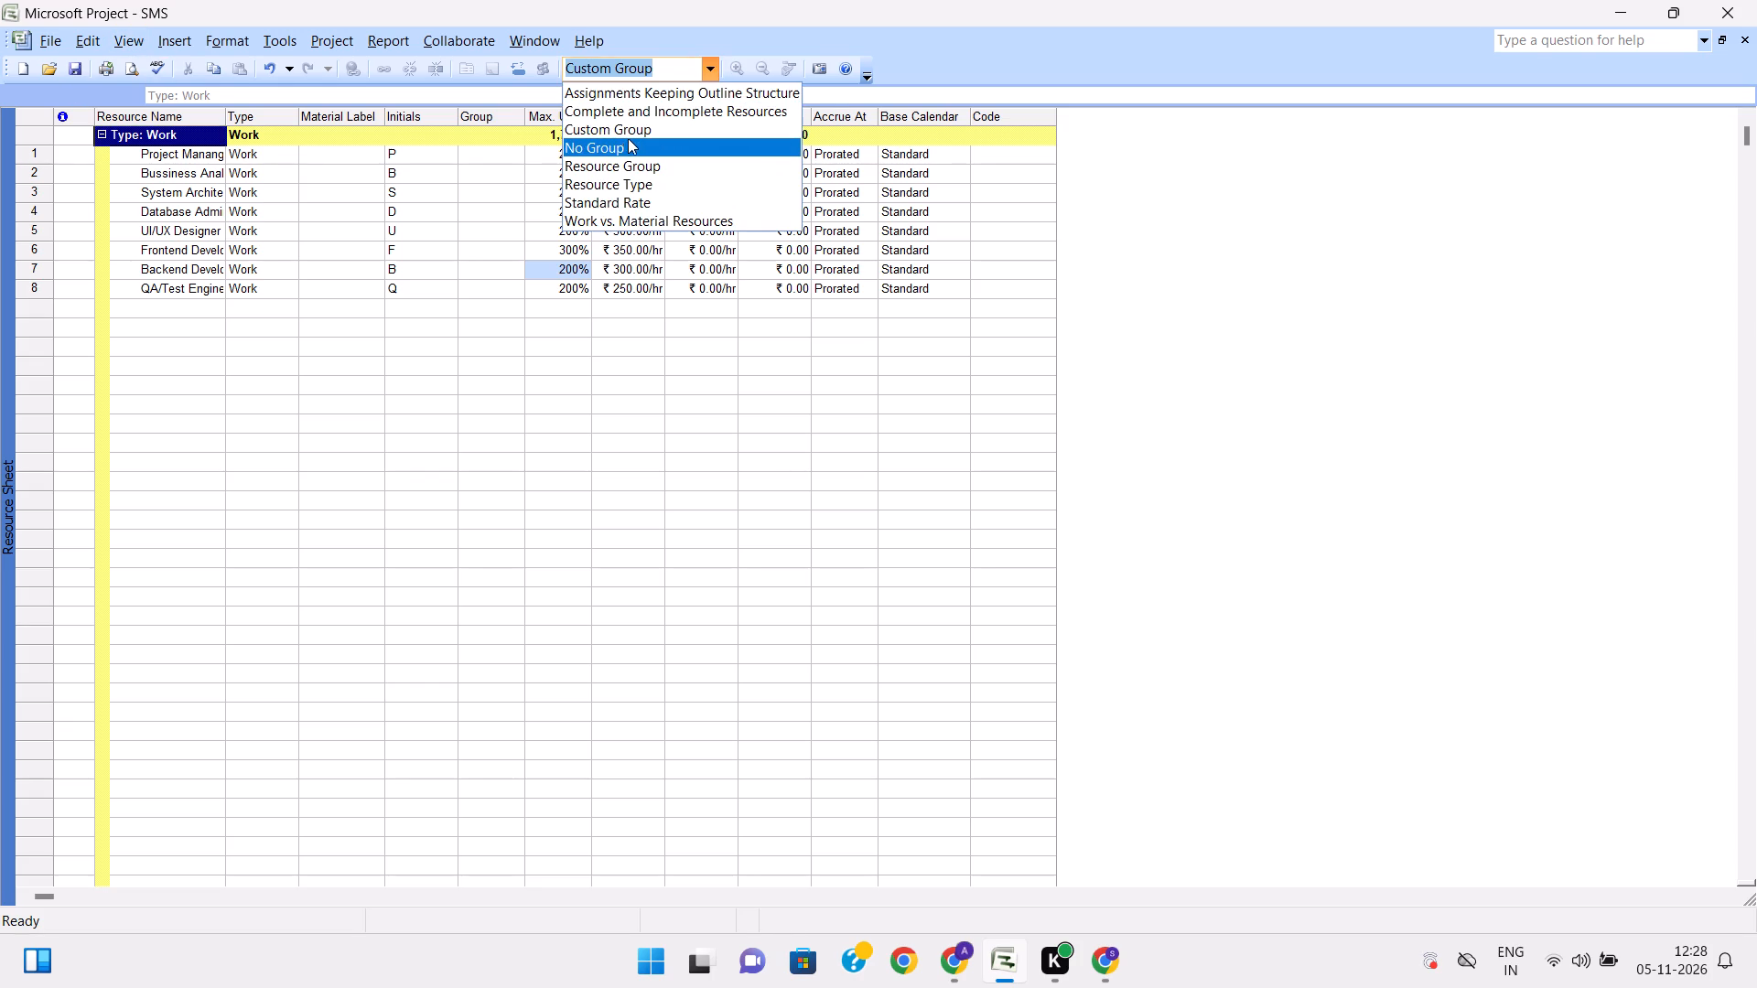
{"action": "left_click", "coordinate": [628, 141]}
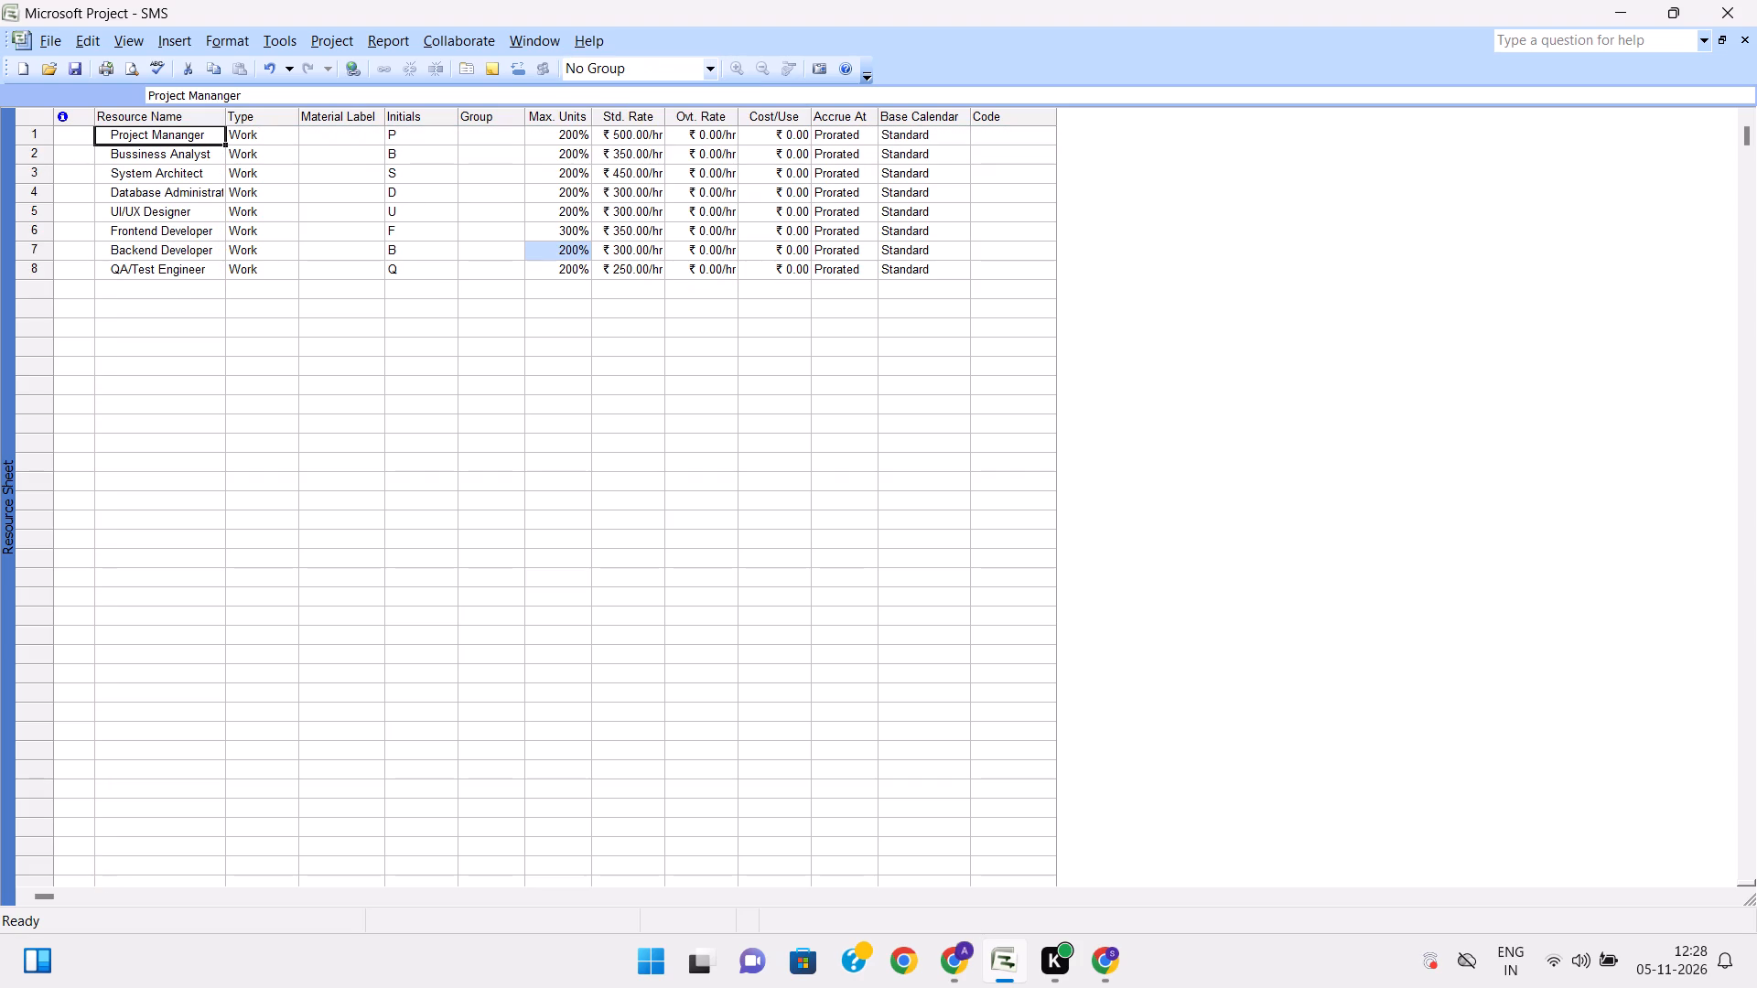
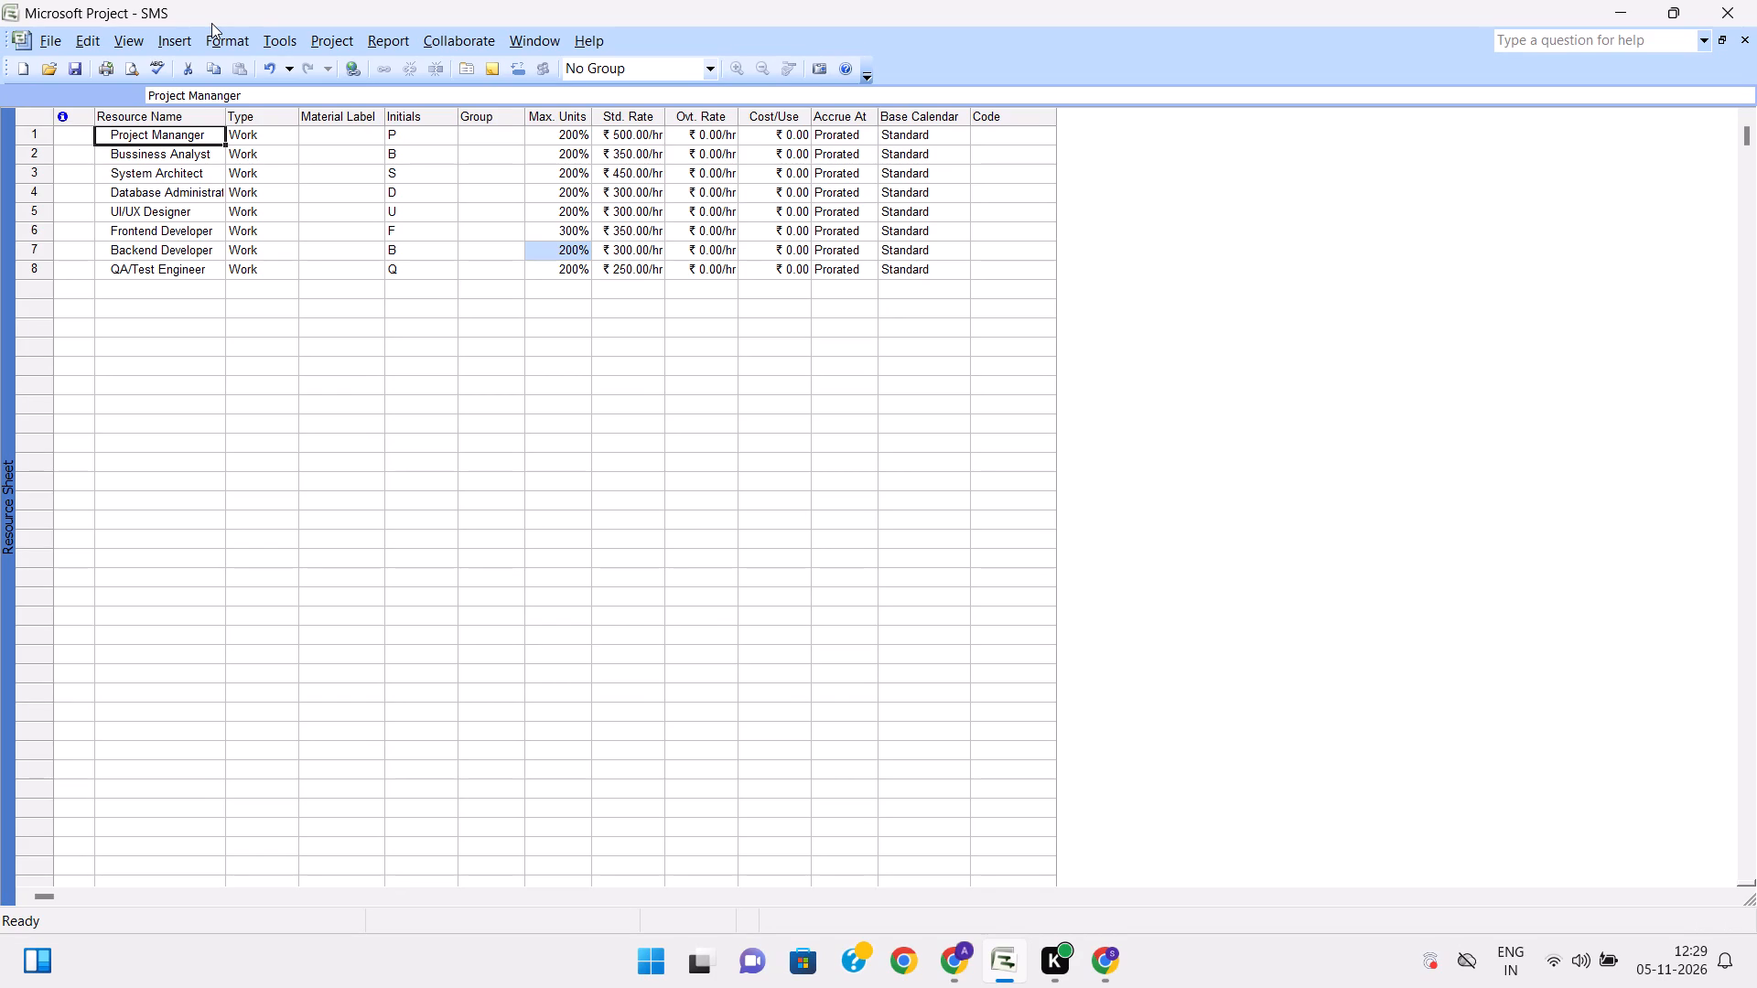
Display the SMS project in the Gantt Chart view.
{"action": "left_click", "coordinate": [121, 38]}
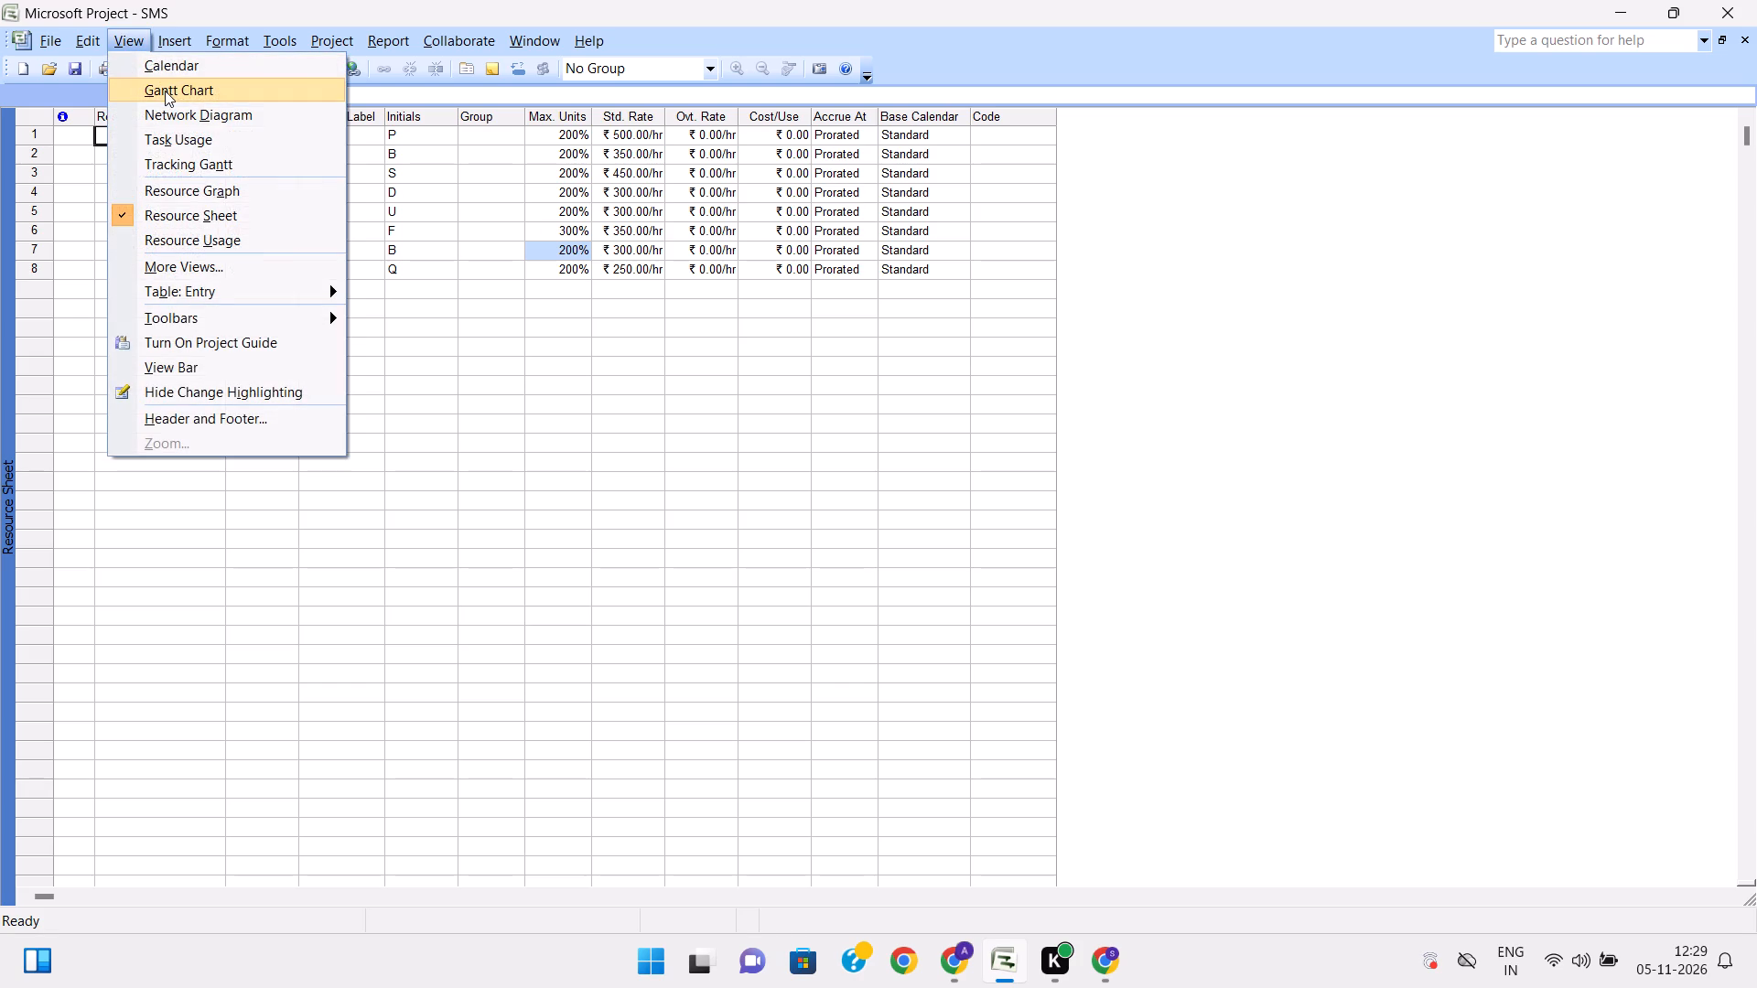
{"action": "left_click", "coordinate": [165, 91]}
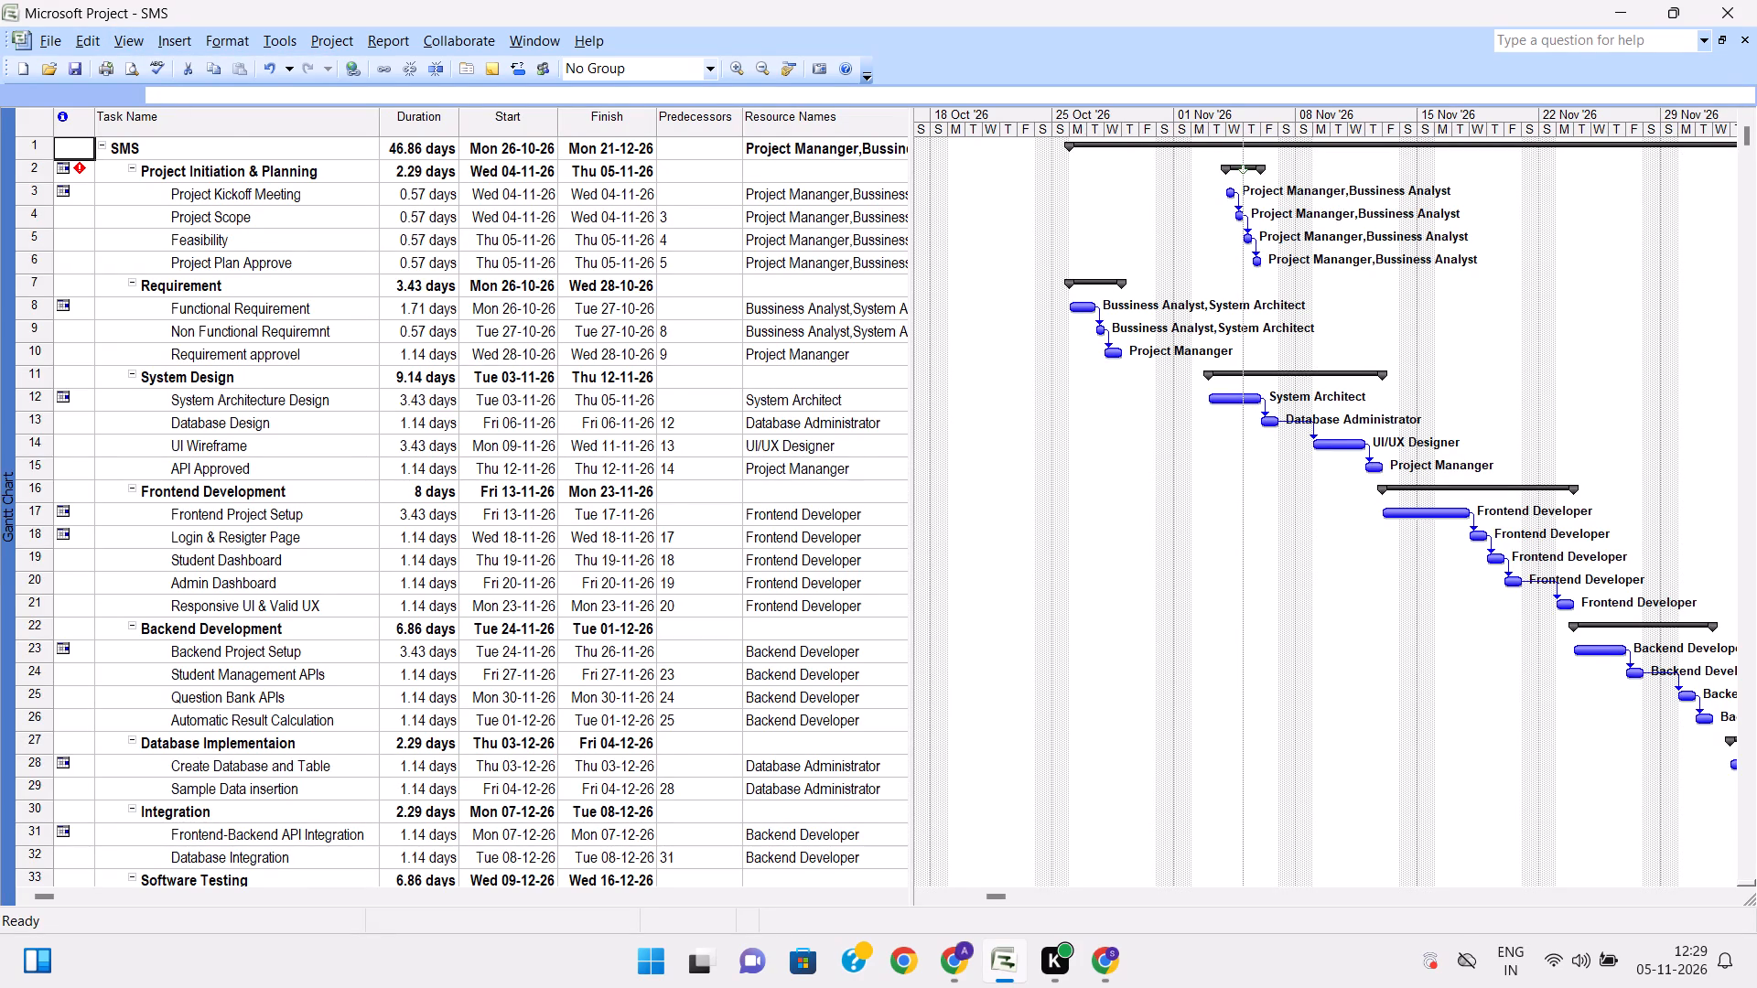
{"action": "scroll", "coordinate": [503, 671], "scroll_direction": "down", "scroll_amount": 5}
{"action": "scroll", "coordinate": [503, 671], "scroll_direction": "up", "scroll_amount": 9}
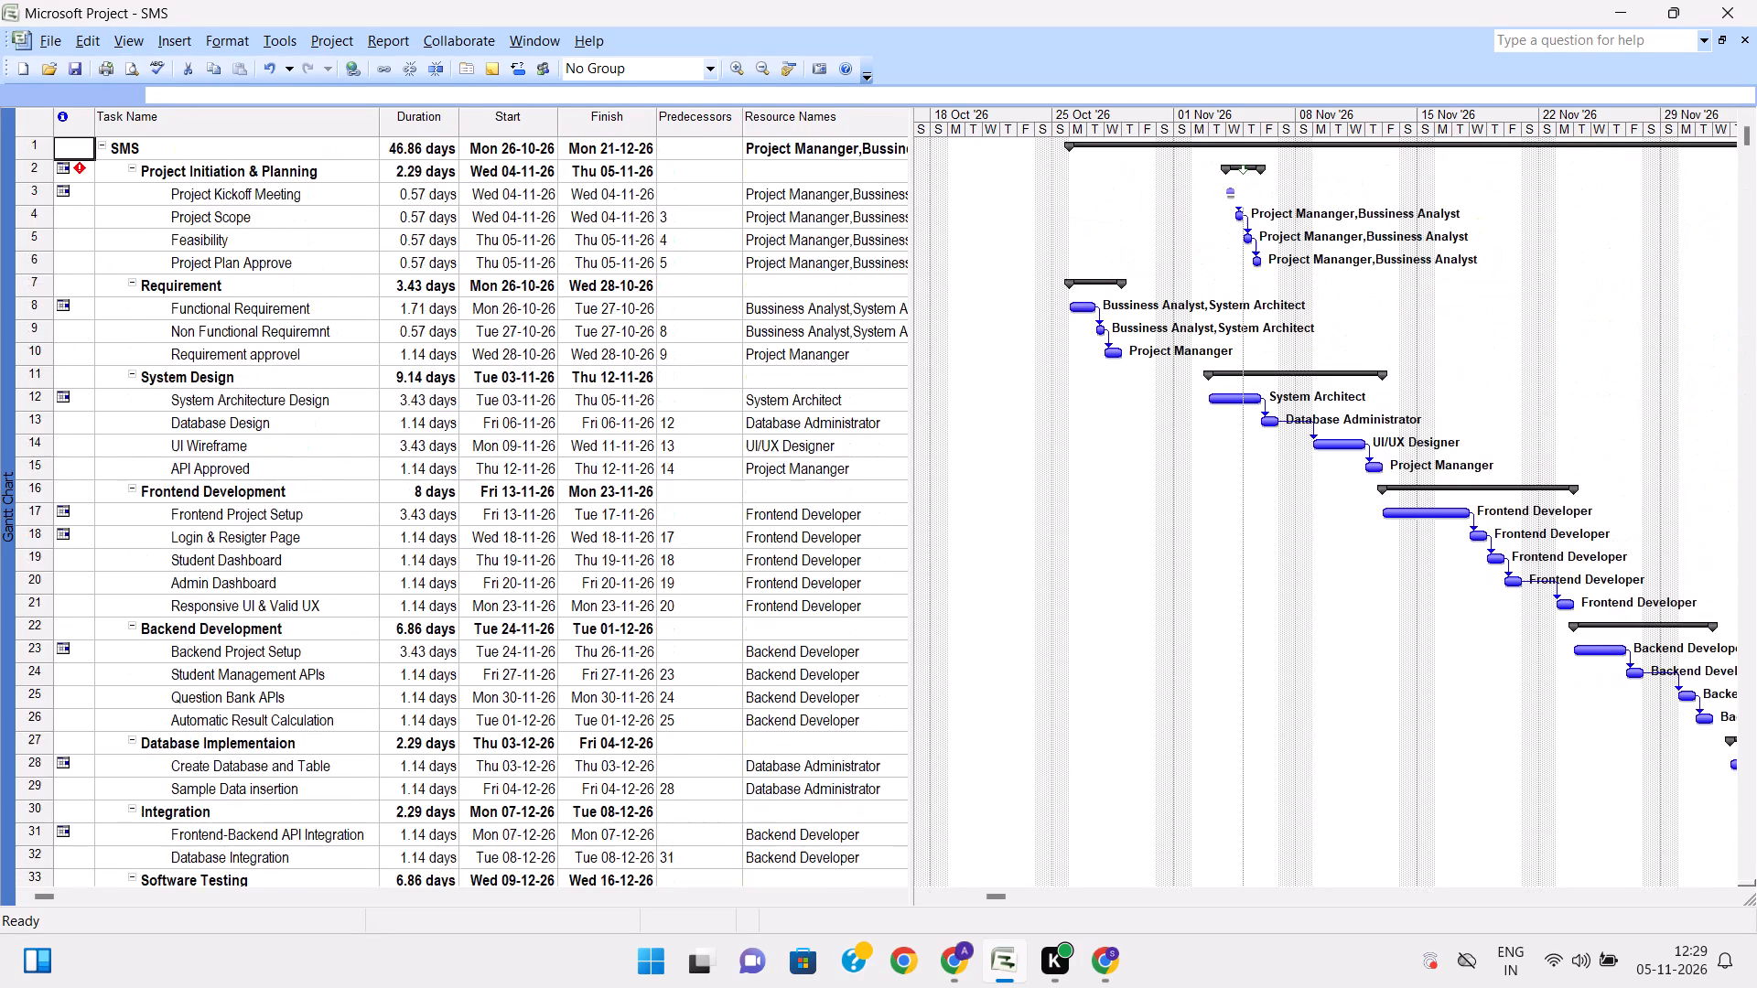
{"action": "scroll", "coordinate": [503, 671], "scroll_direction": "up", "scroll_amount": 3}
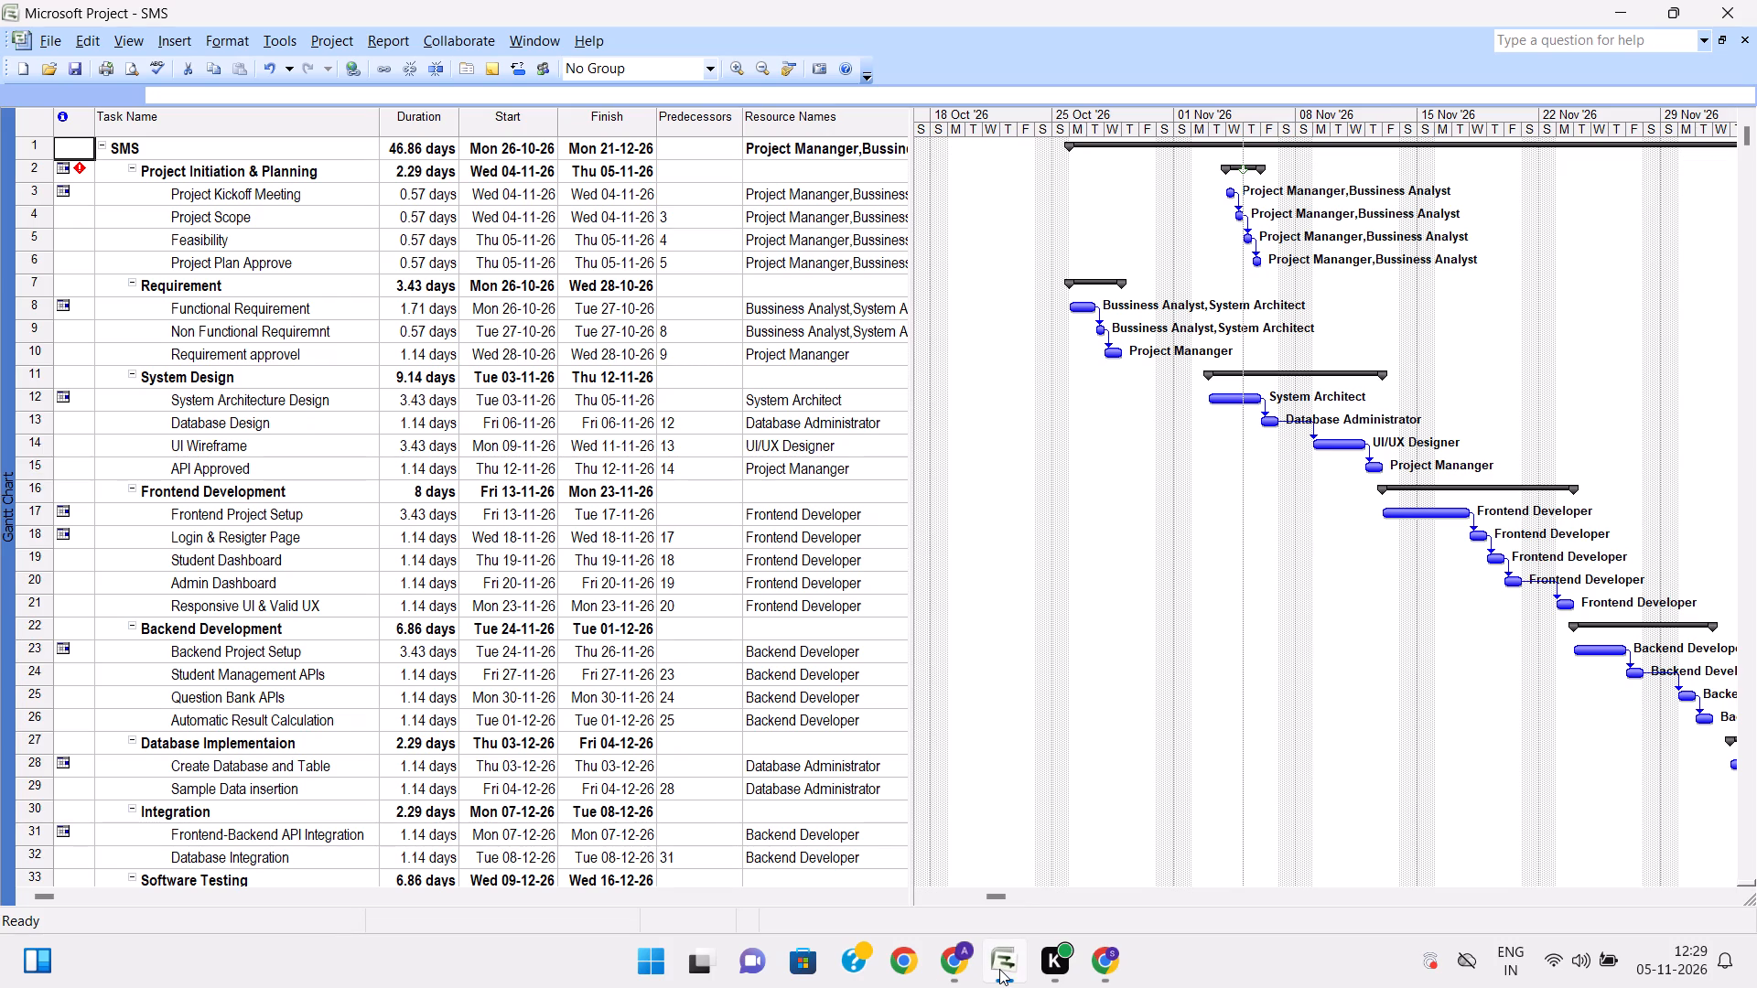
{"action": "scroll", "coordinate": [681, 495], "scroll_direction": "up", "scroll_amount": 3}
{"action": "left_click", "coordinate": [677, 220]}
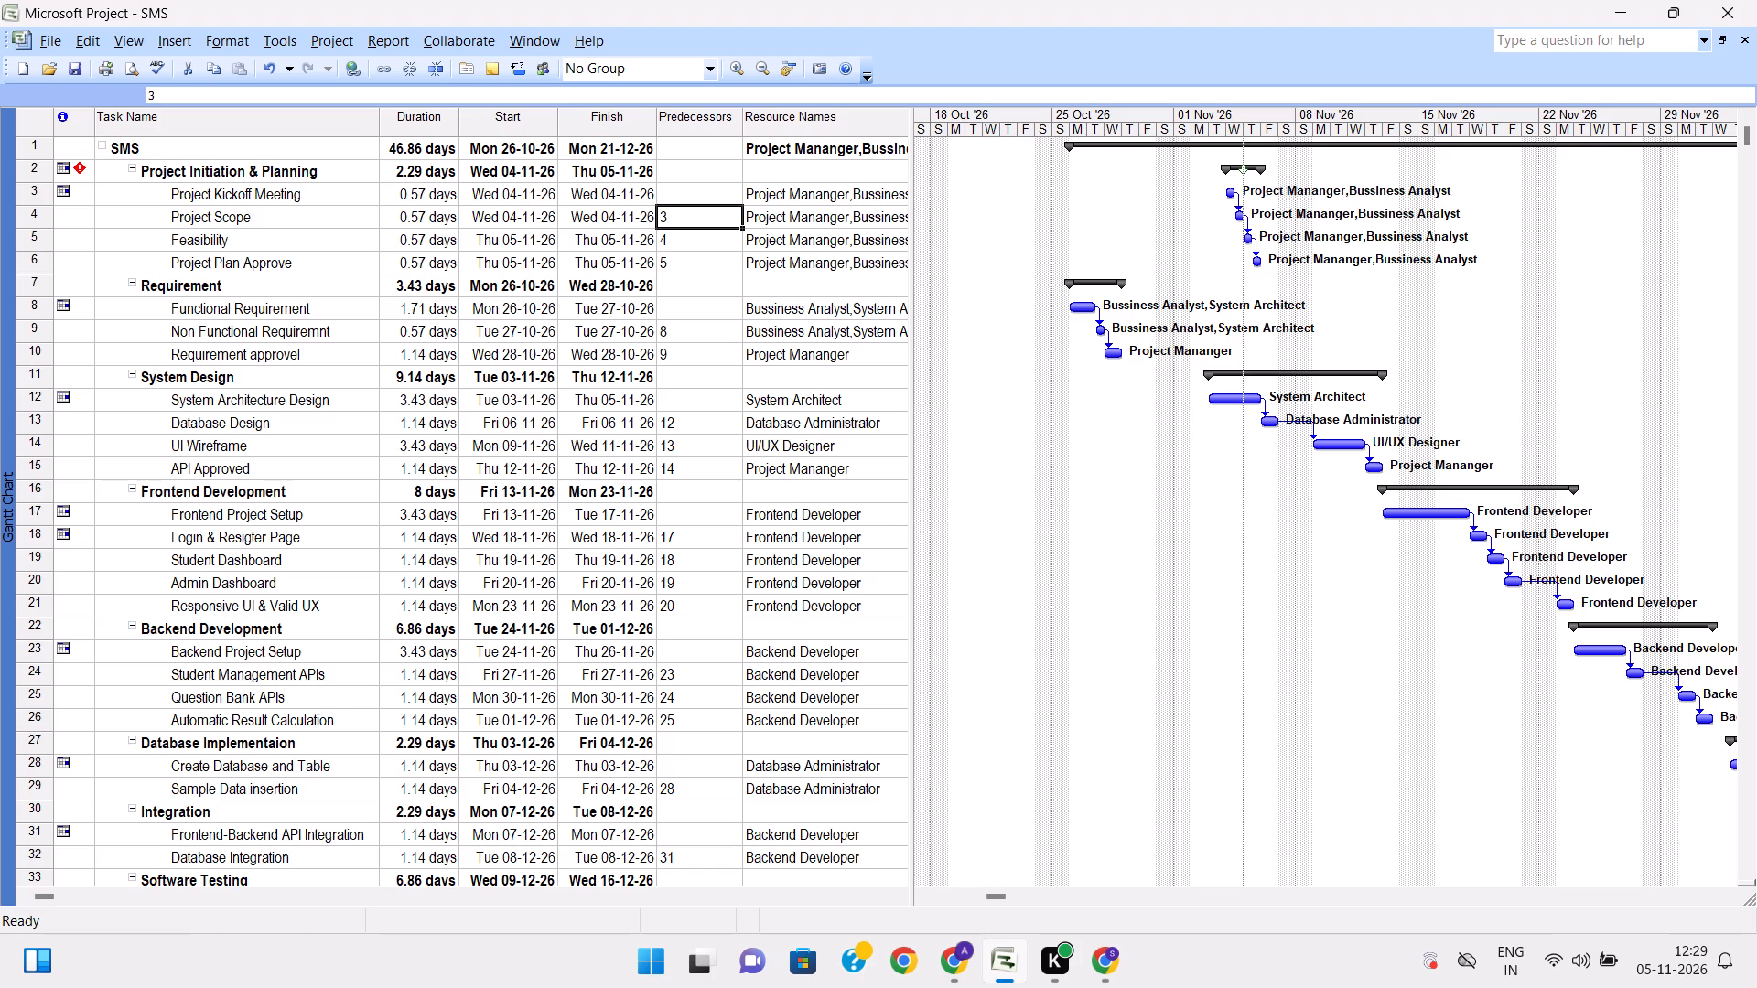
{"action": "left_click", "coordinate": [677, 220]}
{"action": "left_click", "coordinate": [677, 220]}
{"action": "key", "text": "BackSpace"}
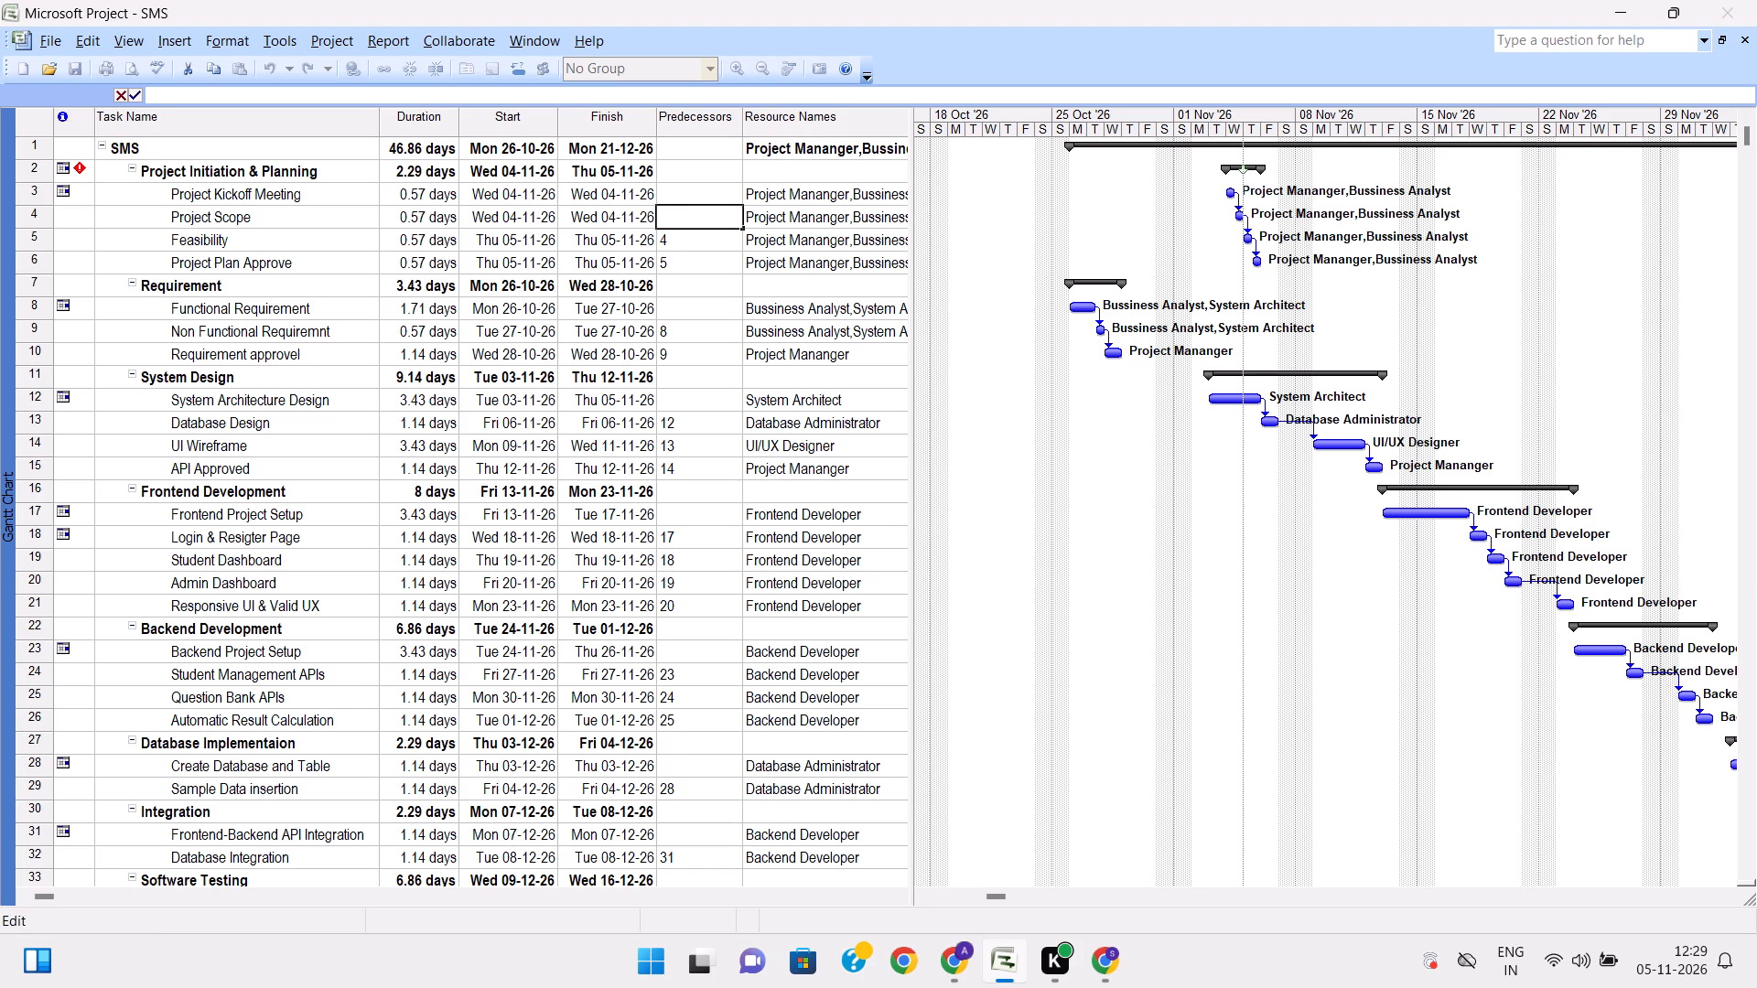
{"action": "left_click", "coordinate": [676, 235]}
{"action": "left_click", "coordinate": [677, 241]}
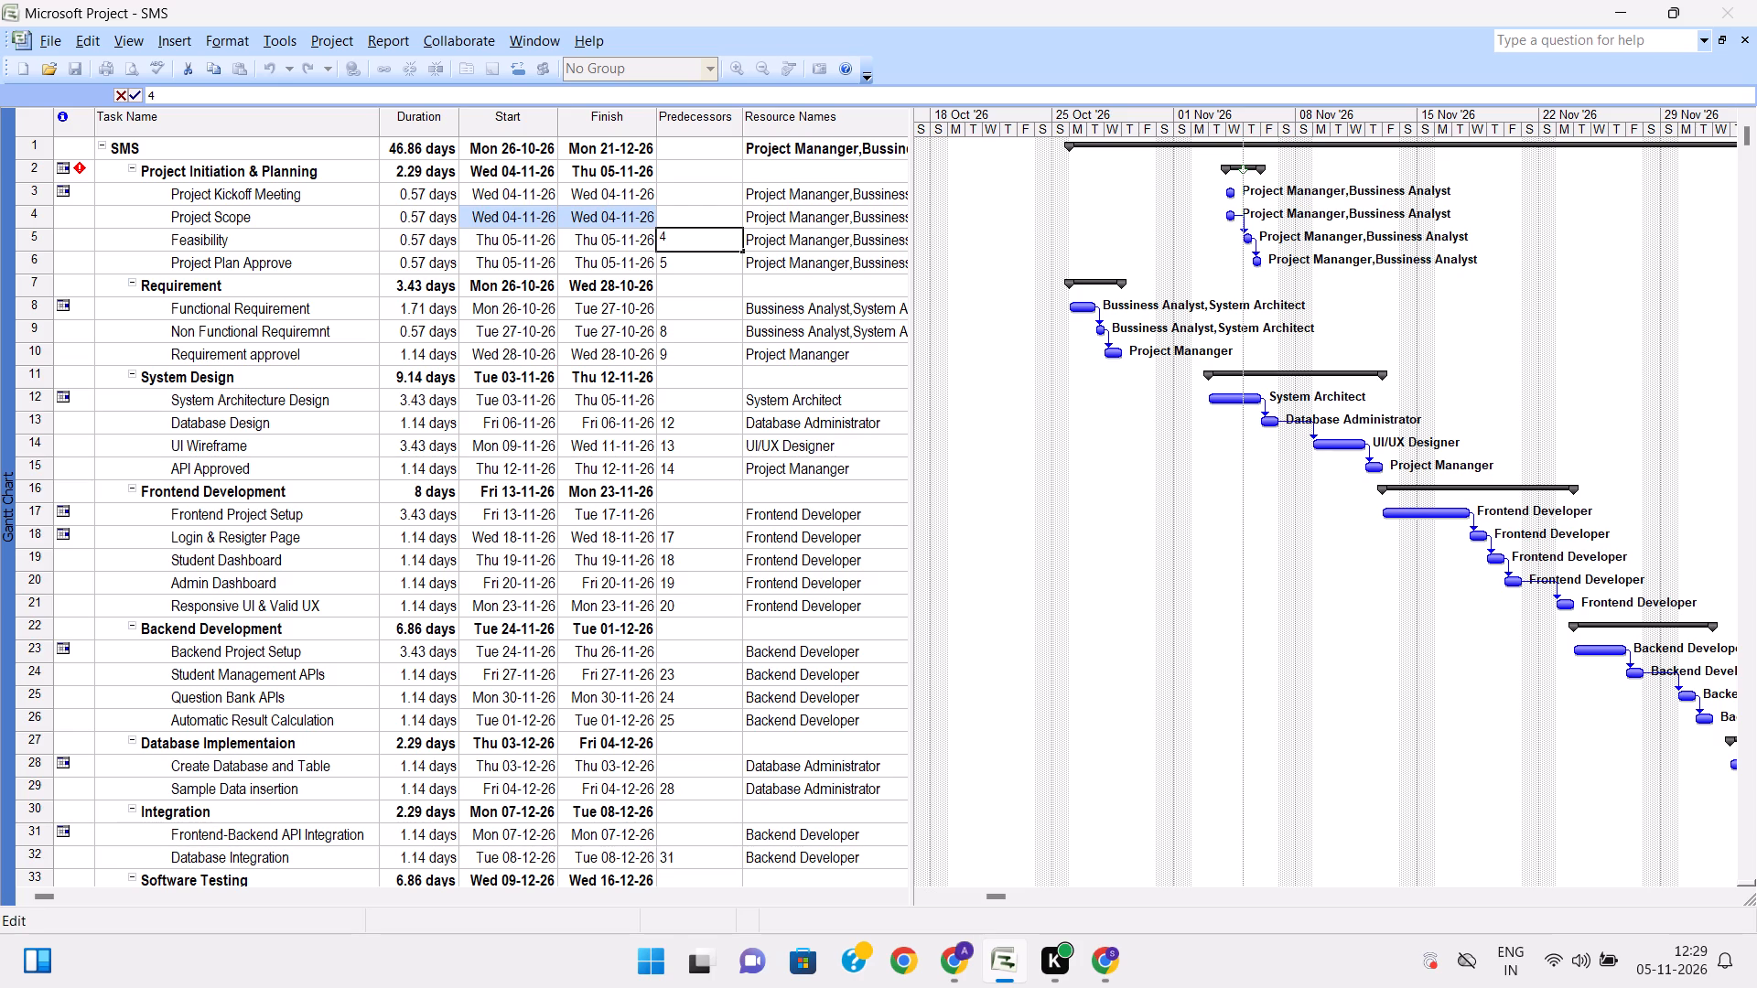
{"action": "key", "text": "BackSpace"}
{"action": "left_click", "coordinate": [680, 262]}
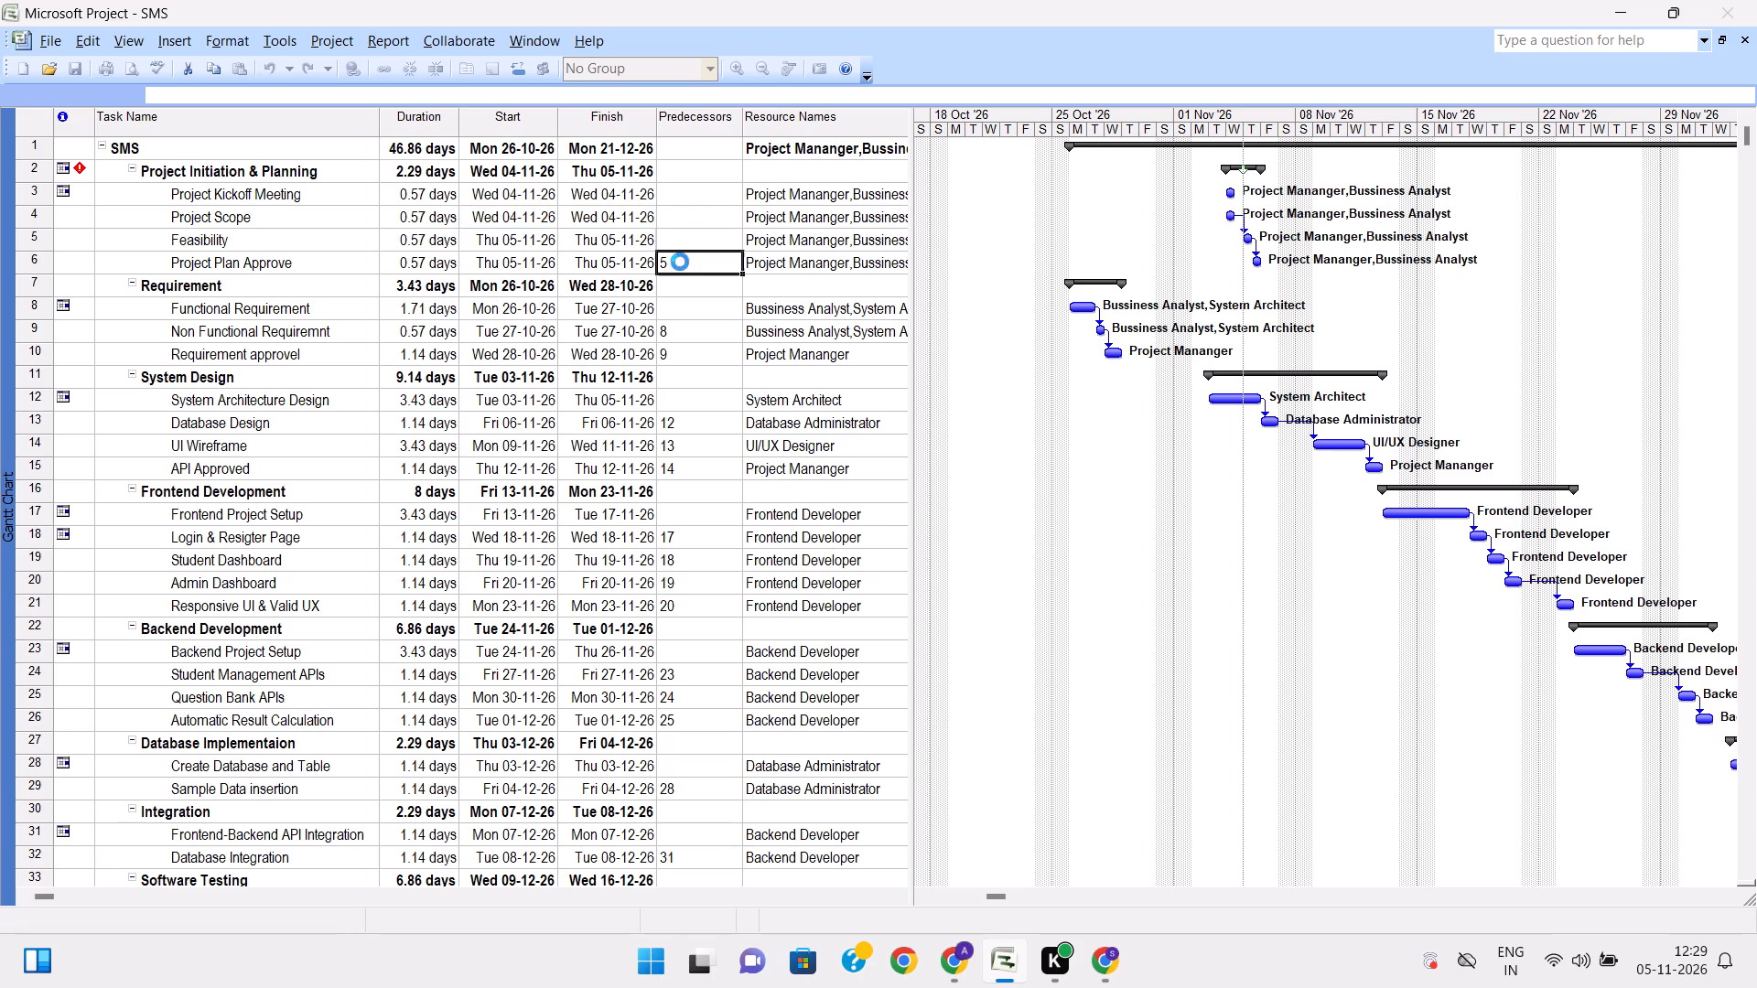
{"action": "left_click", "coordinate": [680, 262]}
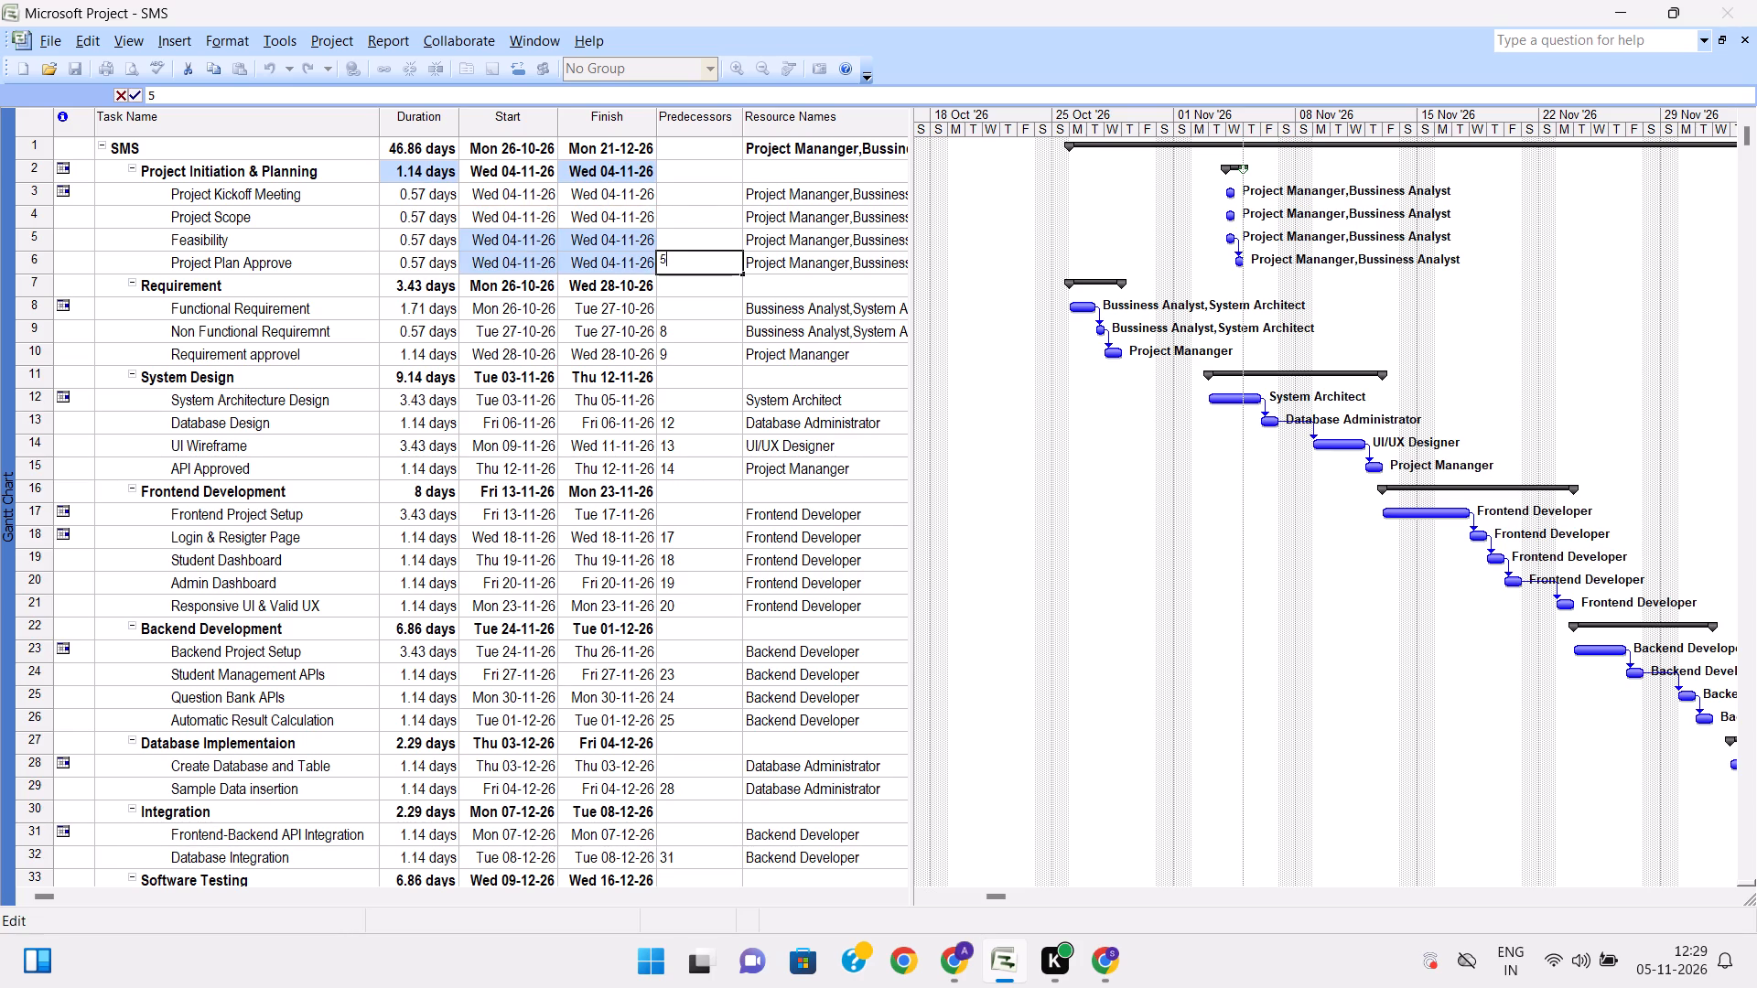
{"action": "key", "text": "BackSpace"}
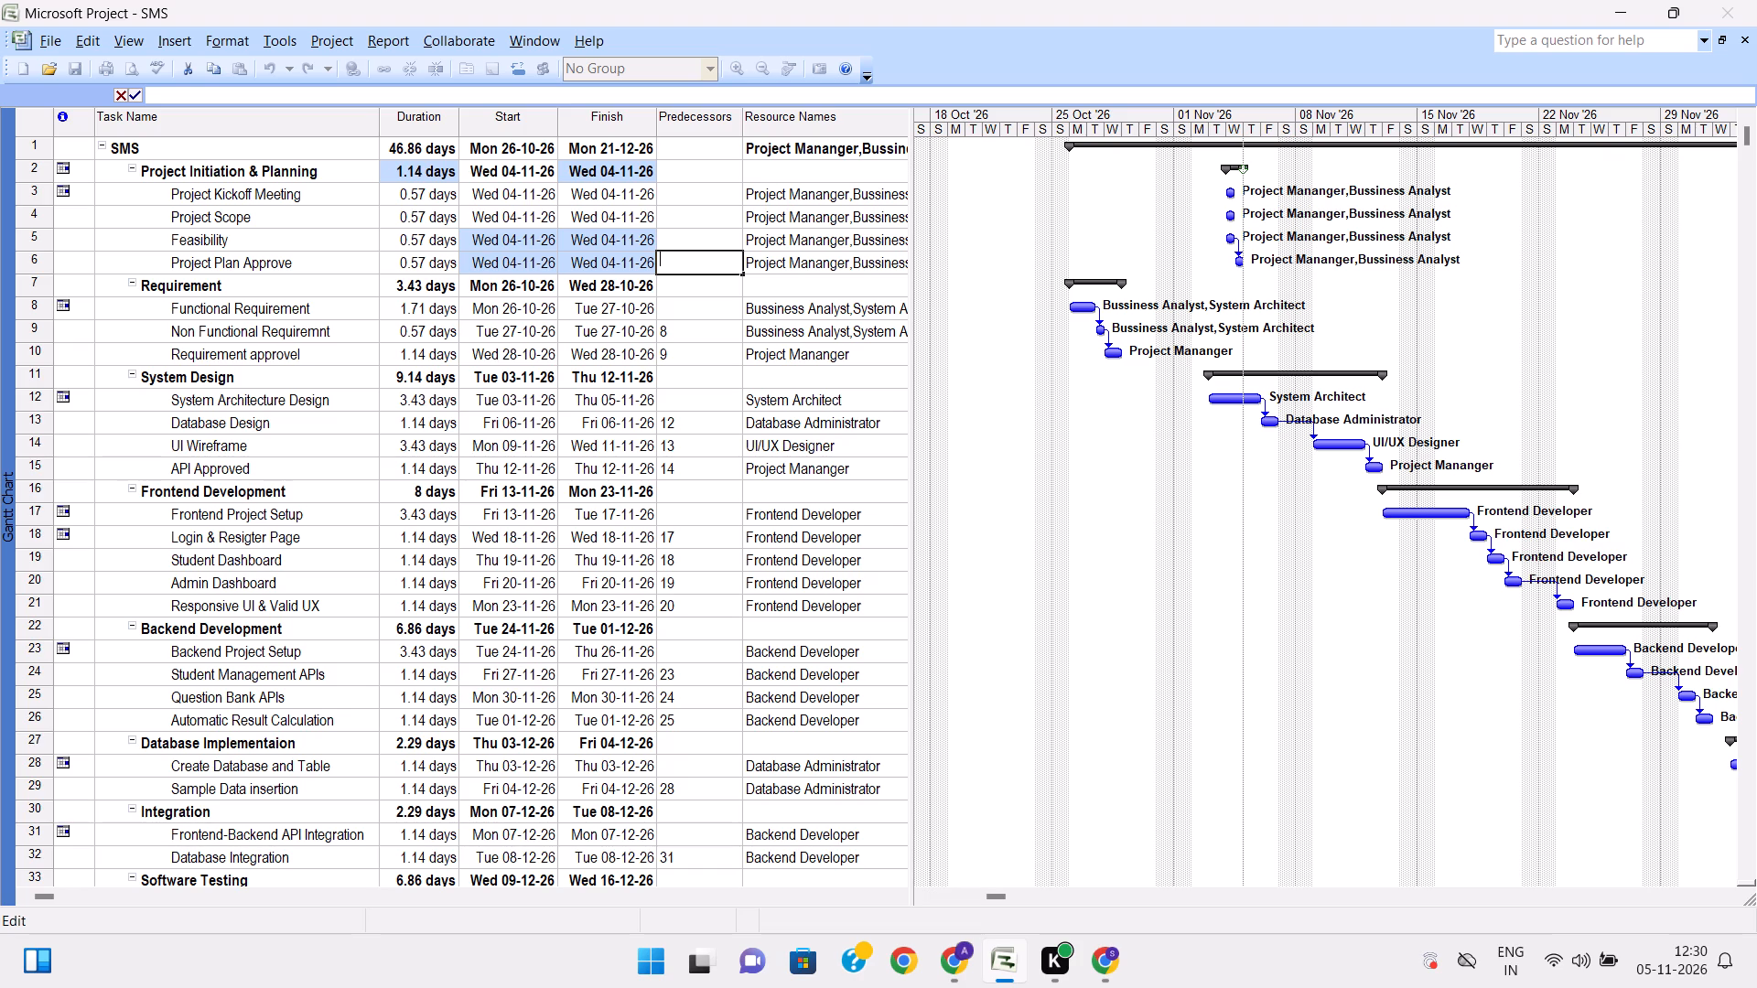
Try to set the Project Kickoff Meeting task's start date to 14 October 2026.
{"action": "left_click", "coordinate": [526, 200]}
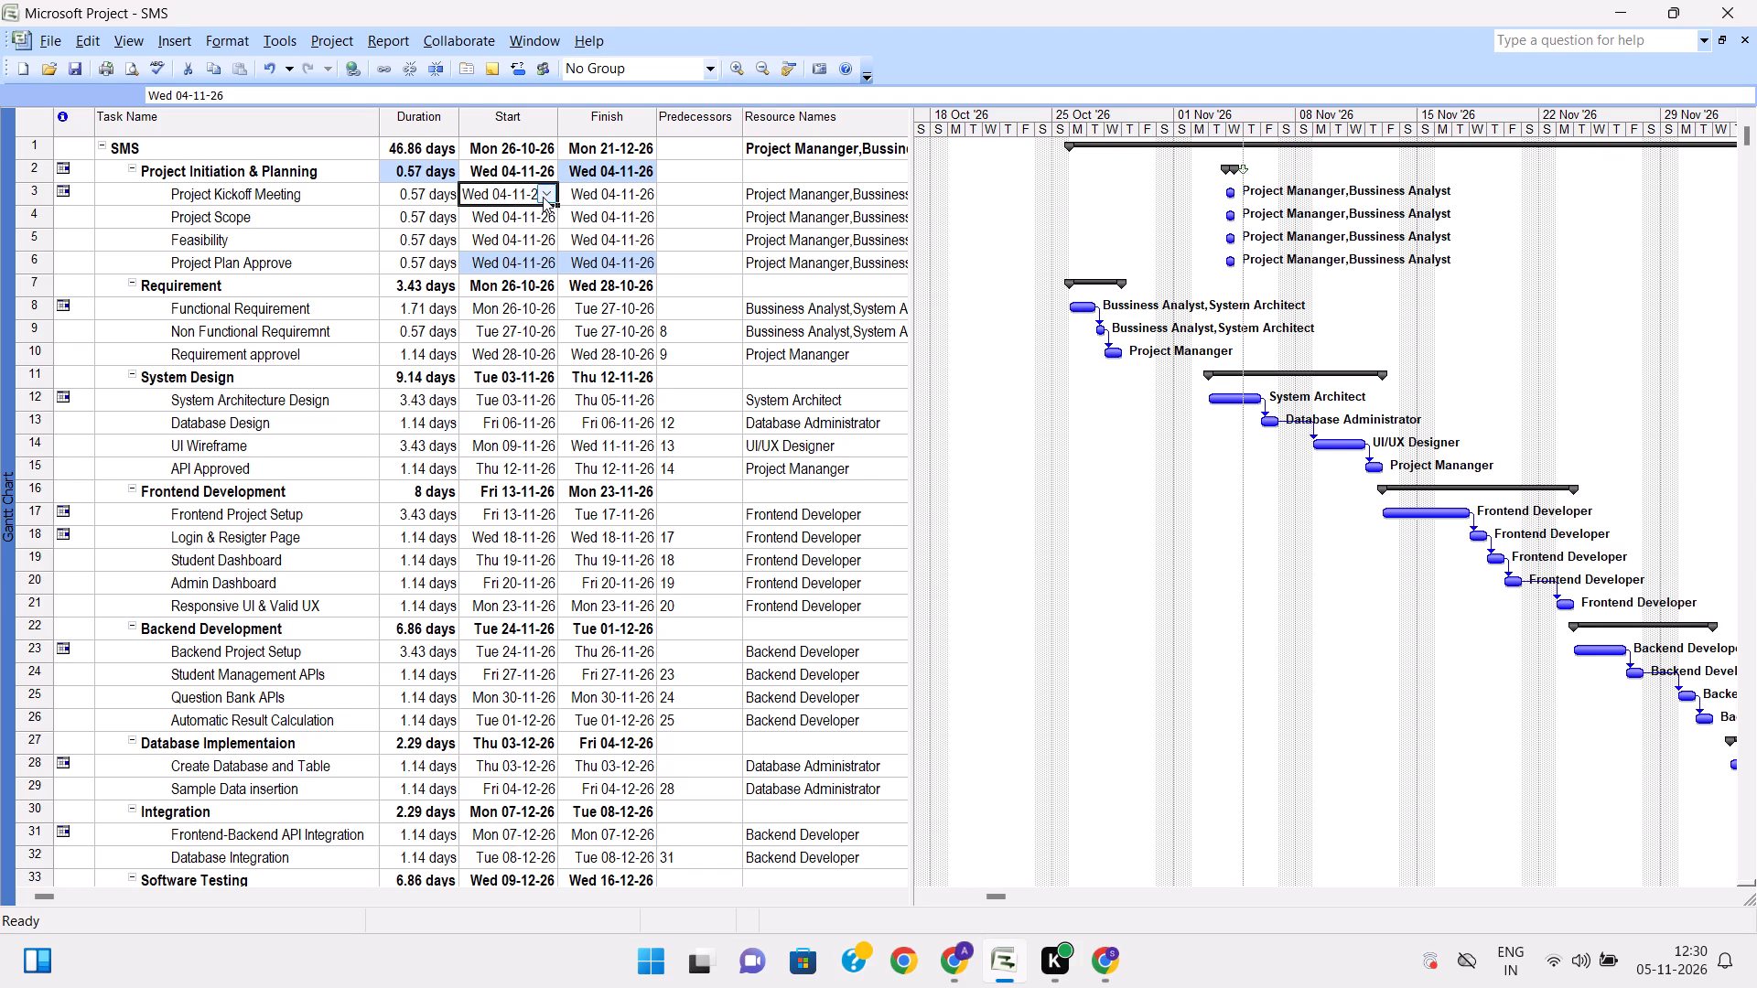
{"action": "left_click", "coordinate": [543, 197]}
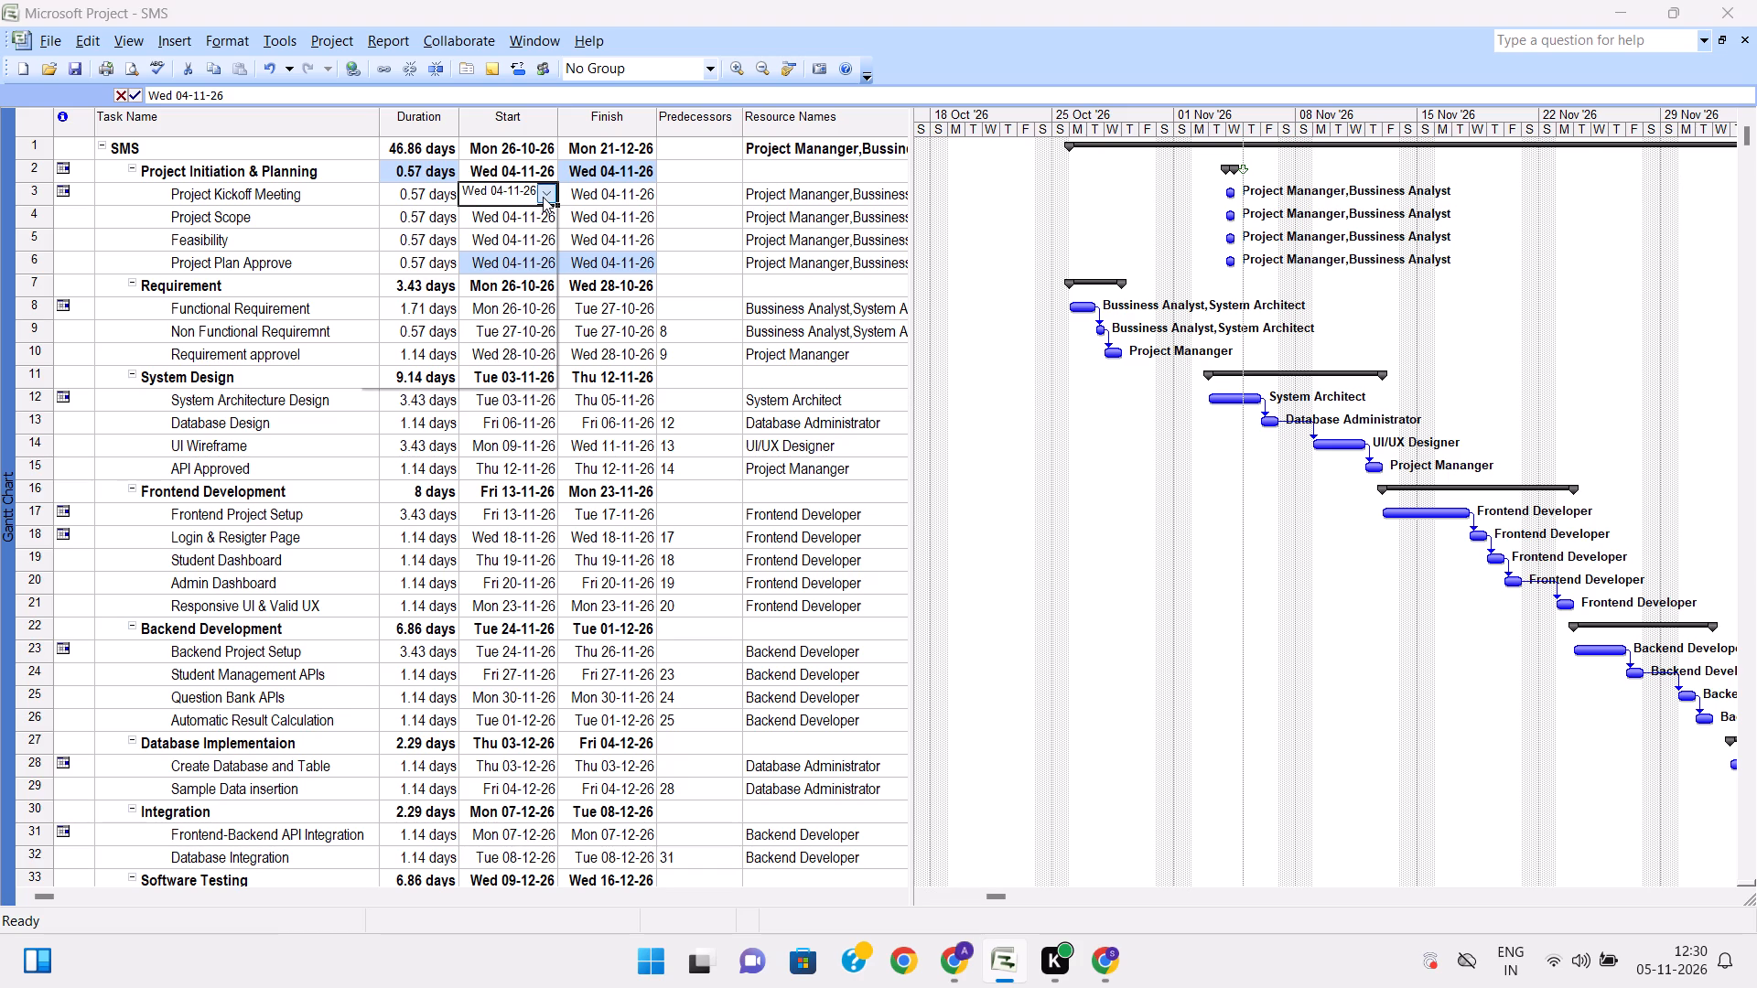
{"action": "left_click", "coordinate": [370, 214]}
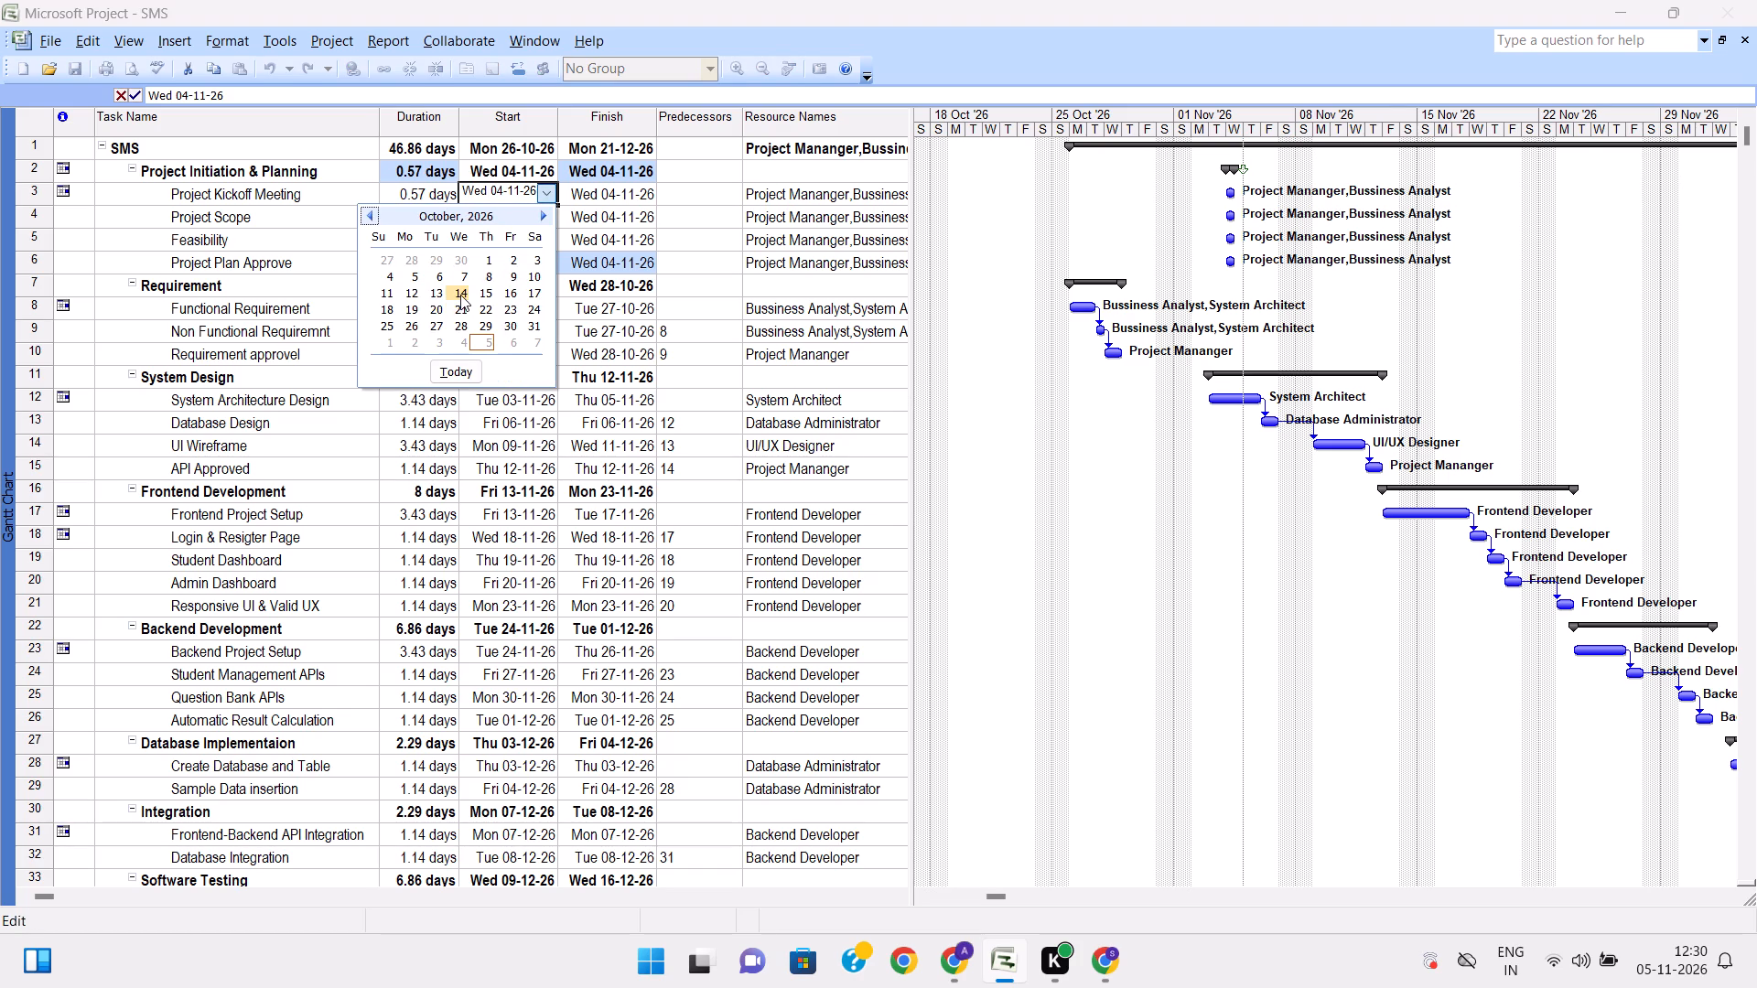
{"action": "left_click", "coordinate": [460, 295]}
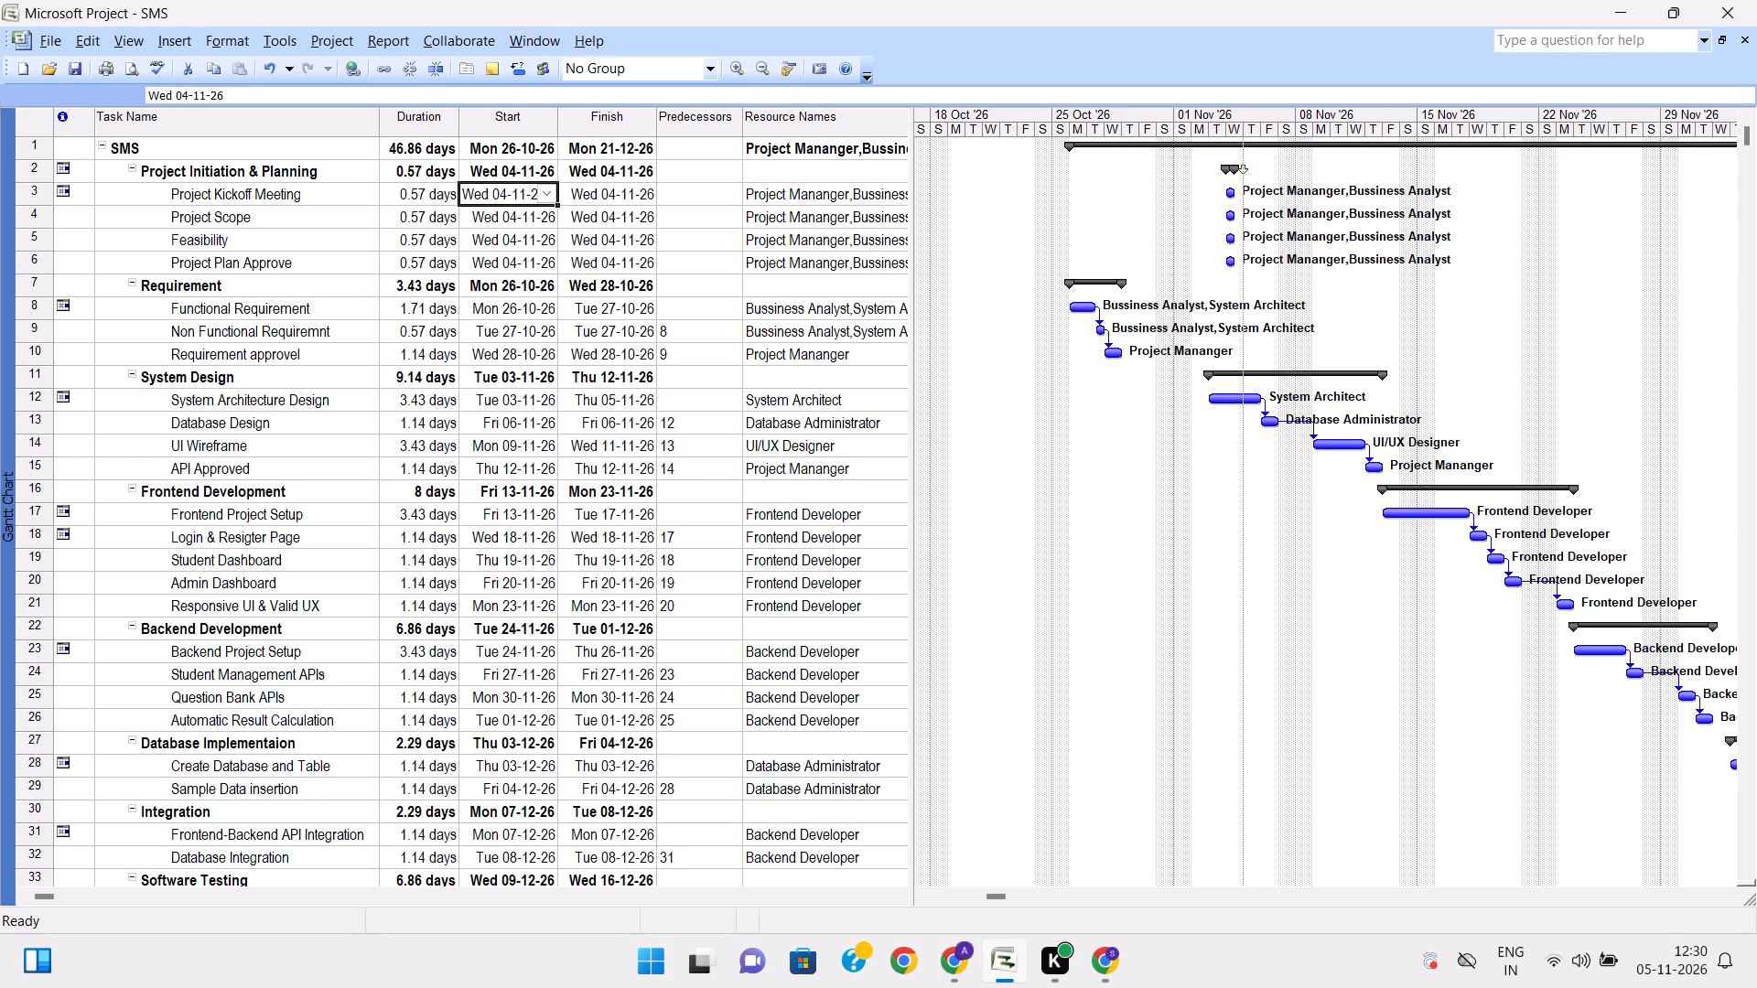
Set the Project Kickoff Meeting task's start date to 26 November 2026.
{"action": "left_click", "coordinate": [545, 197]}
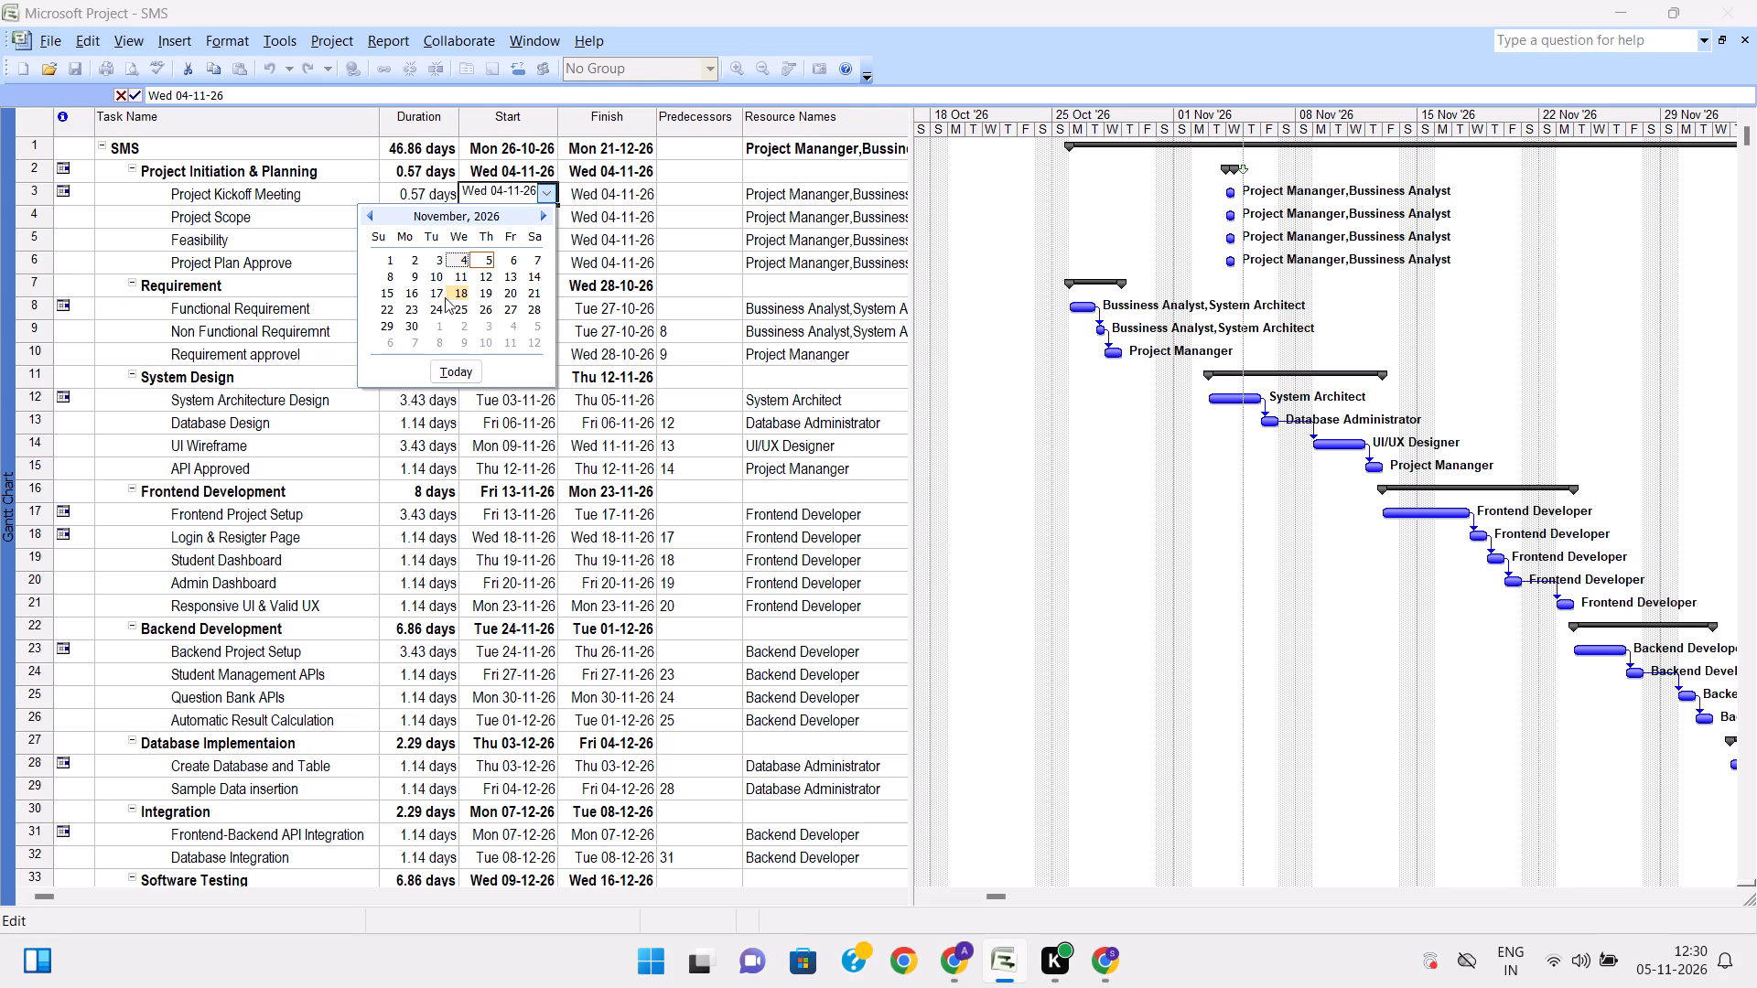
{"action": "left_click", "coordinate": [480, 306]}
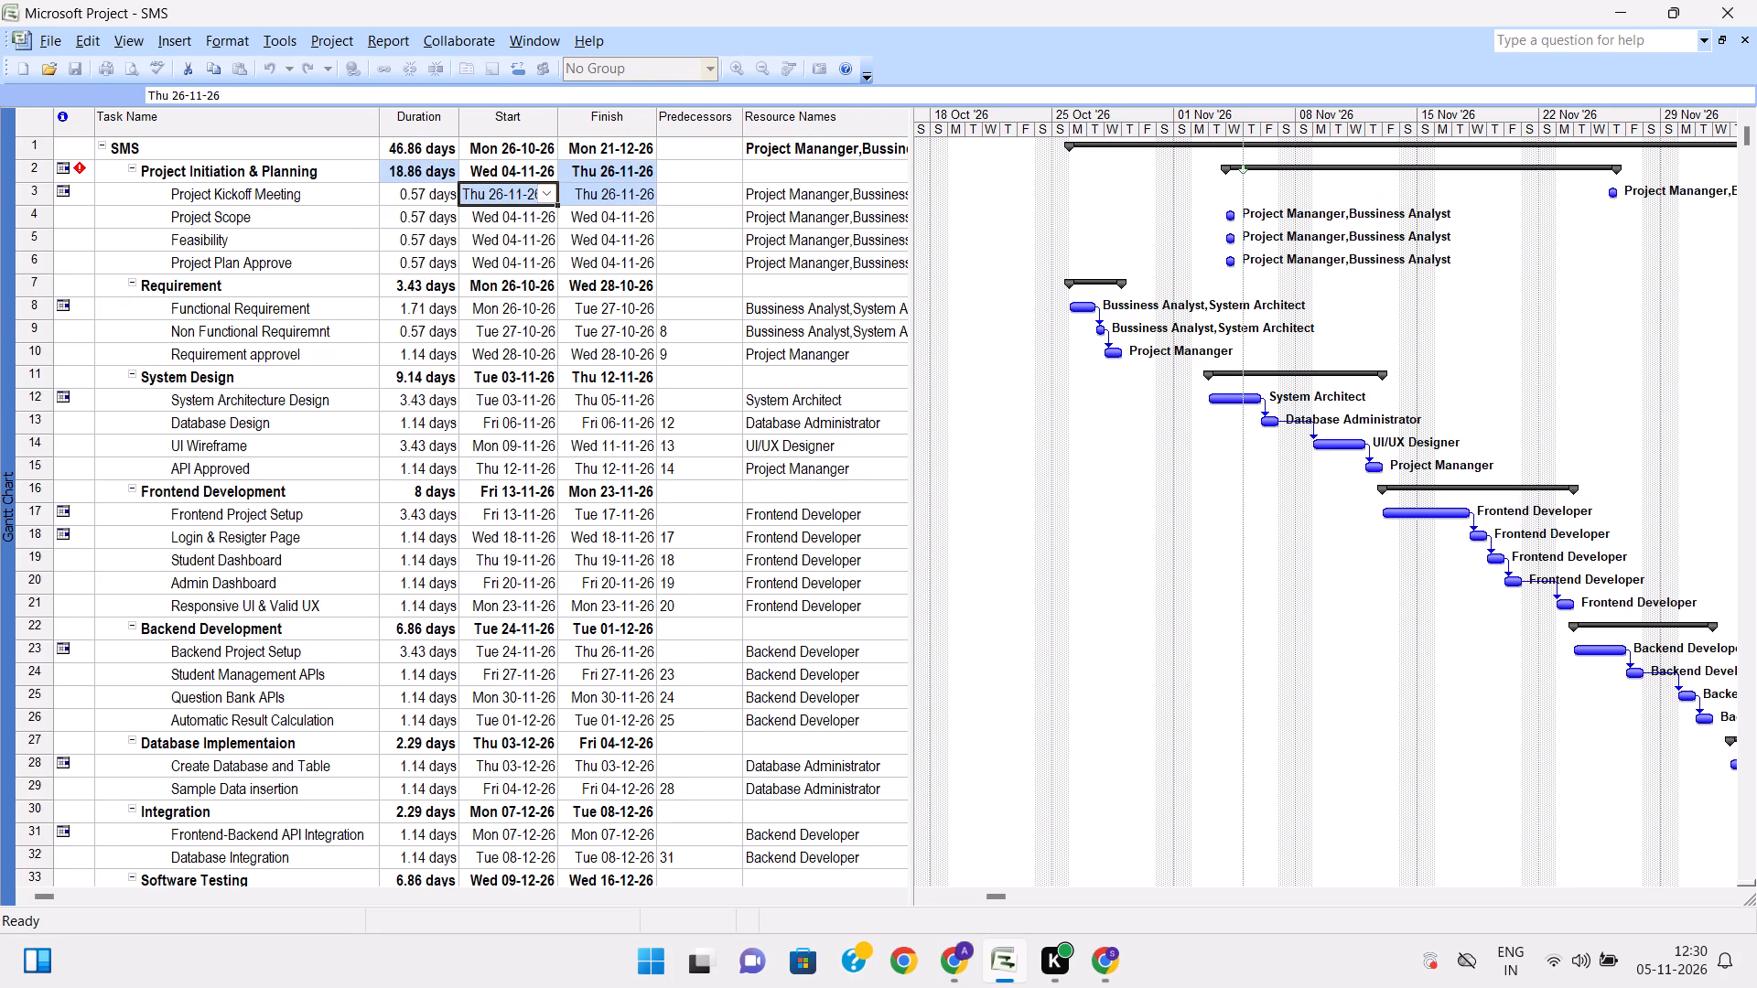
Check the SMS project's start date in the Project Information dialog and close it without changes.
{"action": "left_click", "coordinate": [373, 44]}
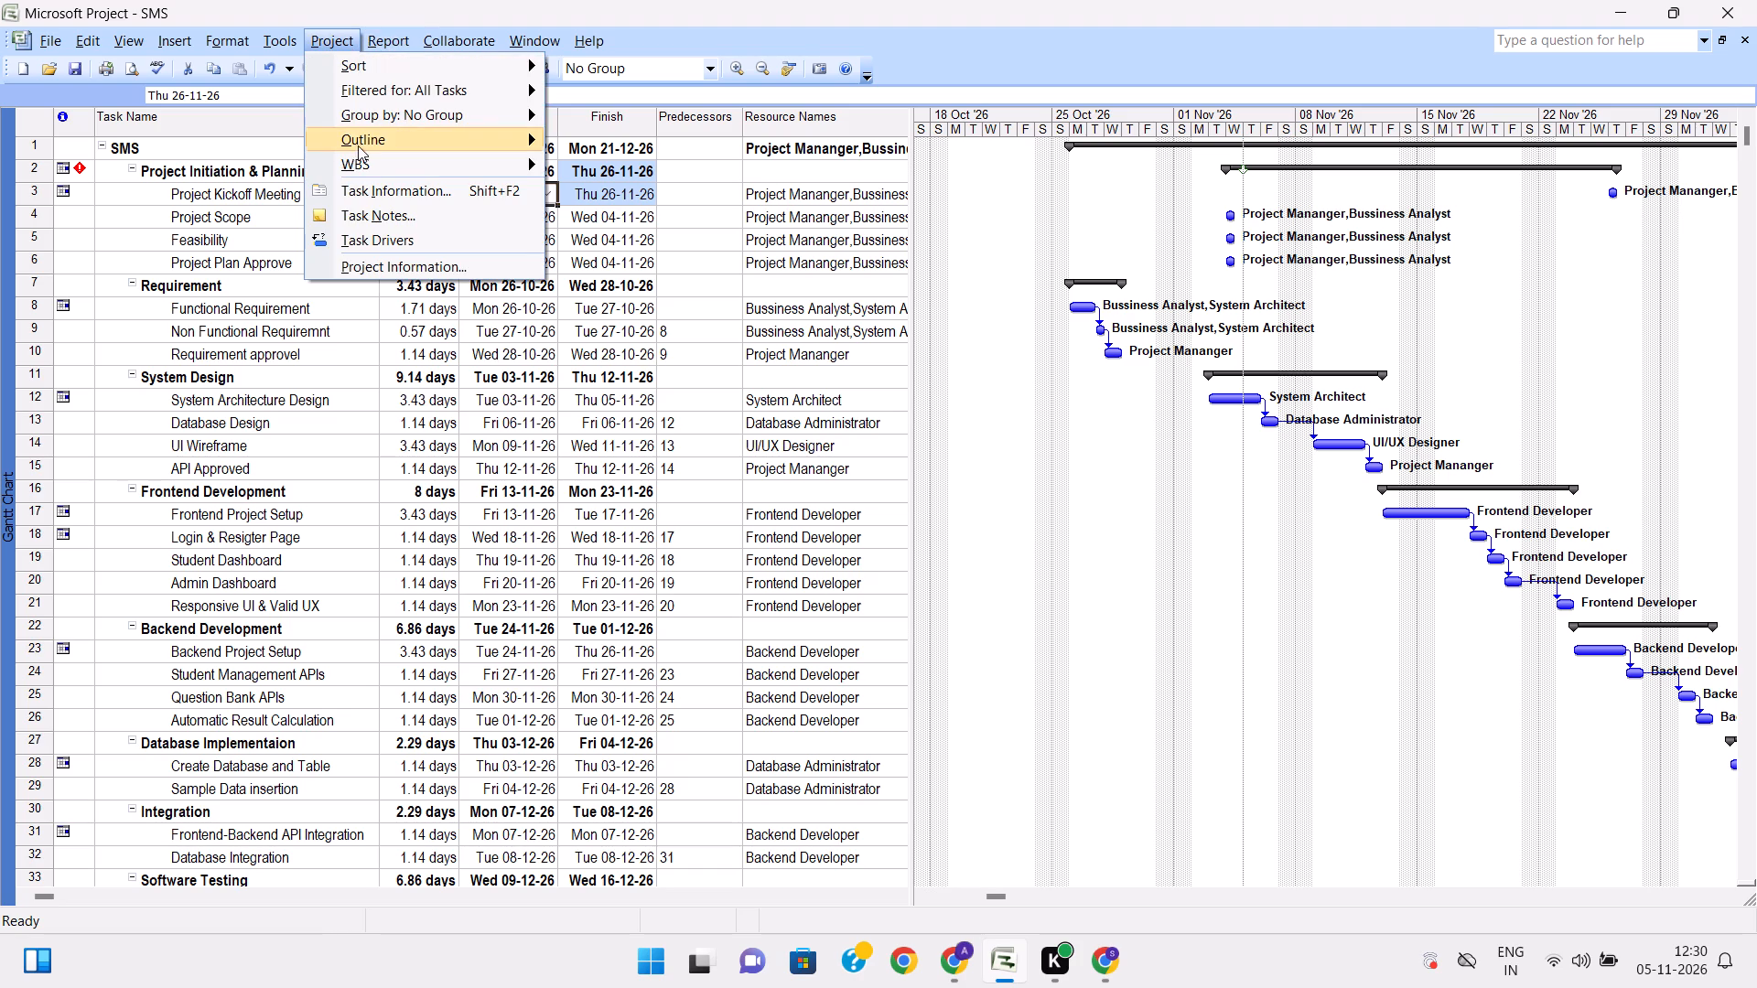
{"action": "left_click", "coordinate": [403, 261]}
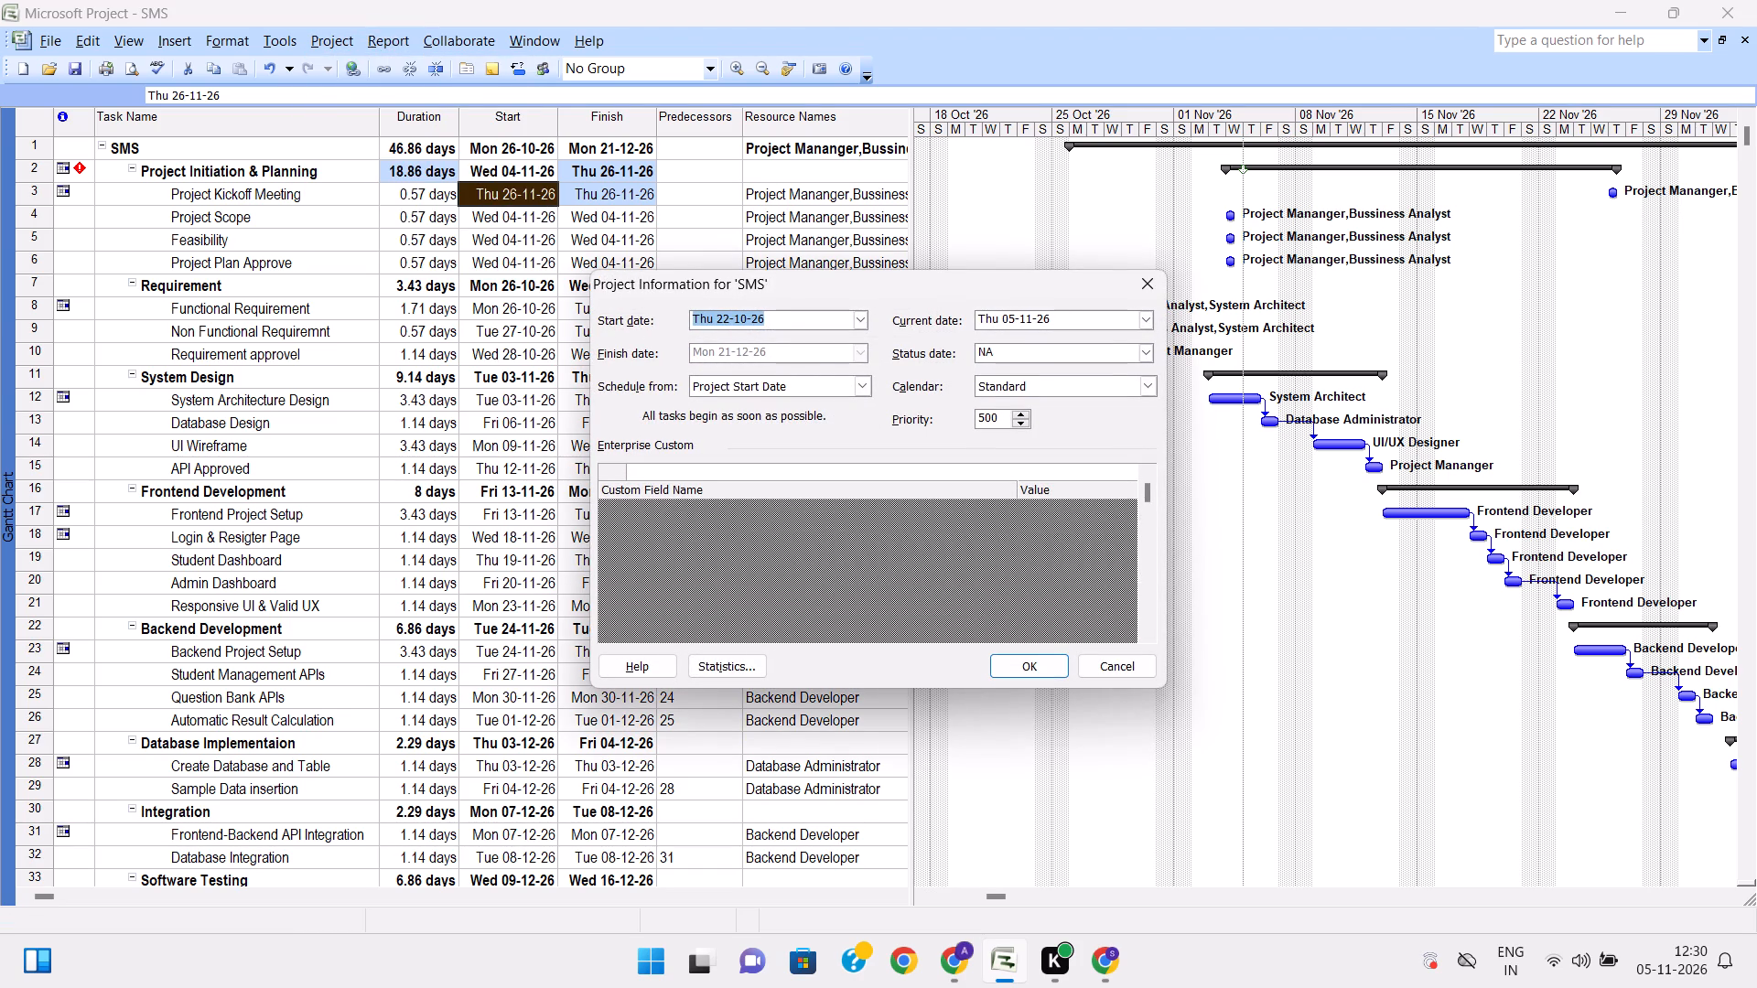
{"action": "left_click", "coordinate": [545, 203]}
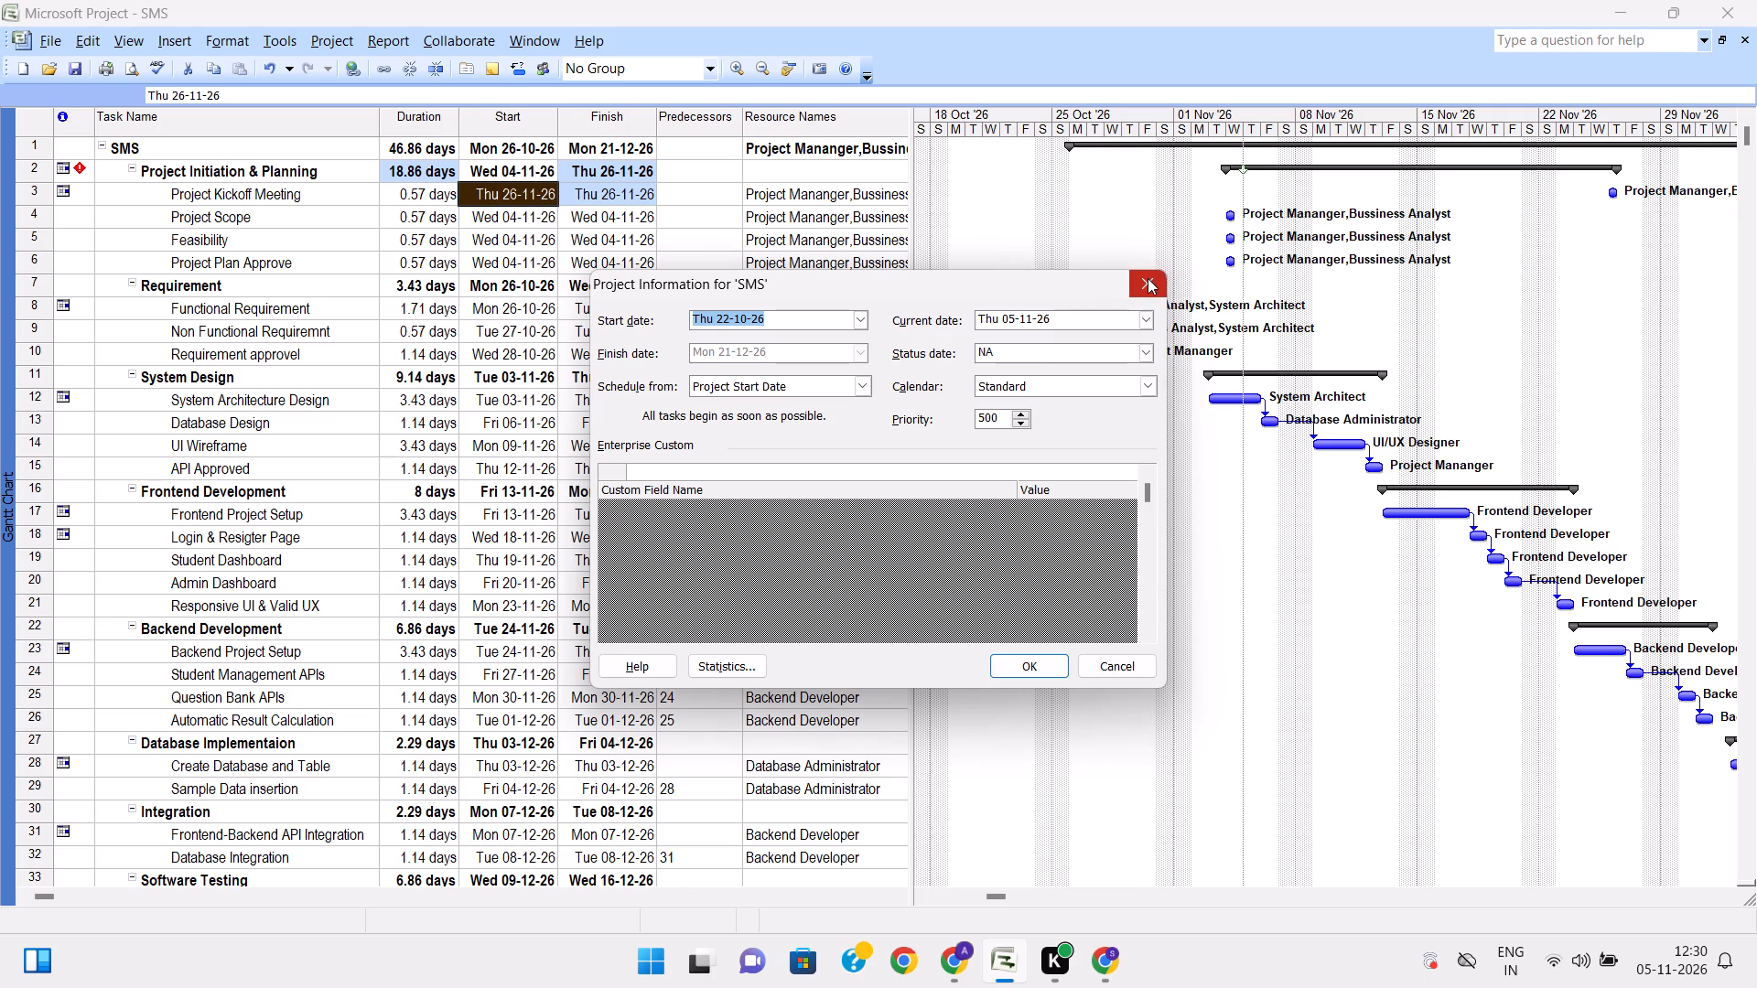
{"action": "left_click", "coordinate": [1148, 278]}
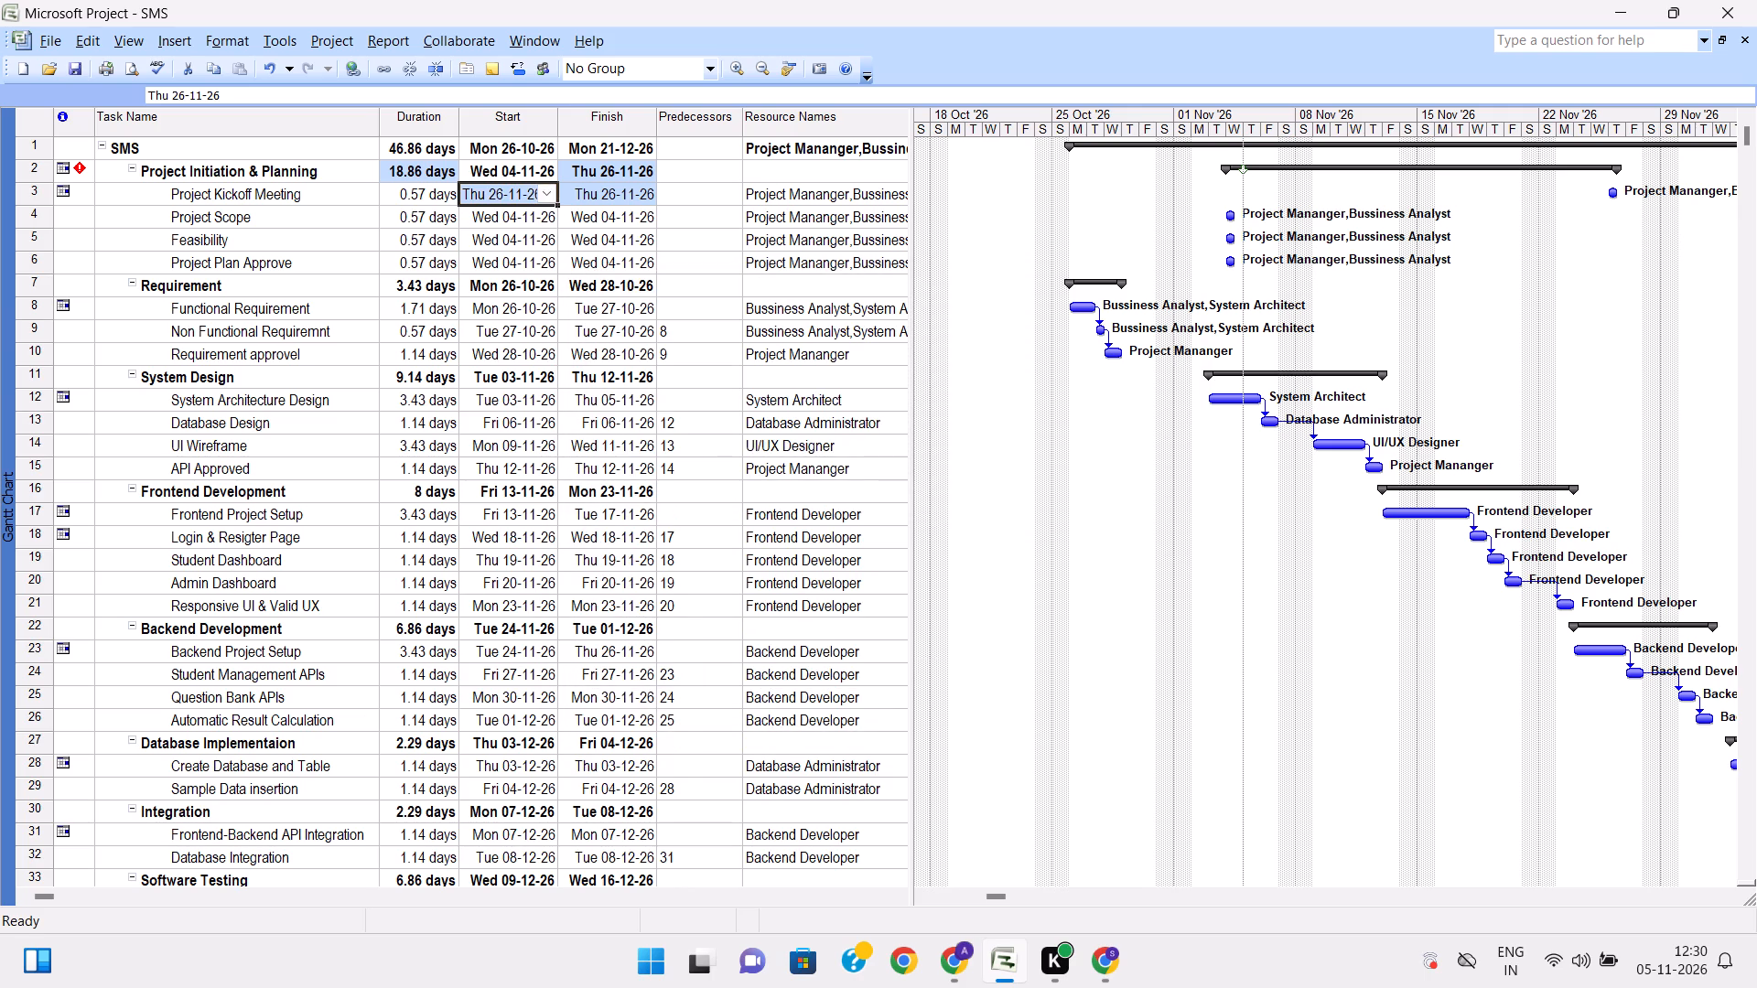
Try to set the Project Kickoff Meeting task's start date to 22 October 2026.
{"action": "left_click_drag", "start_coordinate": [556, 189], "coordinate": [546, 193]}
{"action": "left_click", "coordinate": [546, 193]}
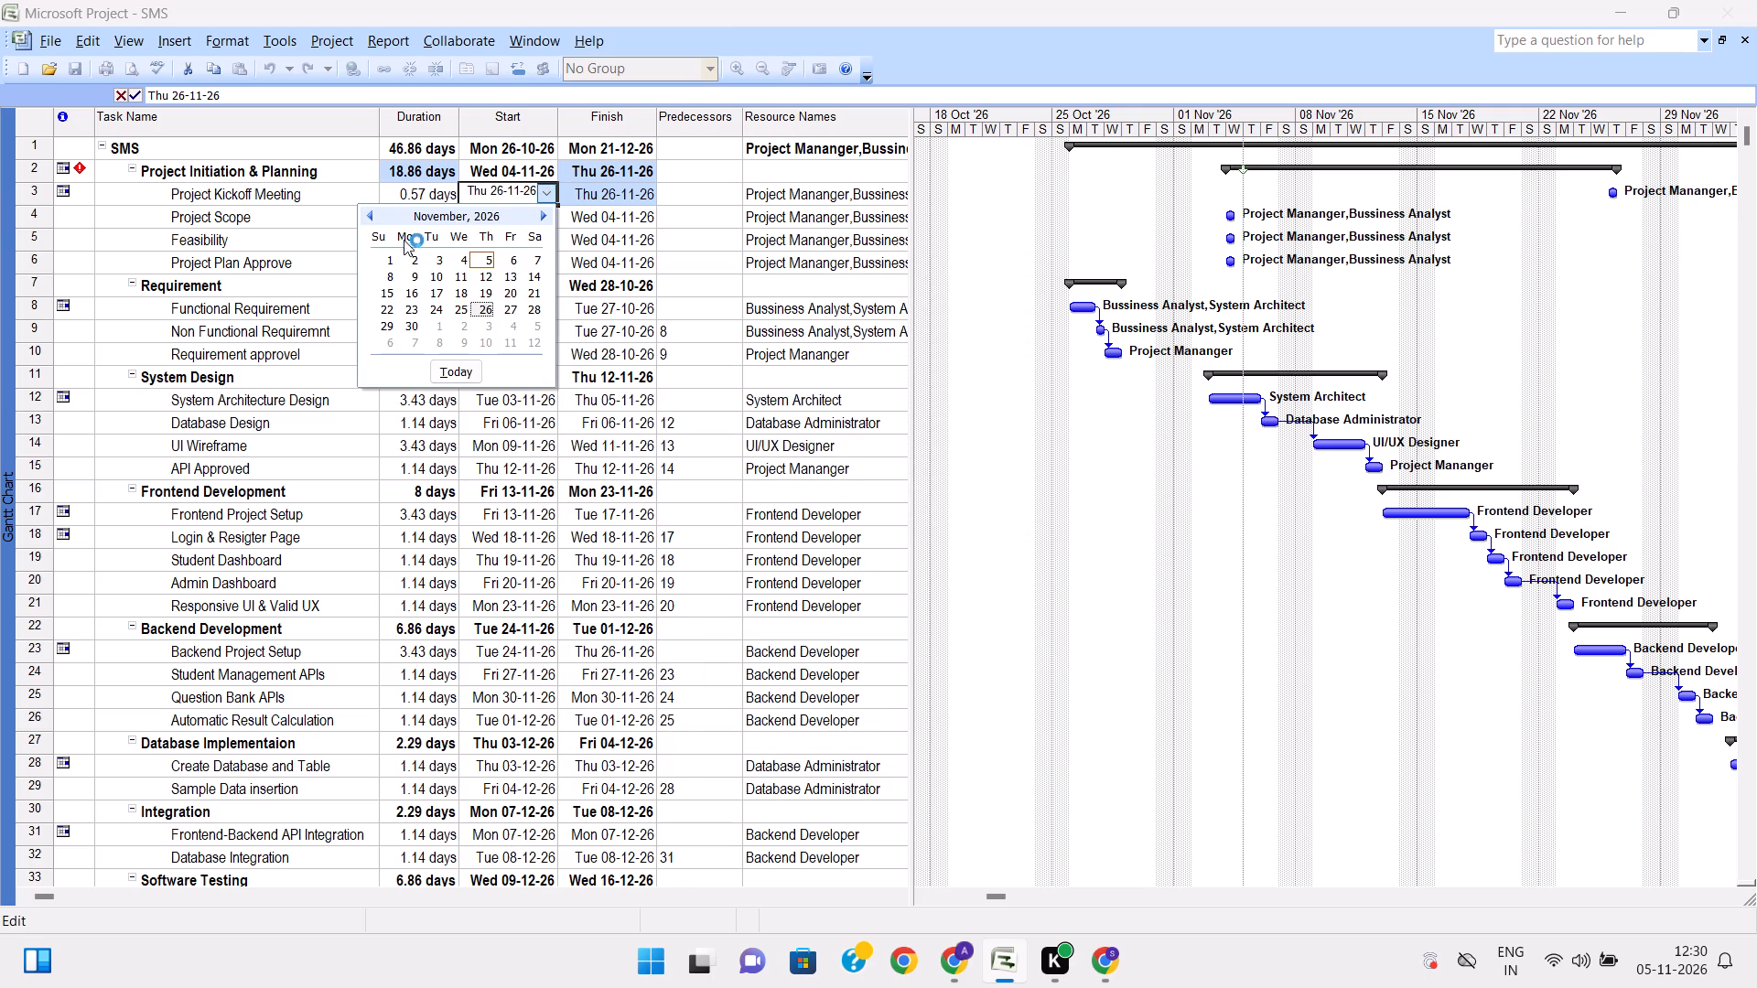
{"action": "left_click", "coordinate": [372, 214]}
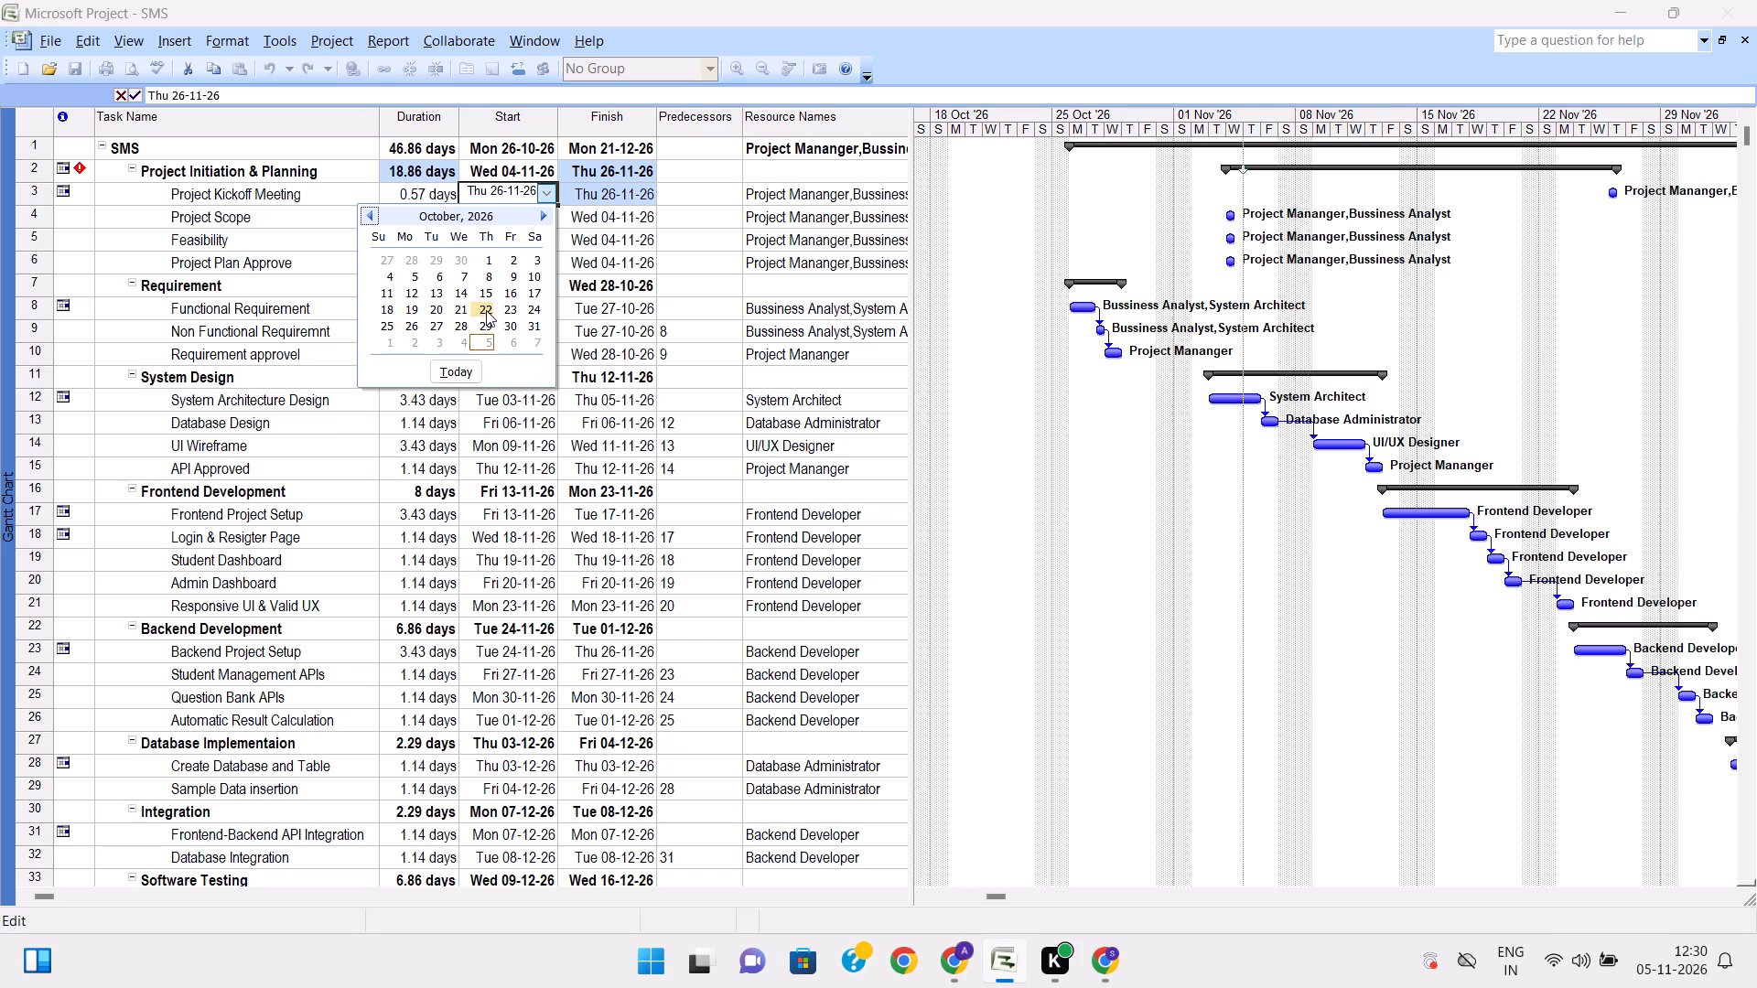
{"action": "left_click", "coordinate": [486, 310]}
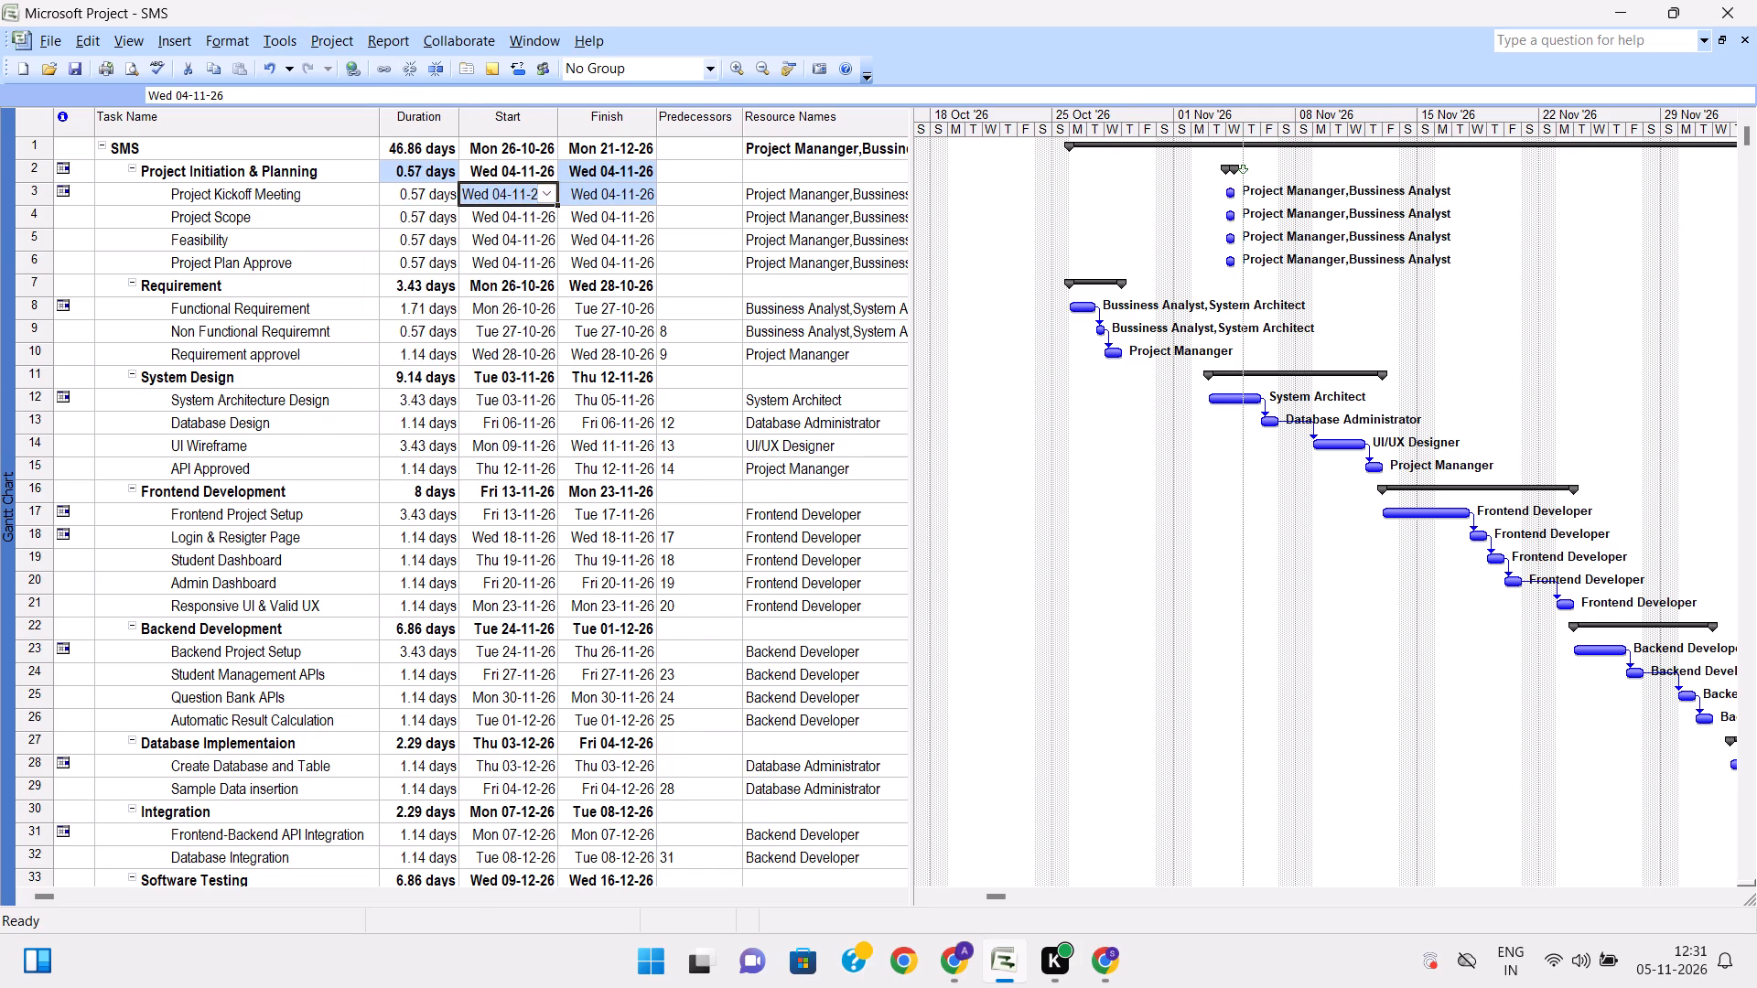
Try to set the Project Kickoff Meeting task's start date to 26 October 2026.
{"action": "left_click", "coordinate": [544, 199]}
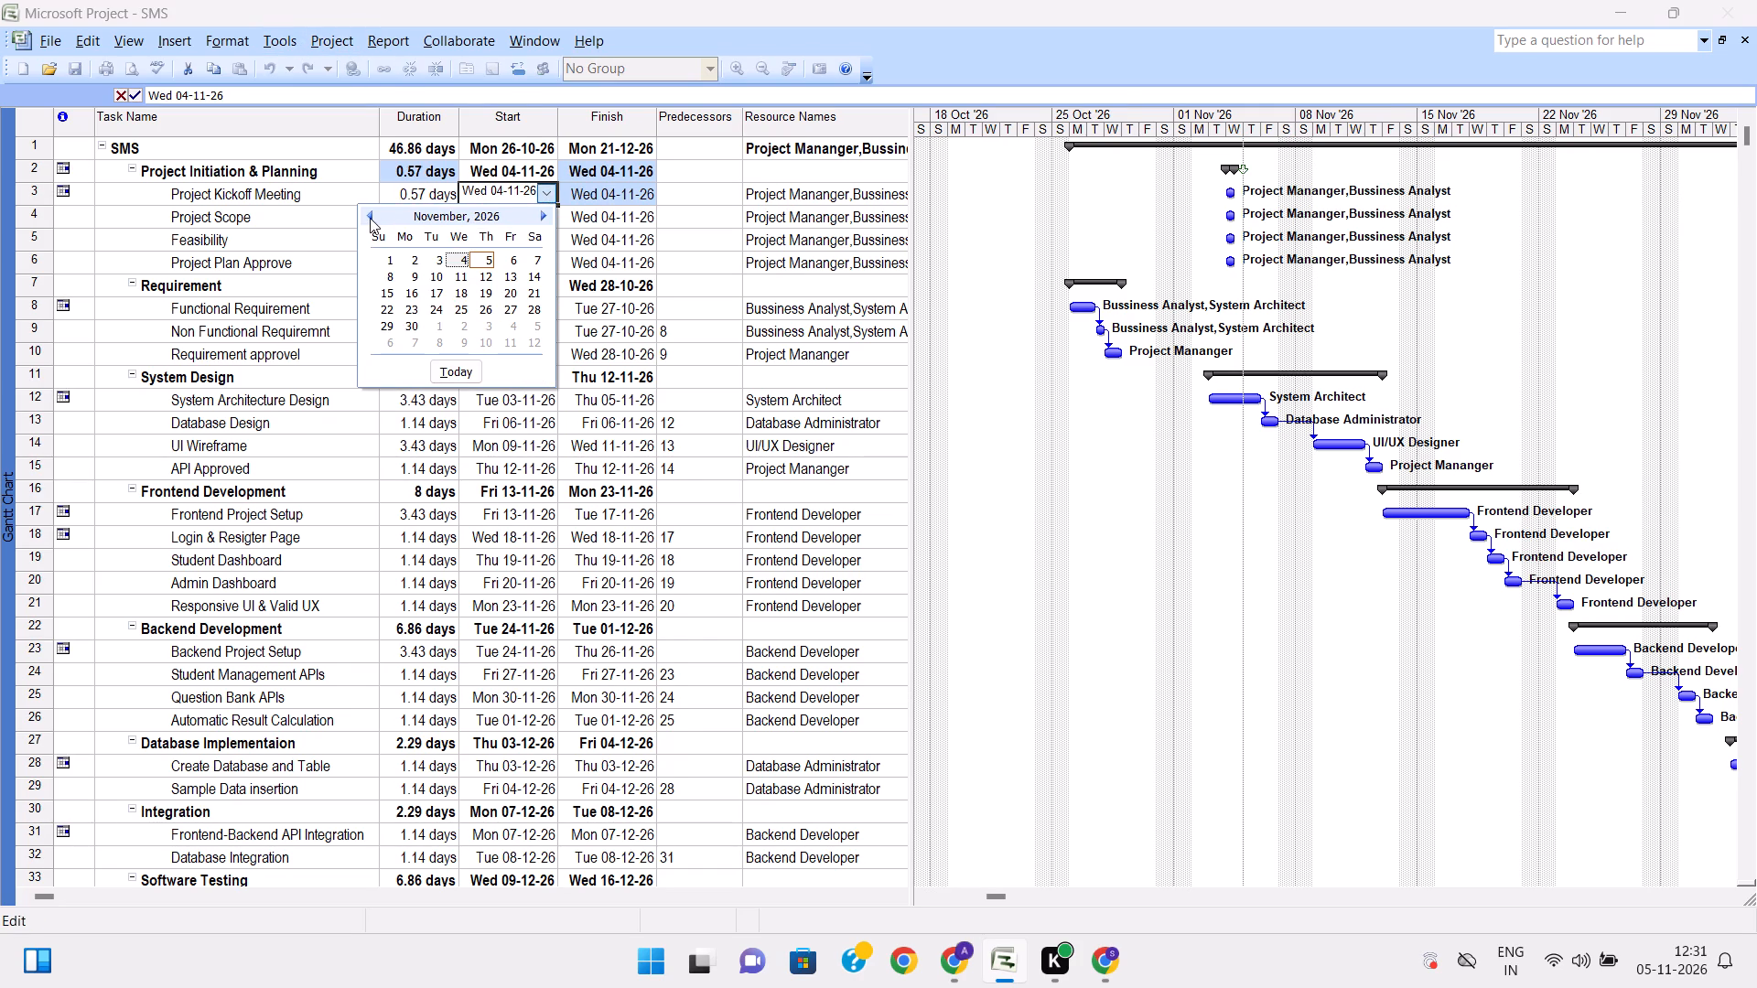
{"action": "left_click", "coordinate": [370, 218]}
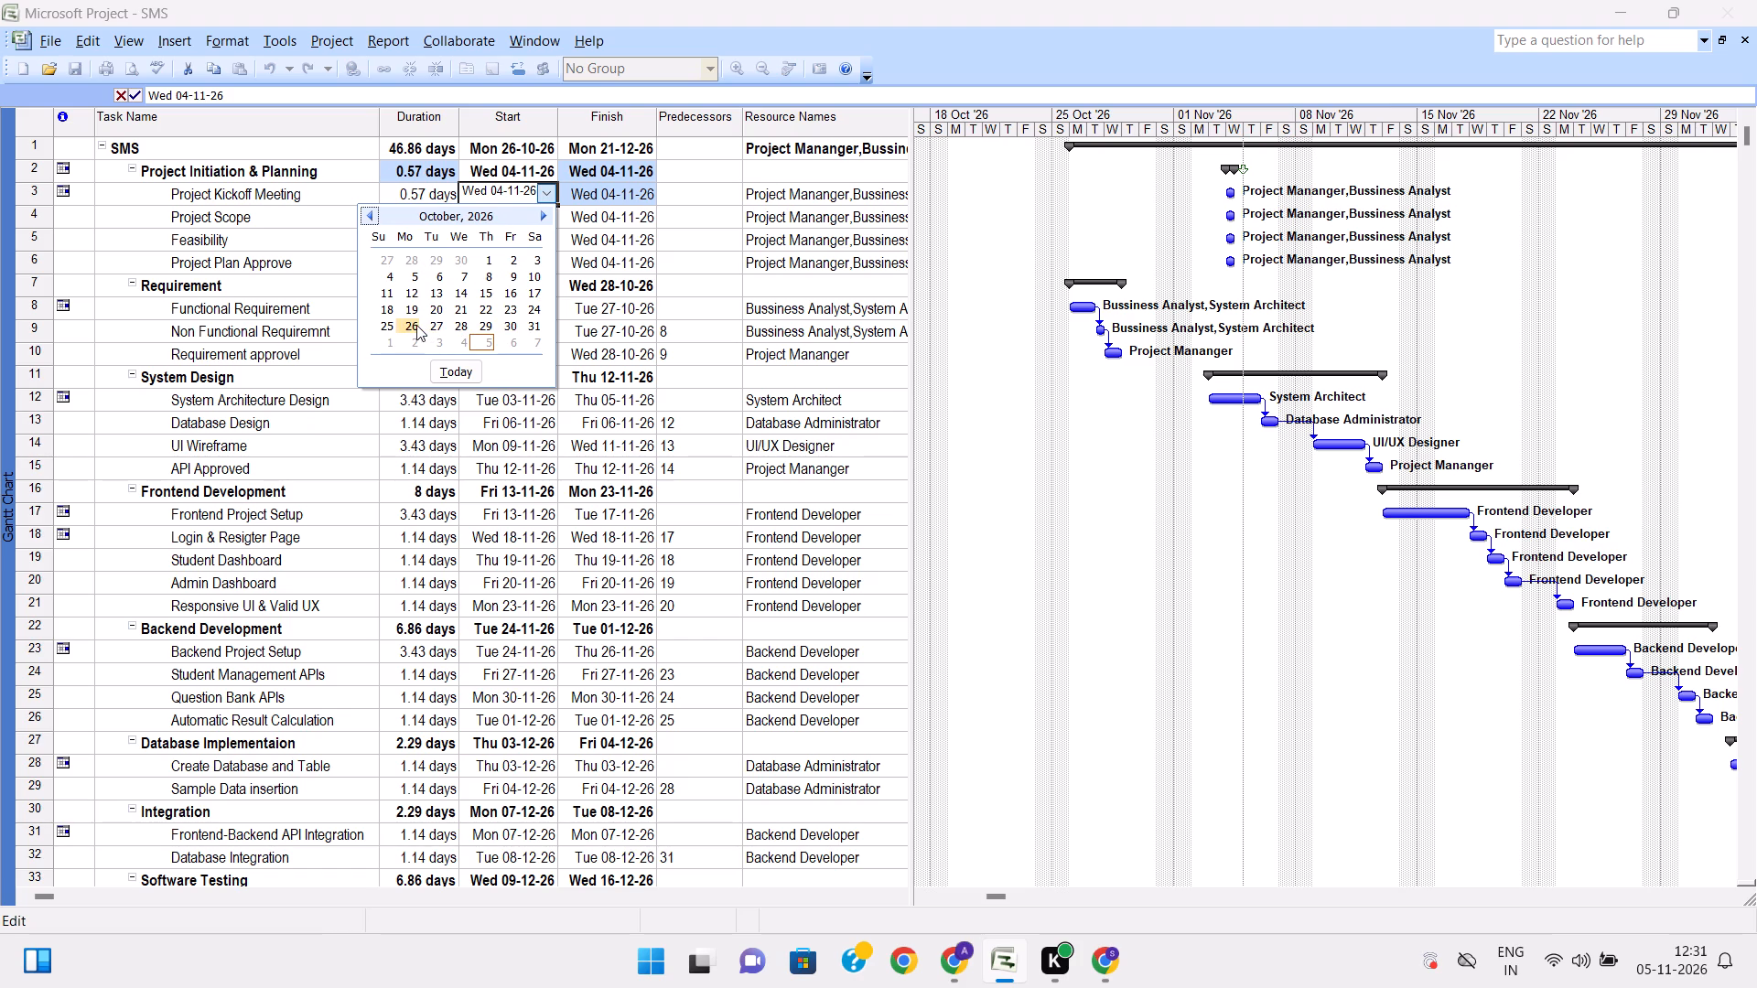
{"action": "left_click", "coordinate": [416, 325]}
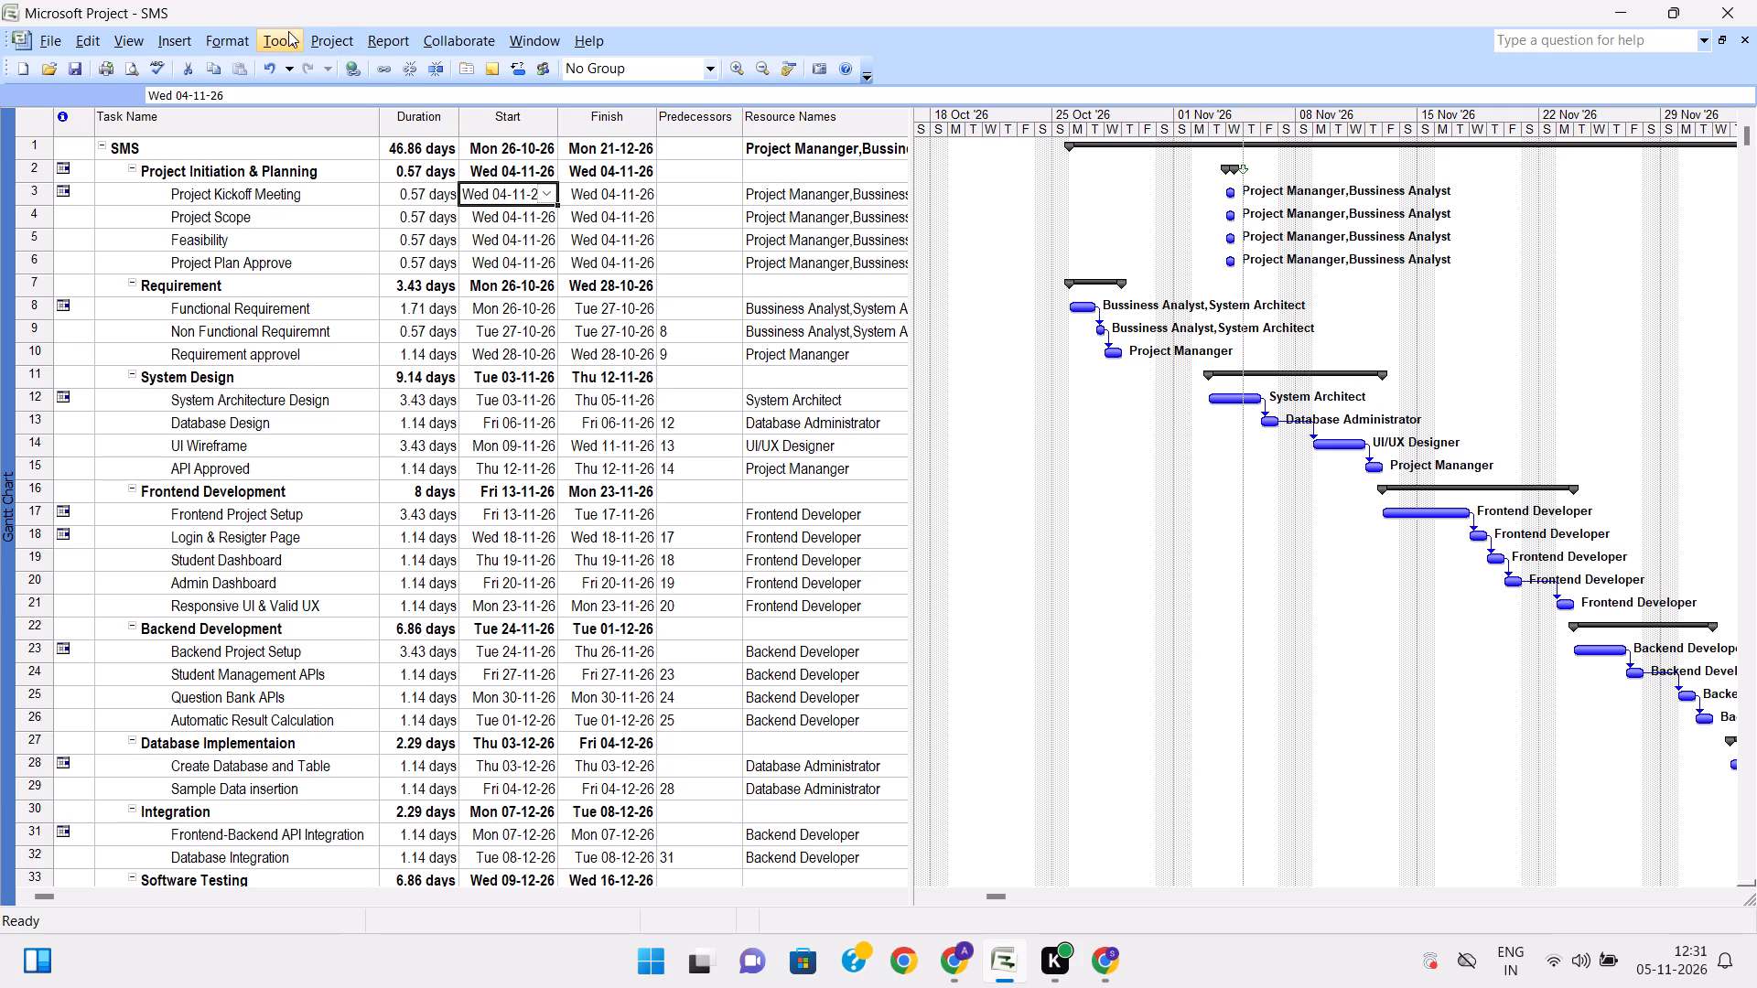
Set the SMS project's start date to 1 October 2026 in the Project Information dialog and recheck it.
{"action": "left_click", "coordinate": [326, 38]}
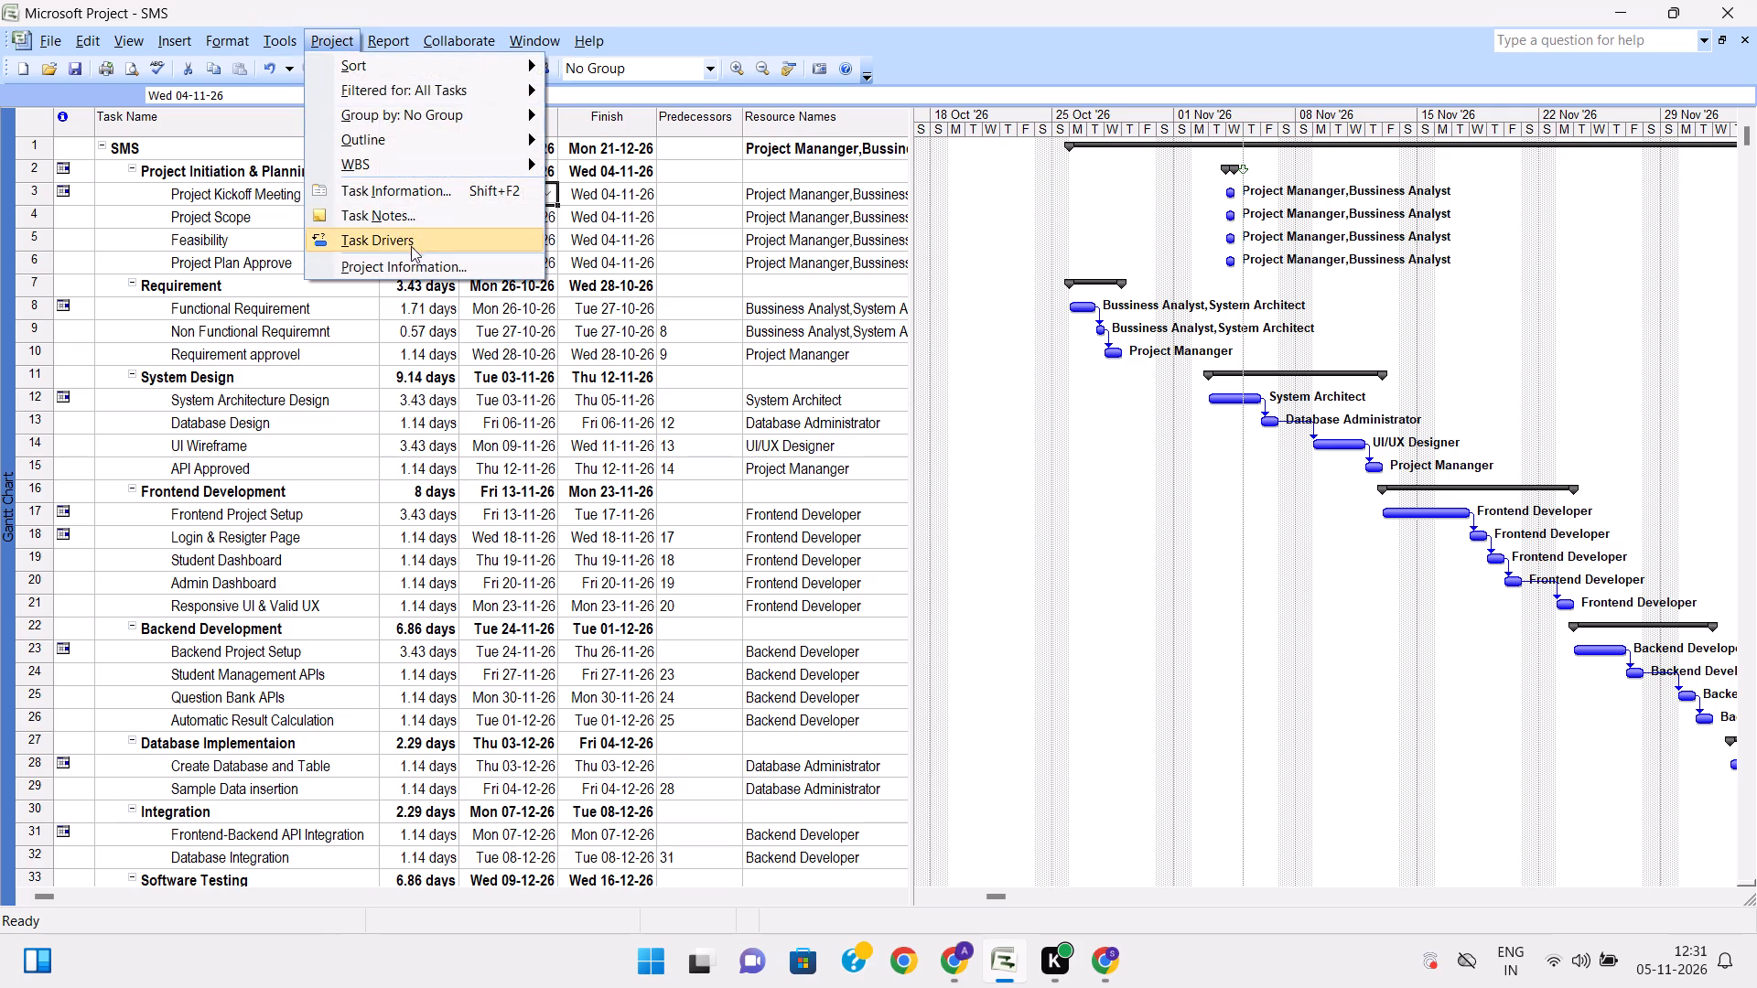
{"action": "left_click", "coordinate": [412, 262]}
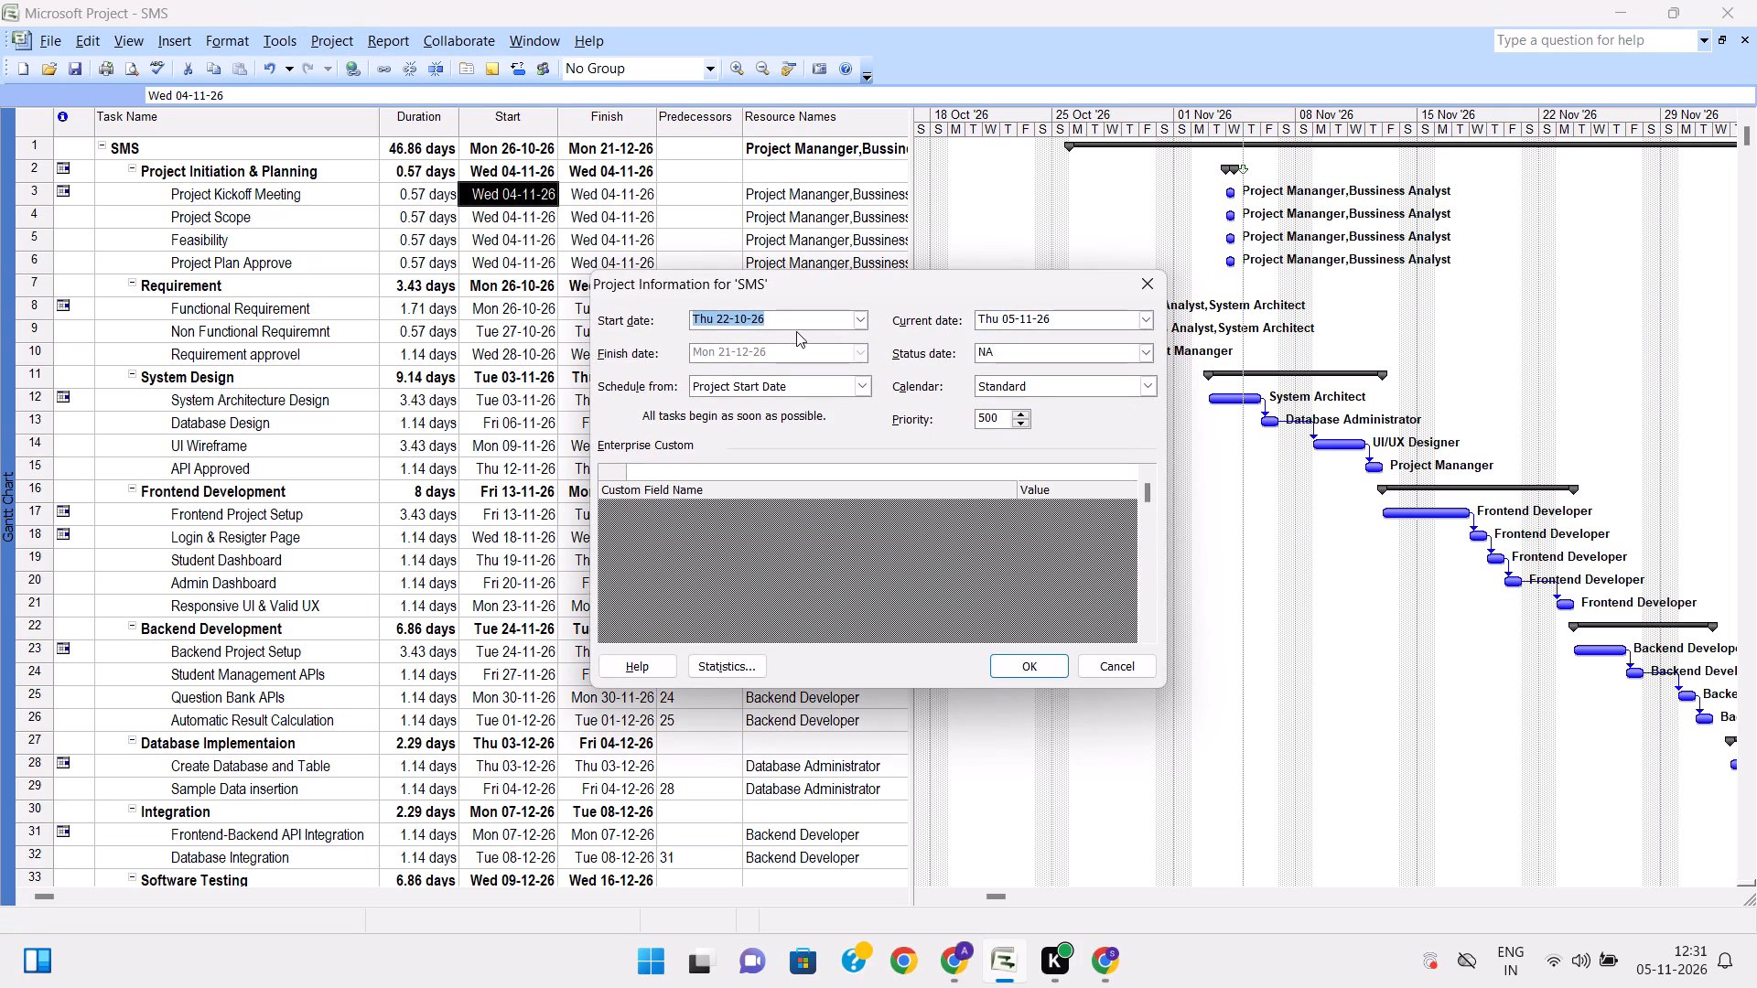
{"action": "left_click", "coordinate": [862, 314]}
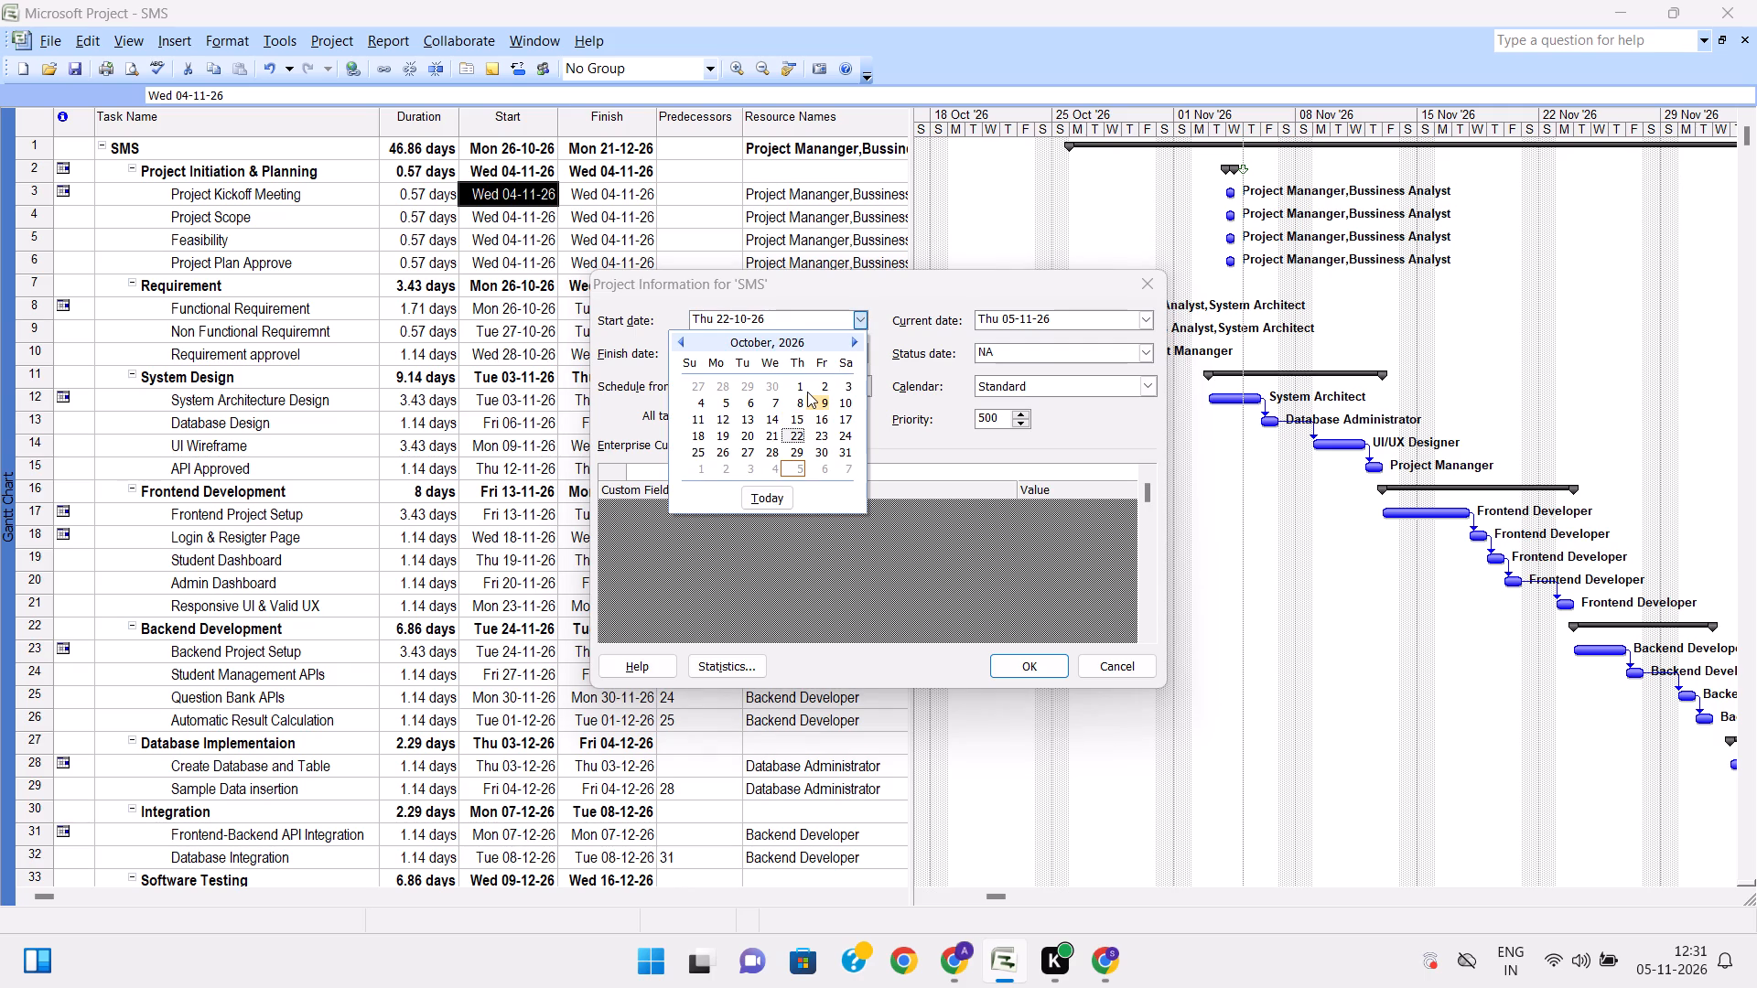
{"action": "left_click", "coordinate": [803, 387]}
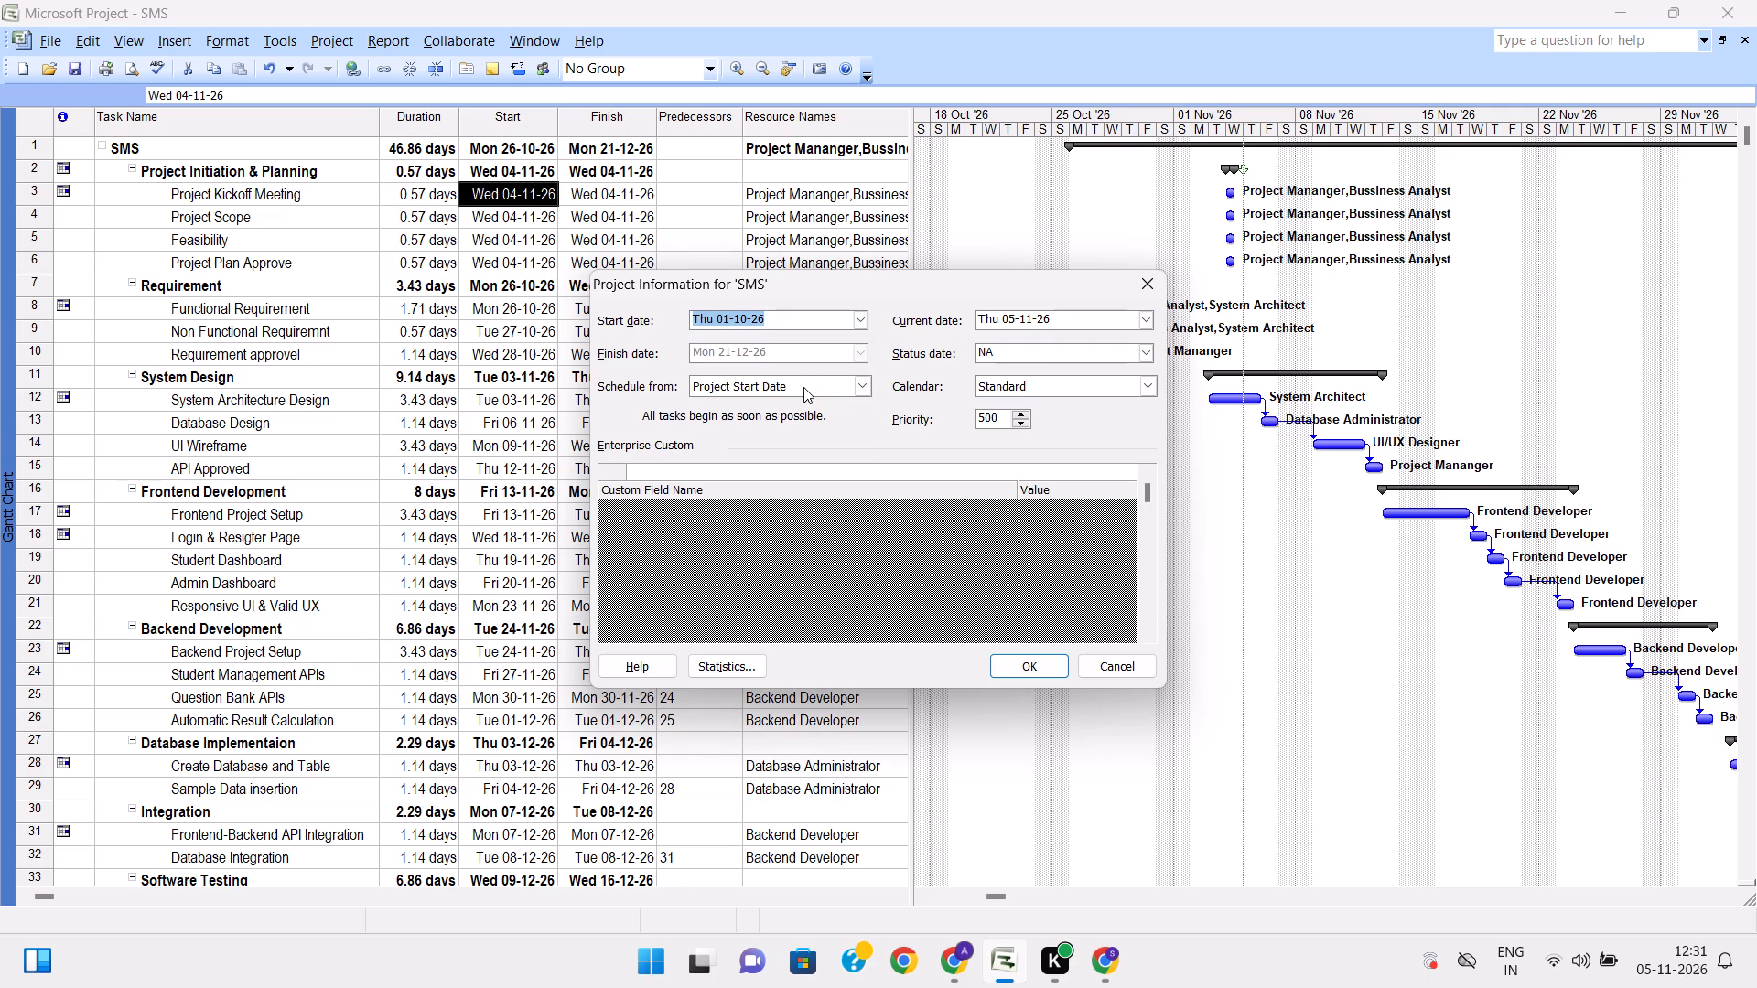
{"action": "key", "text": "Return"}
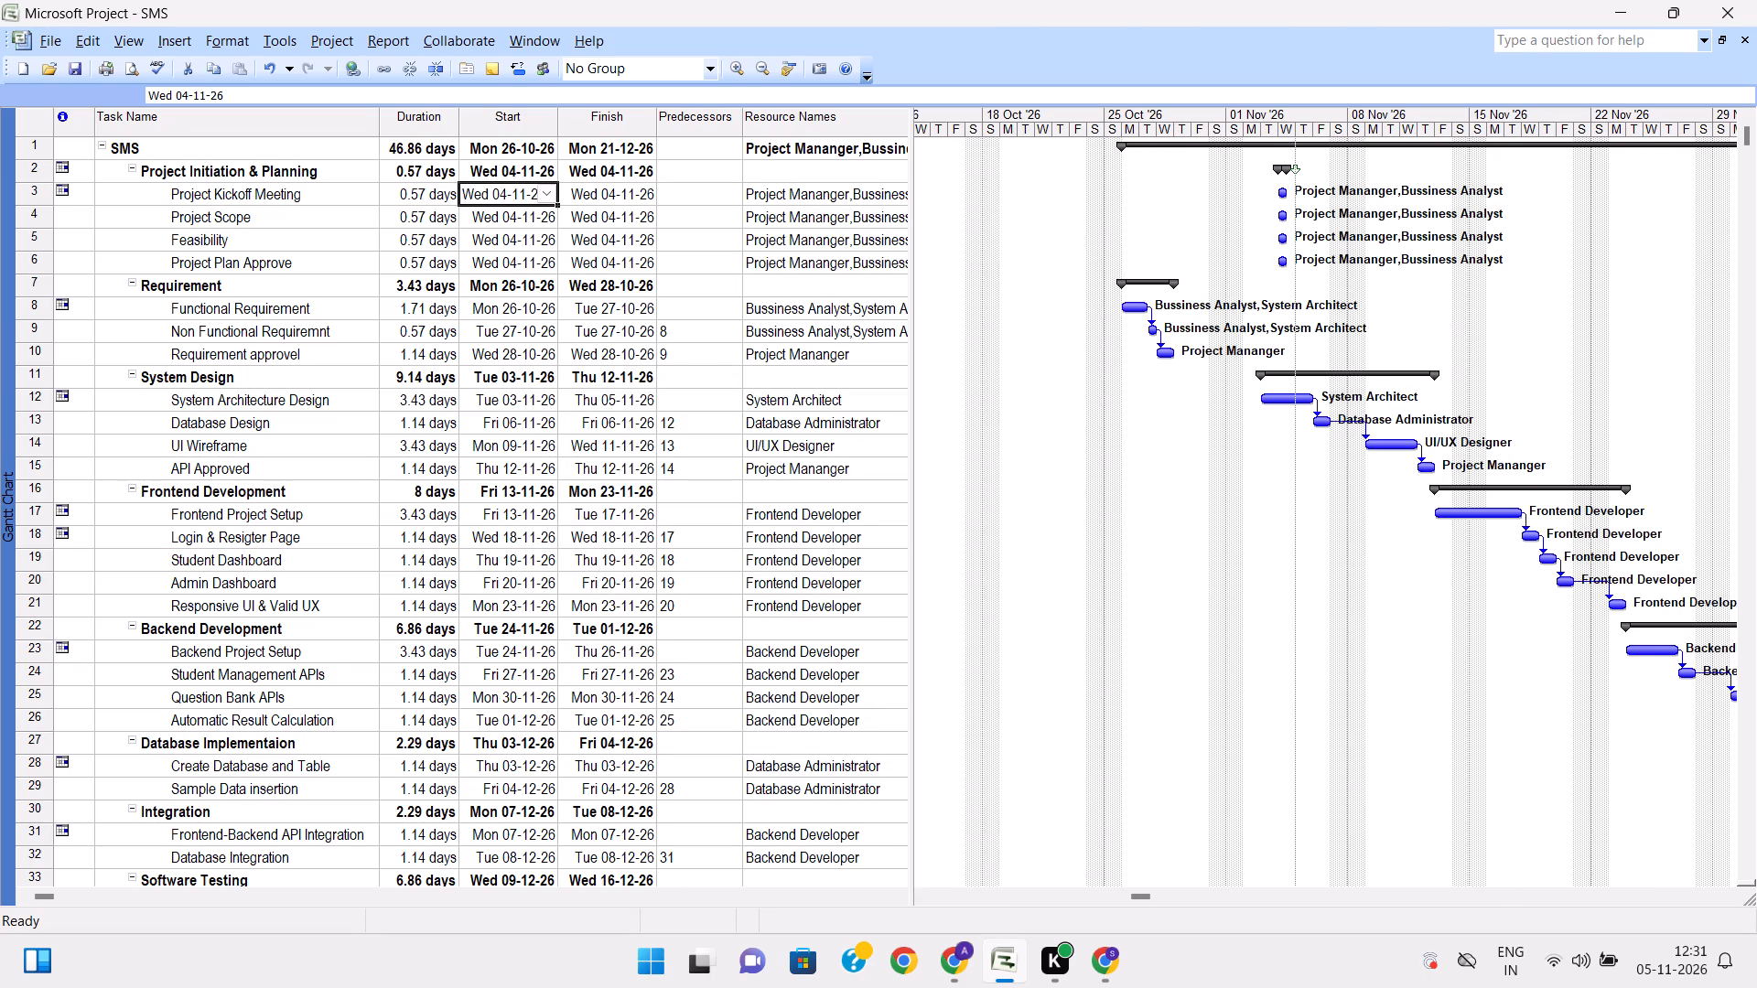
{"action": "left_click", "coordinate": [334, 43]}
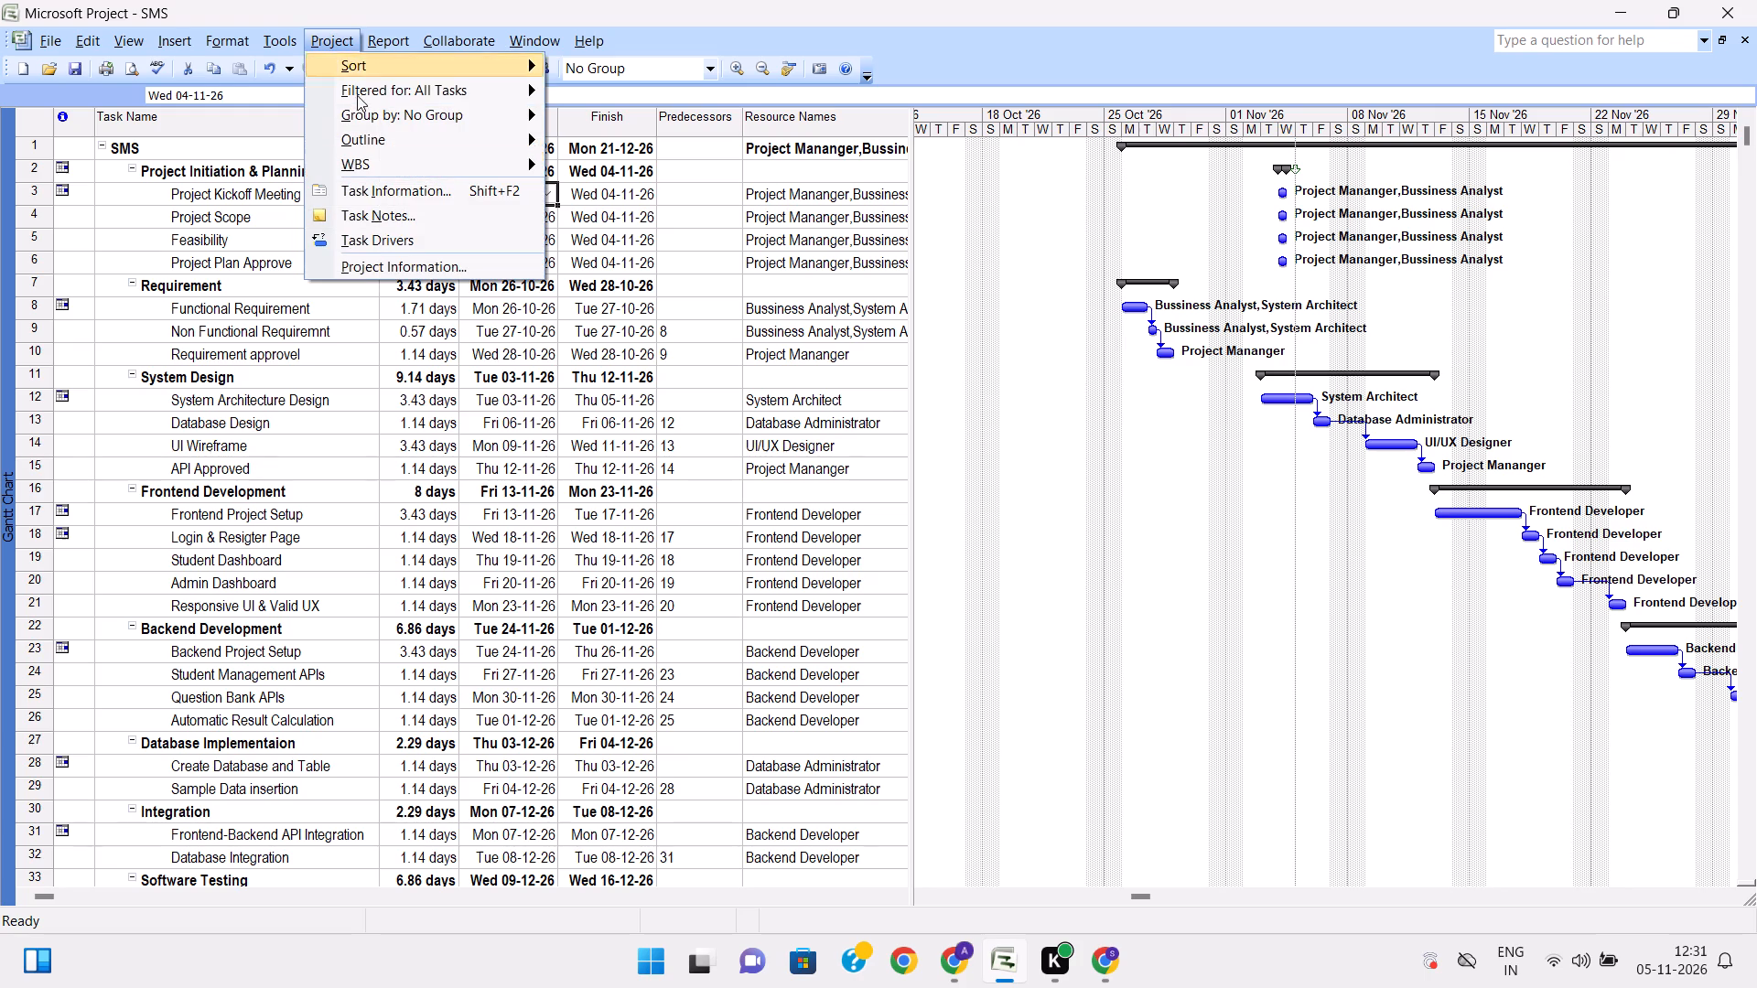
{"action": "left_click", "coordinate": [404, 263]}
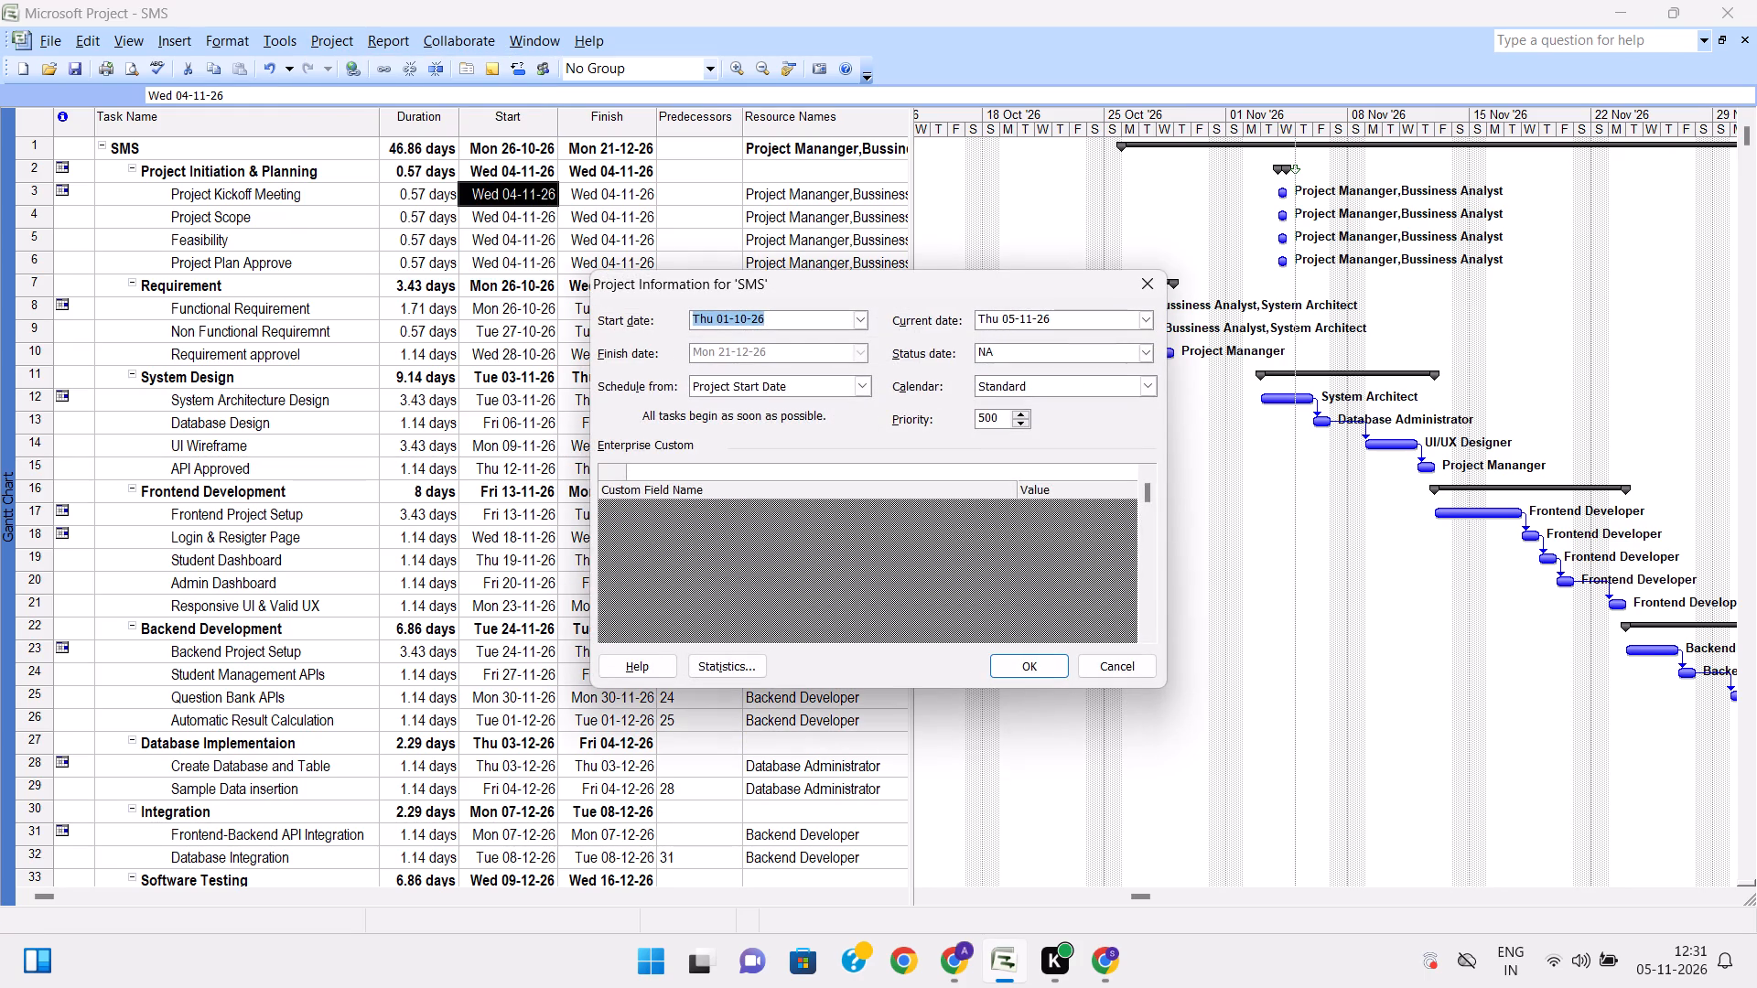
{"action": "left_click", "coordinate": [1015, 671]}
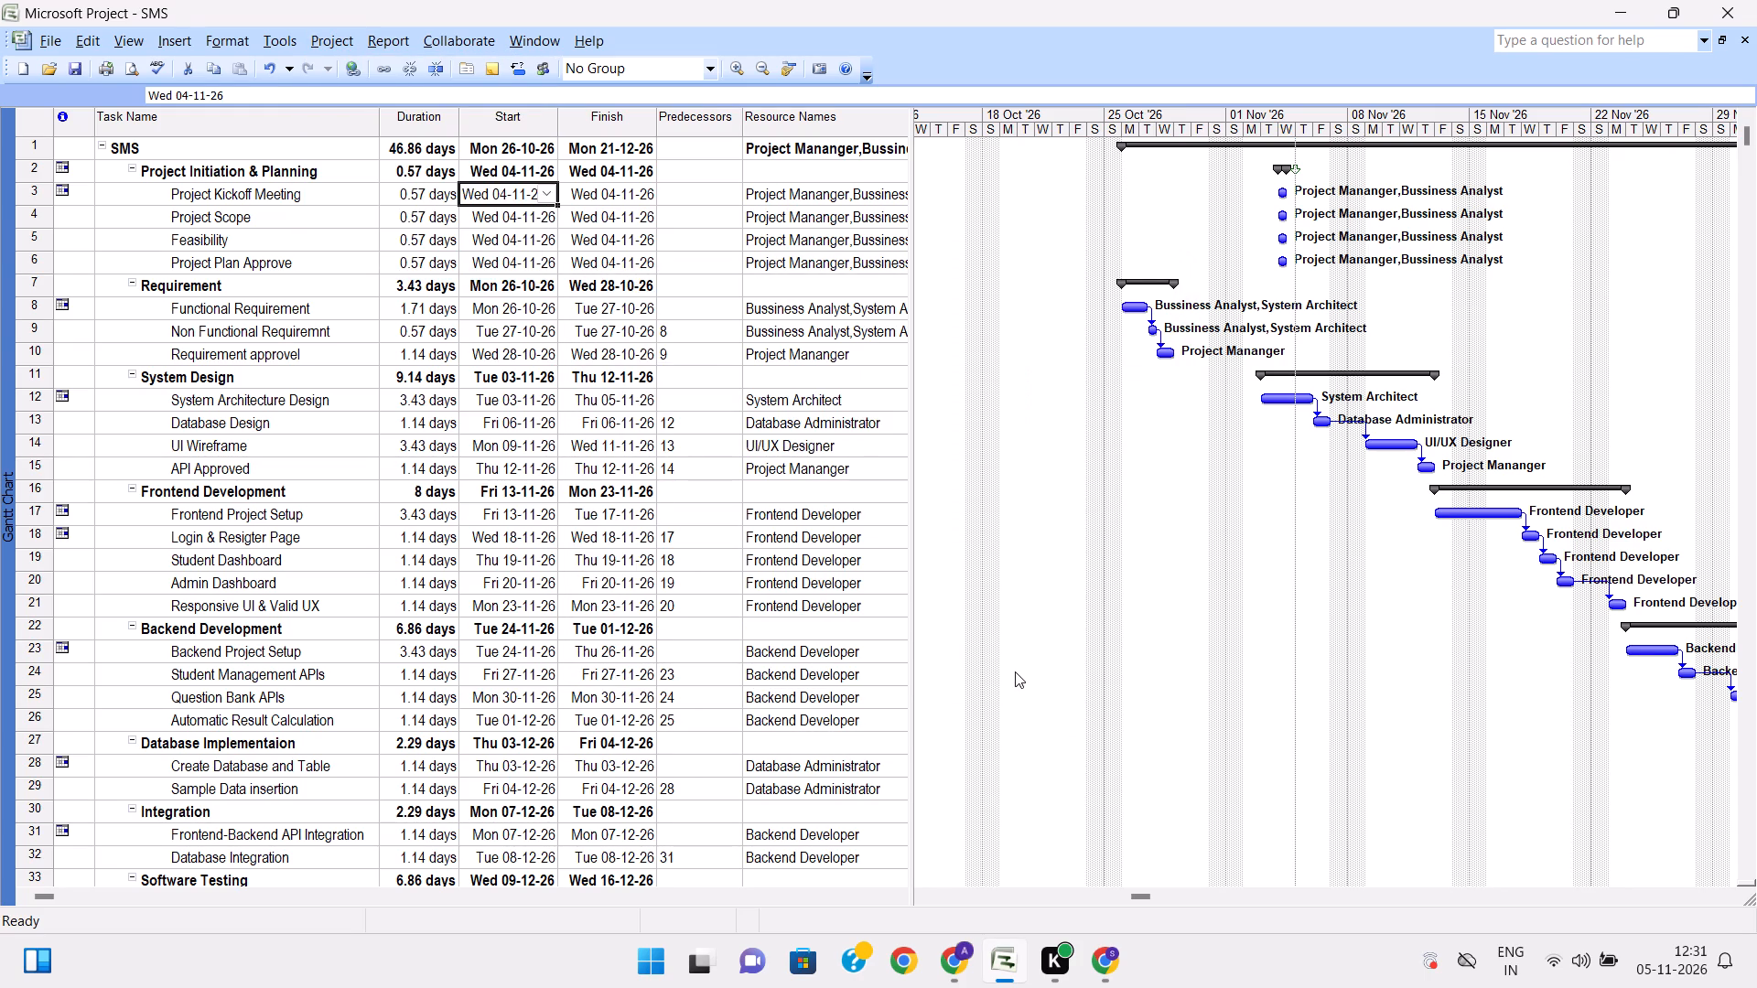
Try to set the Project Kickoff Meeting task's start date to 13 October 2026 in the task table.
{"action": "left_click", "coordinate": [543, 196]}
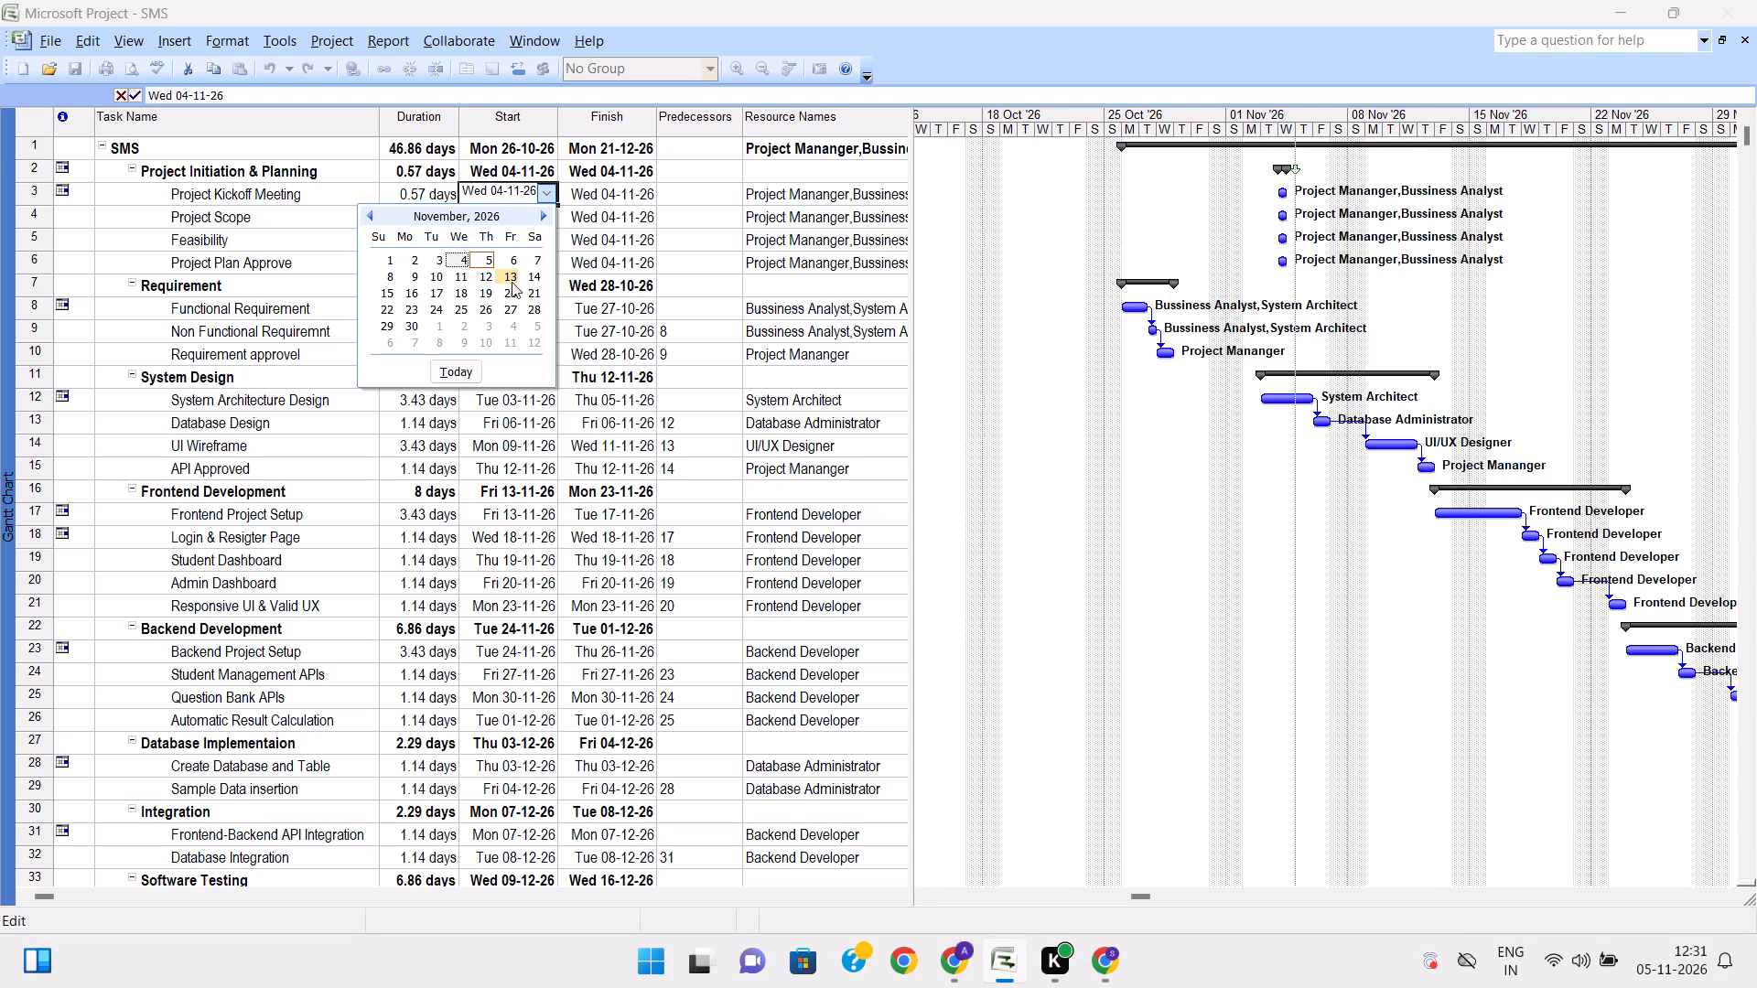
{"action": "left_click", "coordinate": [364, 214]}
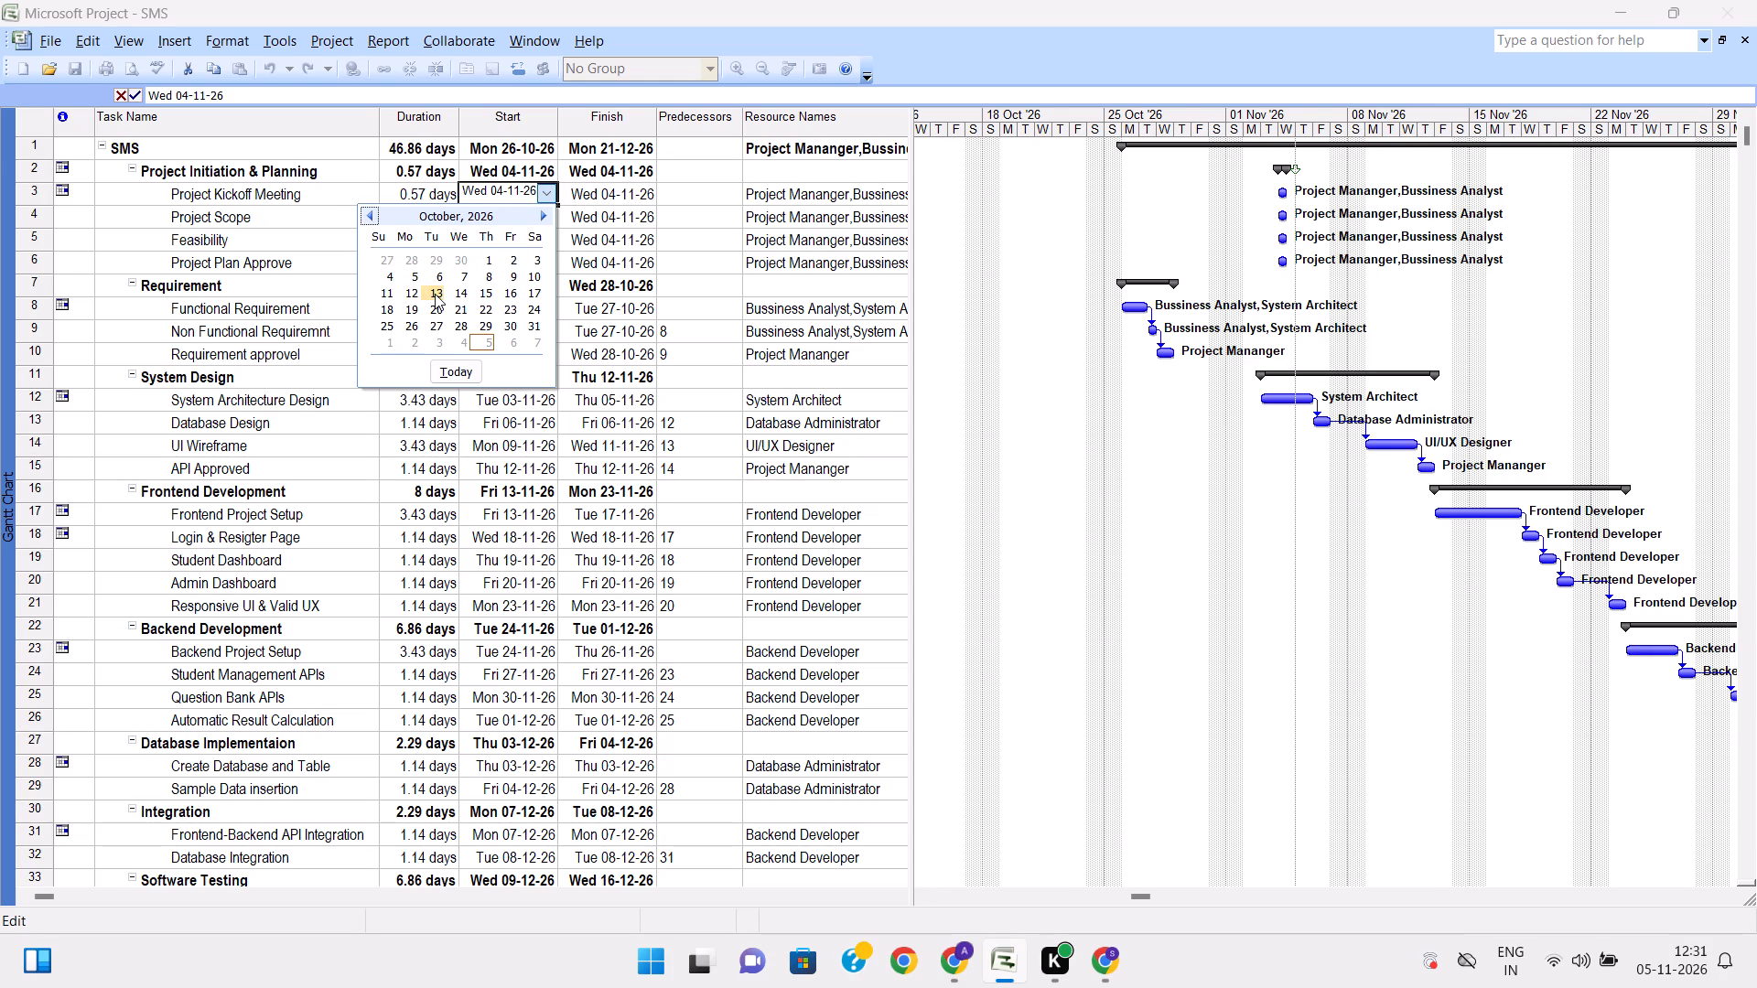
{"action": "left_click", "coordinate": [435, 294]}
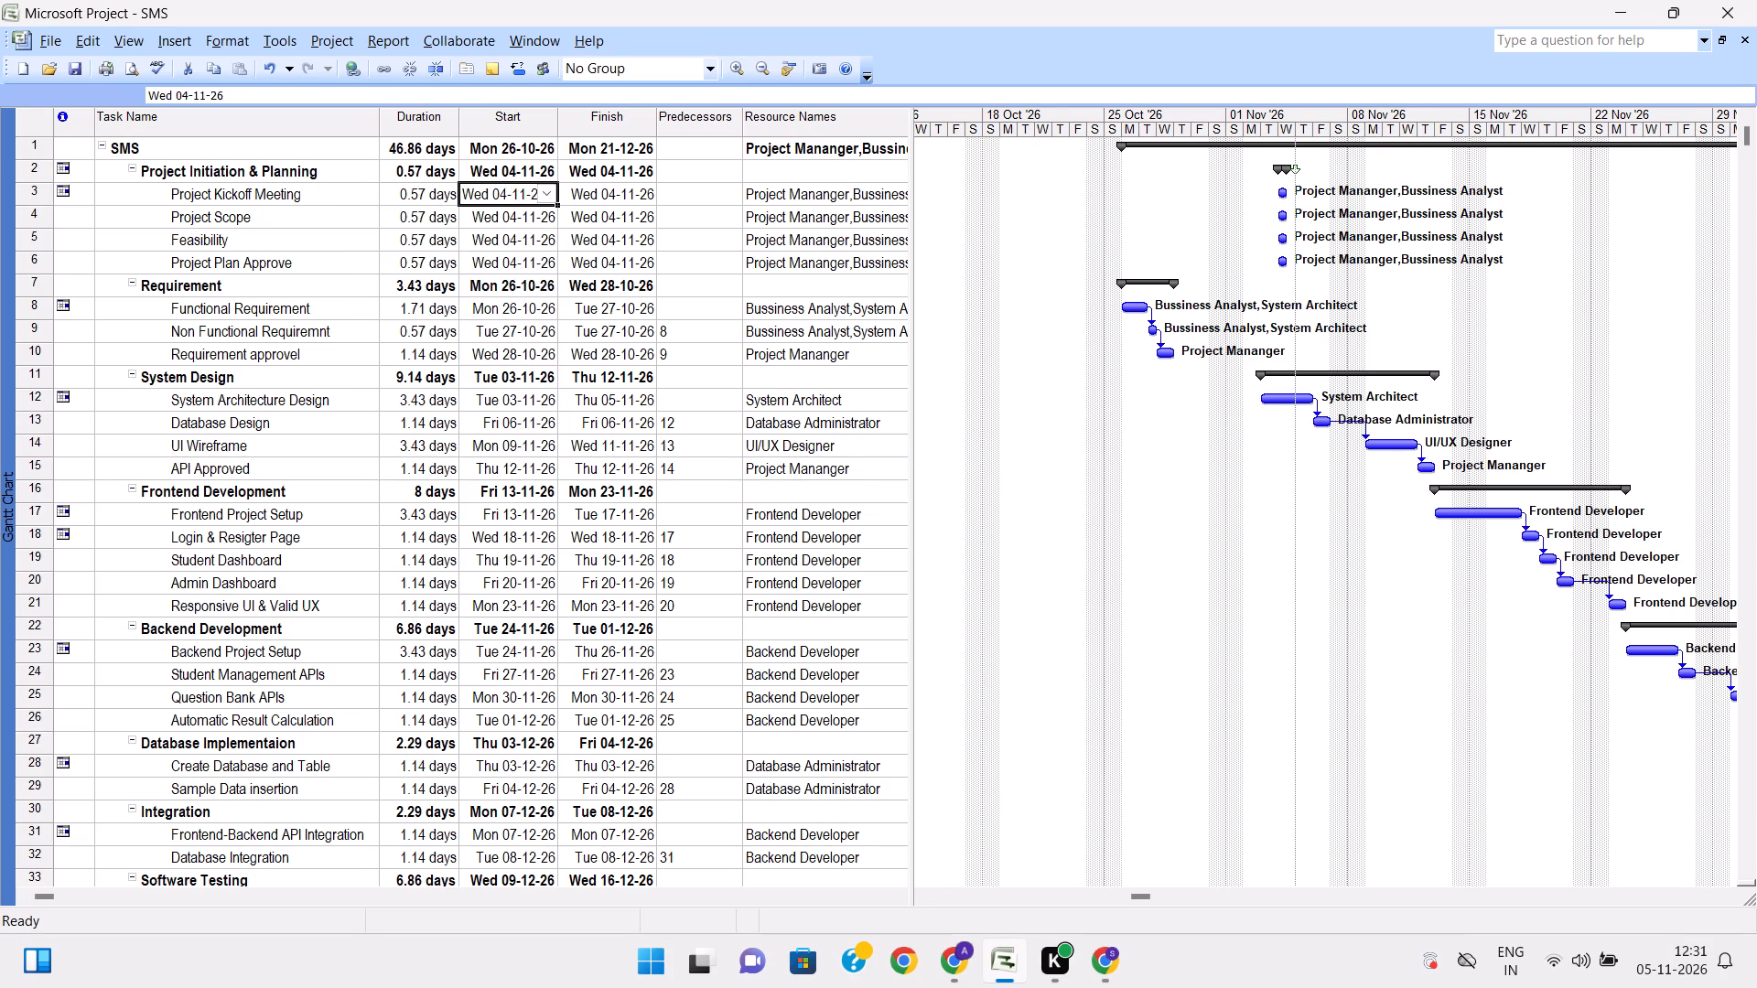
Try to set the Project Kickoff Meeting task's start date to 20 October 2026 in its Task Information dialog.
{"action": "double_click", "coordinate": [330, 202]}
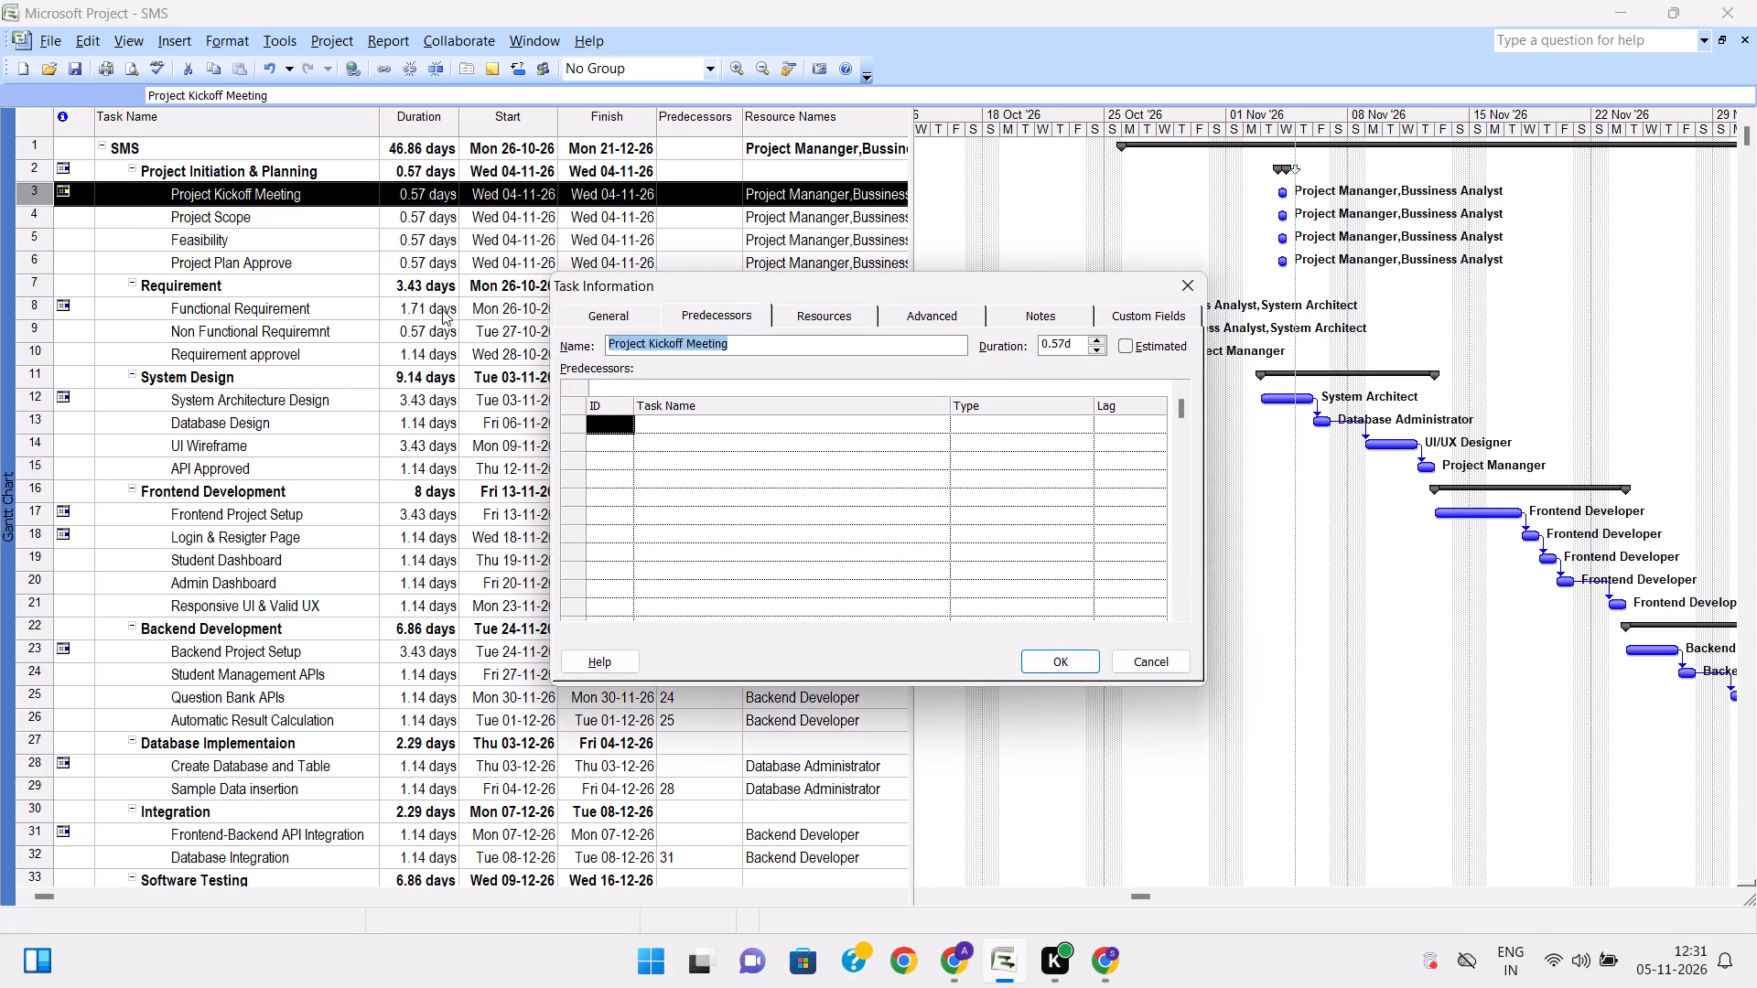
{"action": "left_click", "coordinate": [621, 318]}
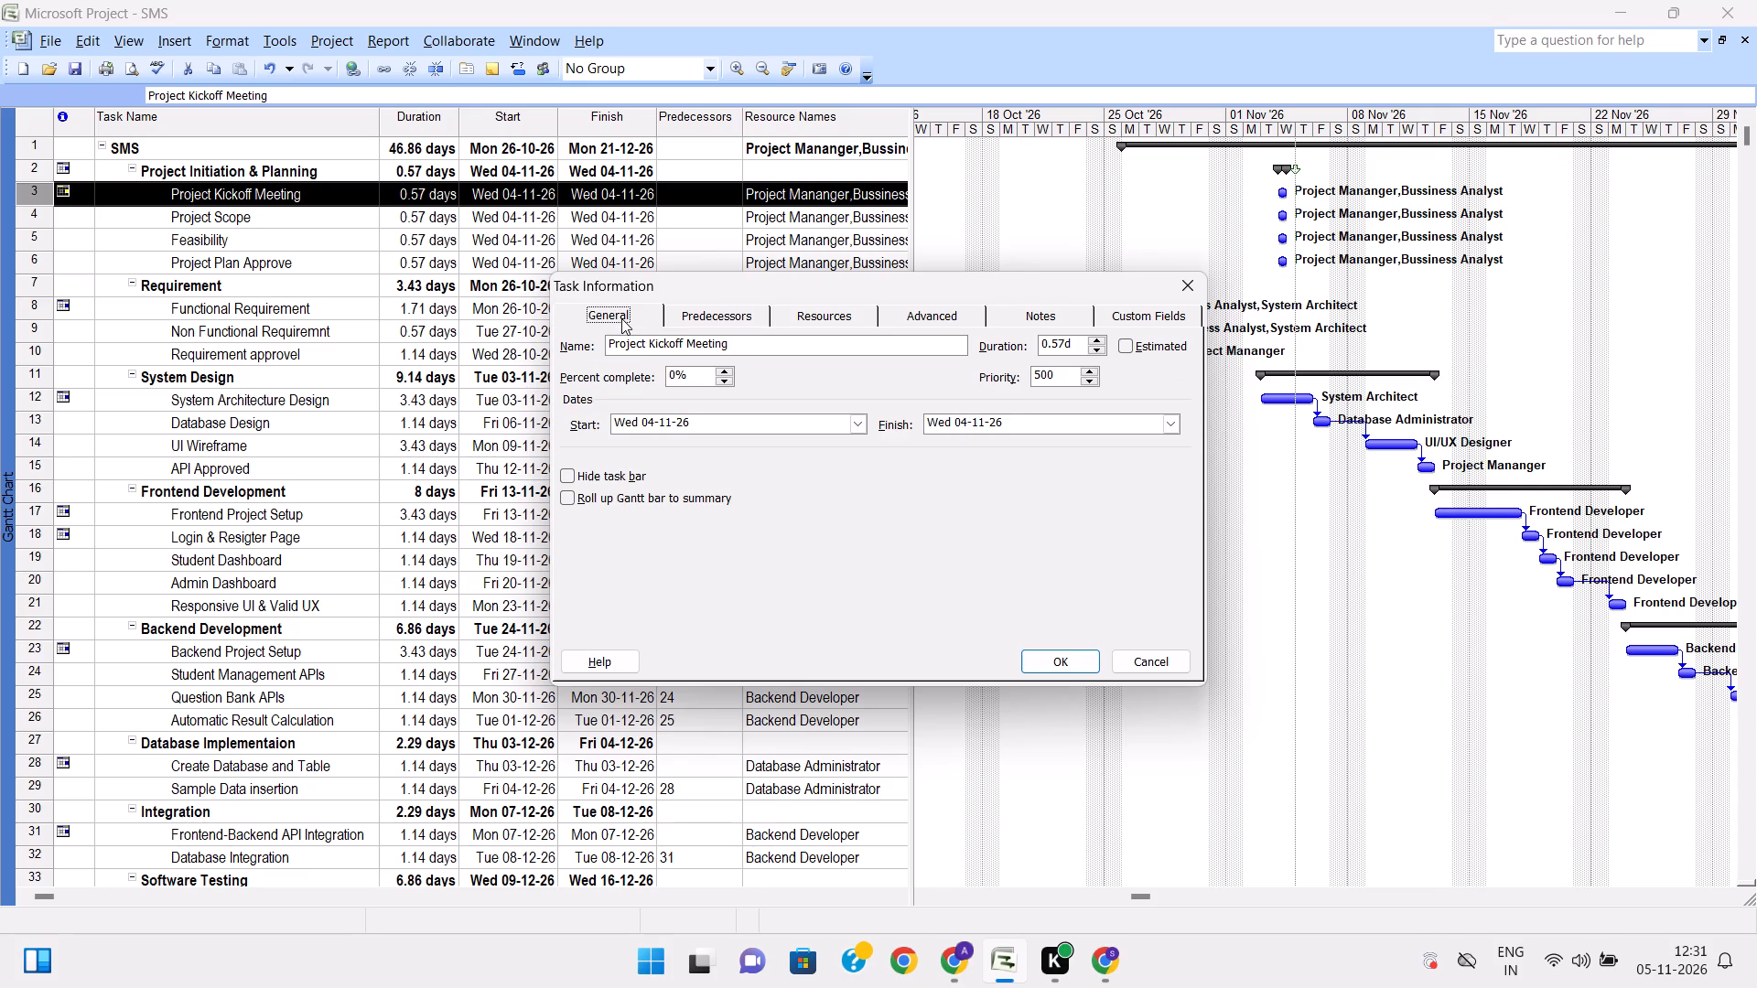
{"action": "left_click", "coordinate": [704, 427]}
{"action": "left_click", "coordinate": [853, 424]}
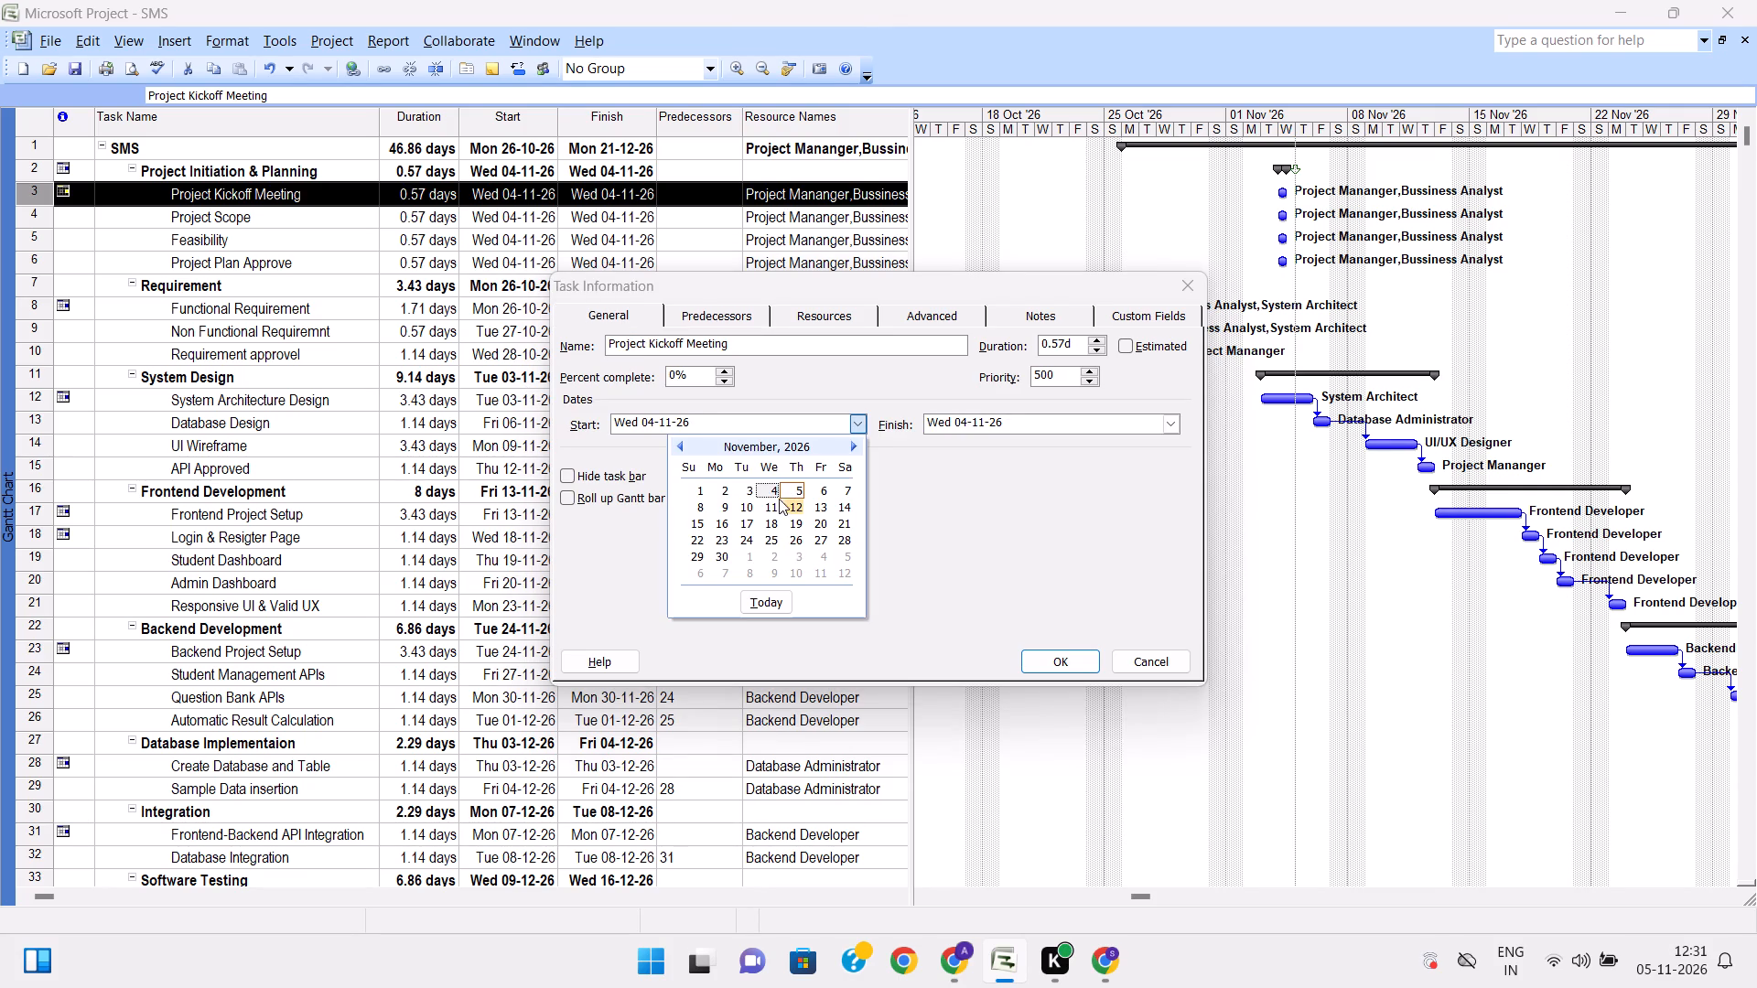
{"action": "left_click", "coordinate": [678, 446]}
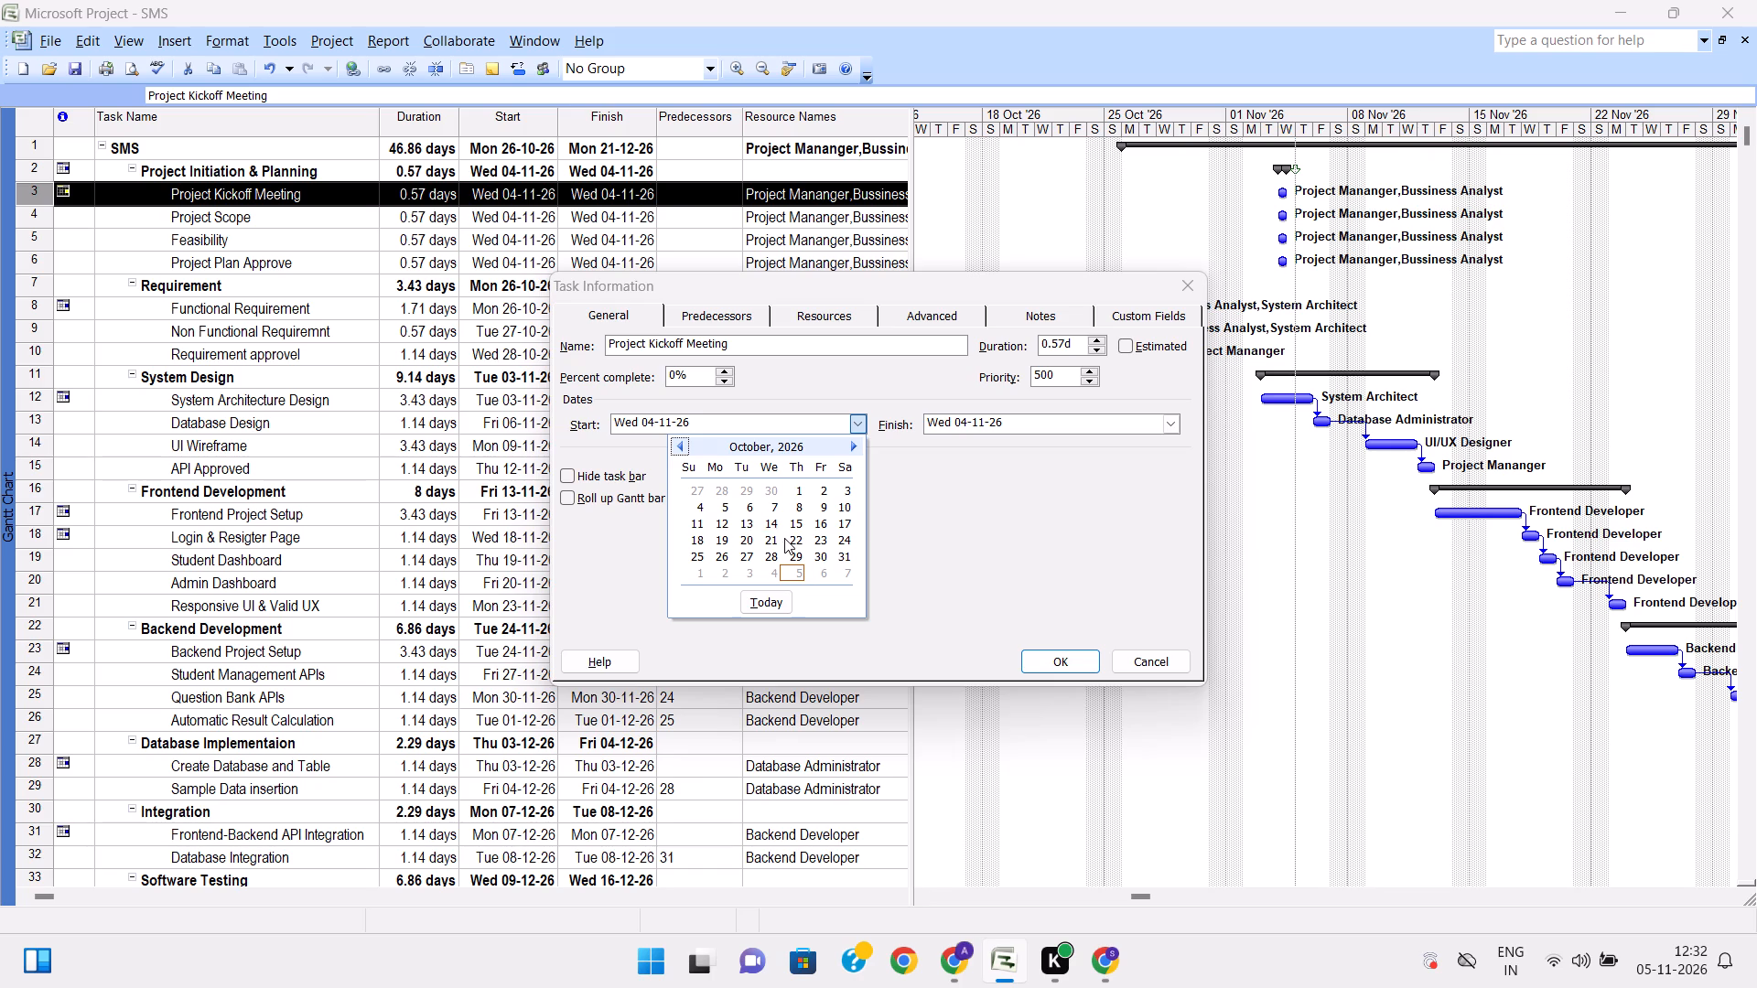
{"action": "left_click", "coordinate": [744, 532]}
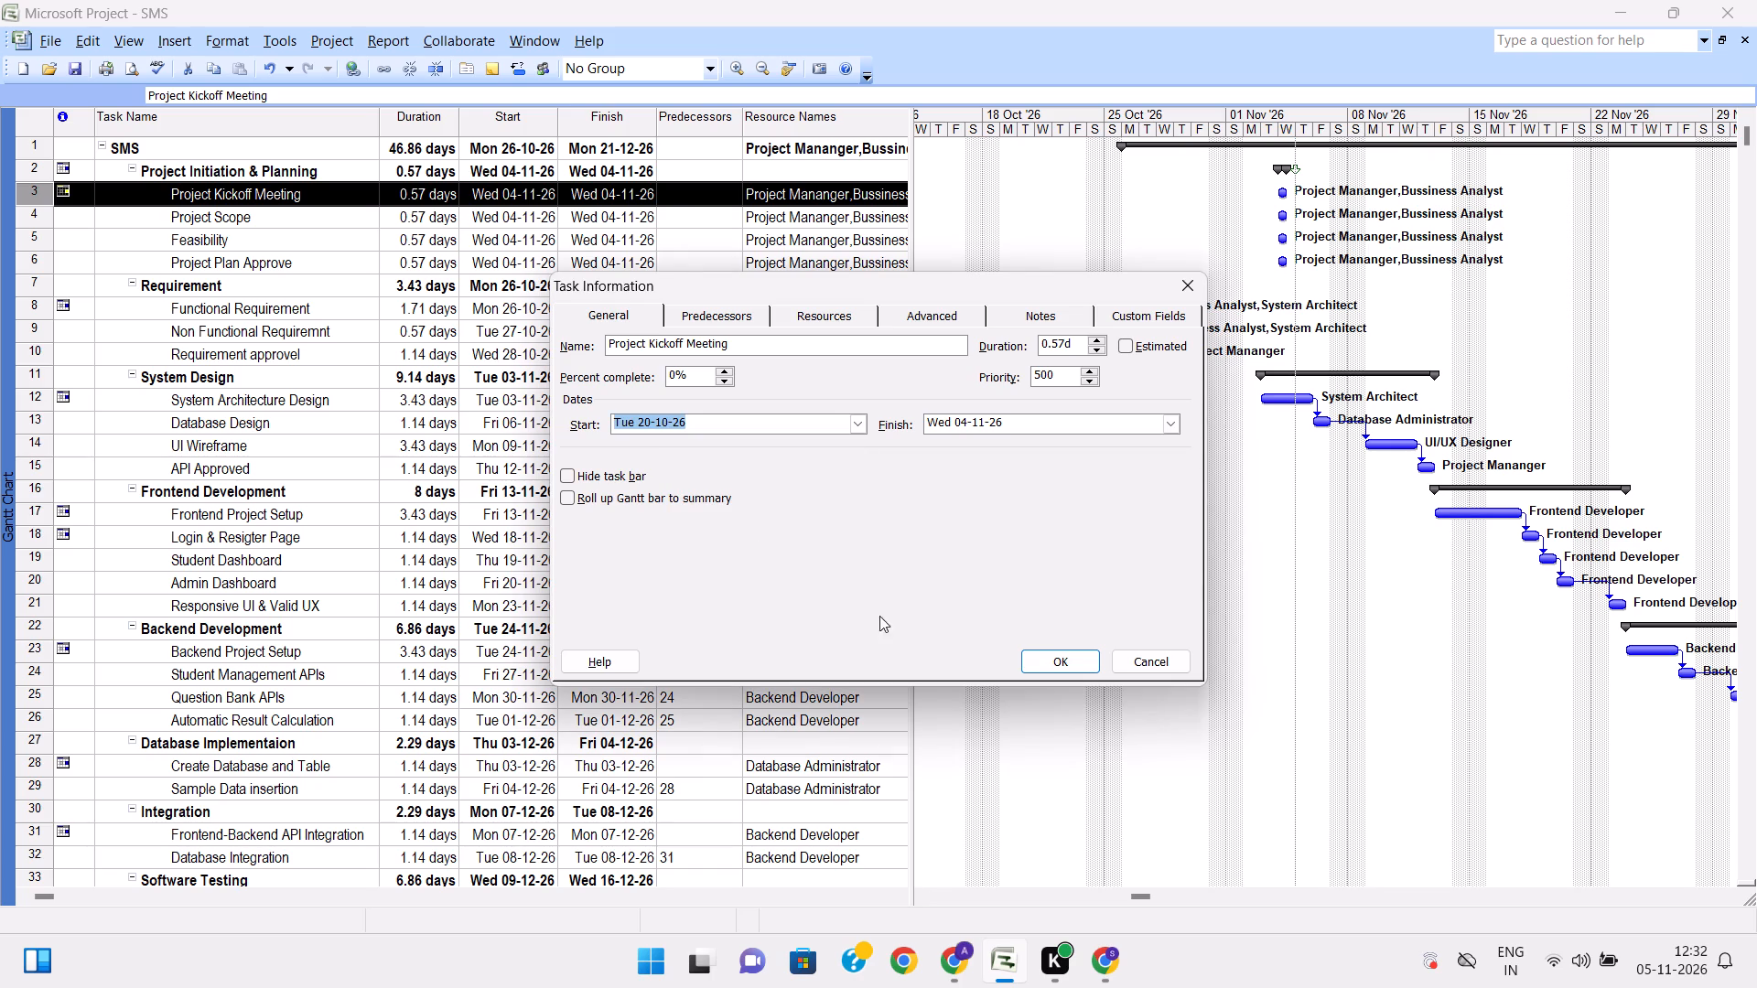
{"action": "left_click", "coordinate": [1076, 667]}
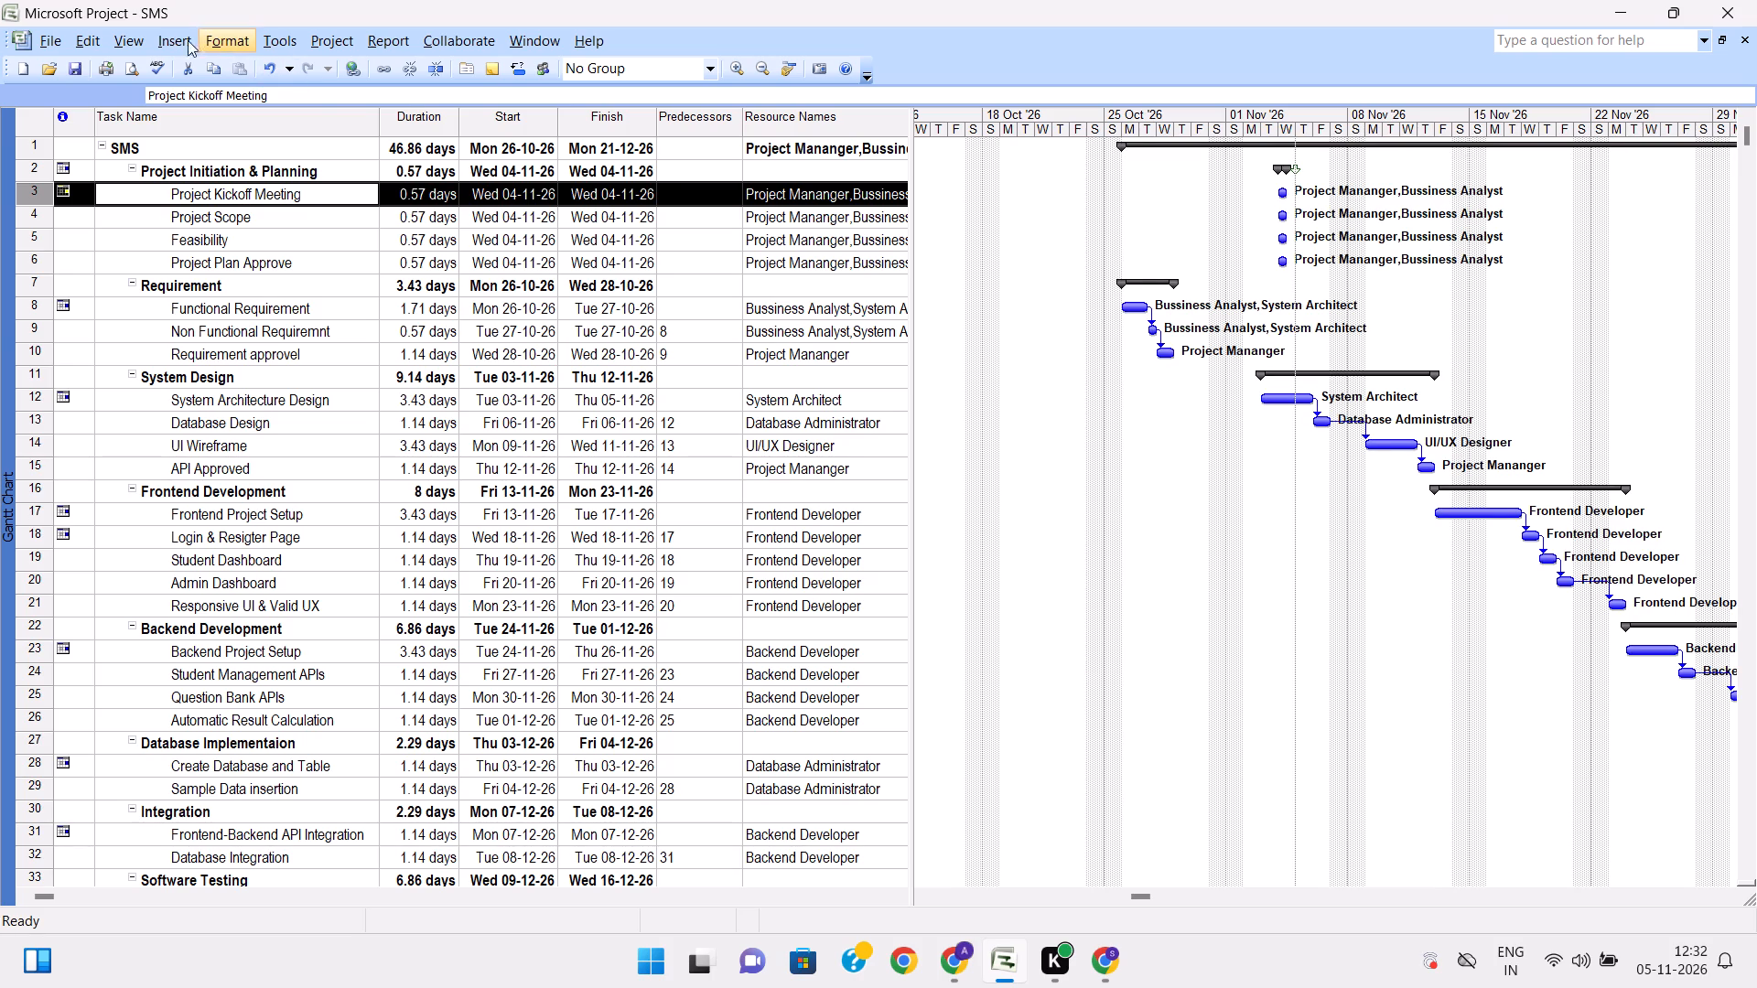
In the Resource Sheet, set the maximum units of both the Project Mananger and the Bussiness Analyst to 500%.
{"action": "left_click", "coordinate": [343, 41]}
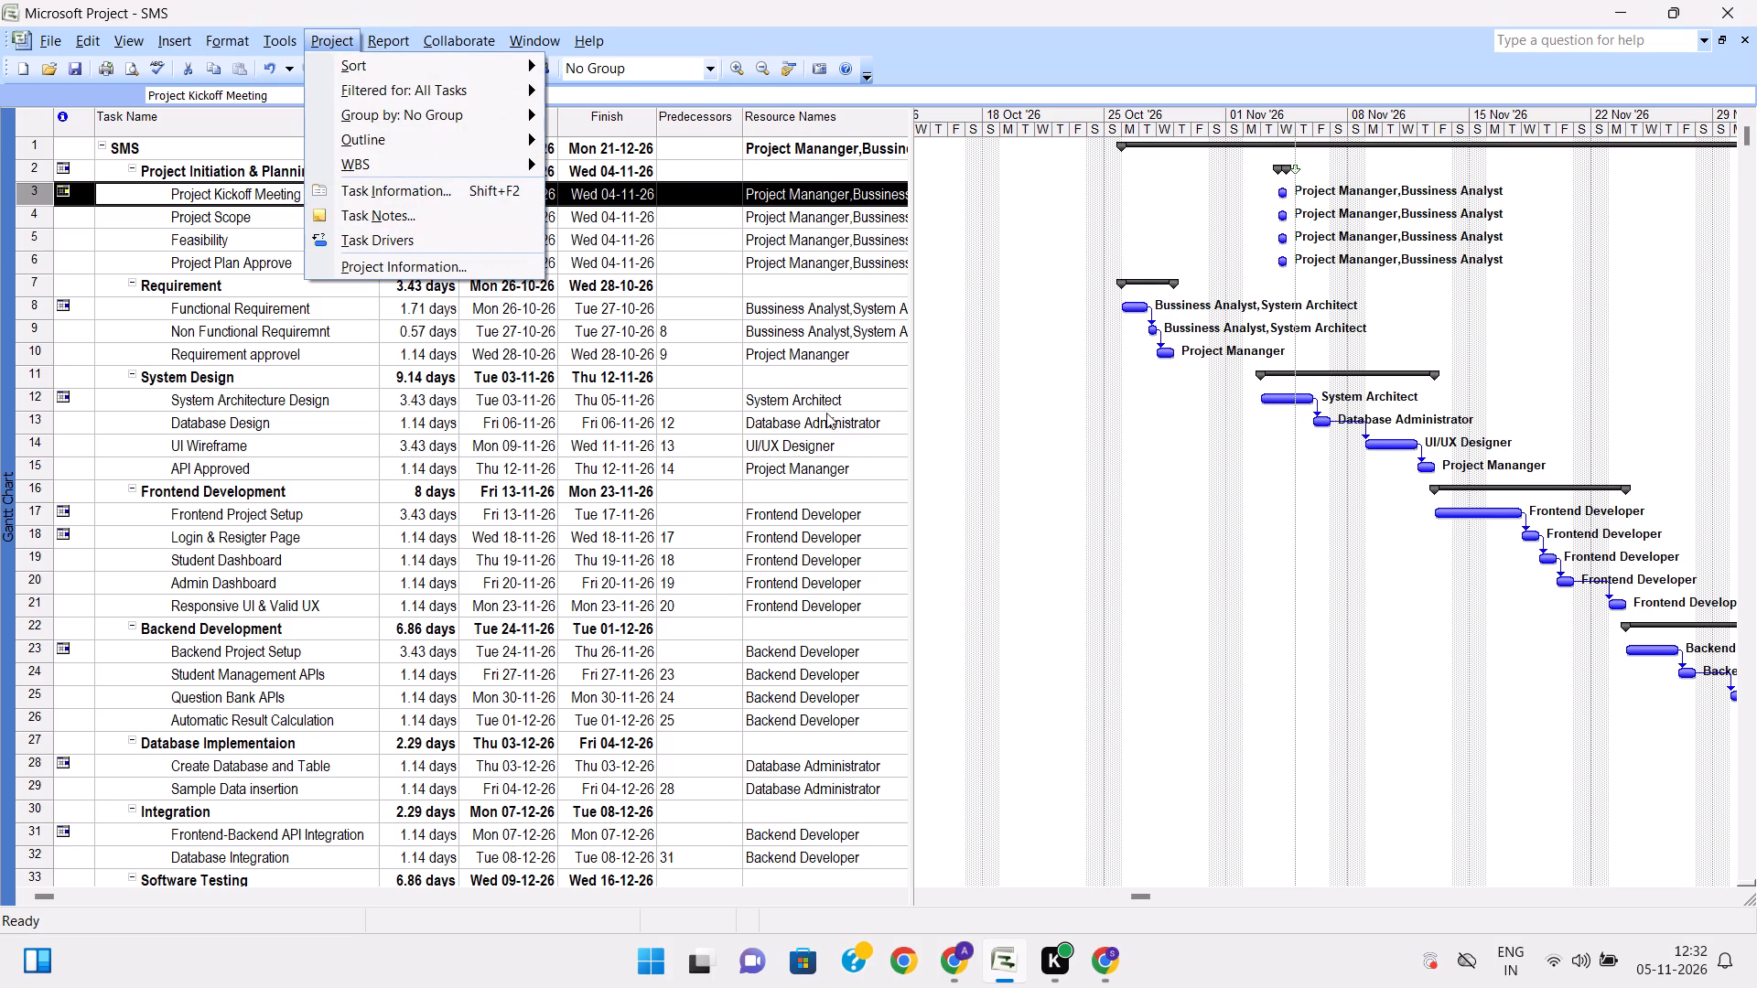
{"action": "left_click", "coordinate": [157, 36]}
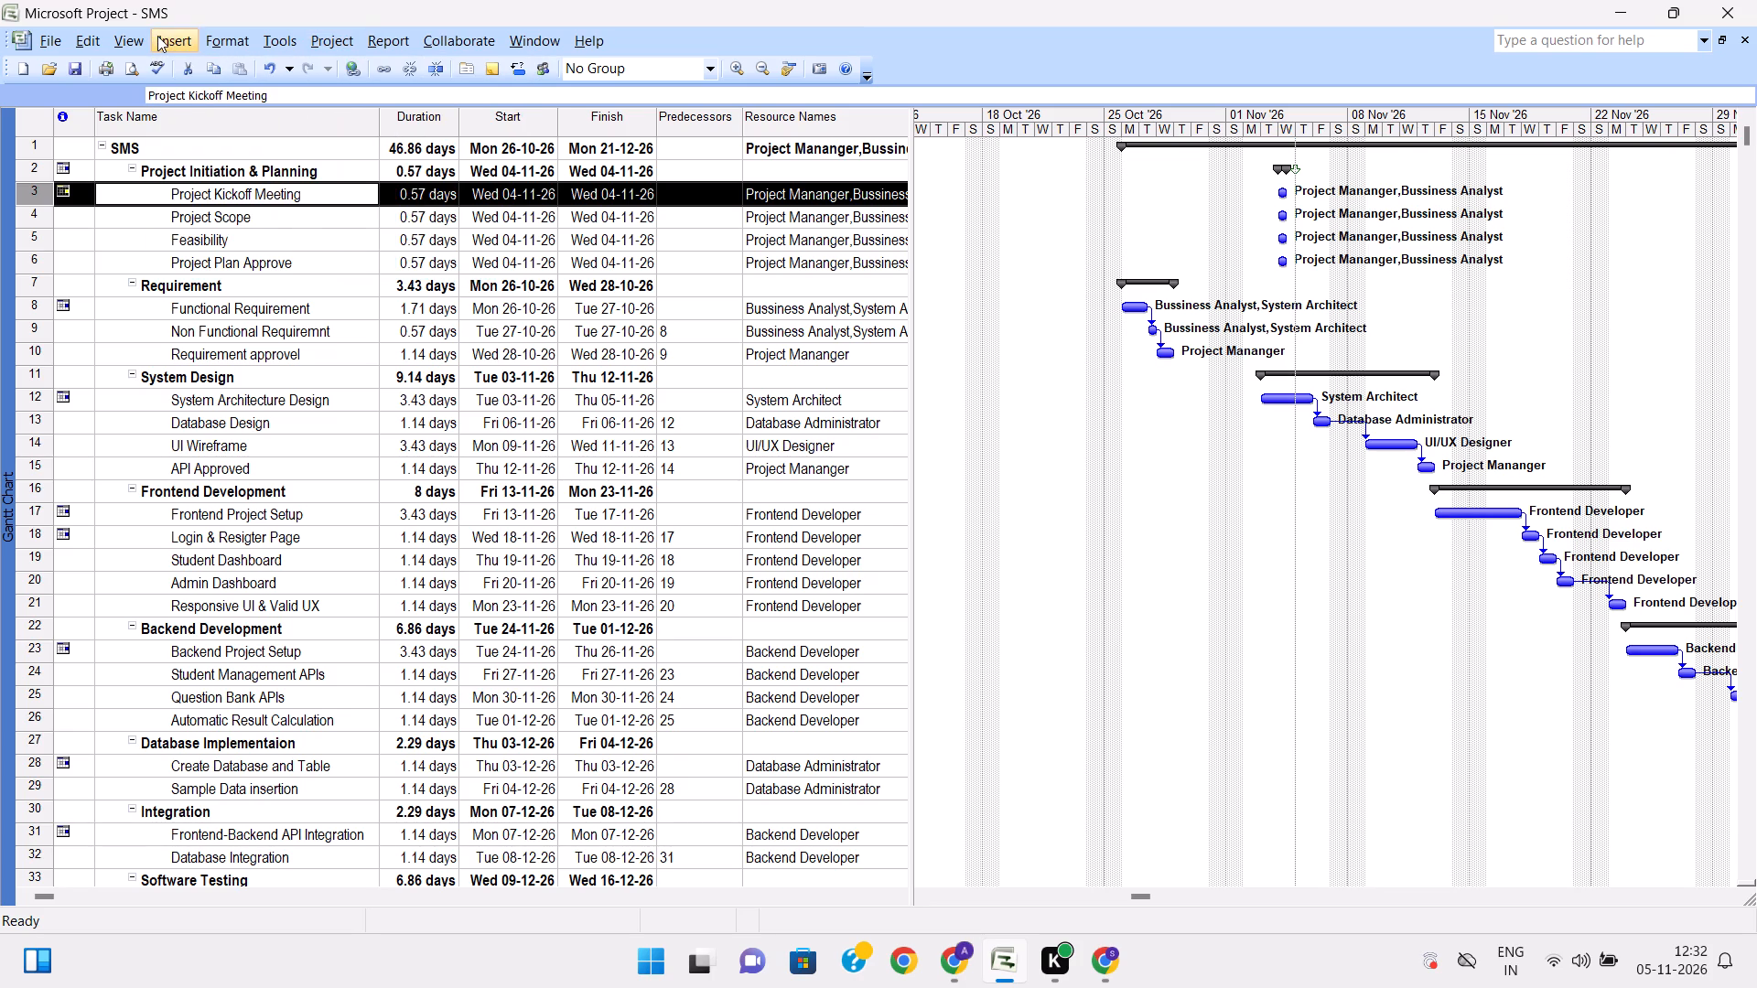
{"action": "left_click", "coordinate": [134, 38]}
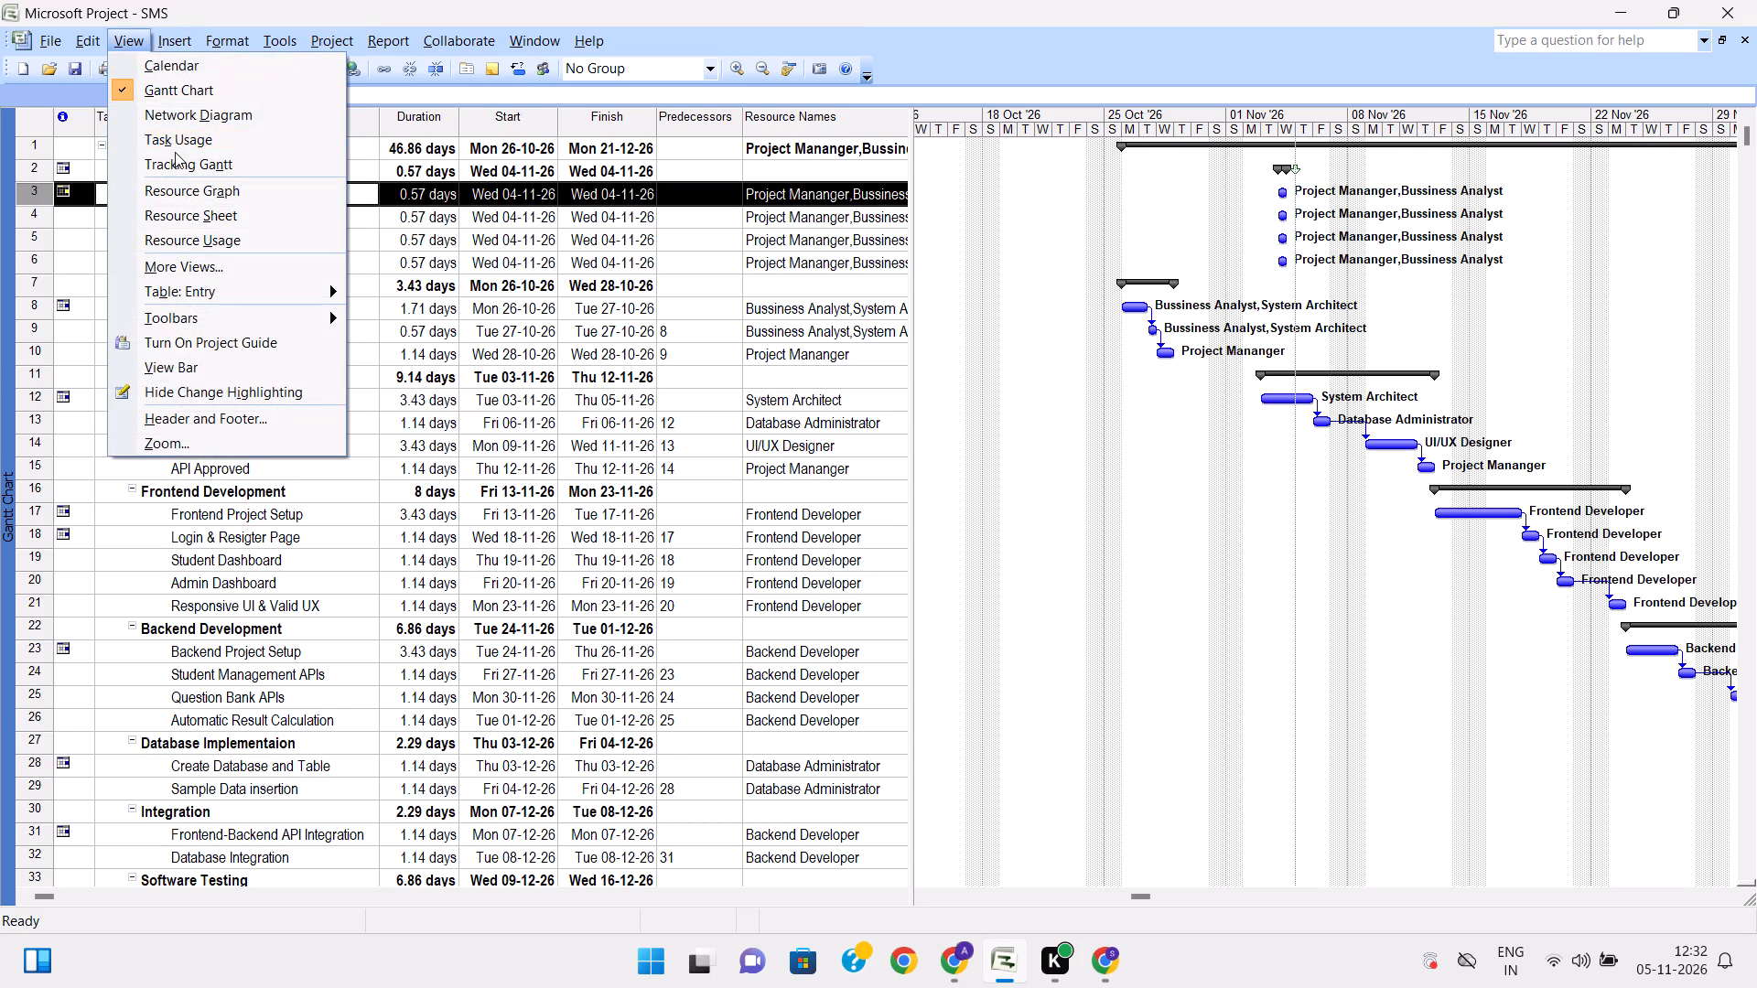
{"action": "left_click", "coordinate": [202, 214]}
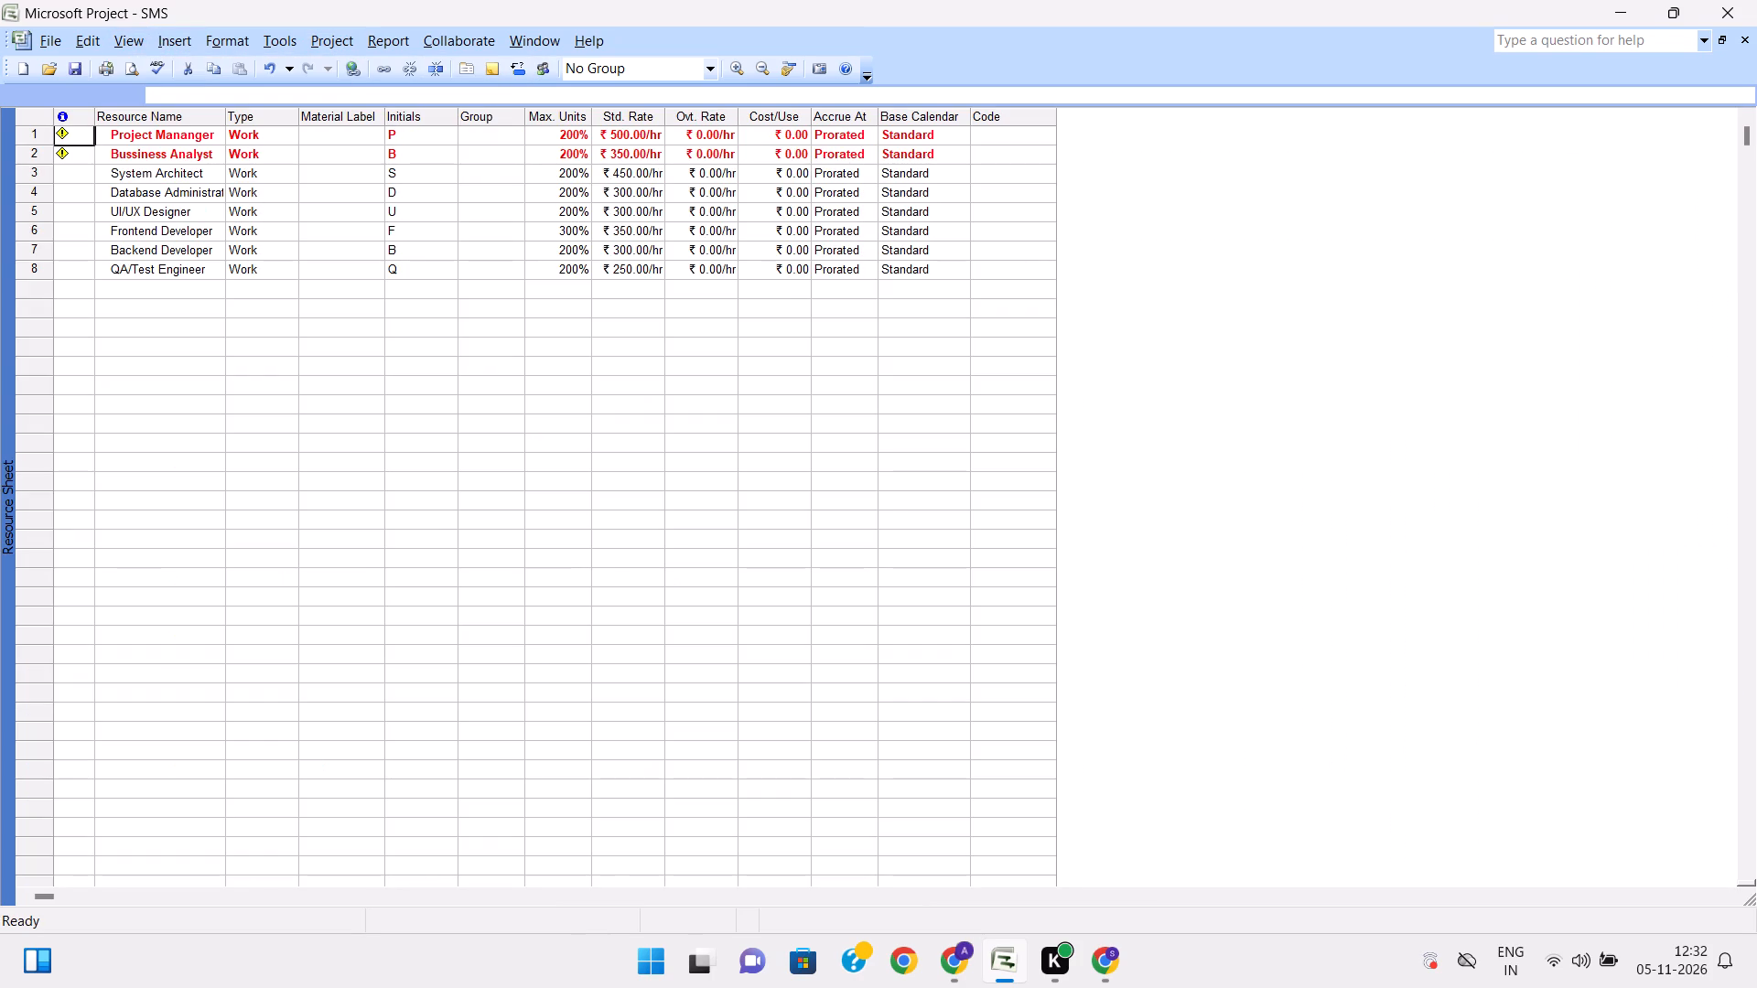
{"action": "left_click", "coordinate": [571, 137]}
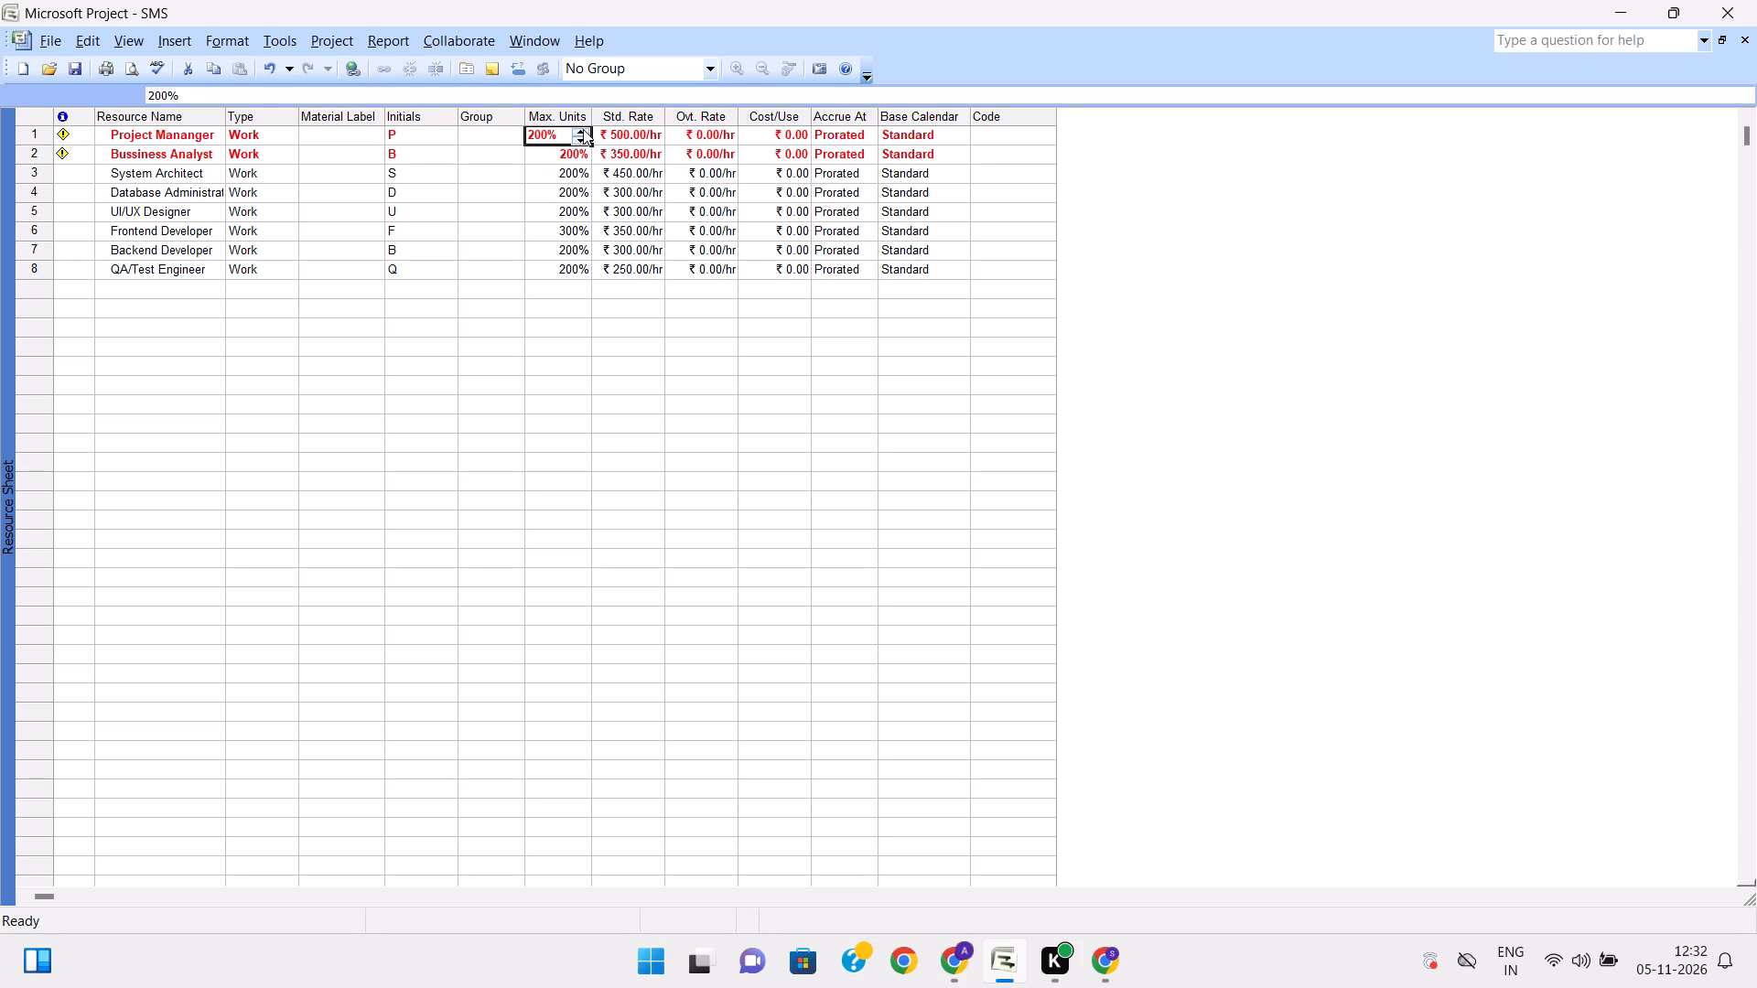
{"action": "triple_click", "coordinate": [583, 129]}
{"action": "triple_click", "coordinate": [583, 129]}
{"action": "key", "text": "Return"}
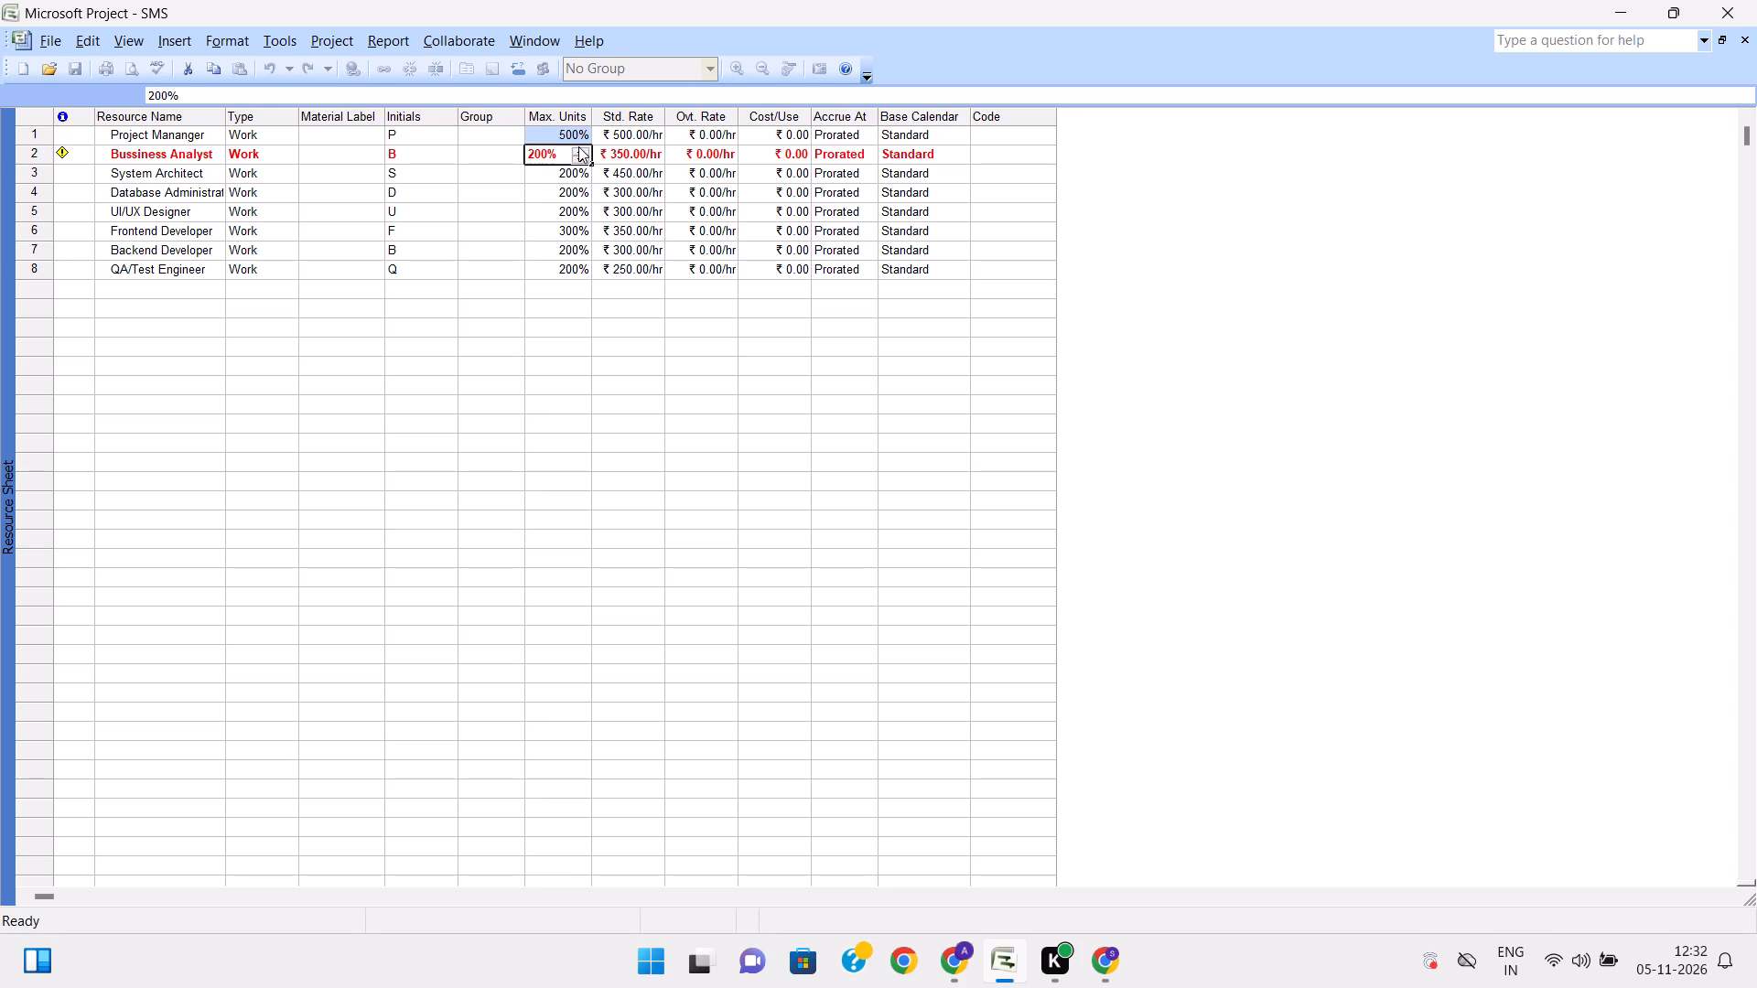
{"action": "triple_click", "coordinate": [577, 146]}
{"action": "triple_click", "coordinate": [577, 146]}
{"action": "key", "text": "Return"}
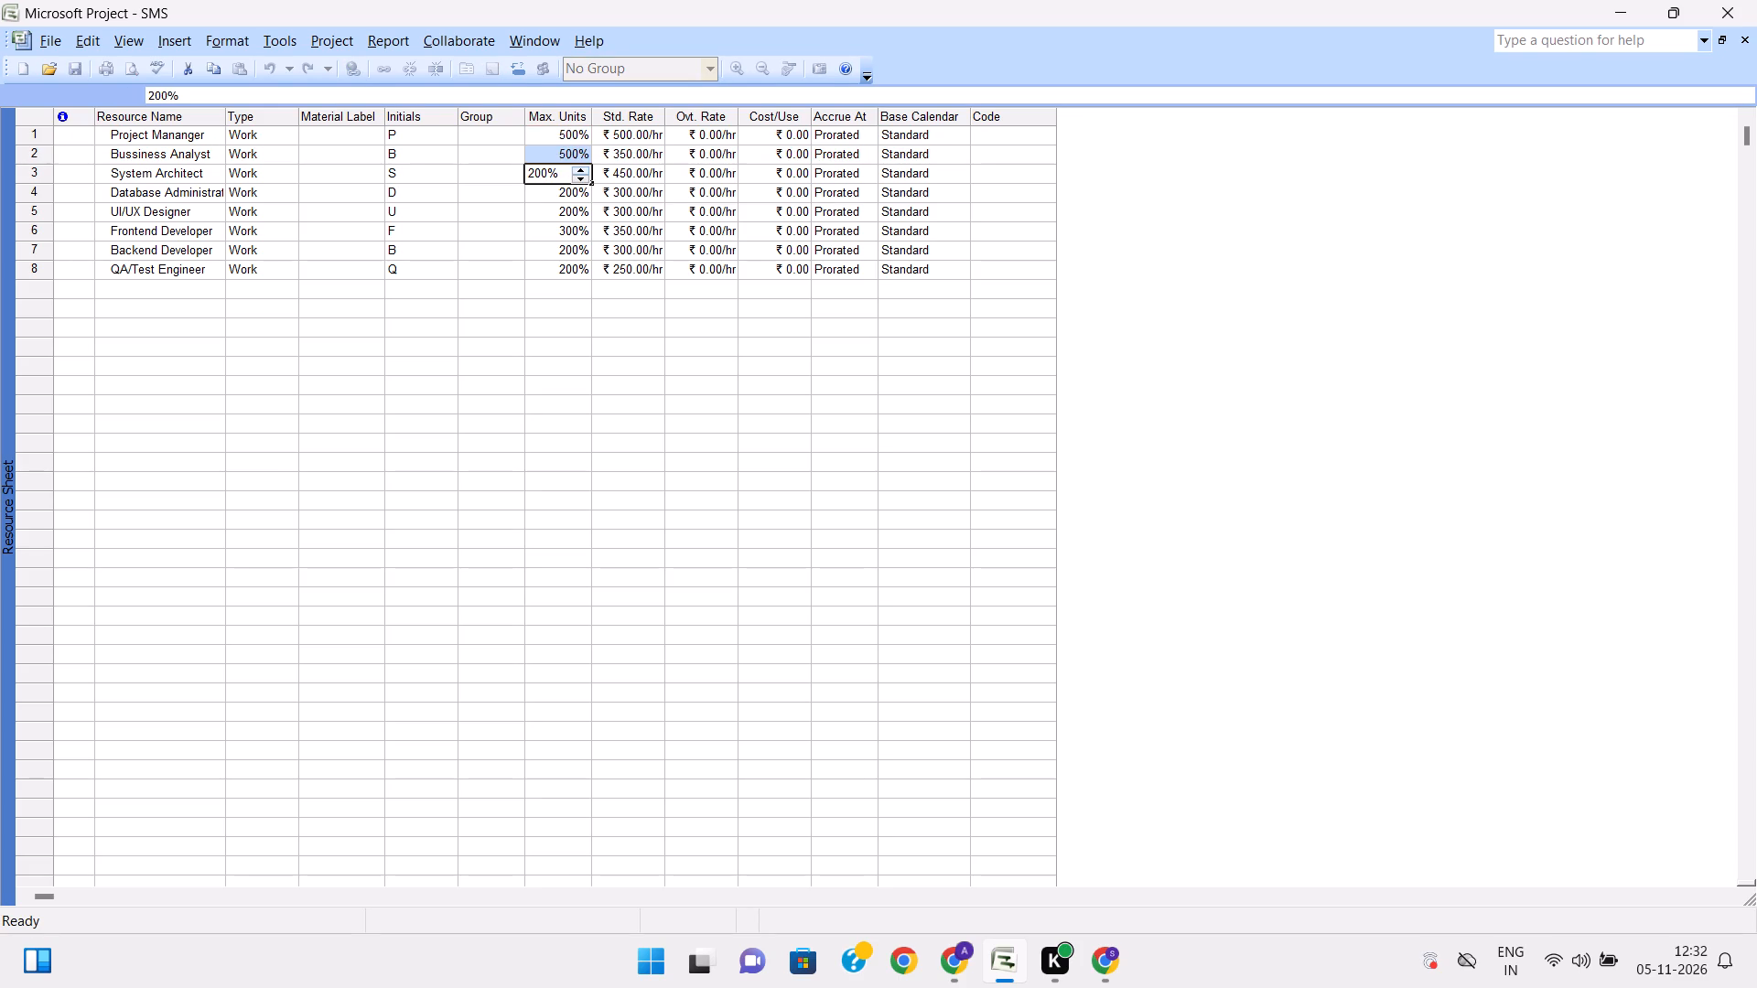
{"action": "left_click", "coordinate": [138, 38]}
{"action": "left_click", "coordinate": [202, 92]}
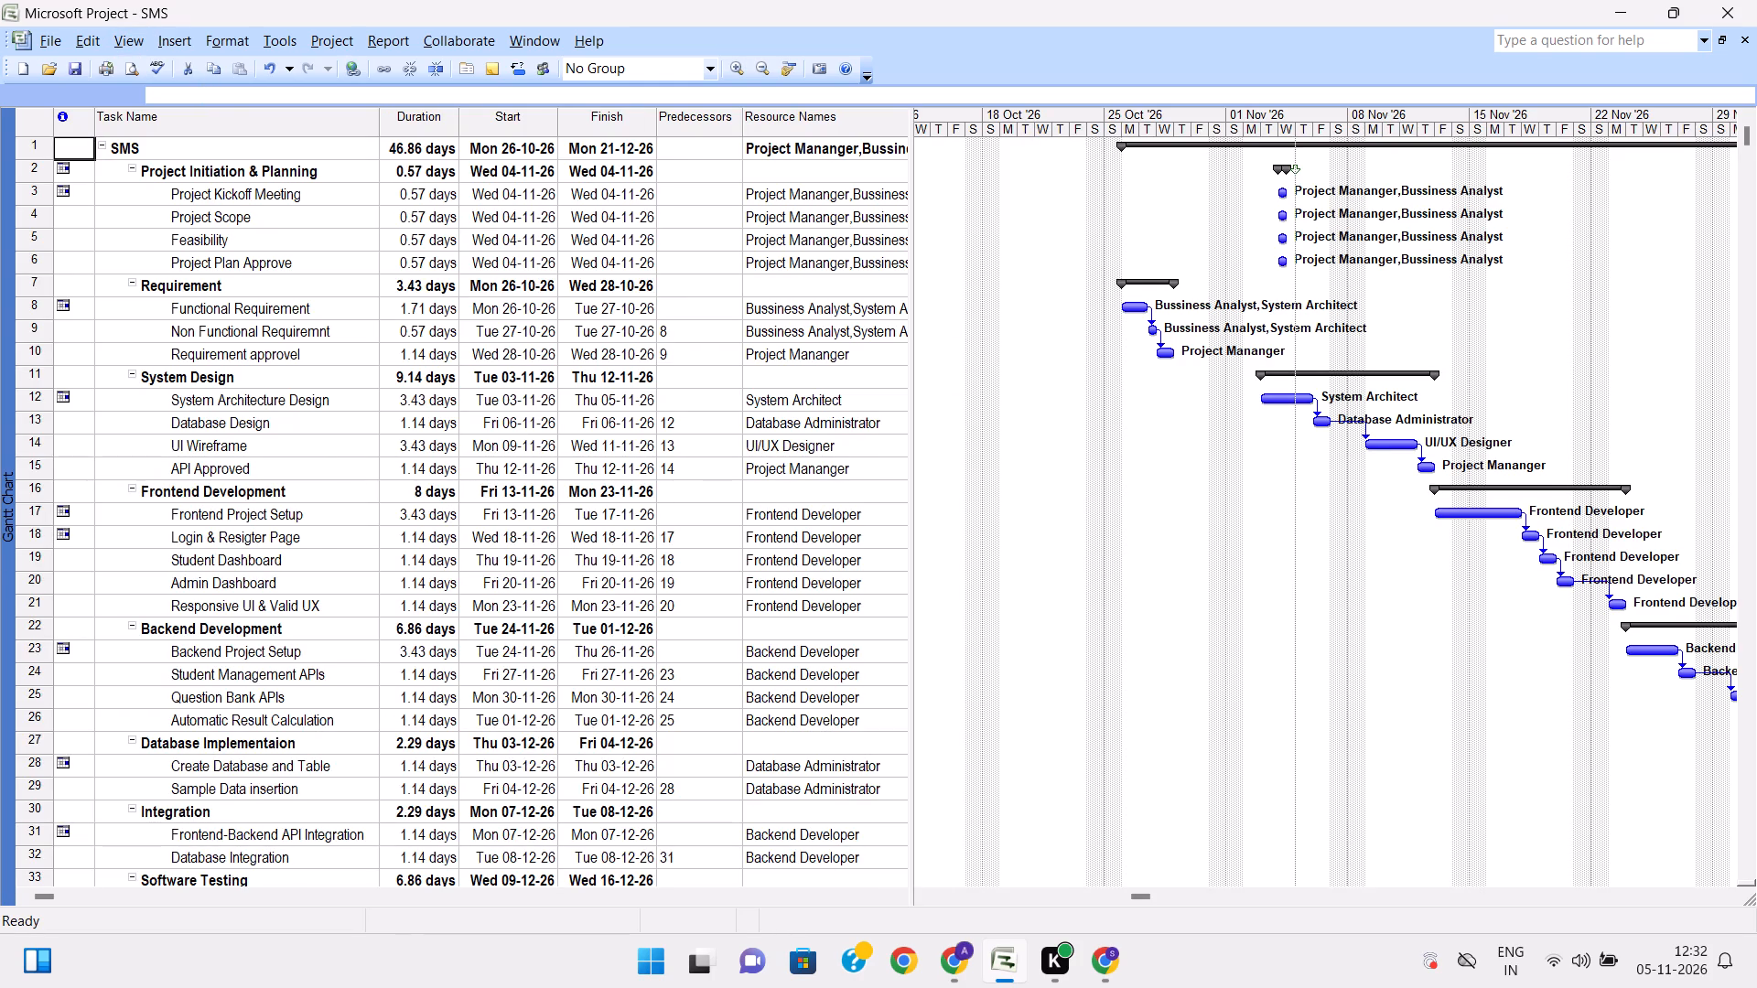
{"action": "left_click", "coordinate": [523, 175]}
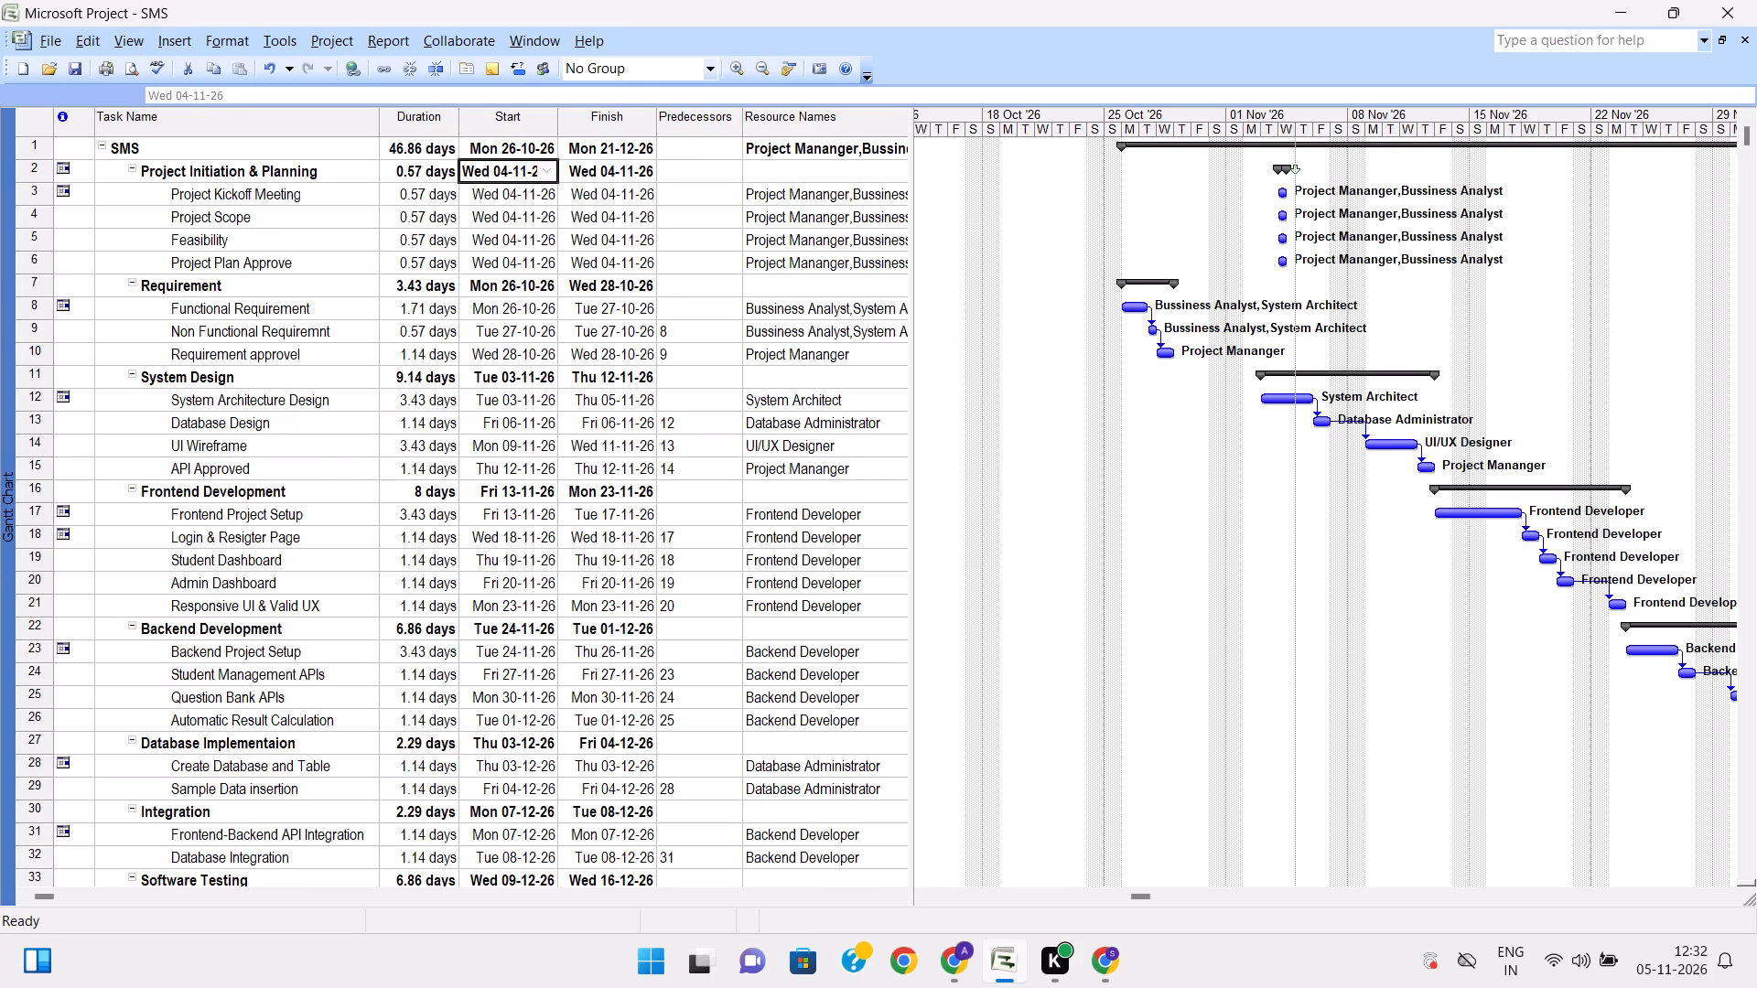
{"action": "left_click", "coordinate": [546, 172]}
{"action": "left_click", "coordinate": [523, 197]}
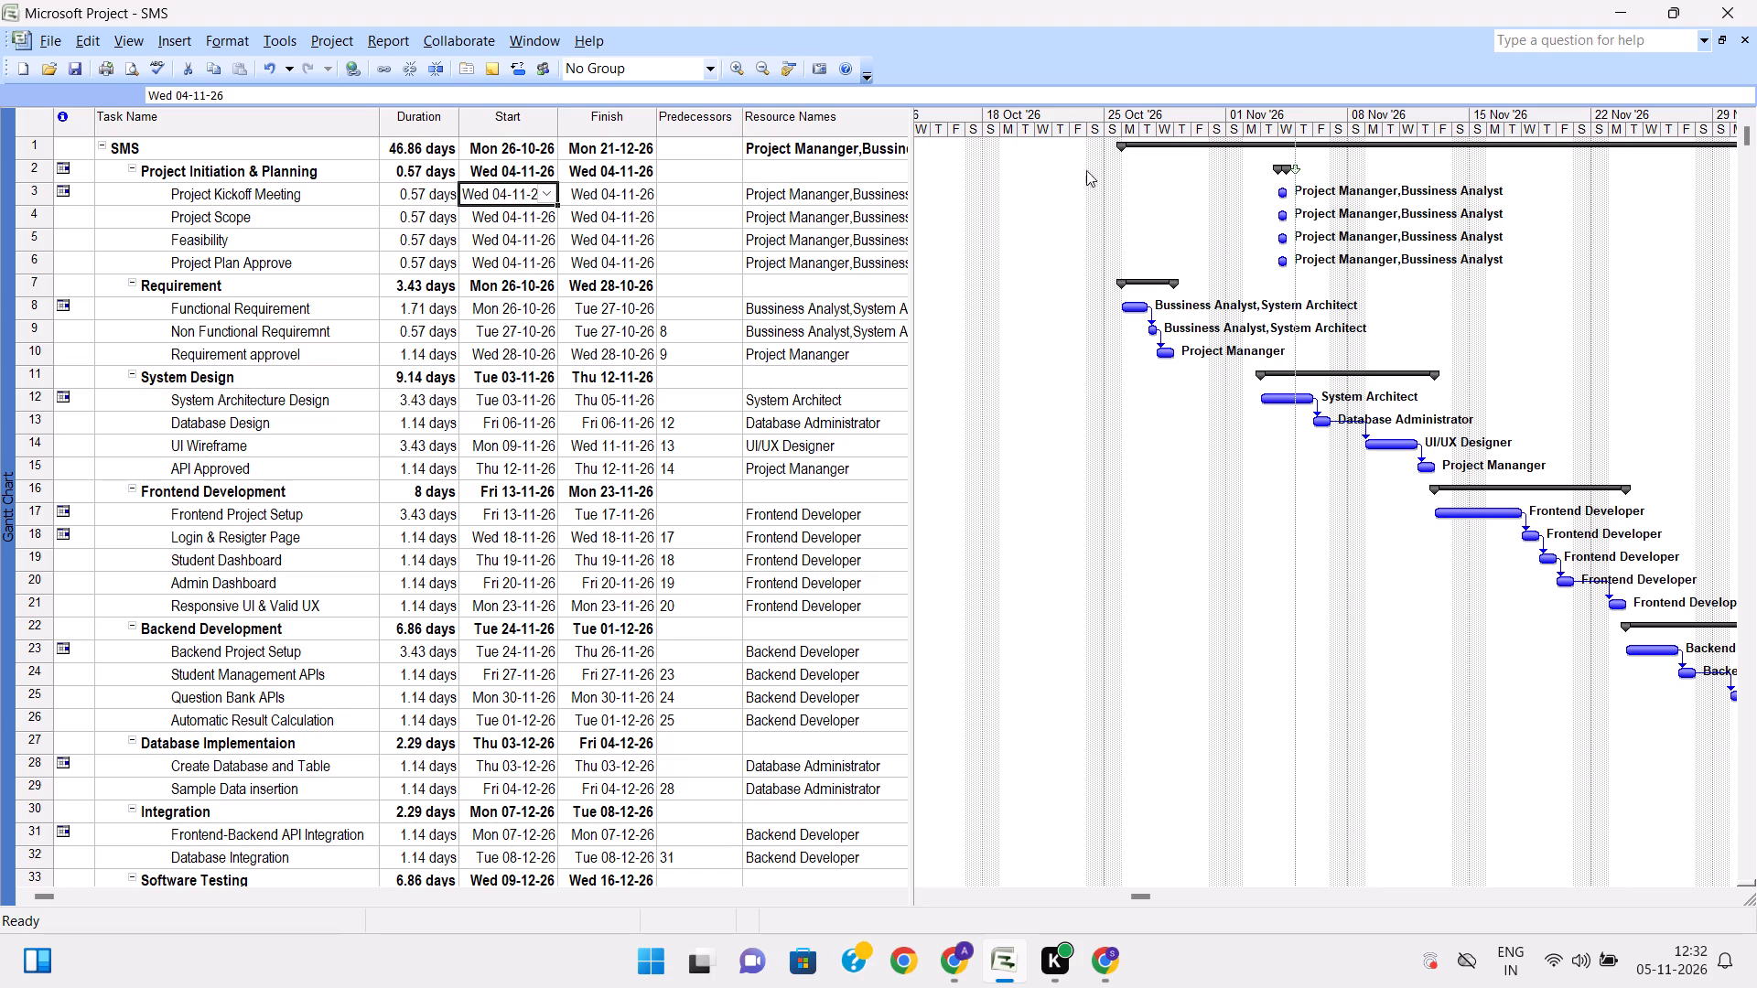
{"action": "left_click", "coordinate": [432, 199]}
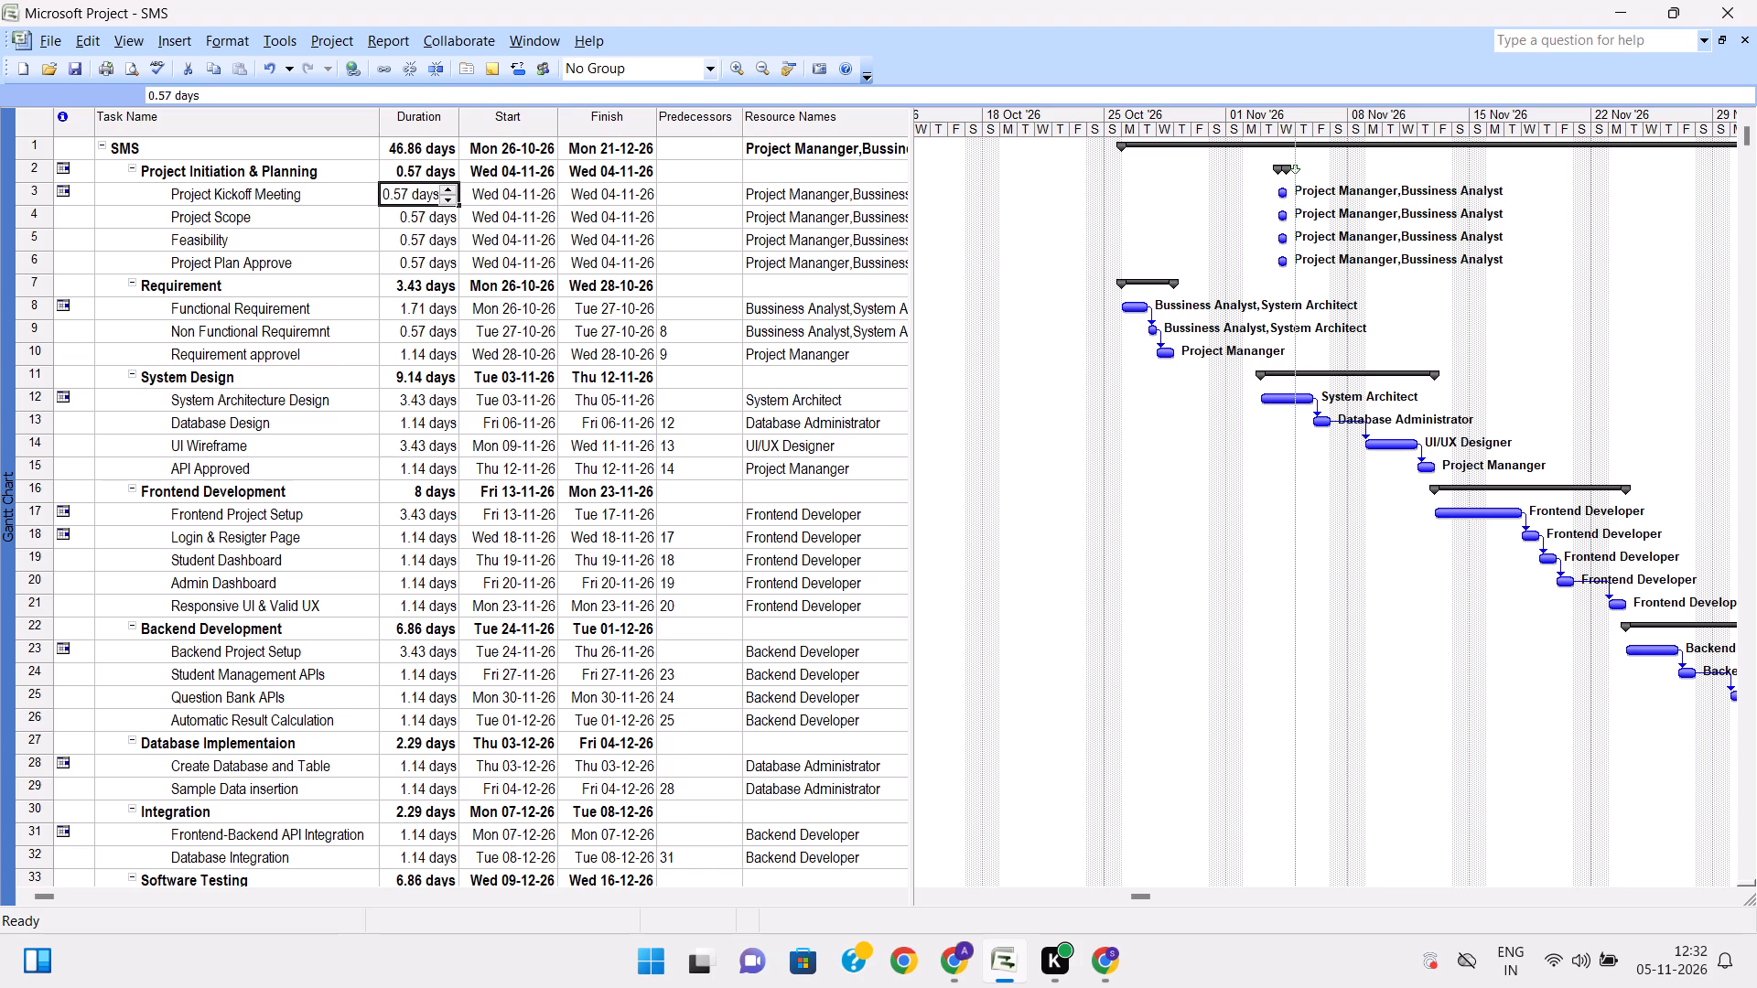
{"action": "key", "text": "5"}
{"action": "key", "text": "backslash"}
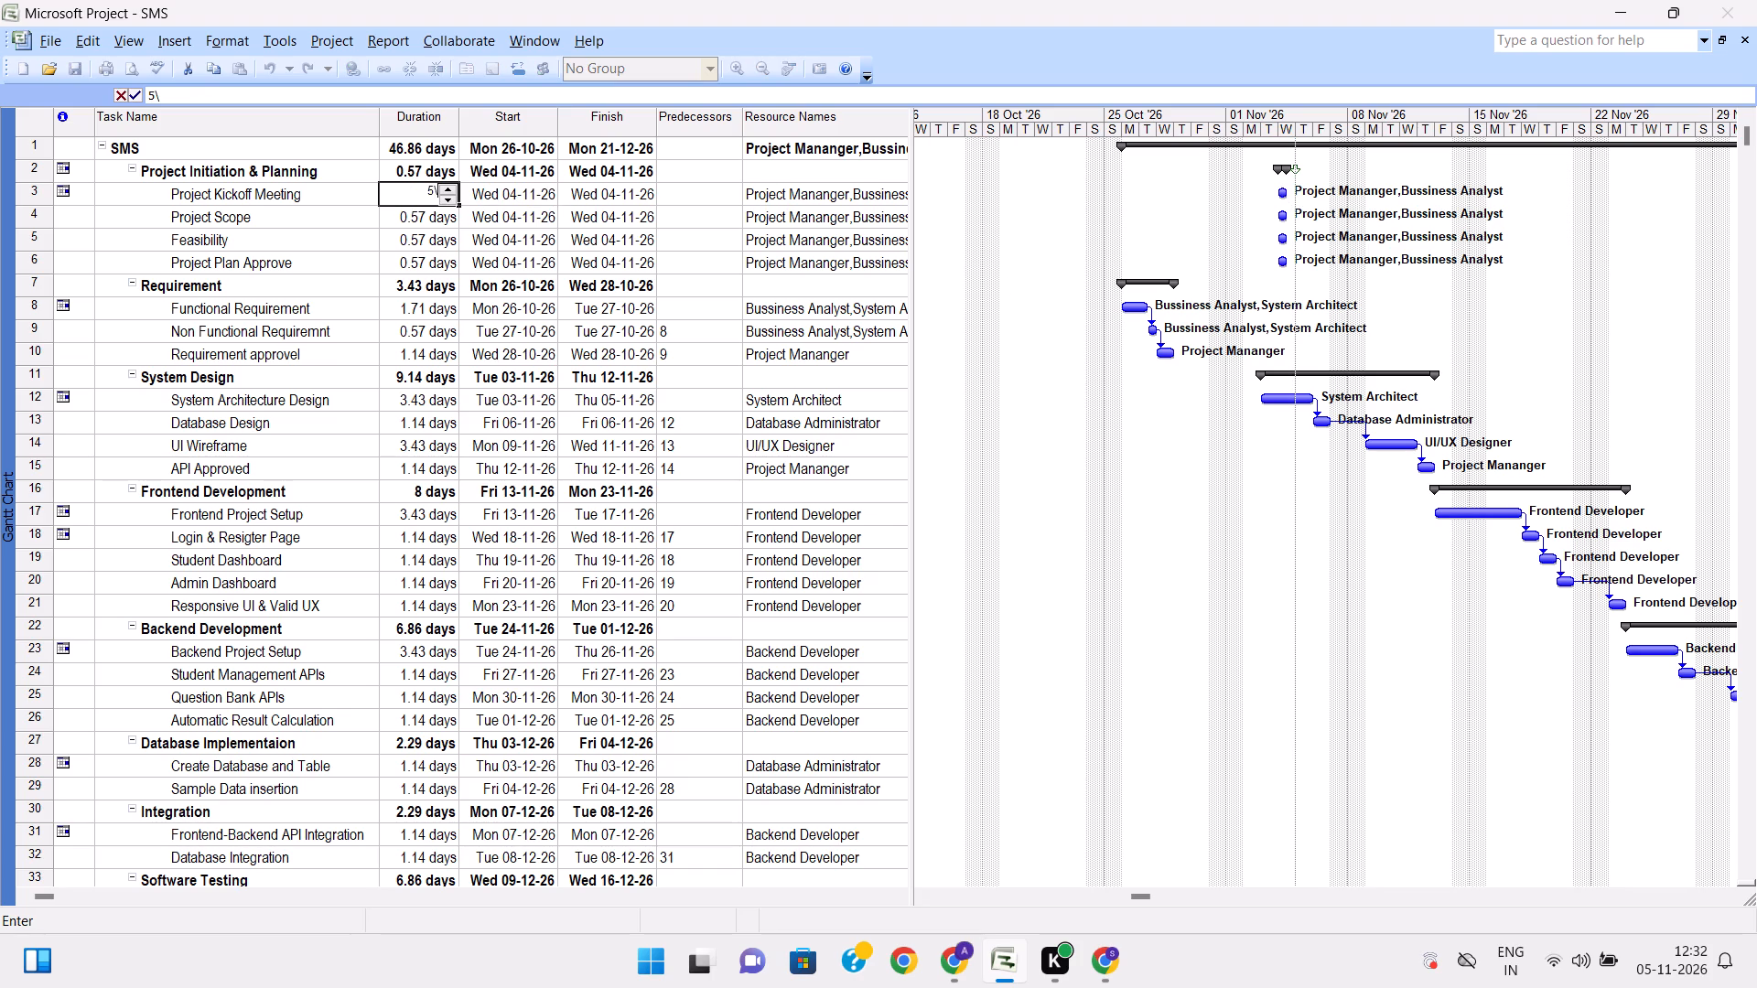
{"action": "key", "text": "Return"}
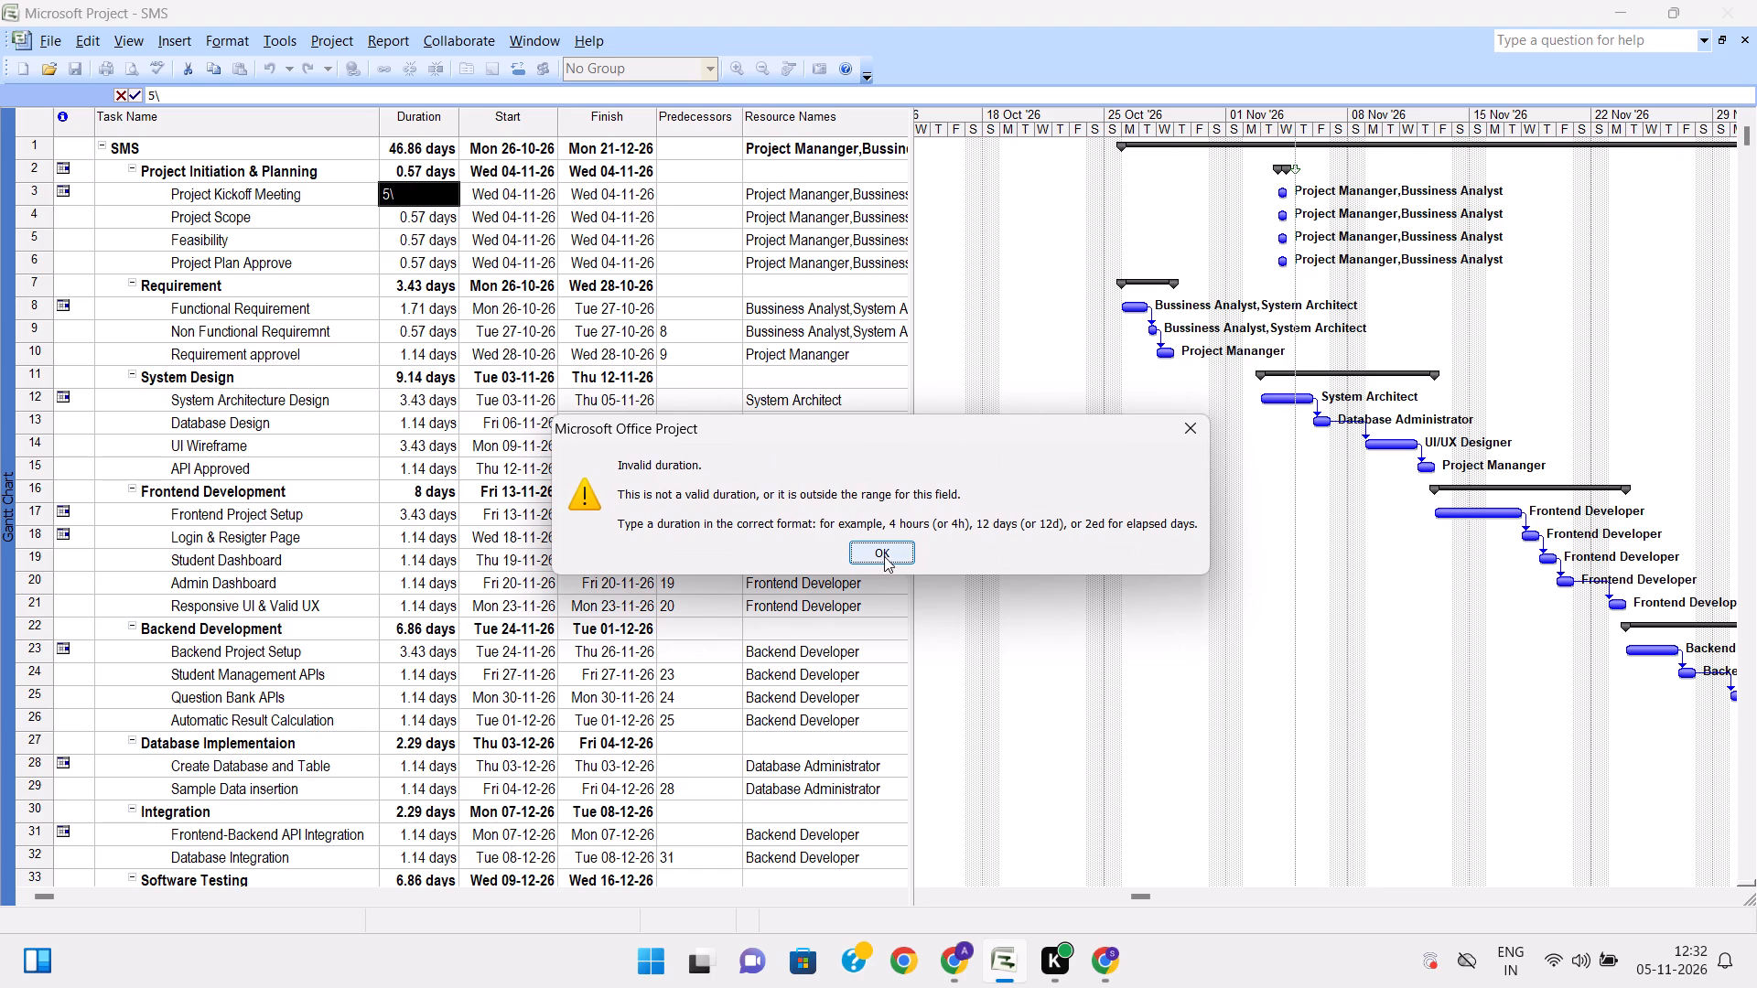
{"action": "left_click", "coordinate": [884, 556]}
{"action": "key", "text": "BackSpace"}
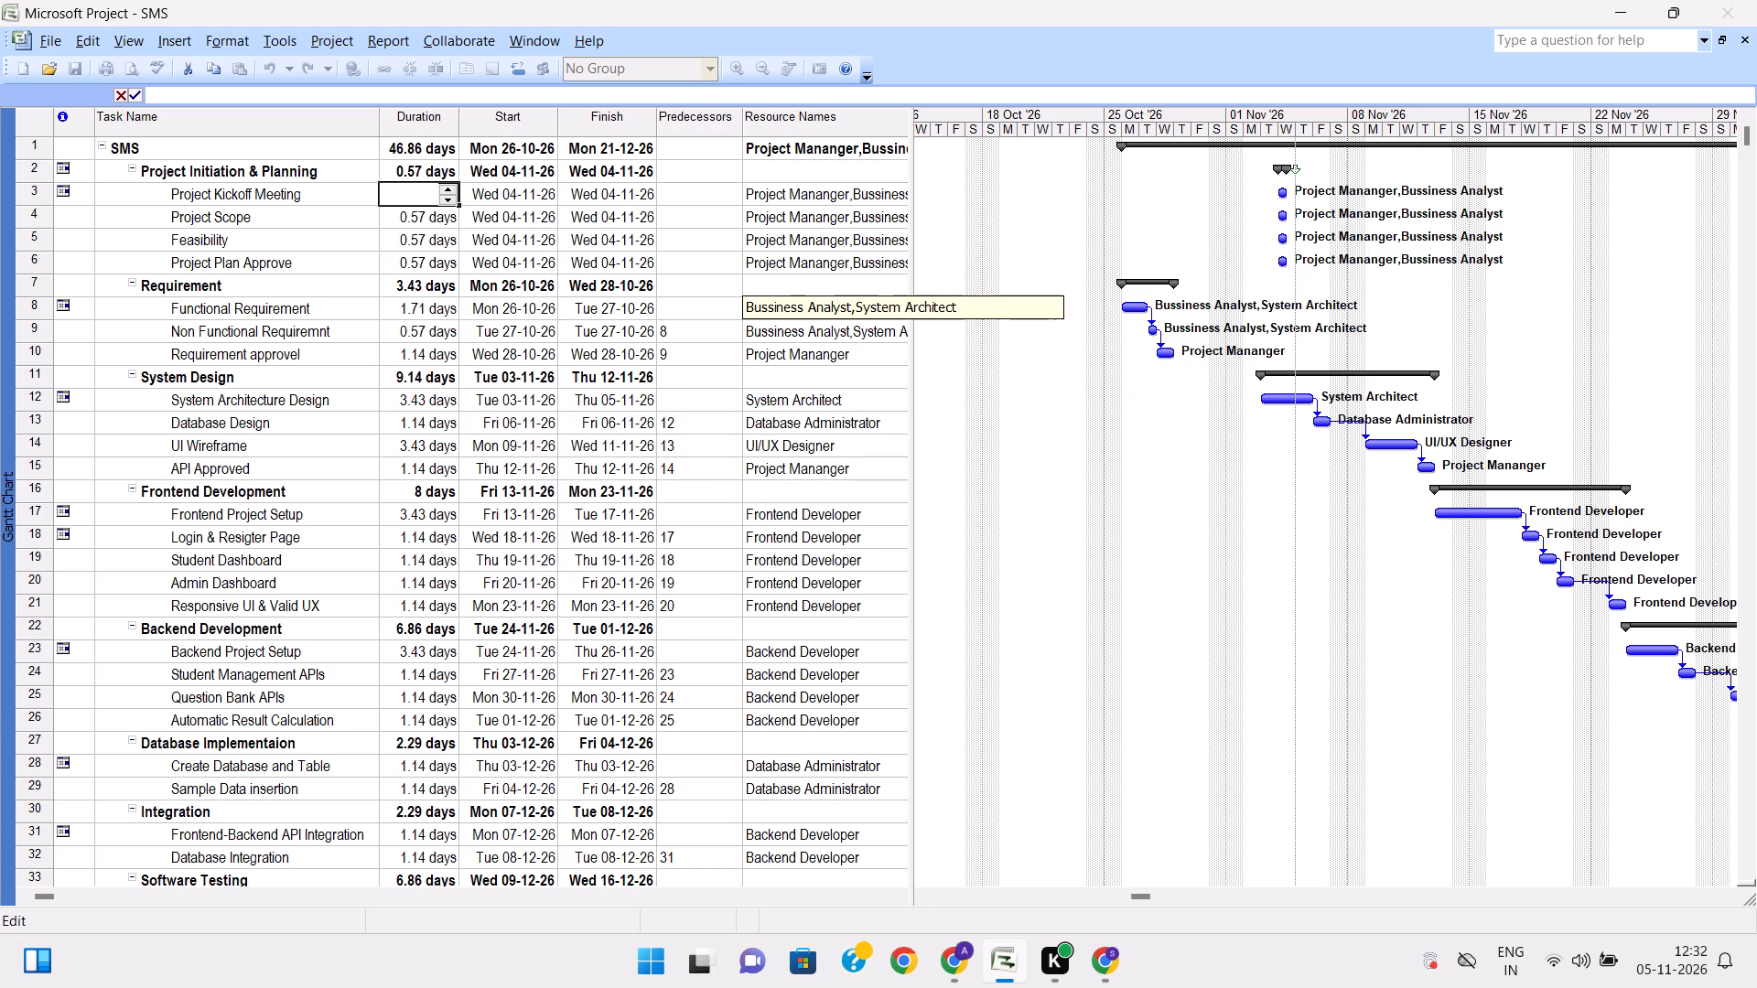
{"action": "key", "text": "5"}
{"action": "key", "text": "Return"}
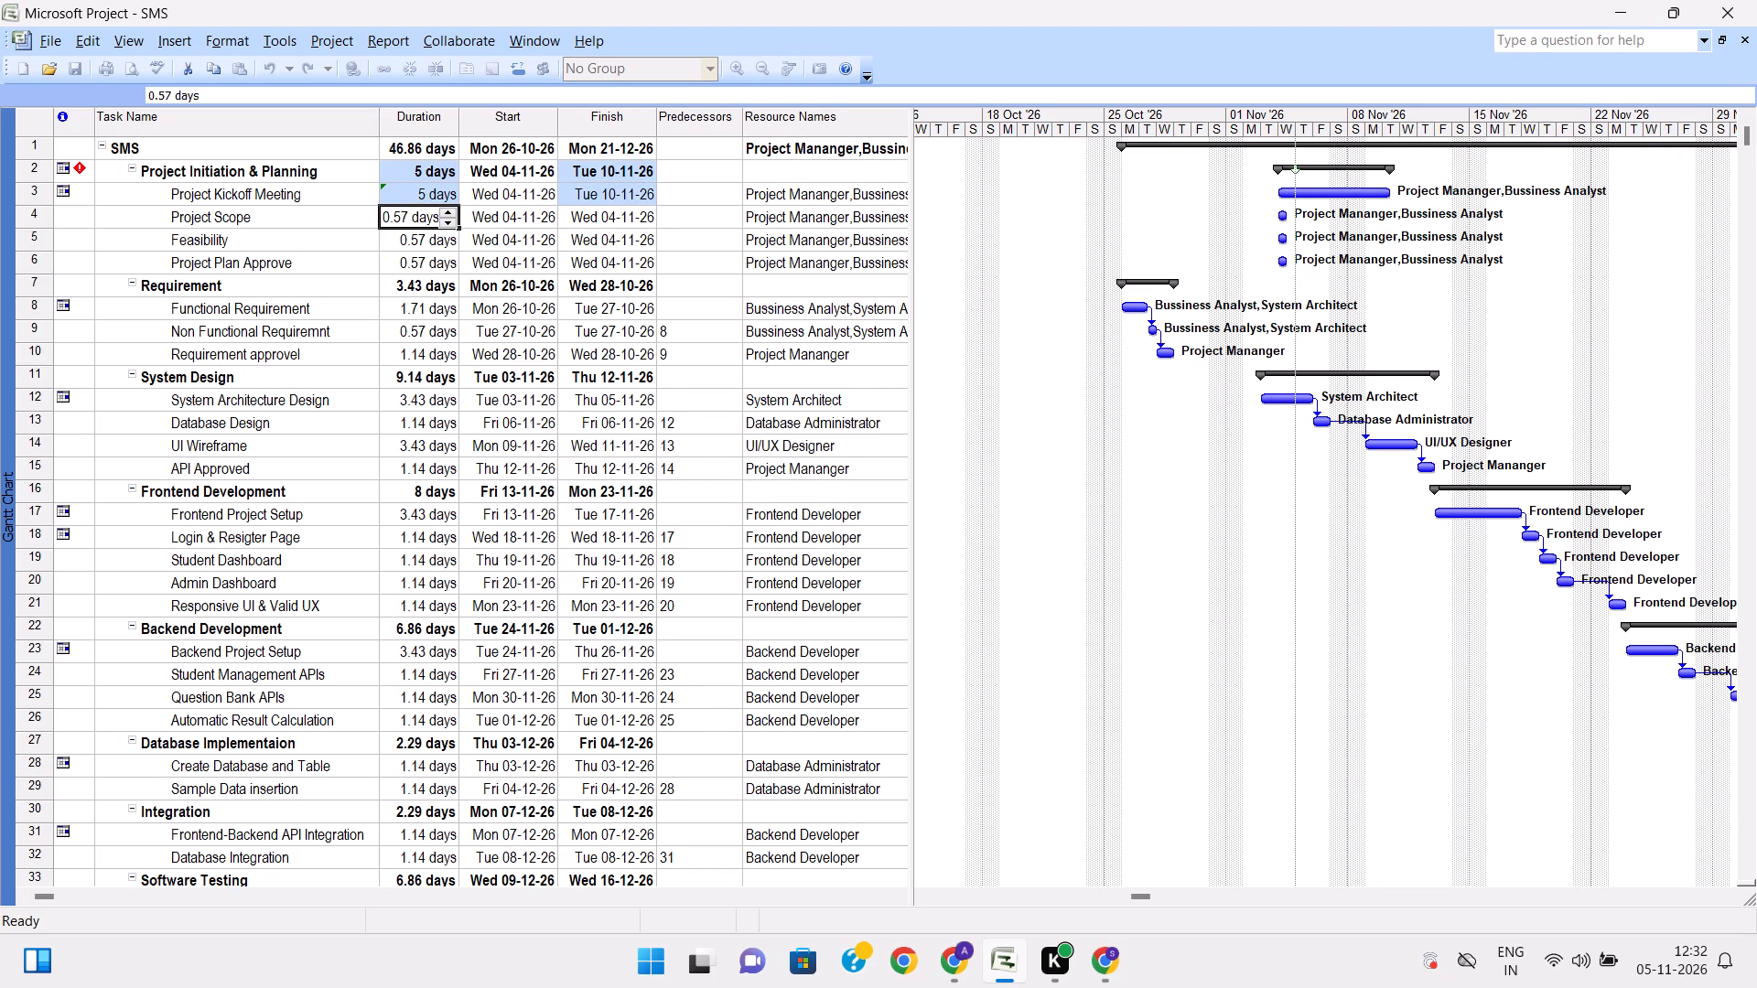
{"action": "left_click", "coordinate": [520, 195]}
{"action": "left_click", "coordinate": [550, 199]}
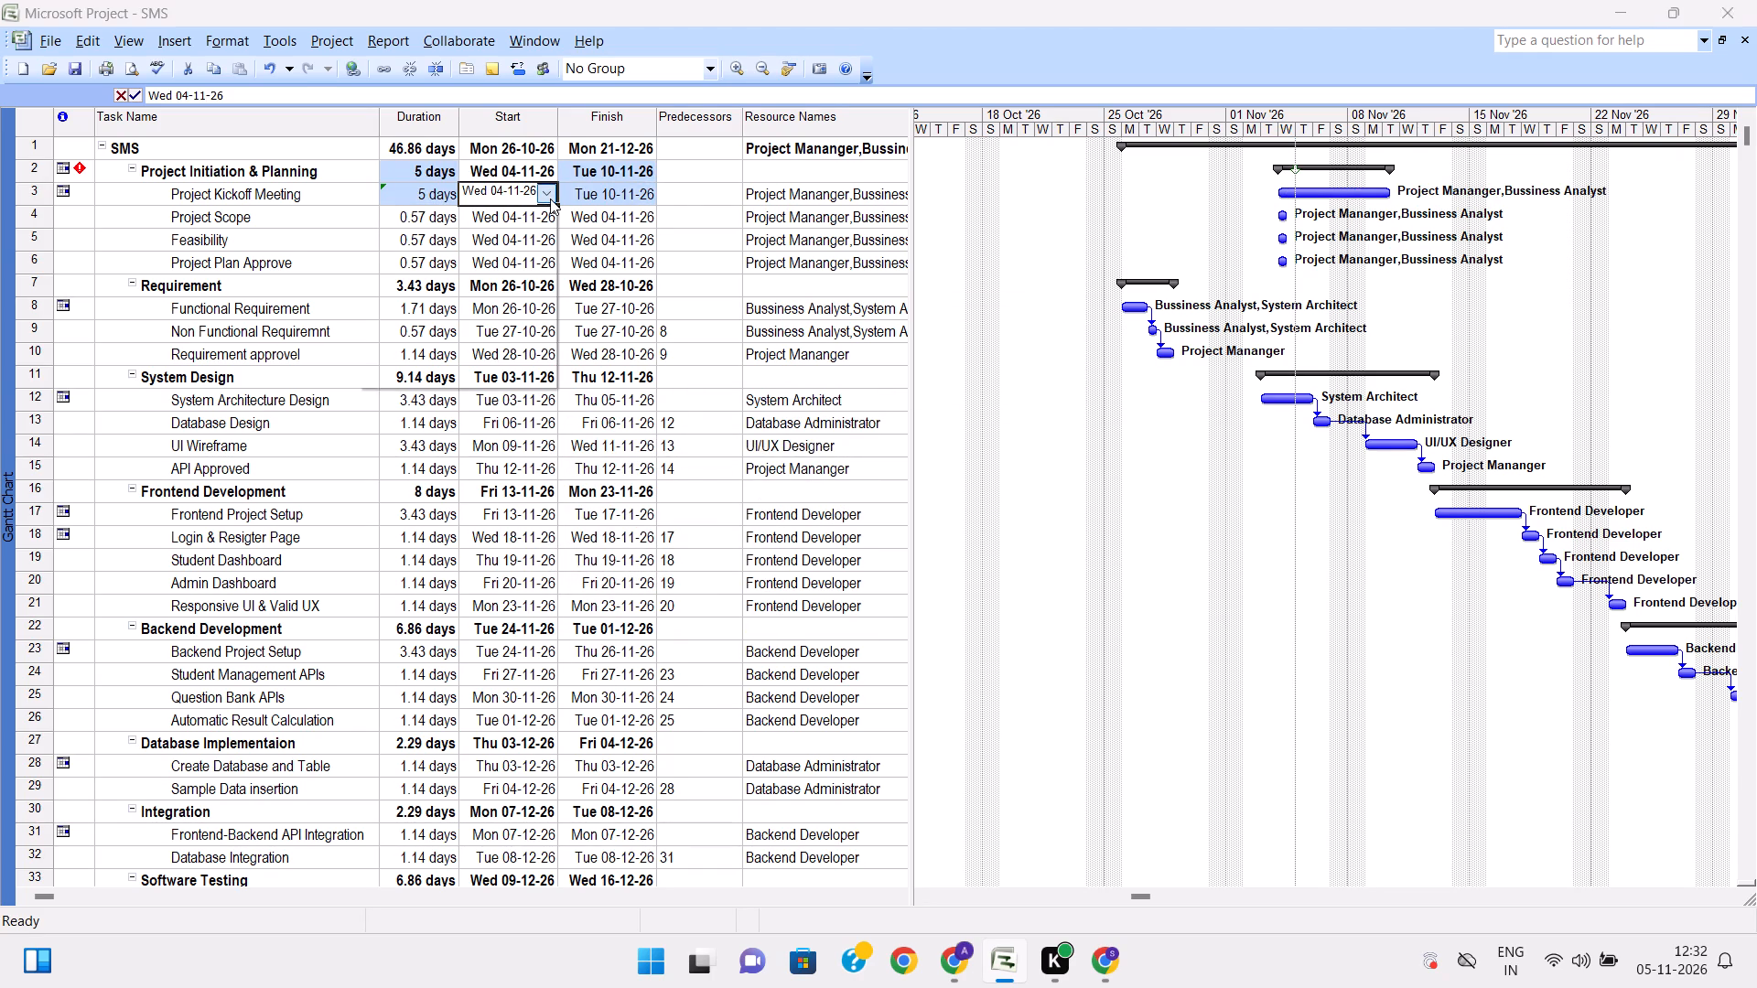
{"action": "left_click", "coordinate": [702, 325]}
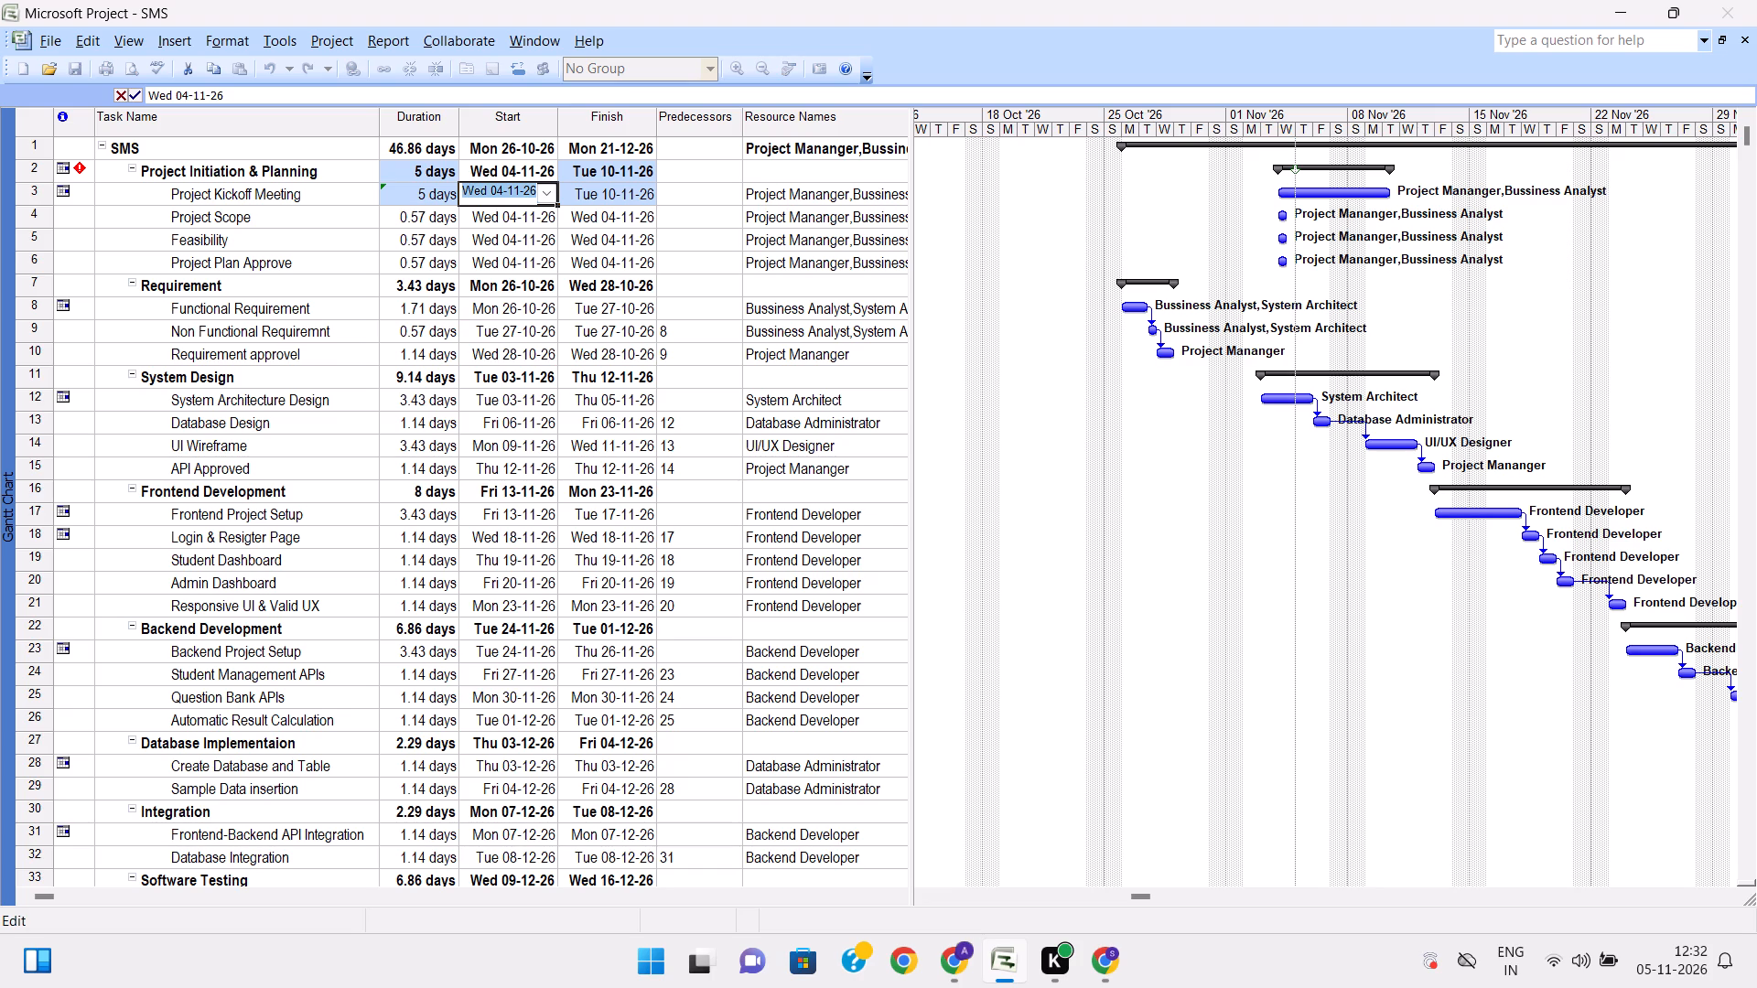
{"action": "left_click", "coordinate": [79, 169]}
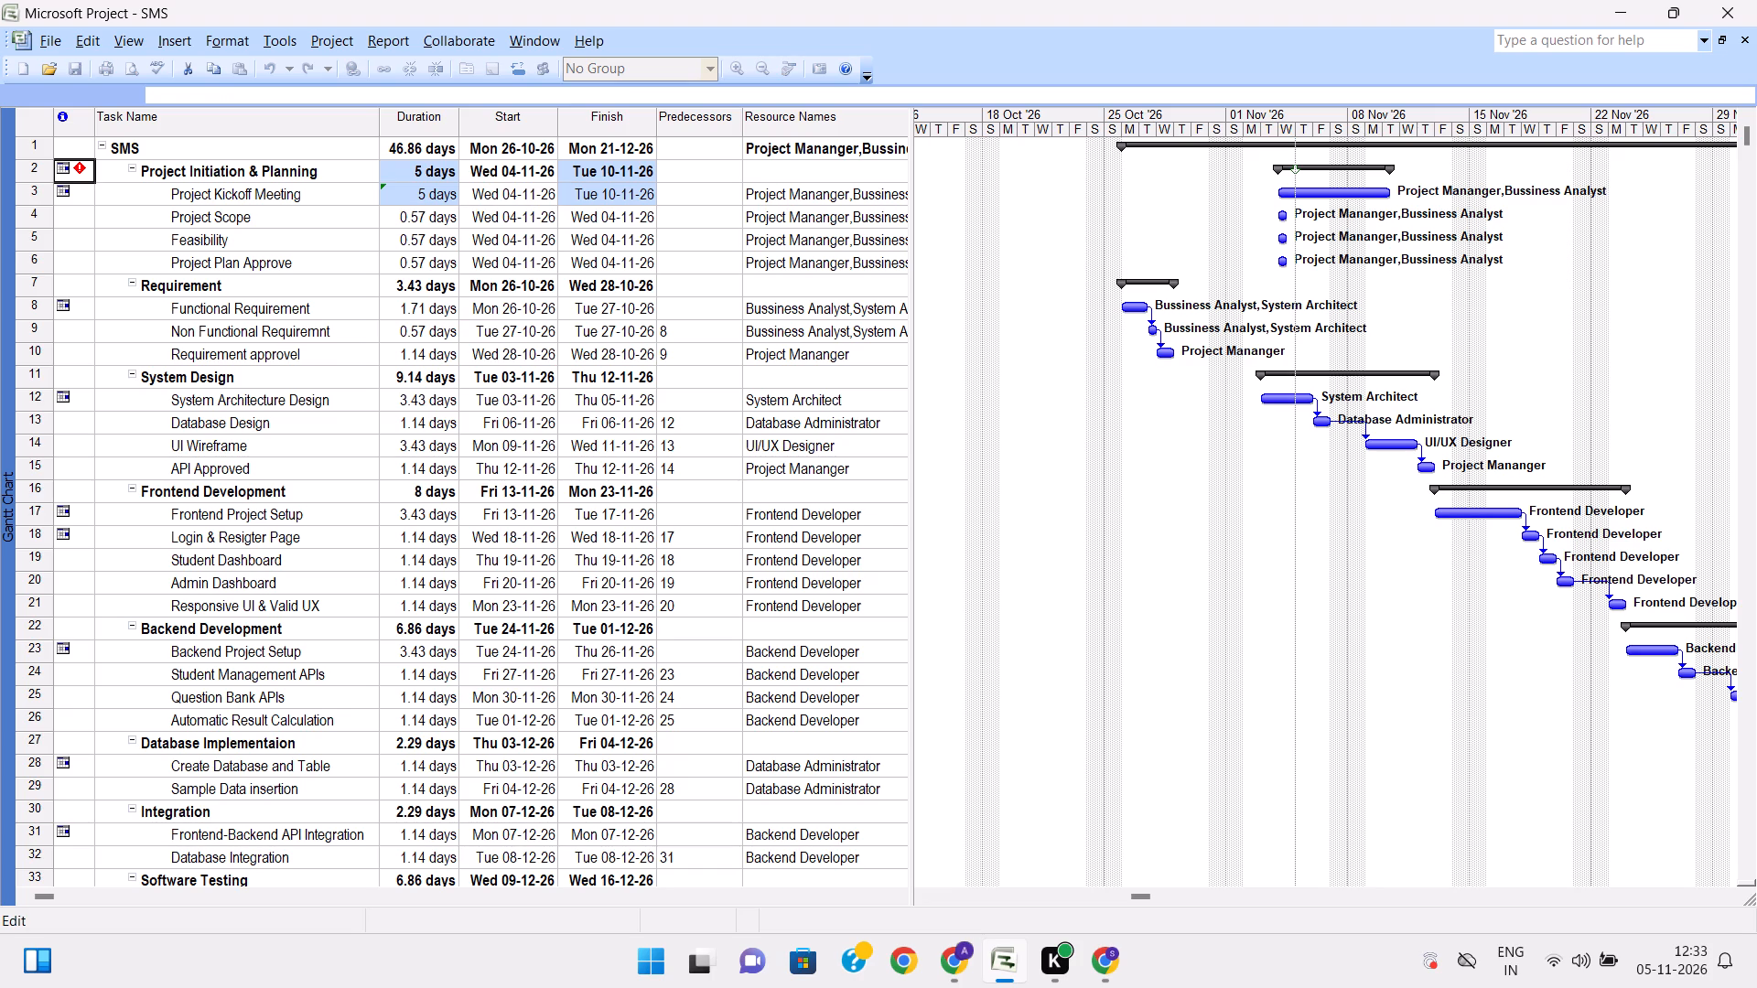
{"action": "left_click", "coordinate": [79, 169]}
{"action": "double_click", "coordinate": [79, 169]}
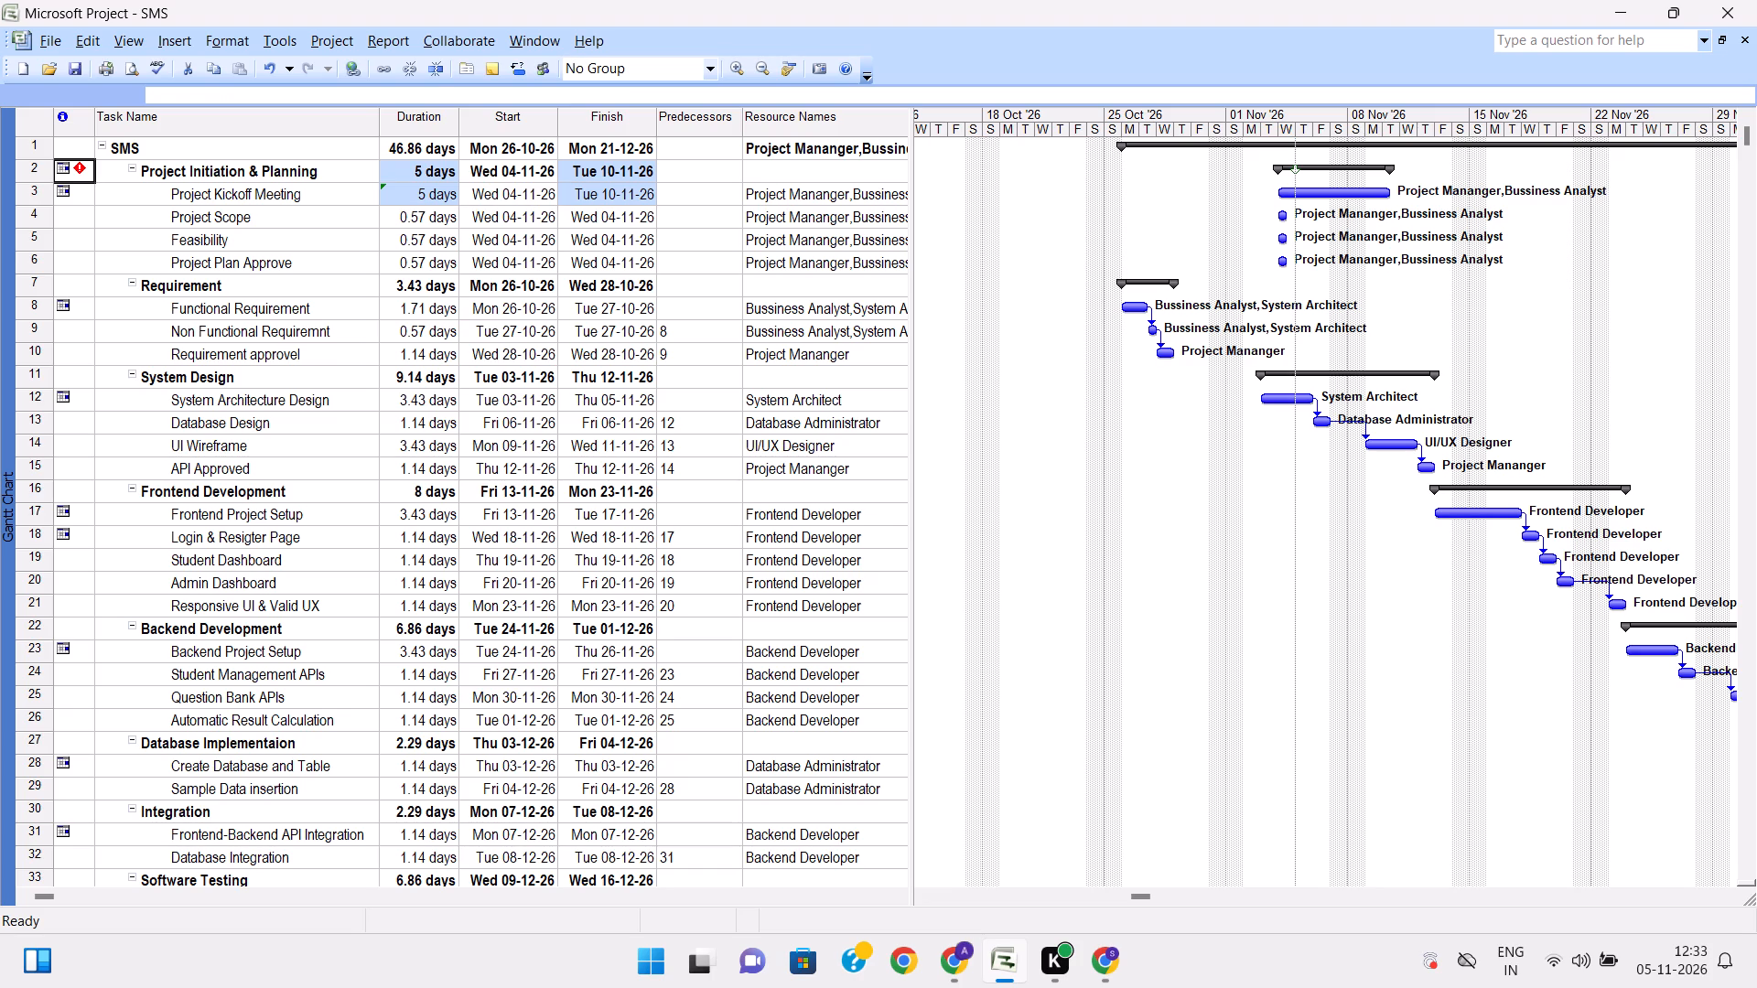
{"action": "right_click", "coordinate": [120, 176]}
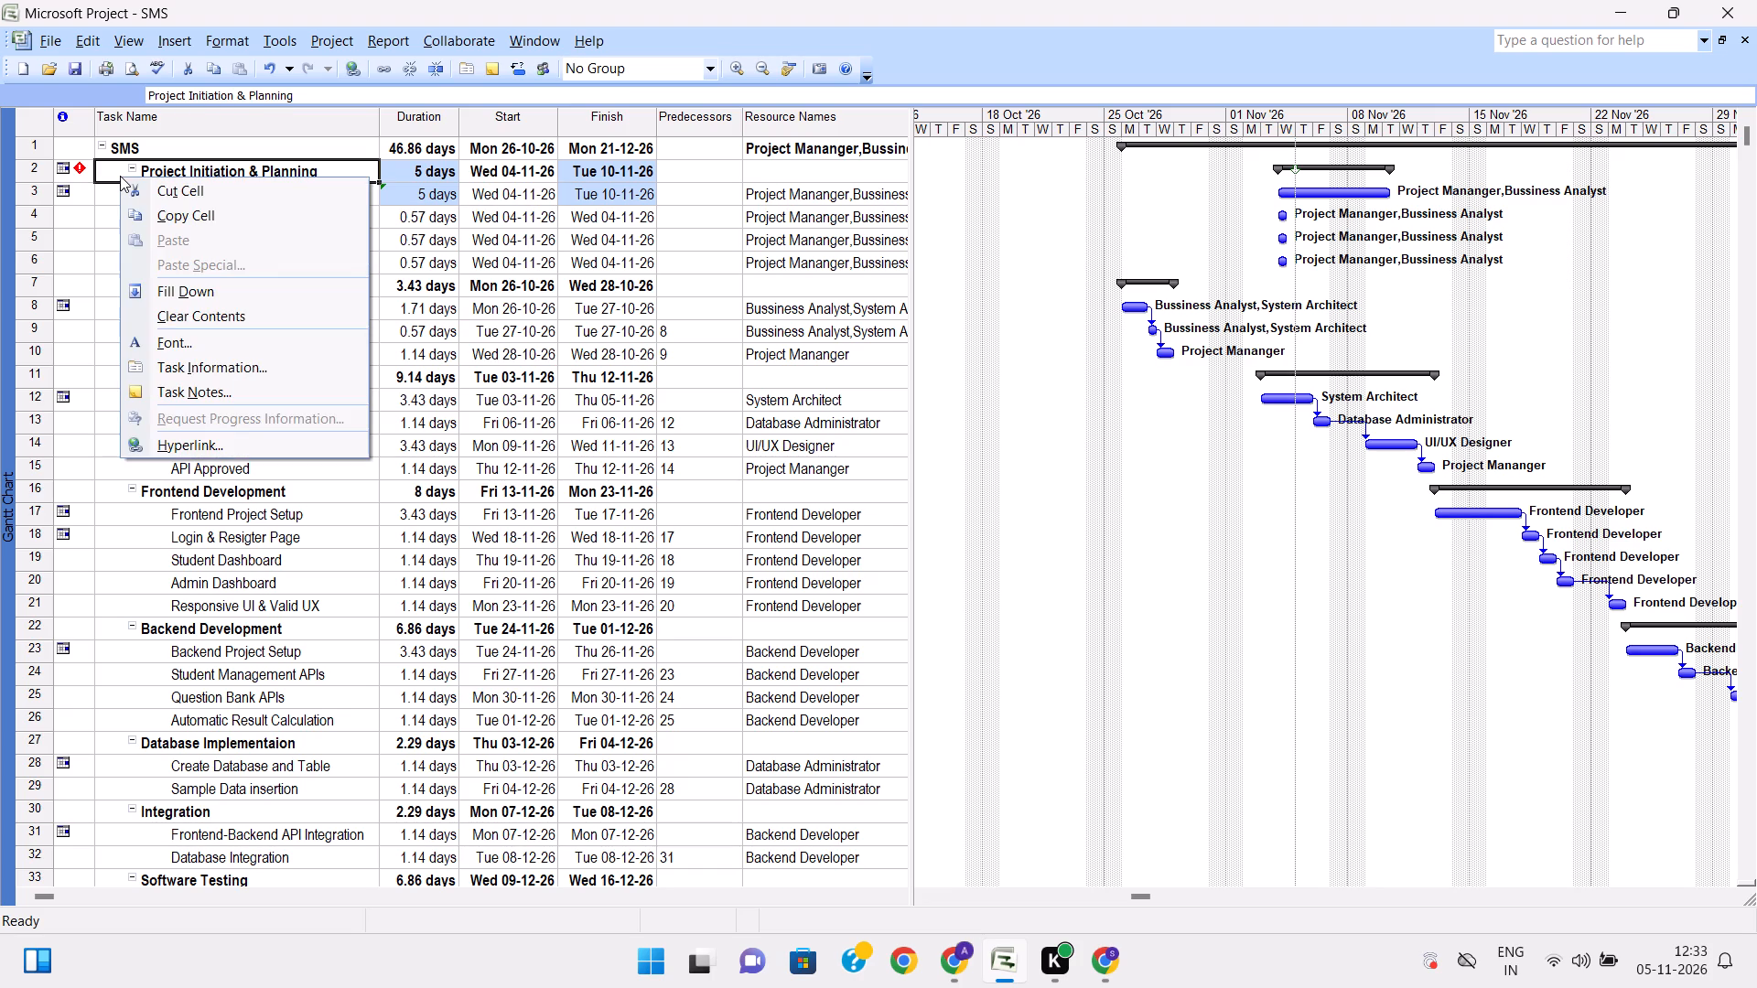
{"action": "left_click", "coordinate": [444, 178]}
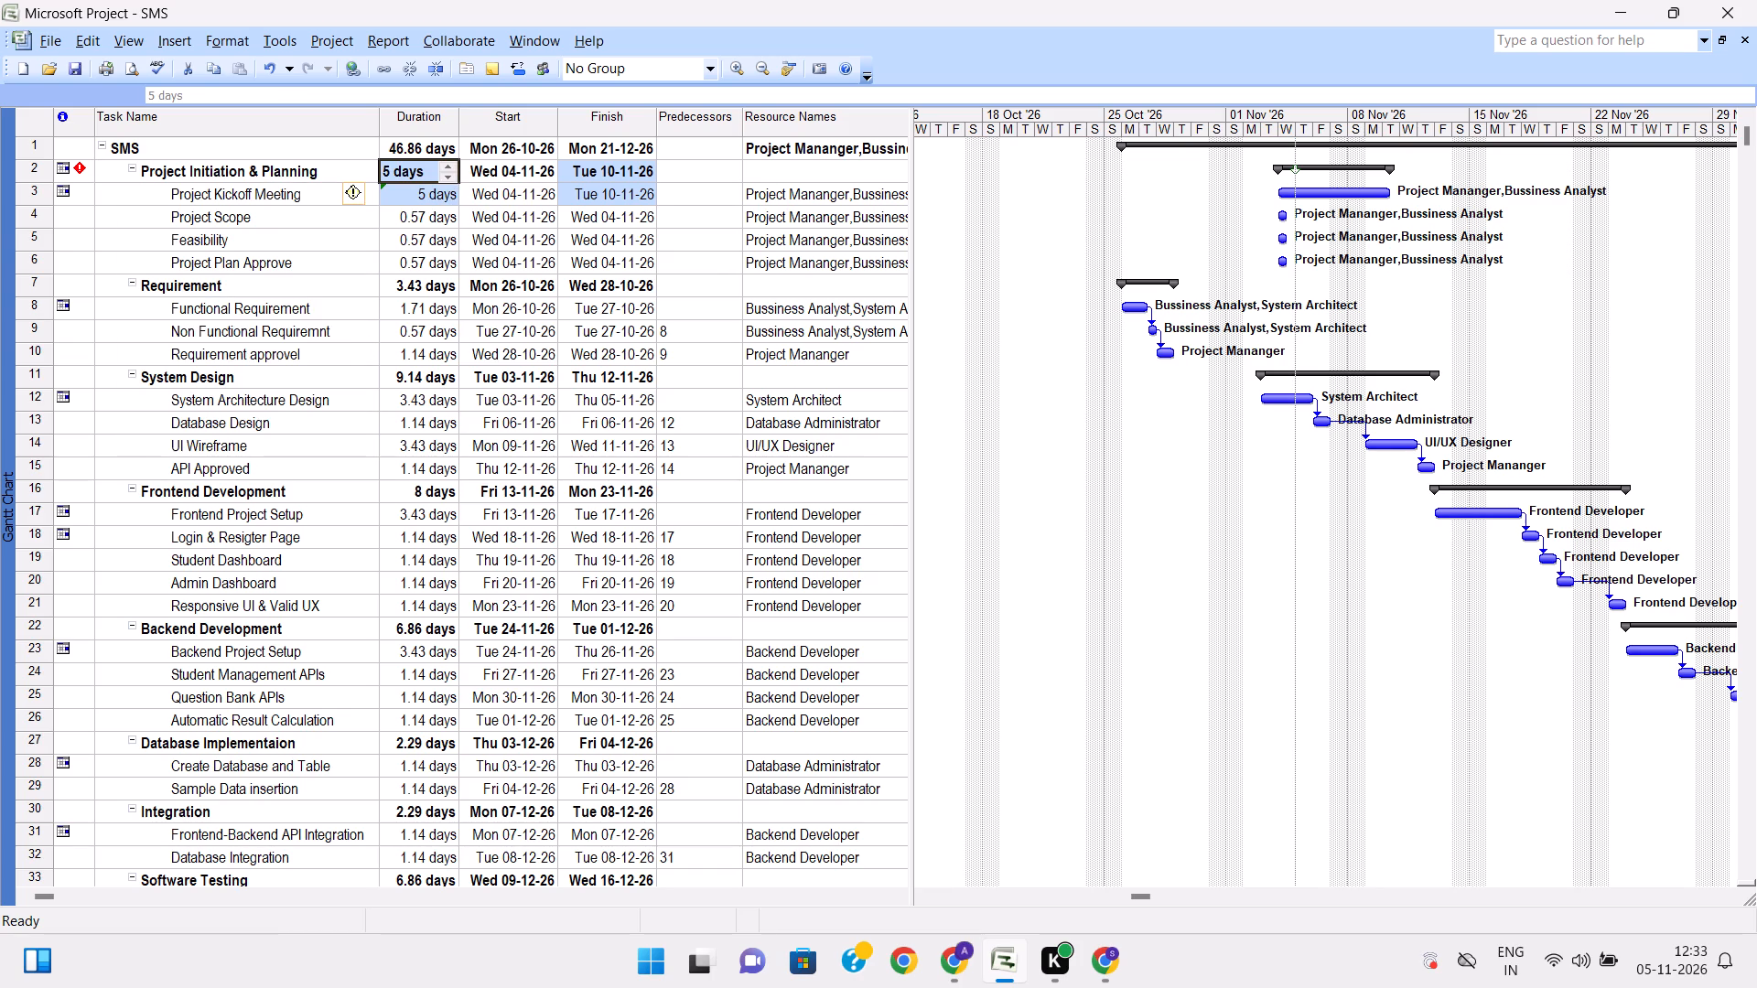
Review the options for the Project Kickoff Meeting's duration increase, show more details in Project Help, and close Help.
{"action": "left_click", "coordinate": [435, 200]}
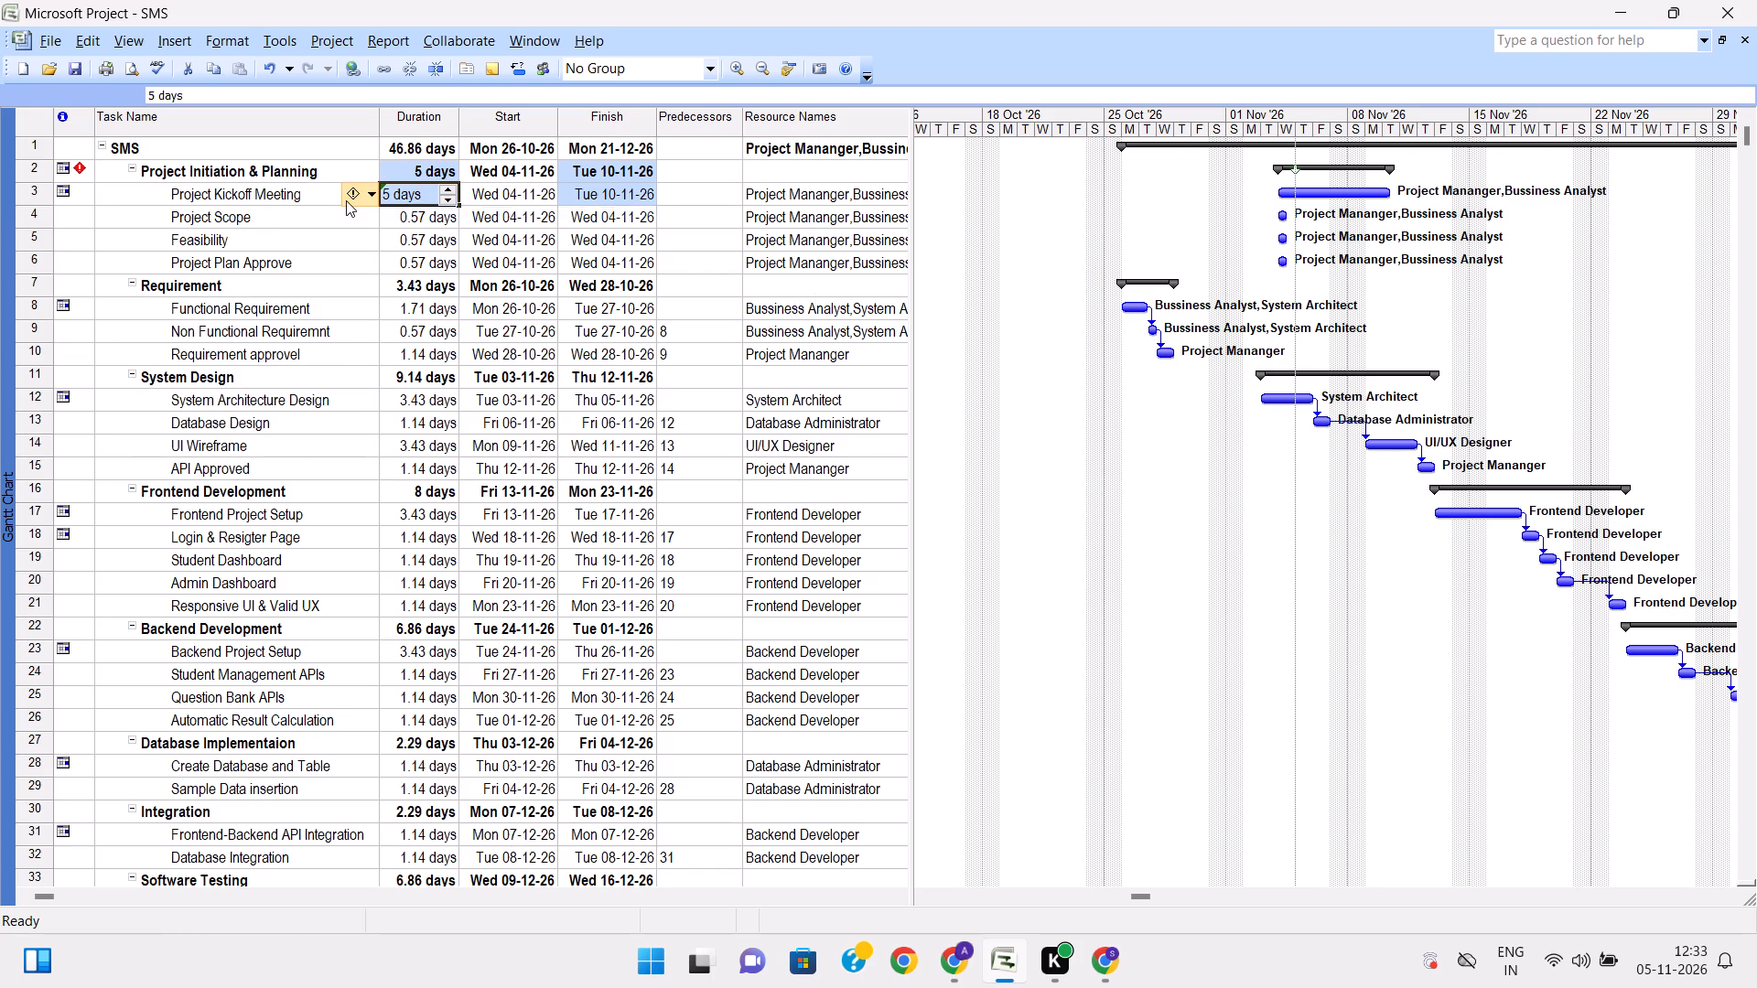
{"action": "left_click", "coordinate": [346, 200]}
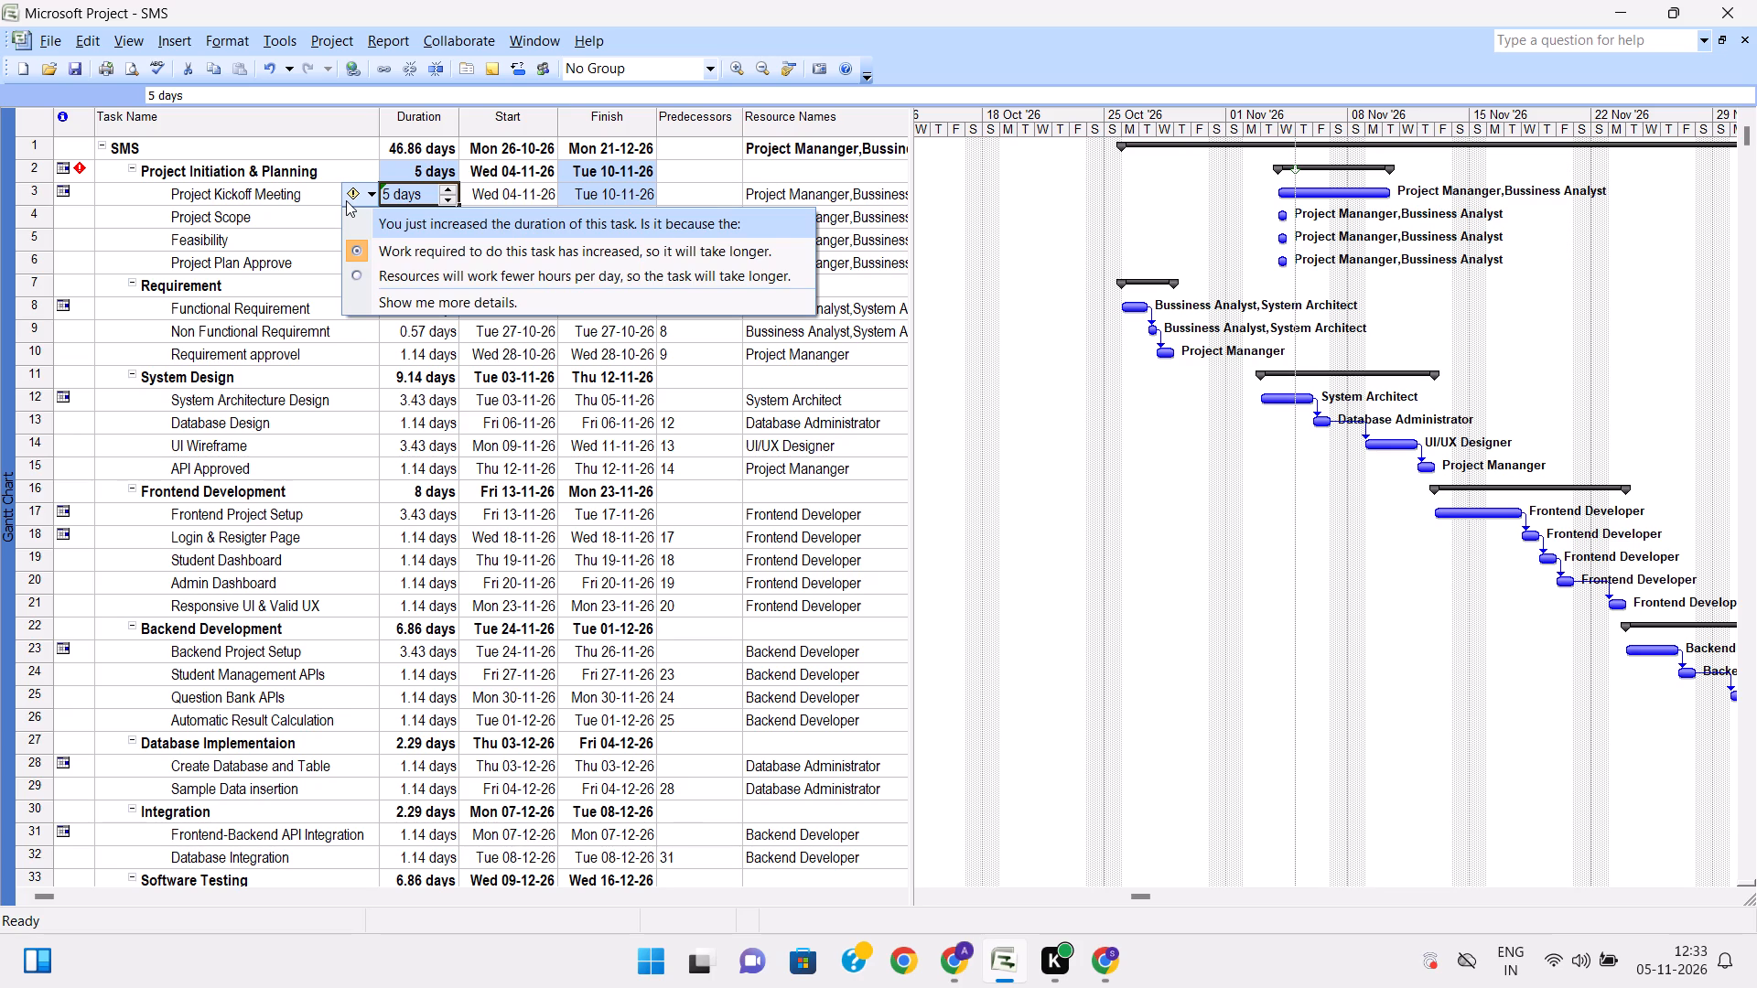
{"action": "left_click", "coordinate": [381, 295]}
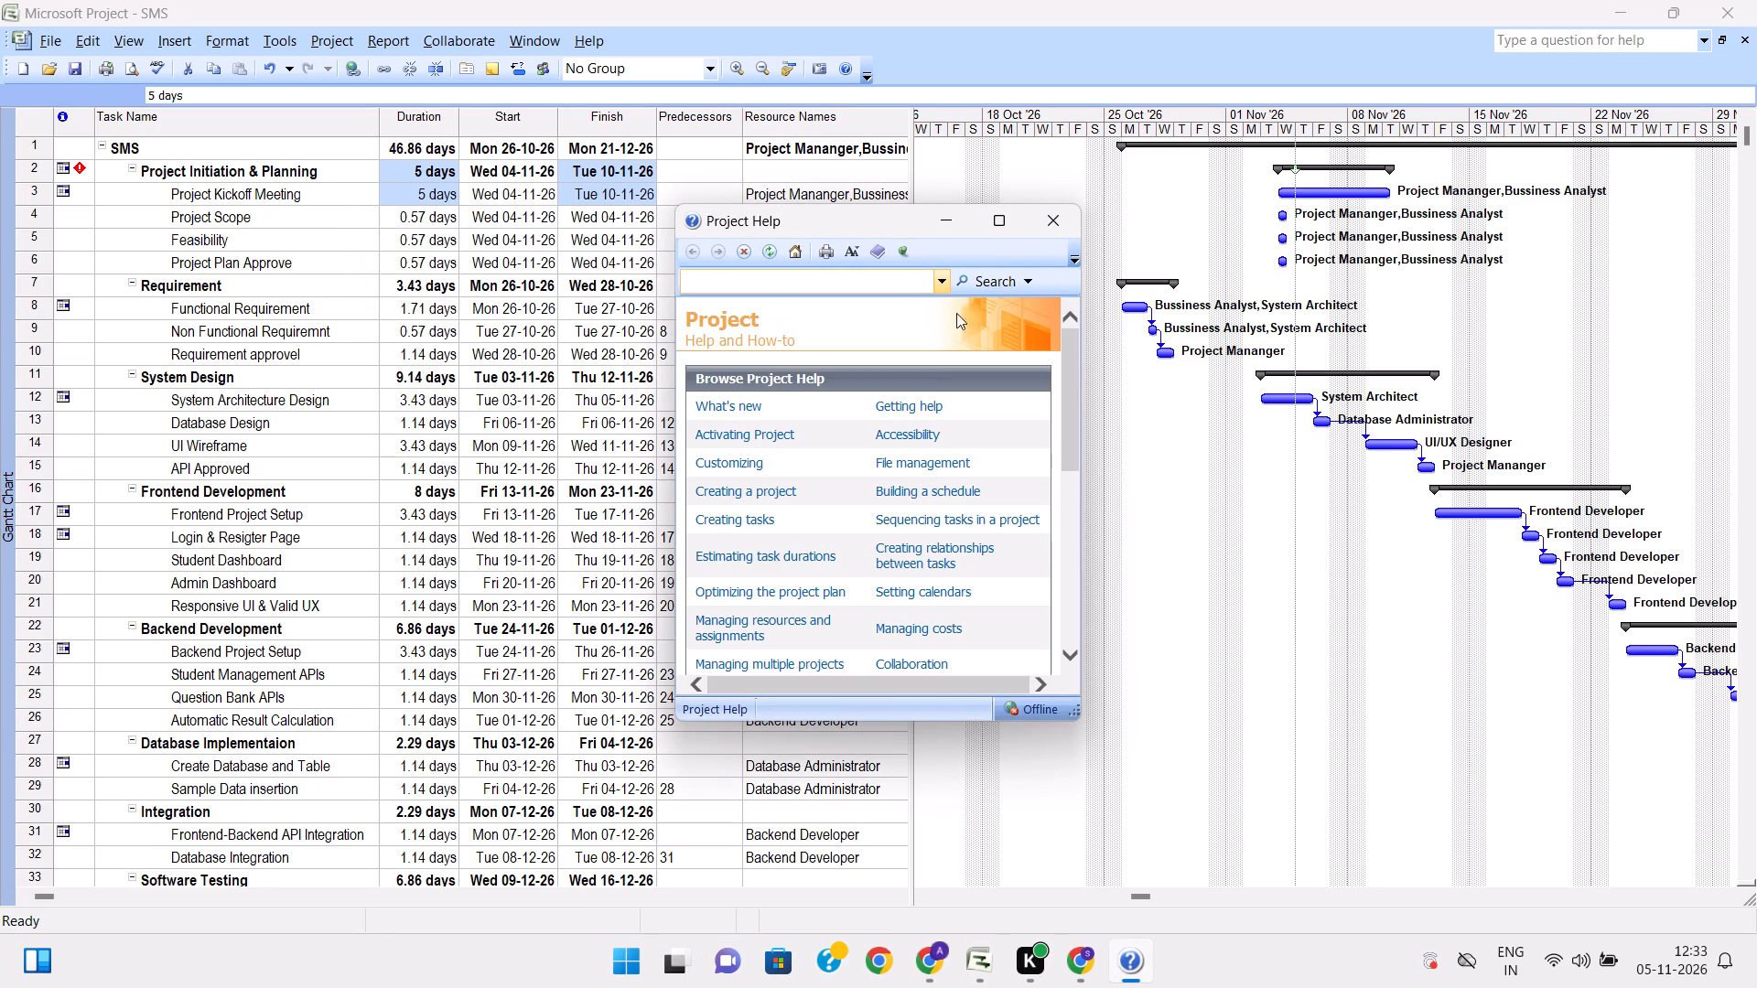
{"action": "scroll", "coordinate": [817, 469], "scroll_direction": "down", "scroll_amount": 4}
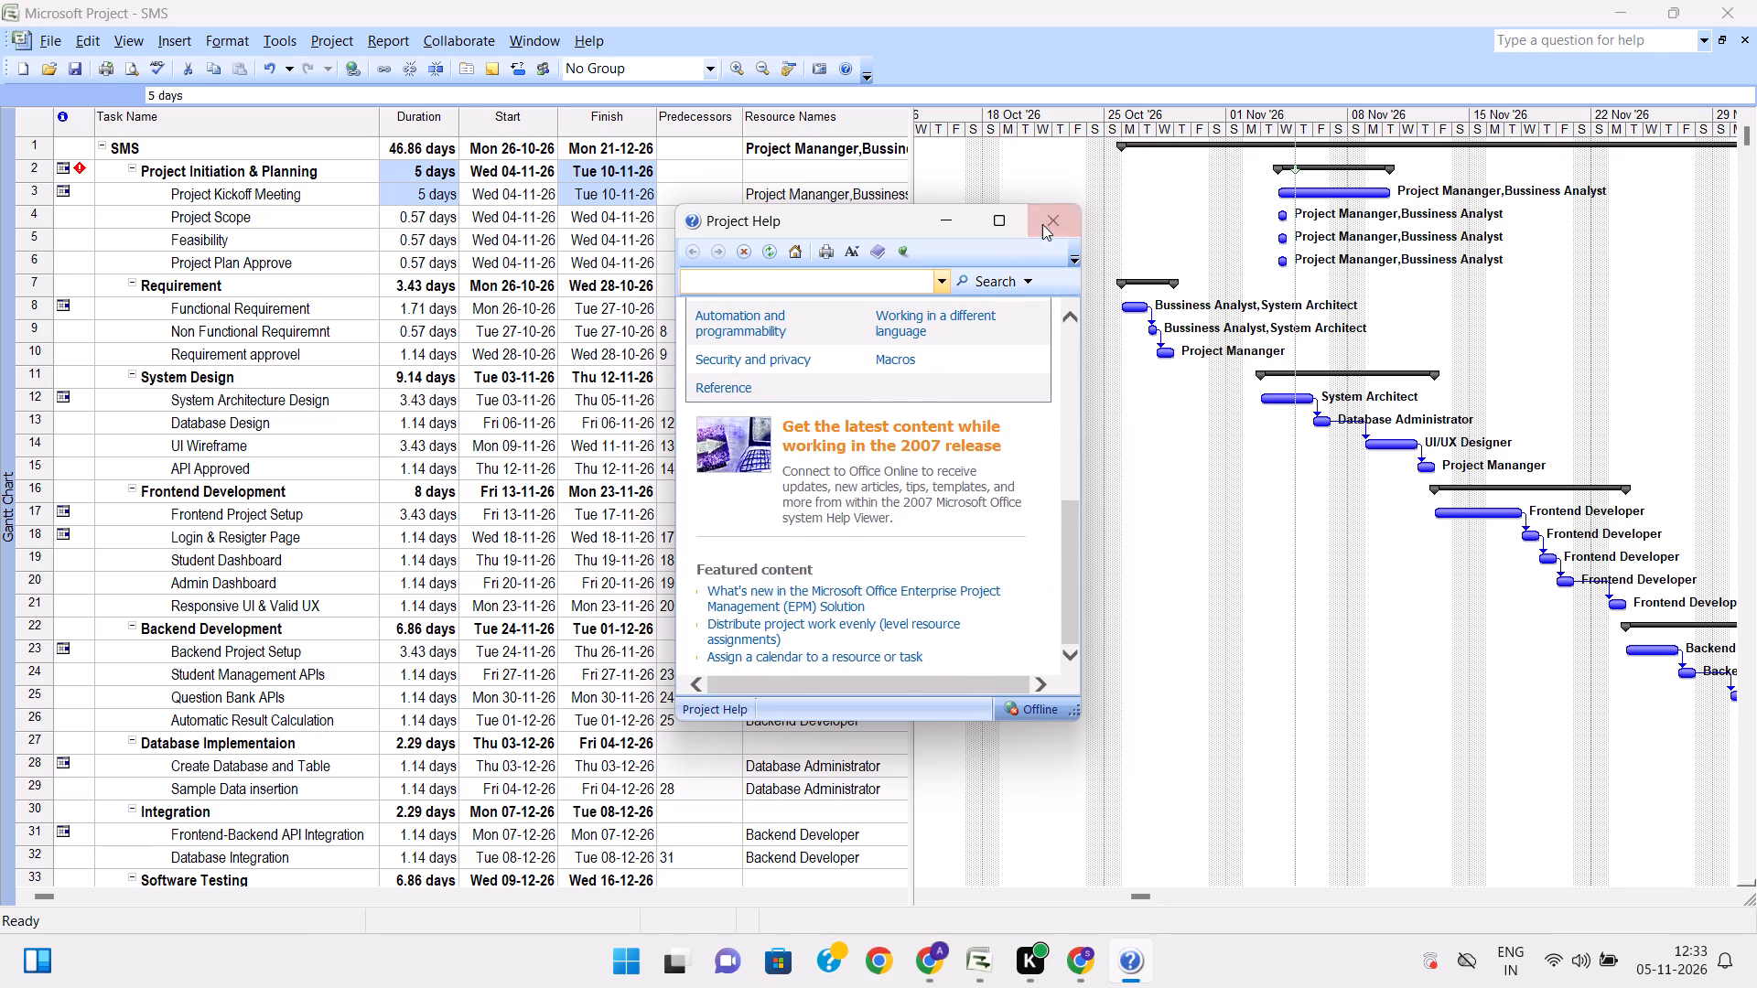
{"action": "left_click", "coordinate": [1062, 209]}
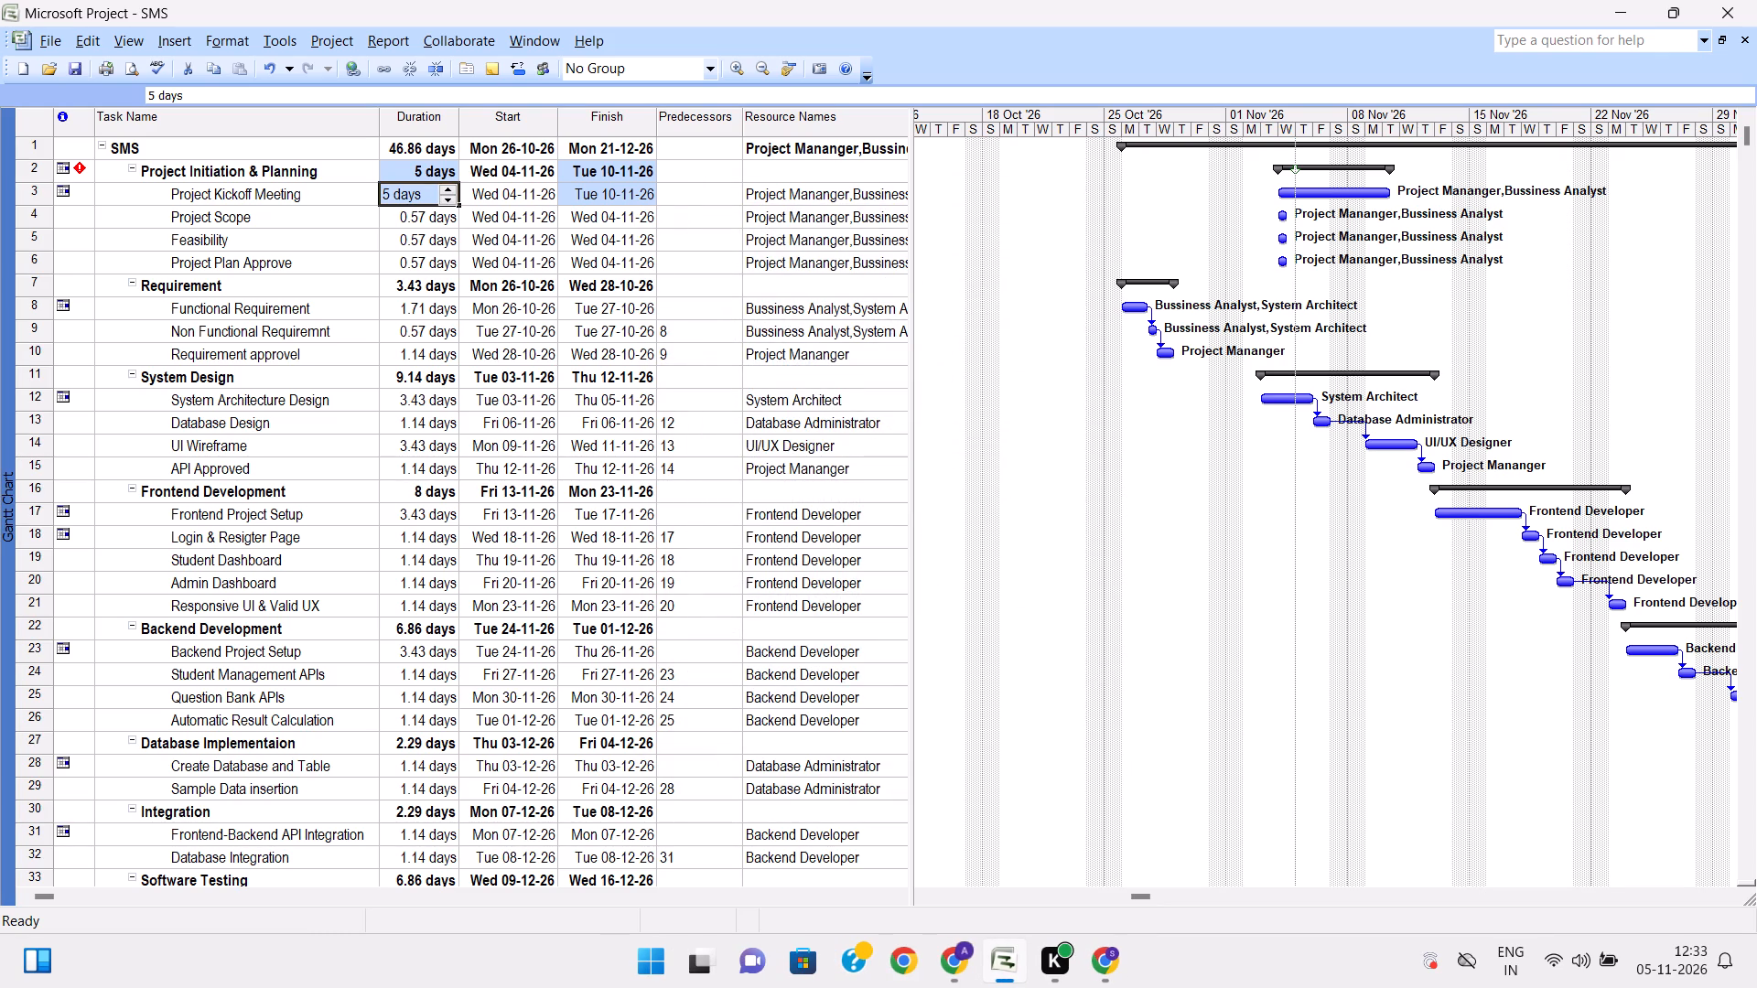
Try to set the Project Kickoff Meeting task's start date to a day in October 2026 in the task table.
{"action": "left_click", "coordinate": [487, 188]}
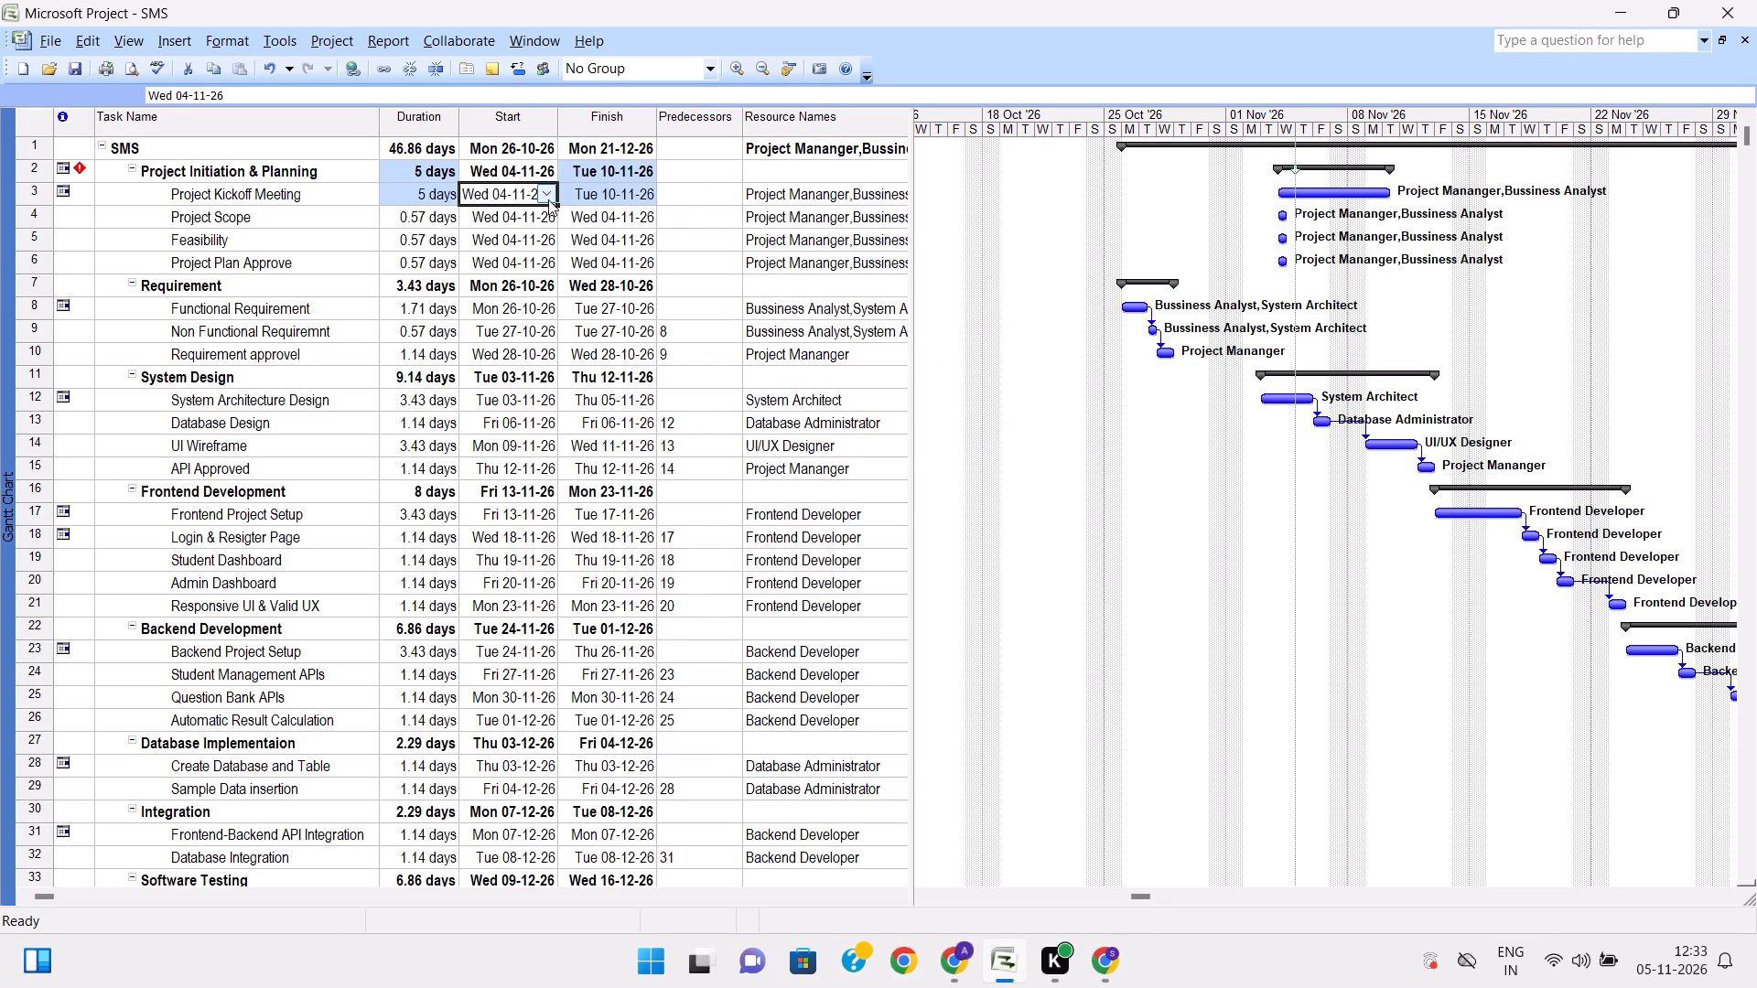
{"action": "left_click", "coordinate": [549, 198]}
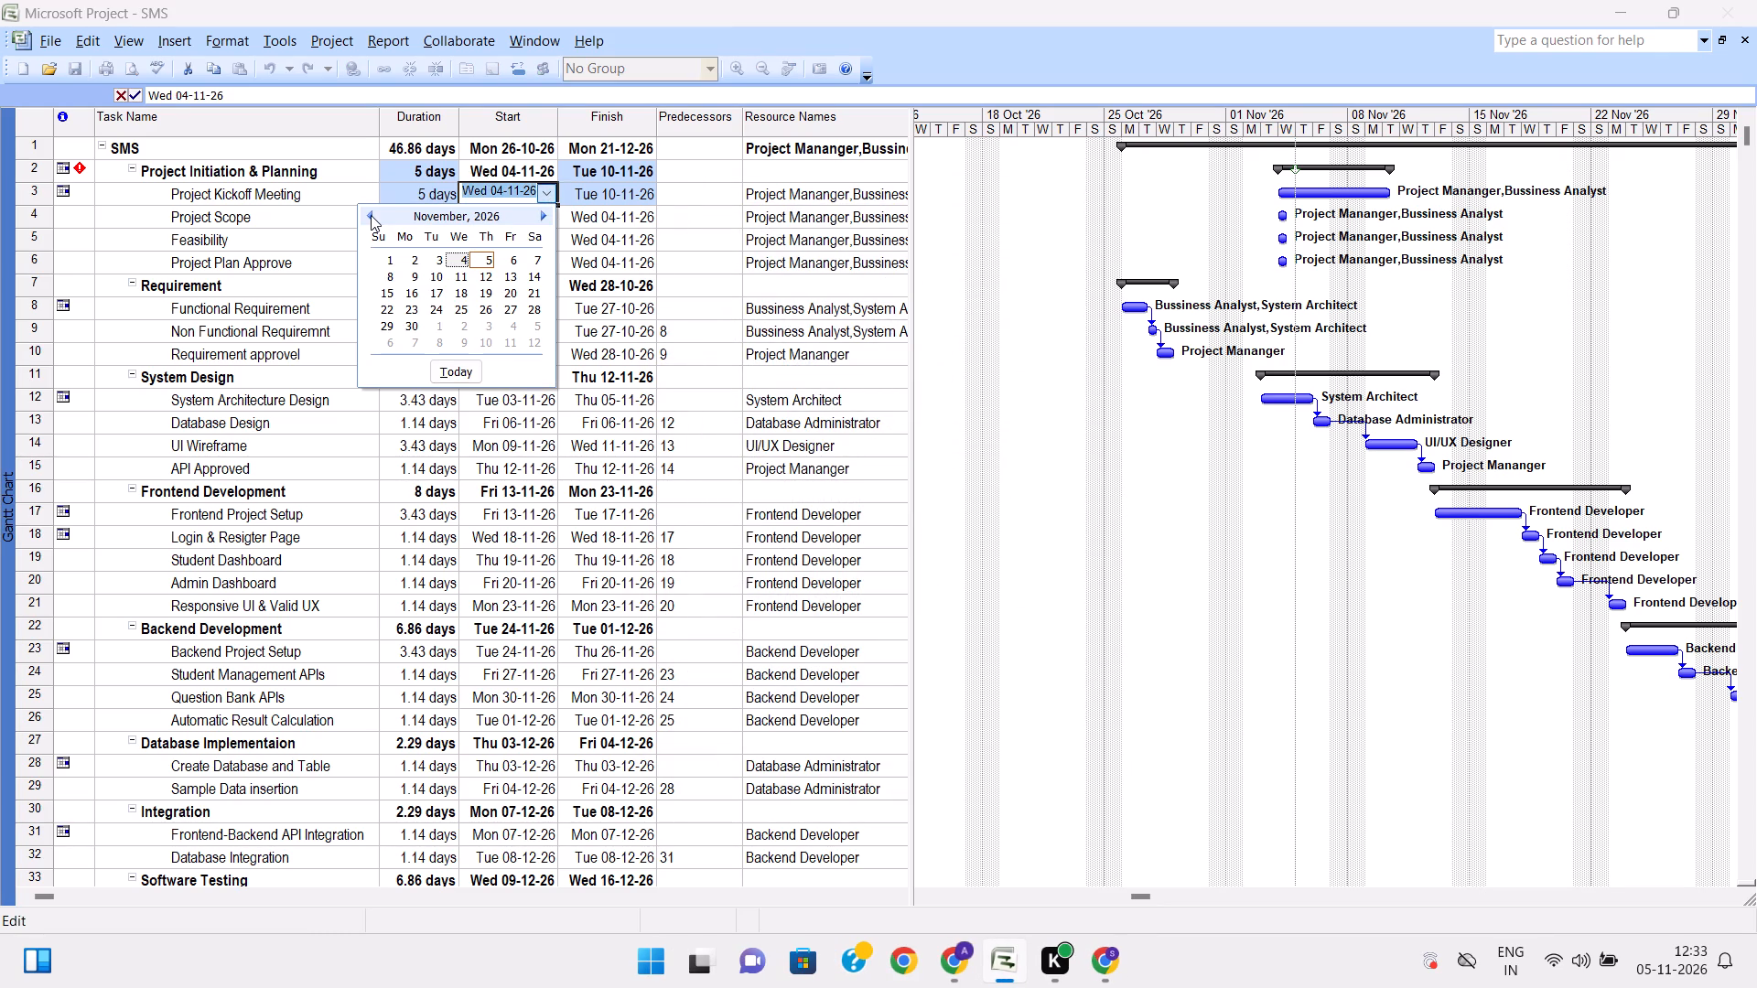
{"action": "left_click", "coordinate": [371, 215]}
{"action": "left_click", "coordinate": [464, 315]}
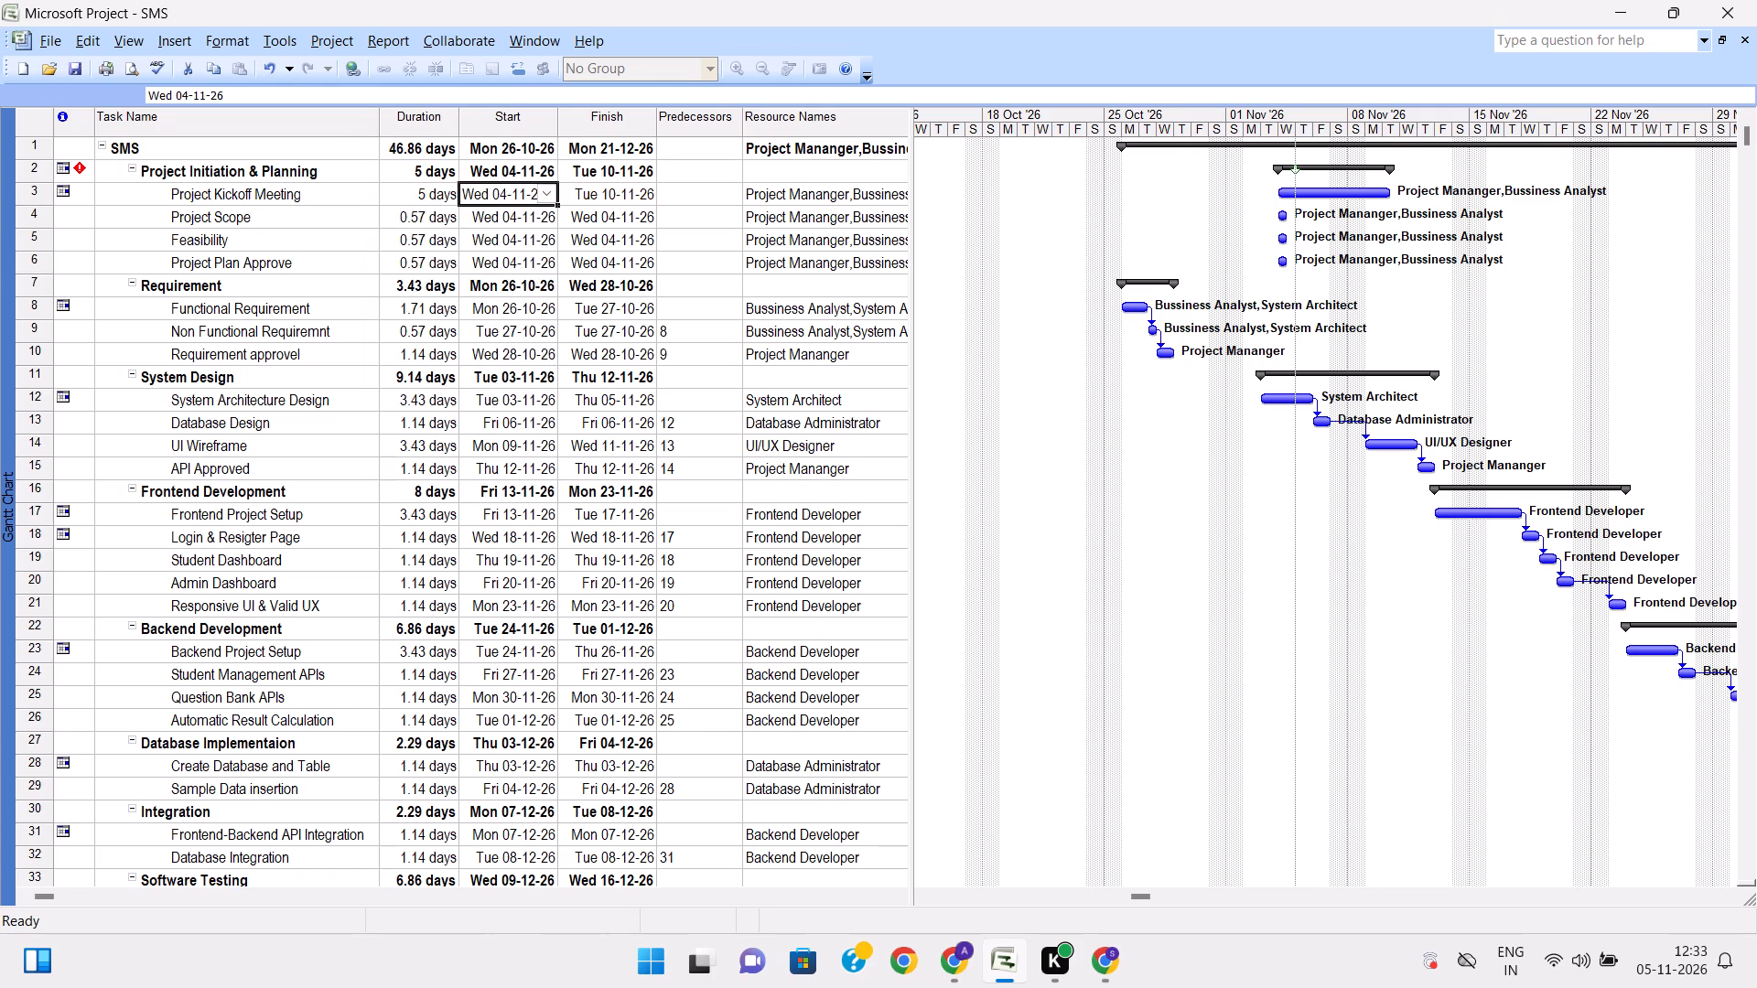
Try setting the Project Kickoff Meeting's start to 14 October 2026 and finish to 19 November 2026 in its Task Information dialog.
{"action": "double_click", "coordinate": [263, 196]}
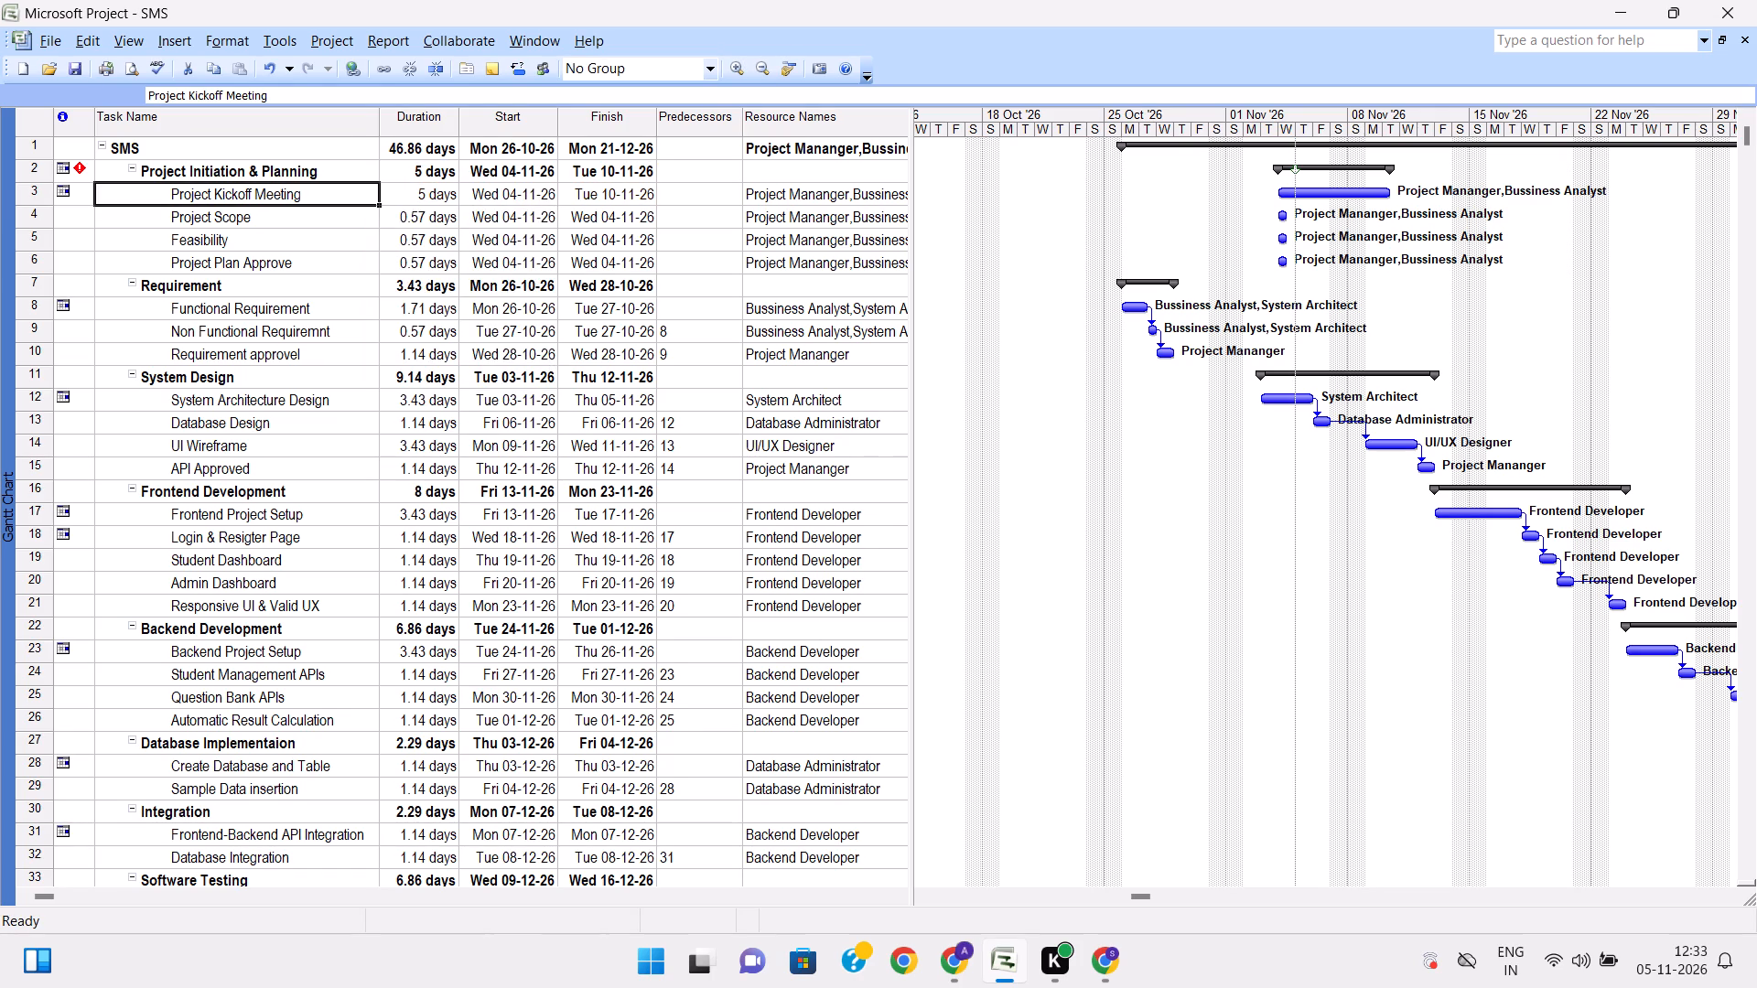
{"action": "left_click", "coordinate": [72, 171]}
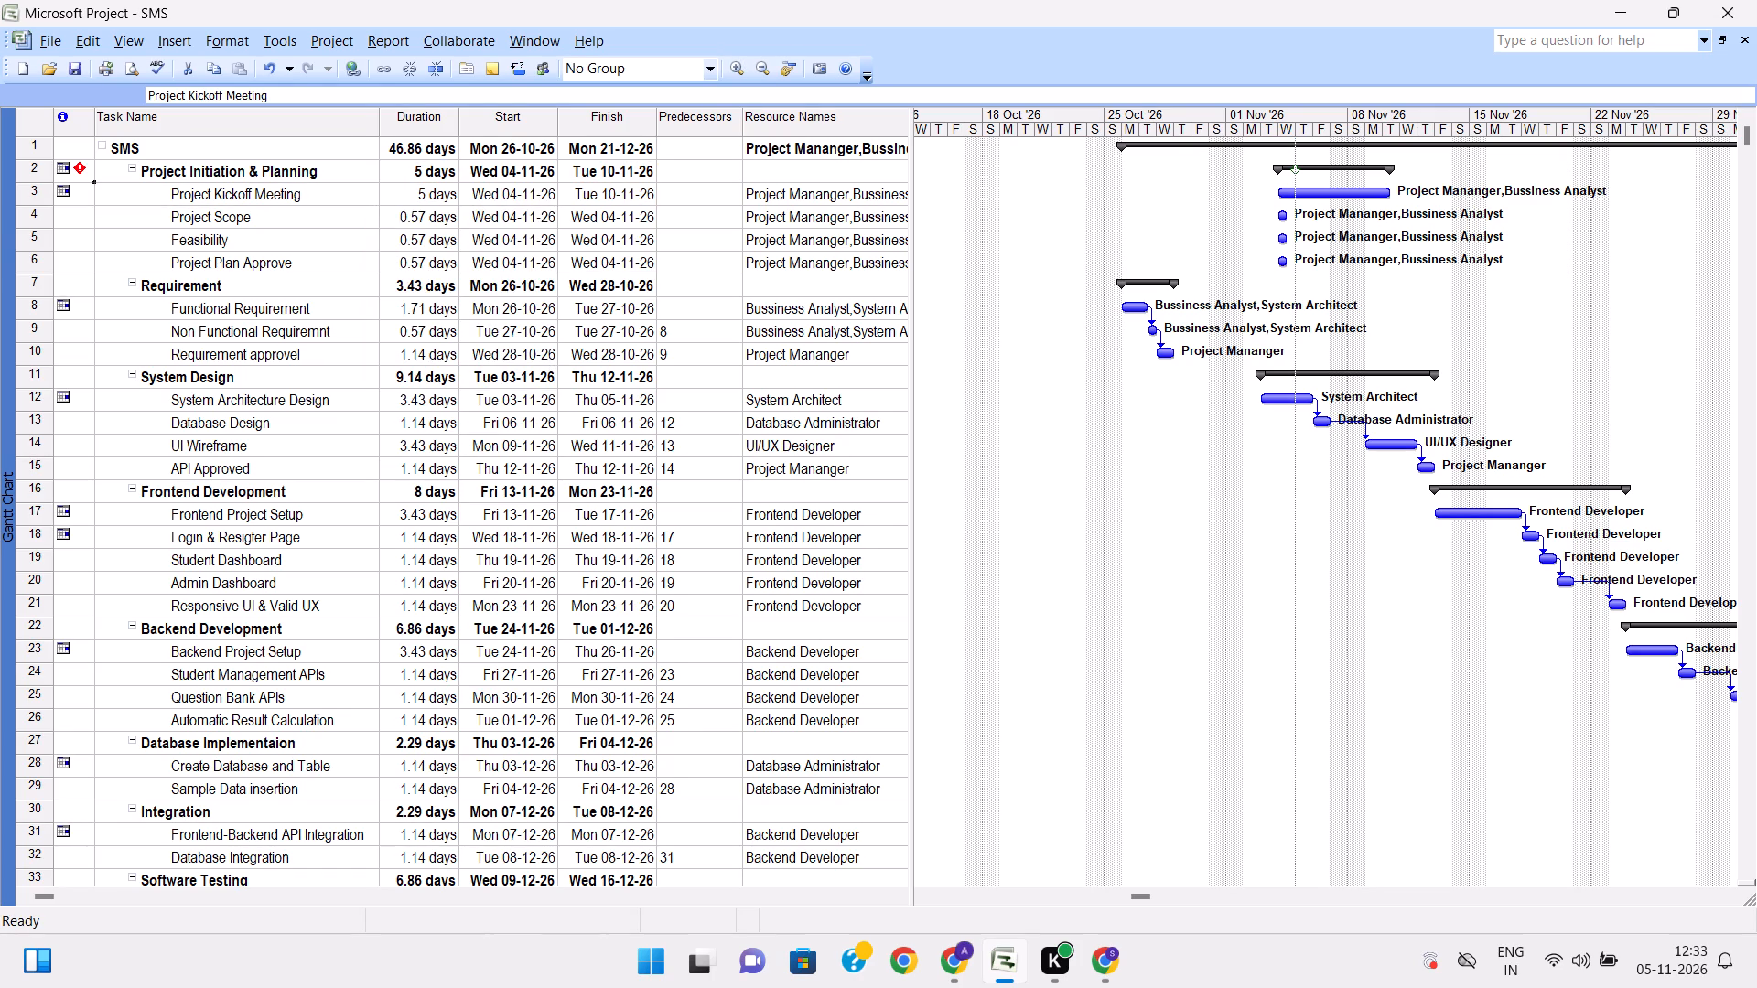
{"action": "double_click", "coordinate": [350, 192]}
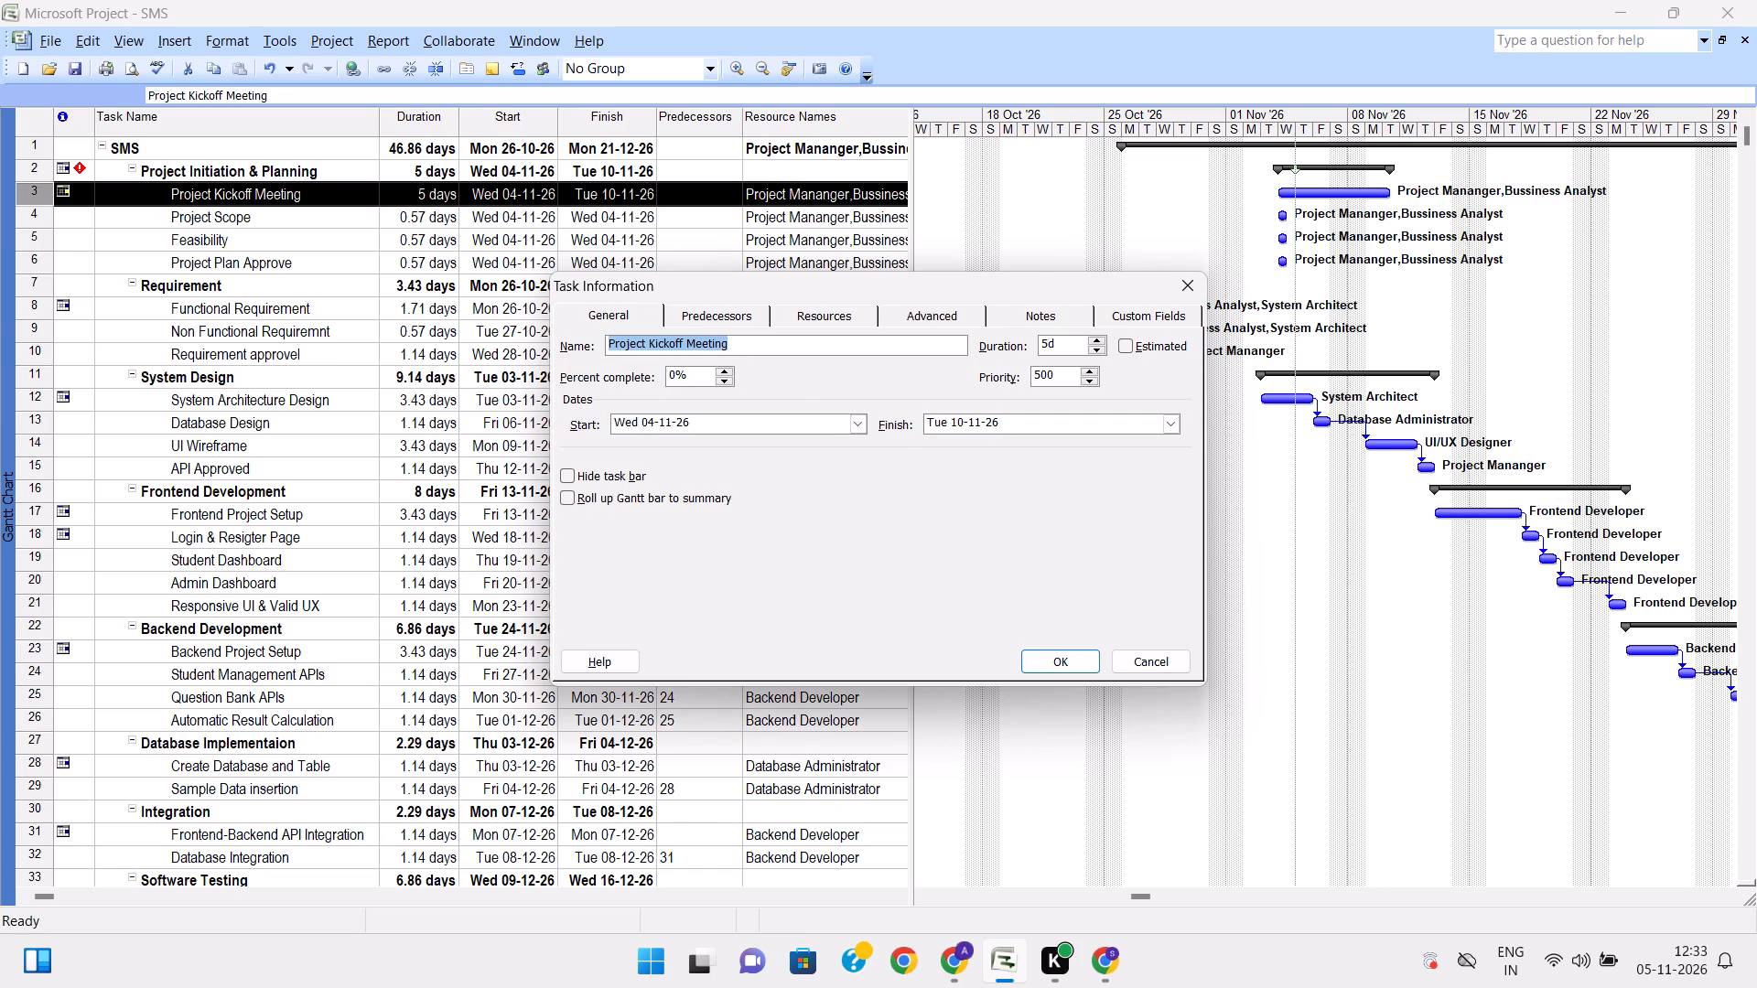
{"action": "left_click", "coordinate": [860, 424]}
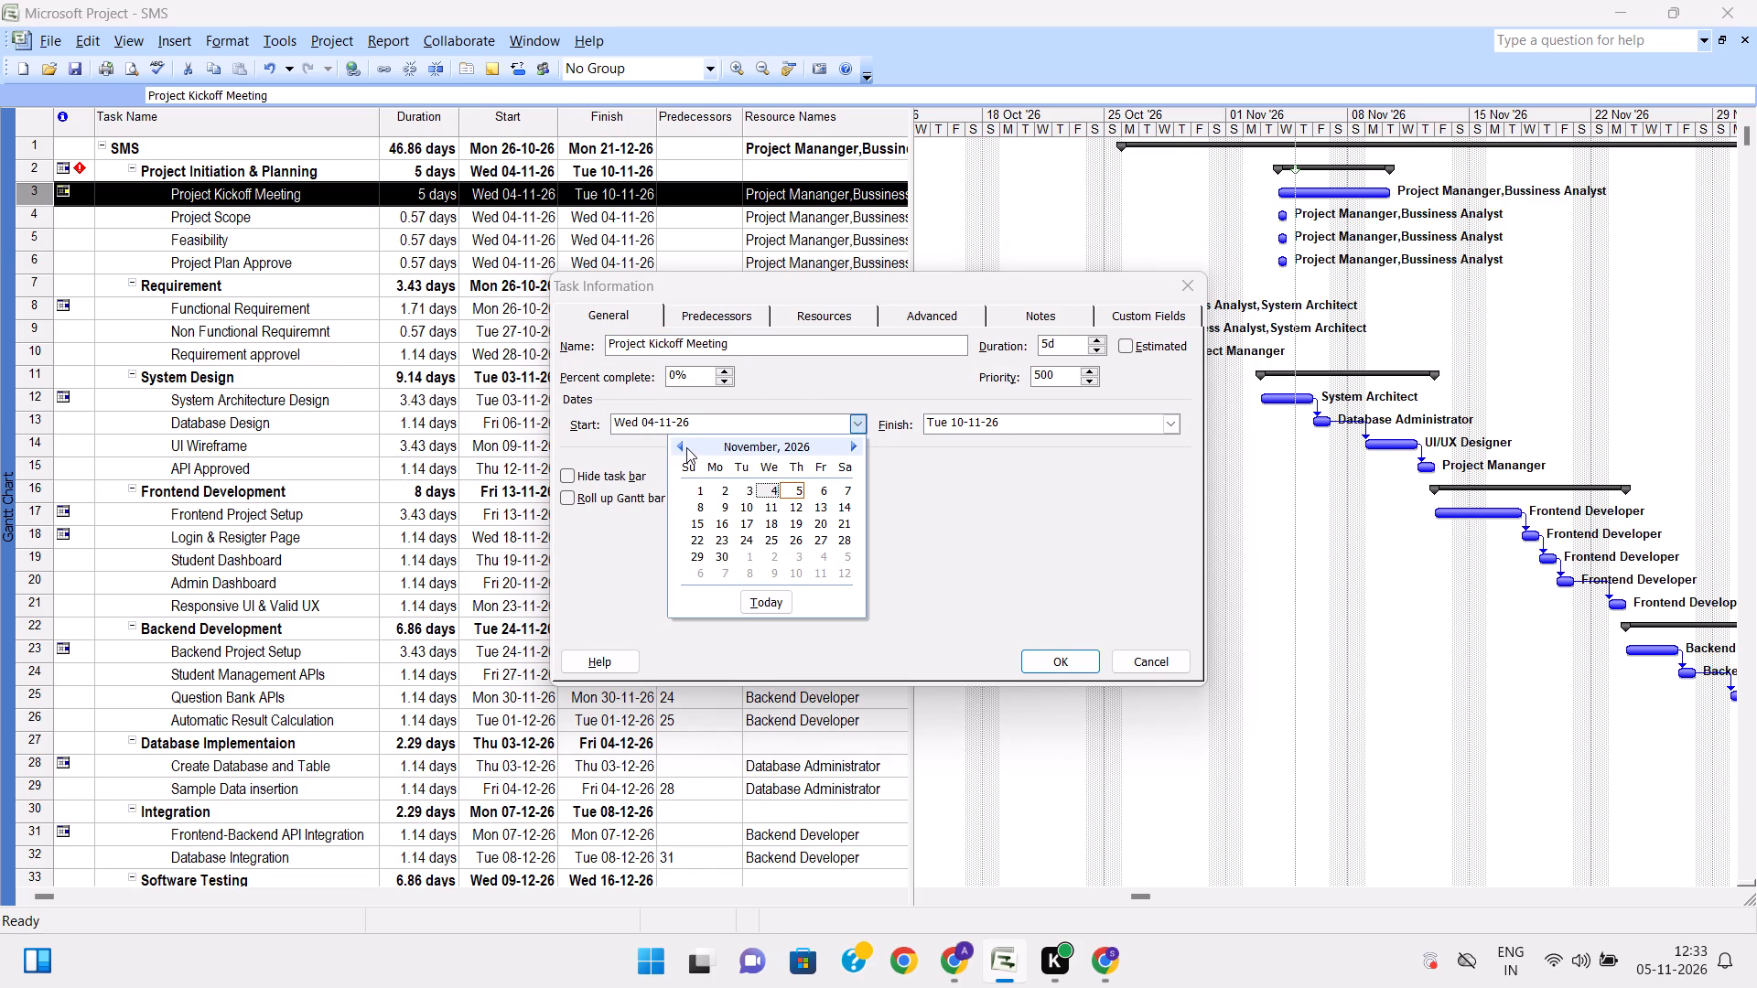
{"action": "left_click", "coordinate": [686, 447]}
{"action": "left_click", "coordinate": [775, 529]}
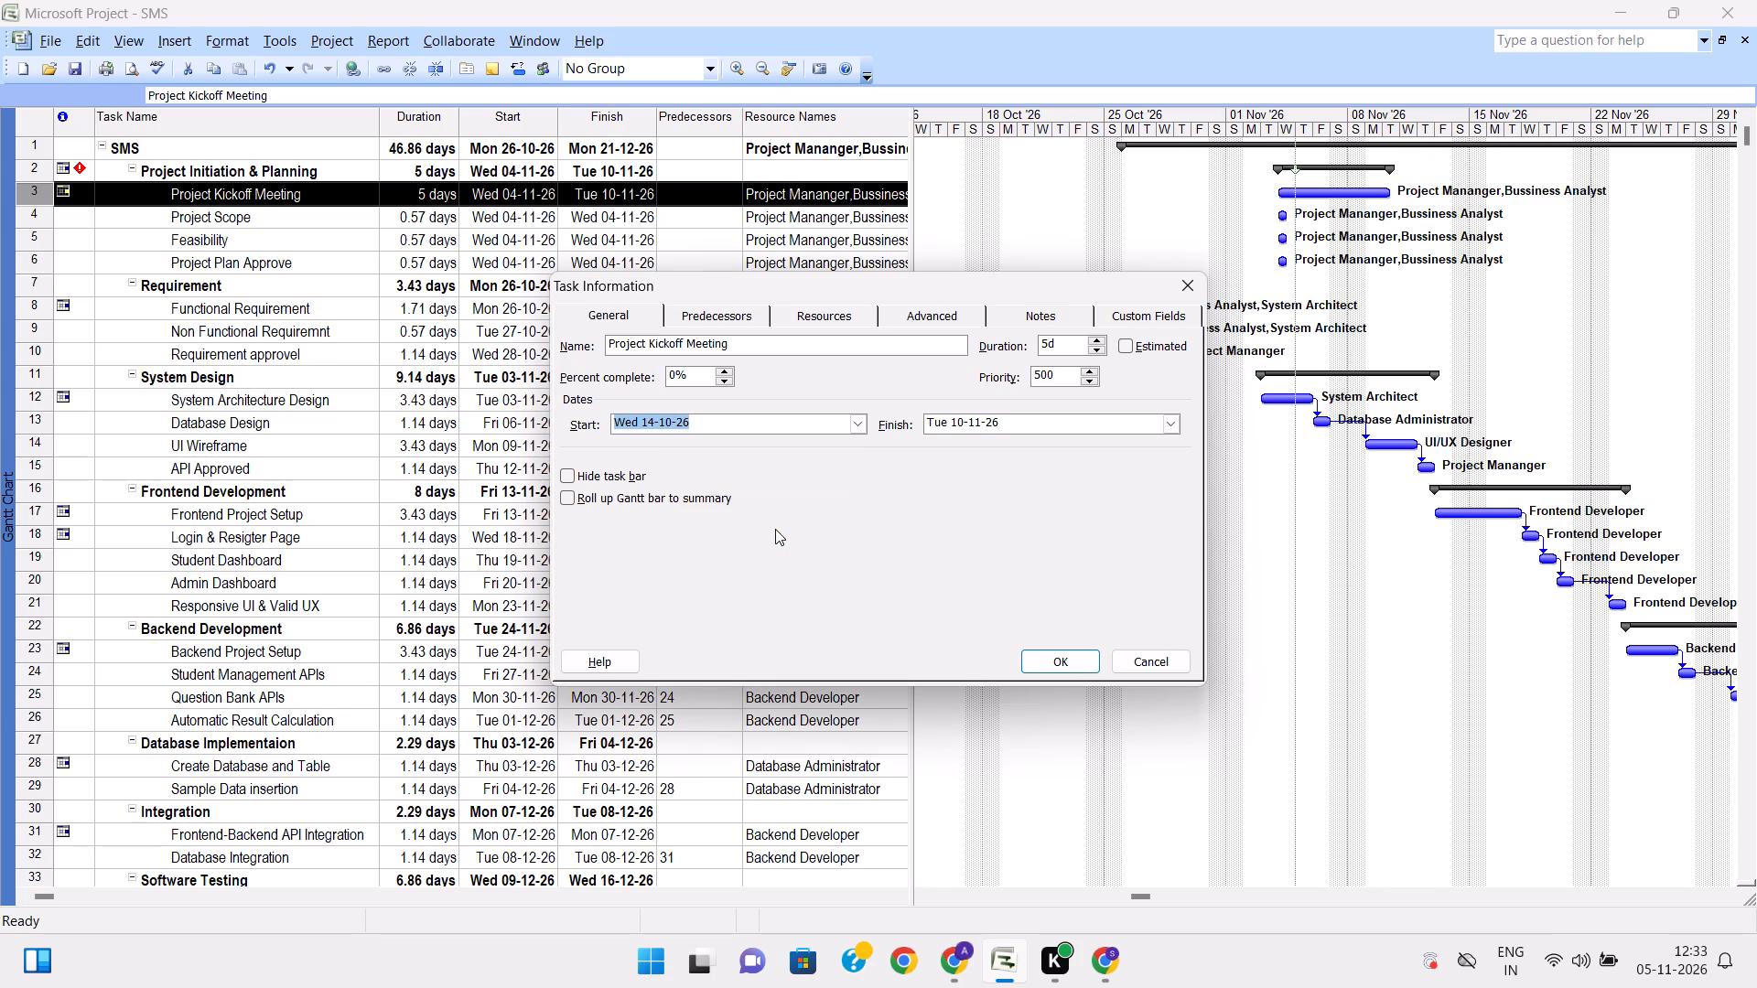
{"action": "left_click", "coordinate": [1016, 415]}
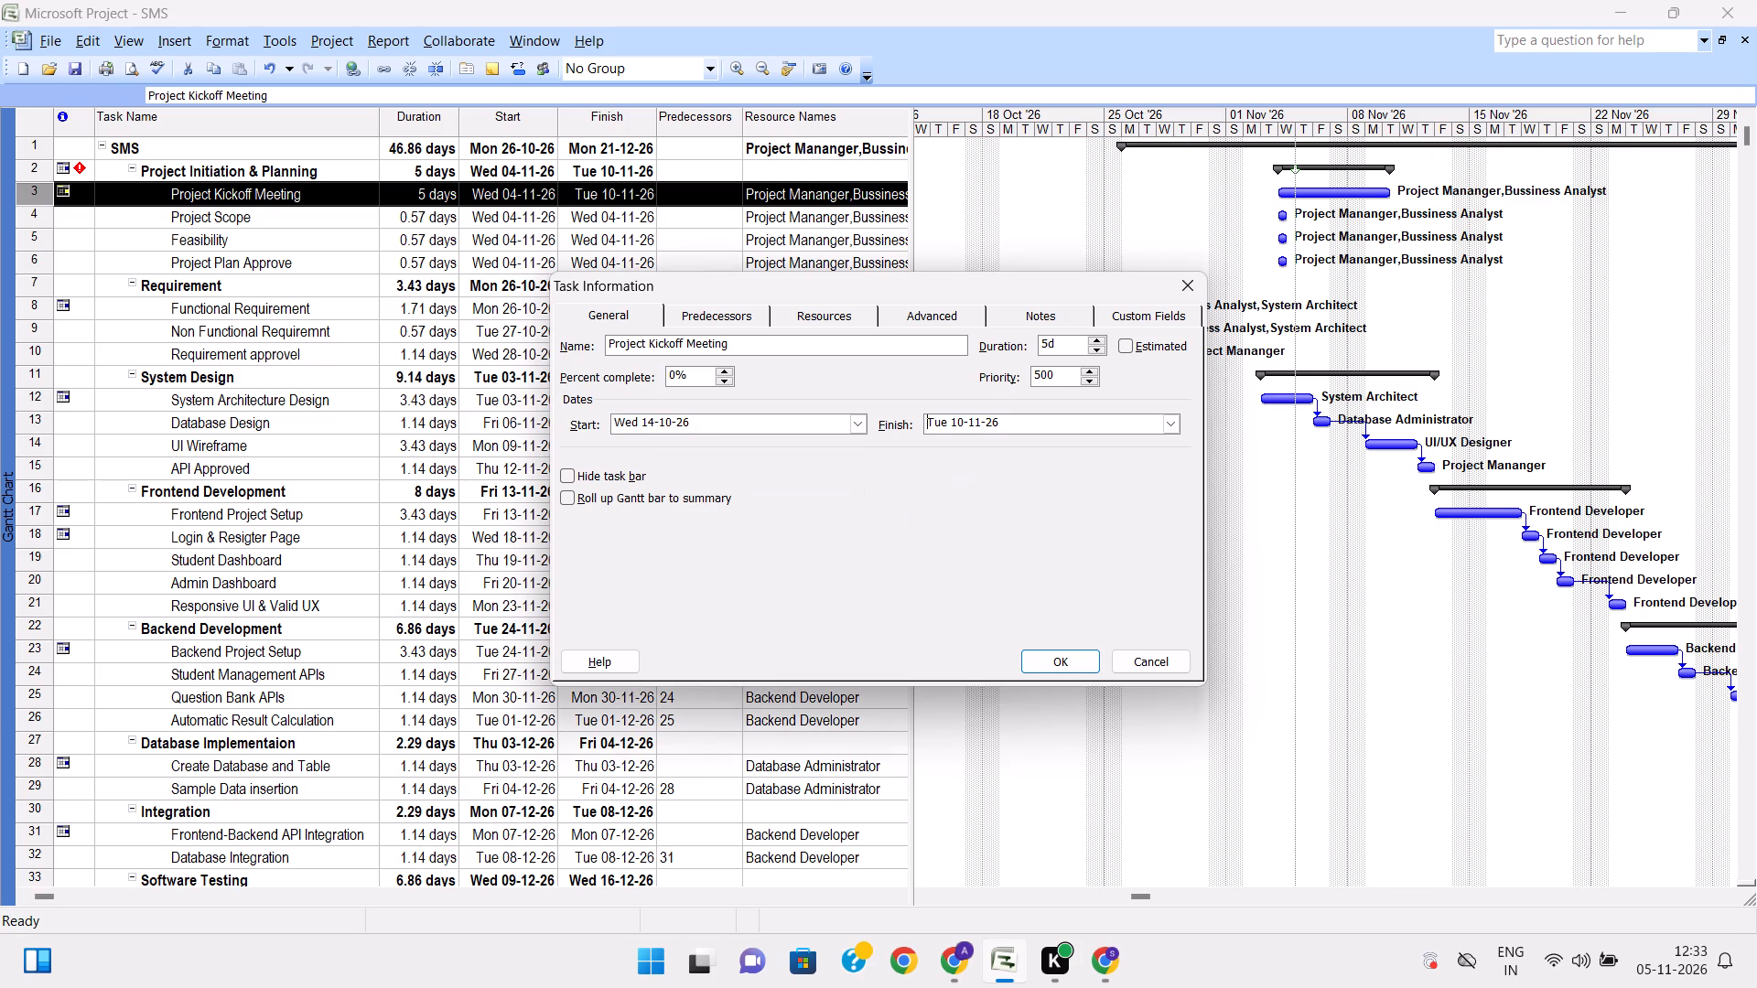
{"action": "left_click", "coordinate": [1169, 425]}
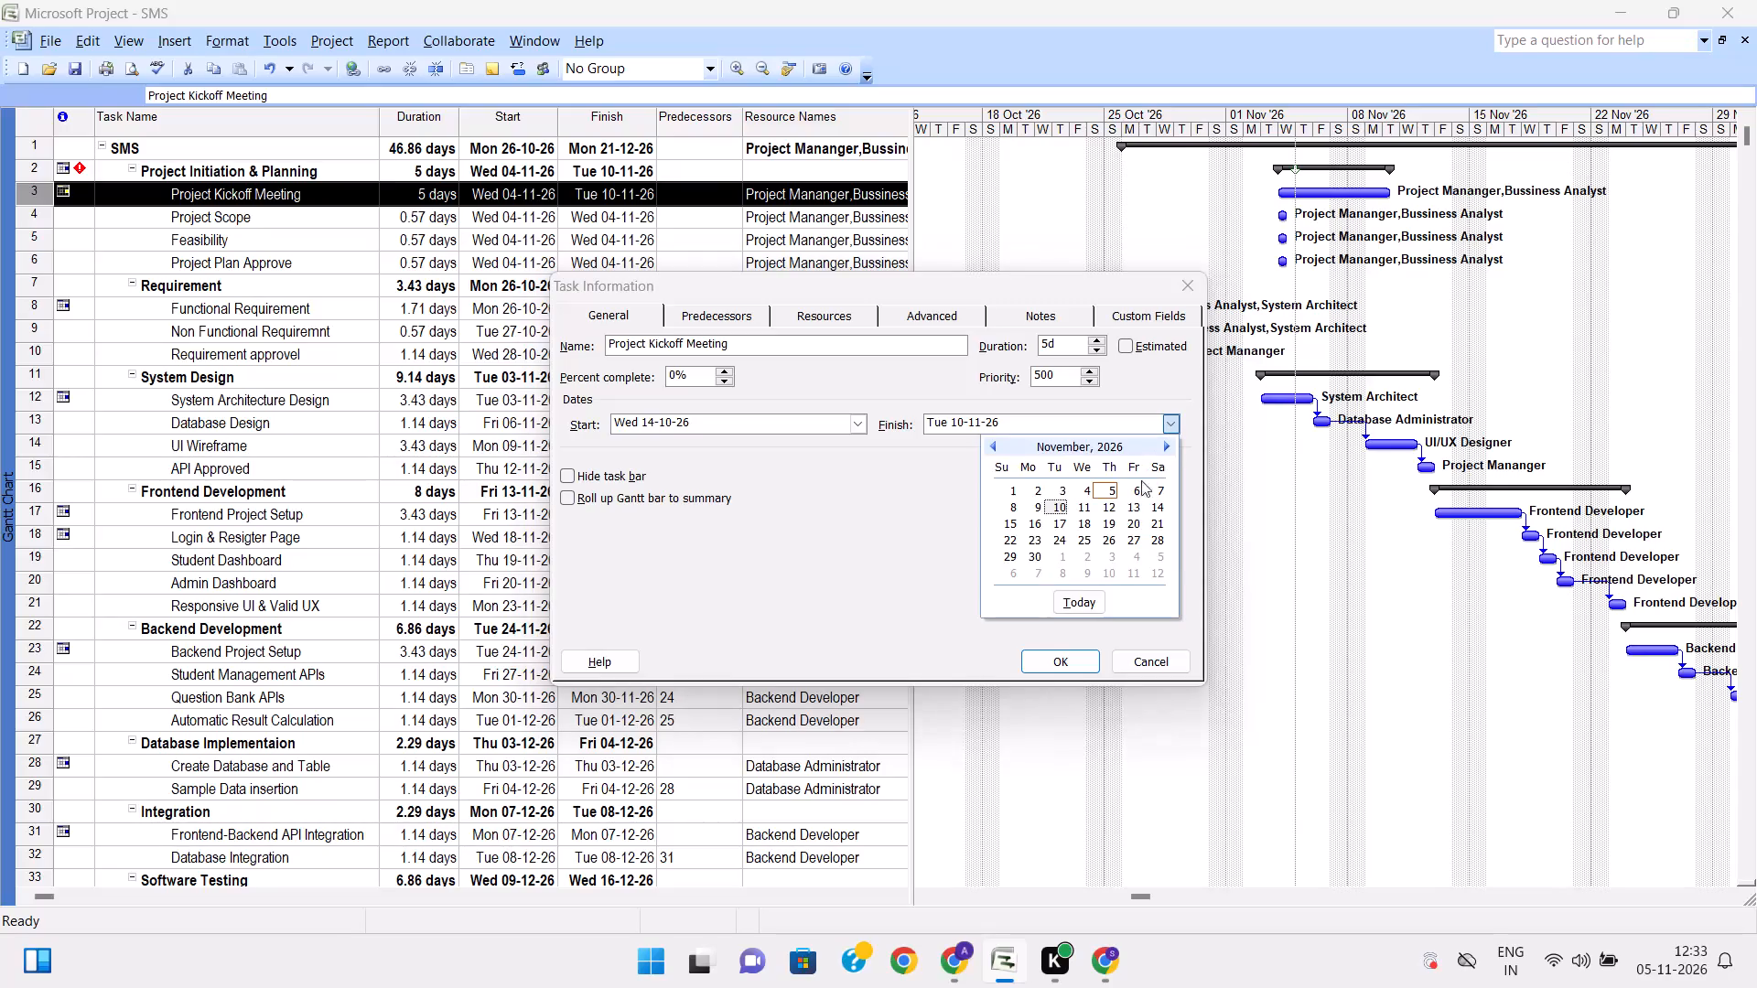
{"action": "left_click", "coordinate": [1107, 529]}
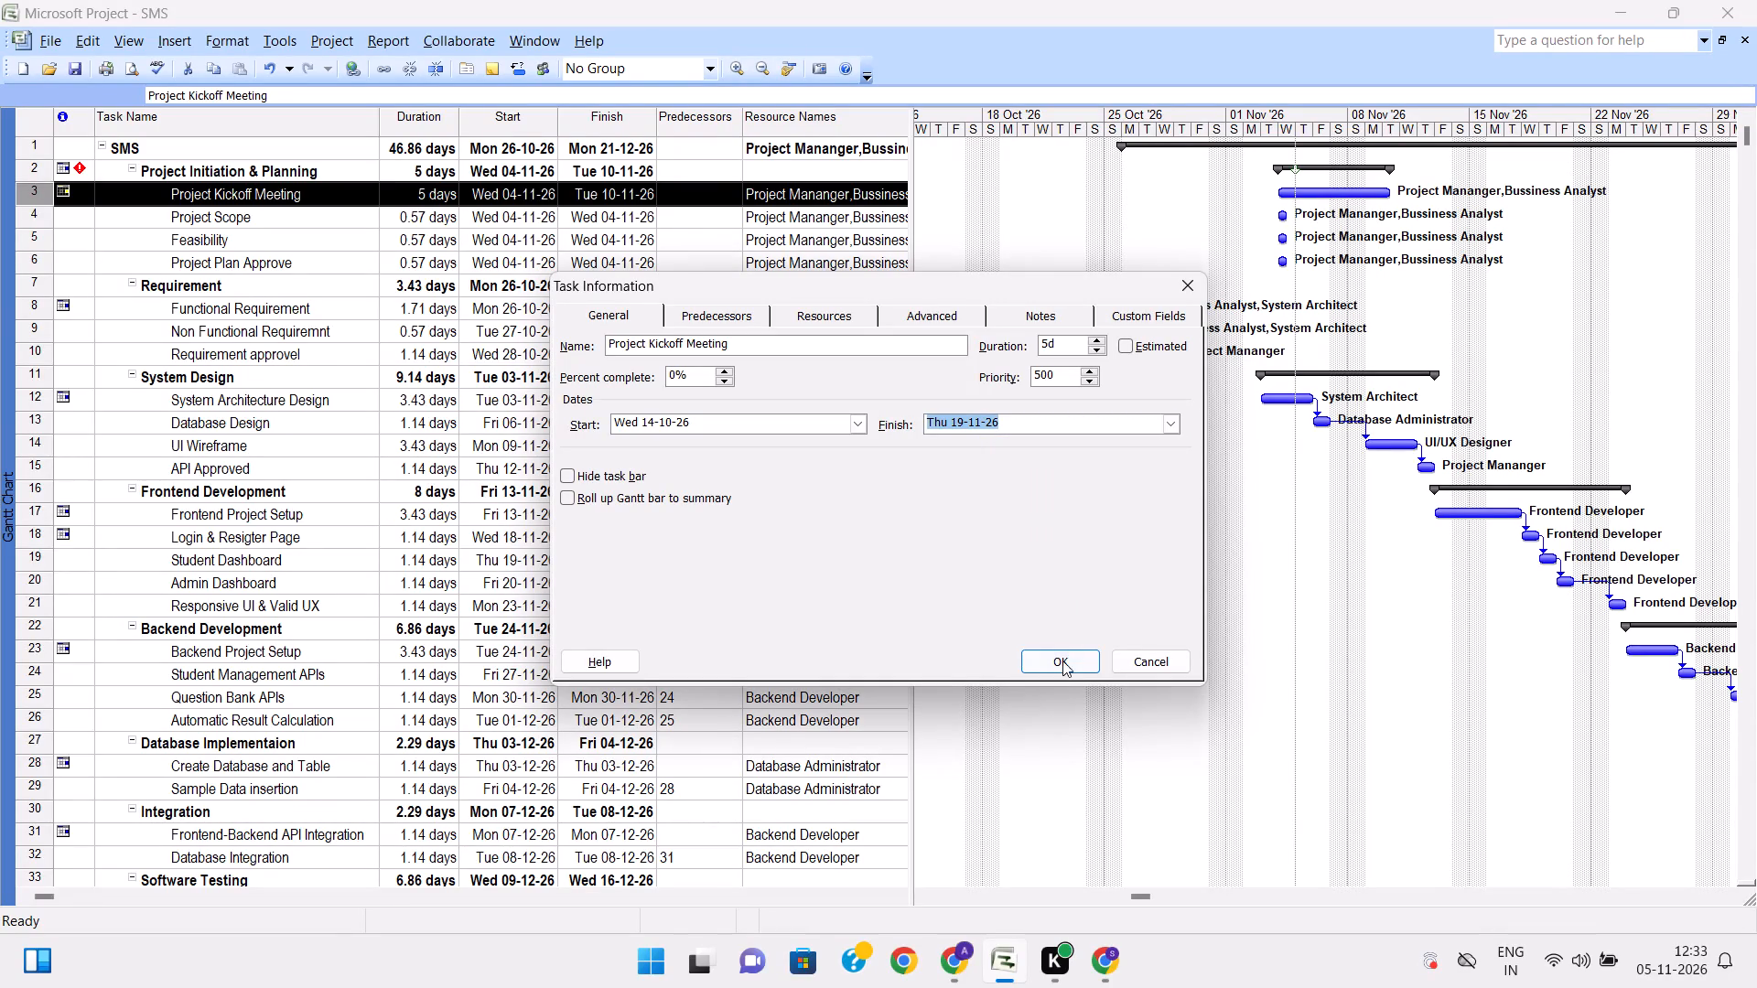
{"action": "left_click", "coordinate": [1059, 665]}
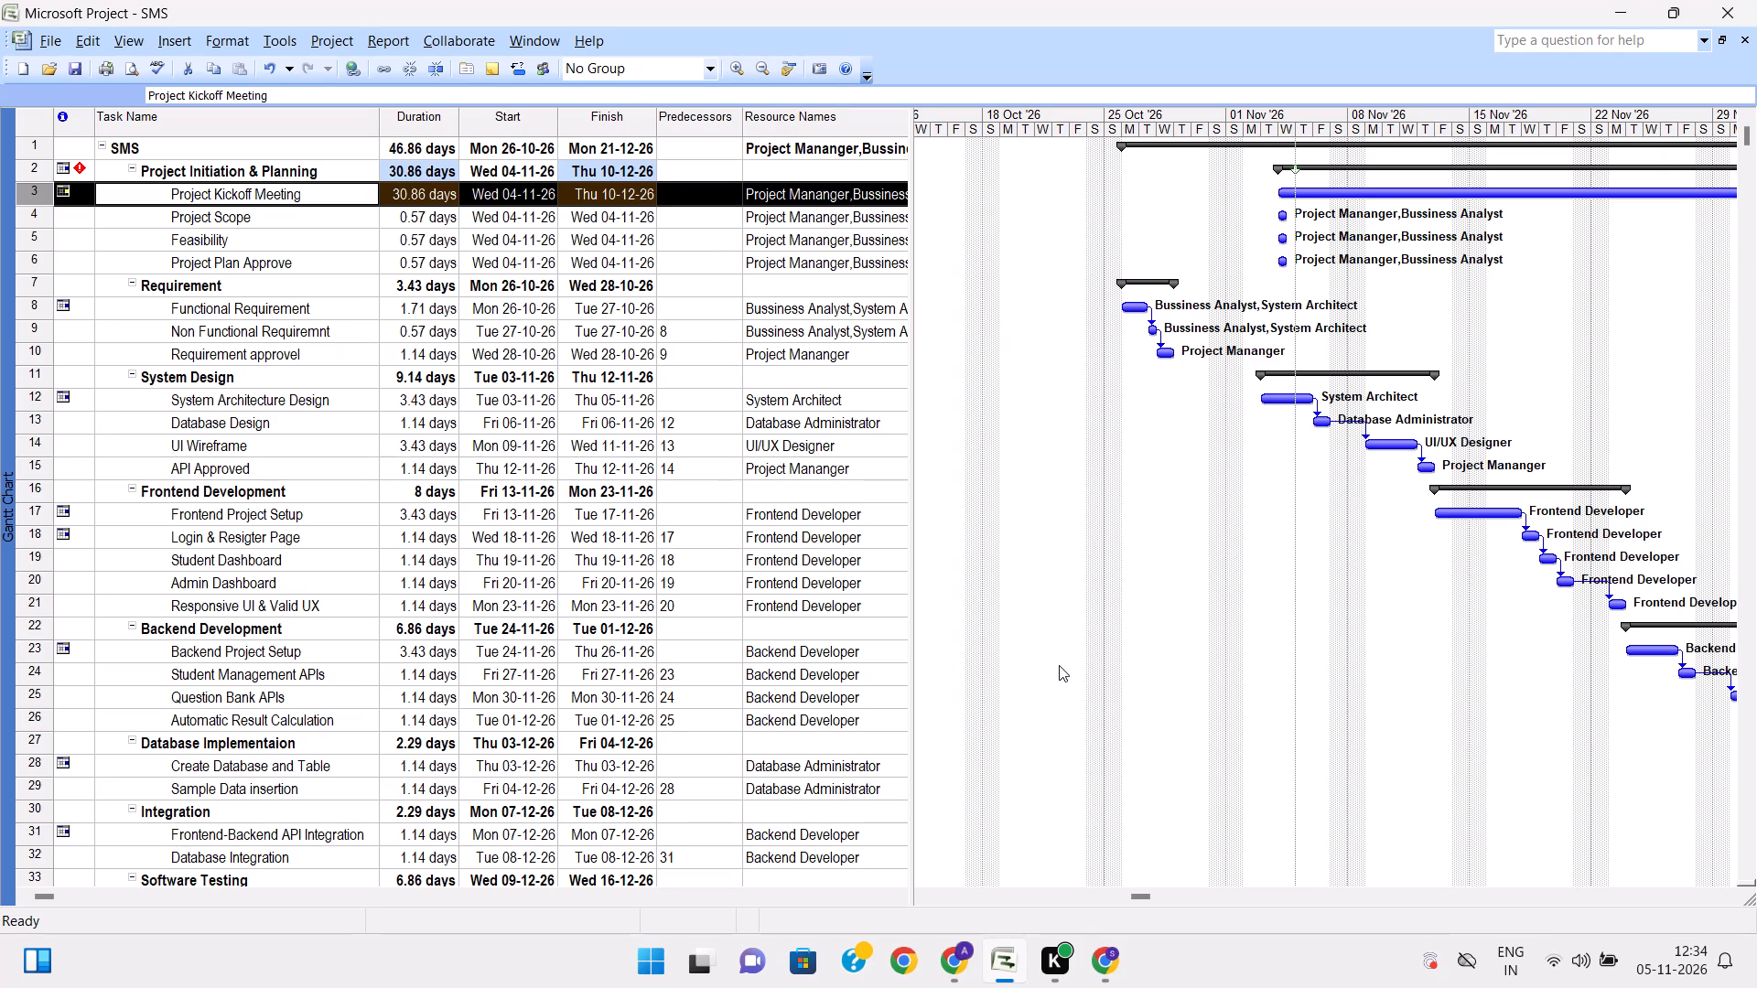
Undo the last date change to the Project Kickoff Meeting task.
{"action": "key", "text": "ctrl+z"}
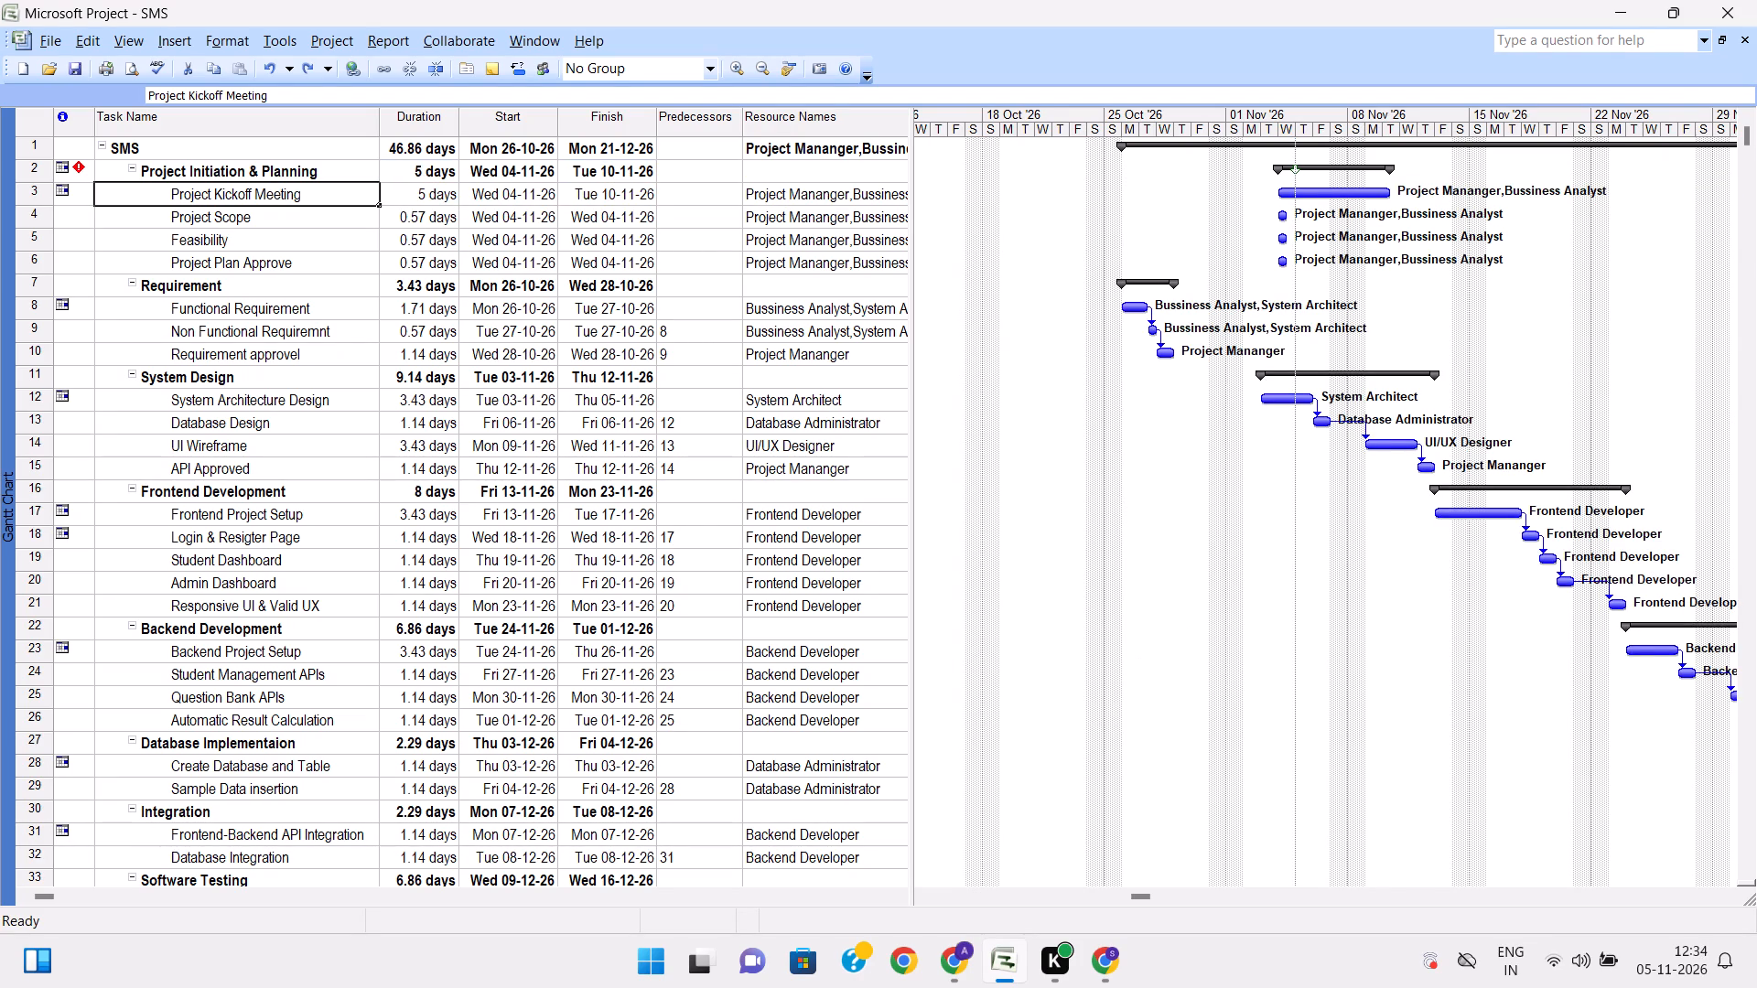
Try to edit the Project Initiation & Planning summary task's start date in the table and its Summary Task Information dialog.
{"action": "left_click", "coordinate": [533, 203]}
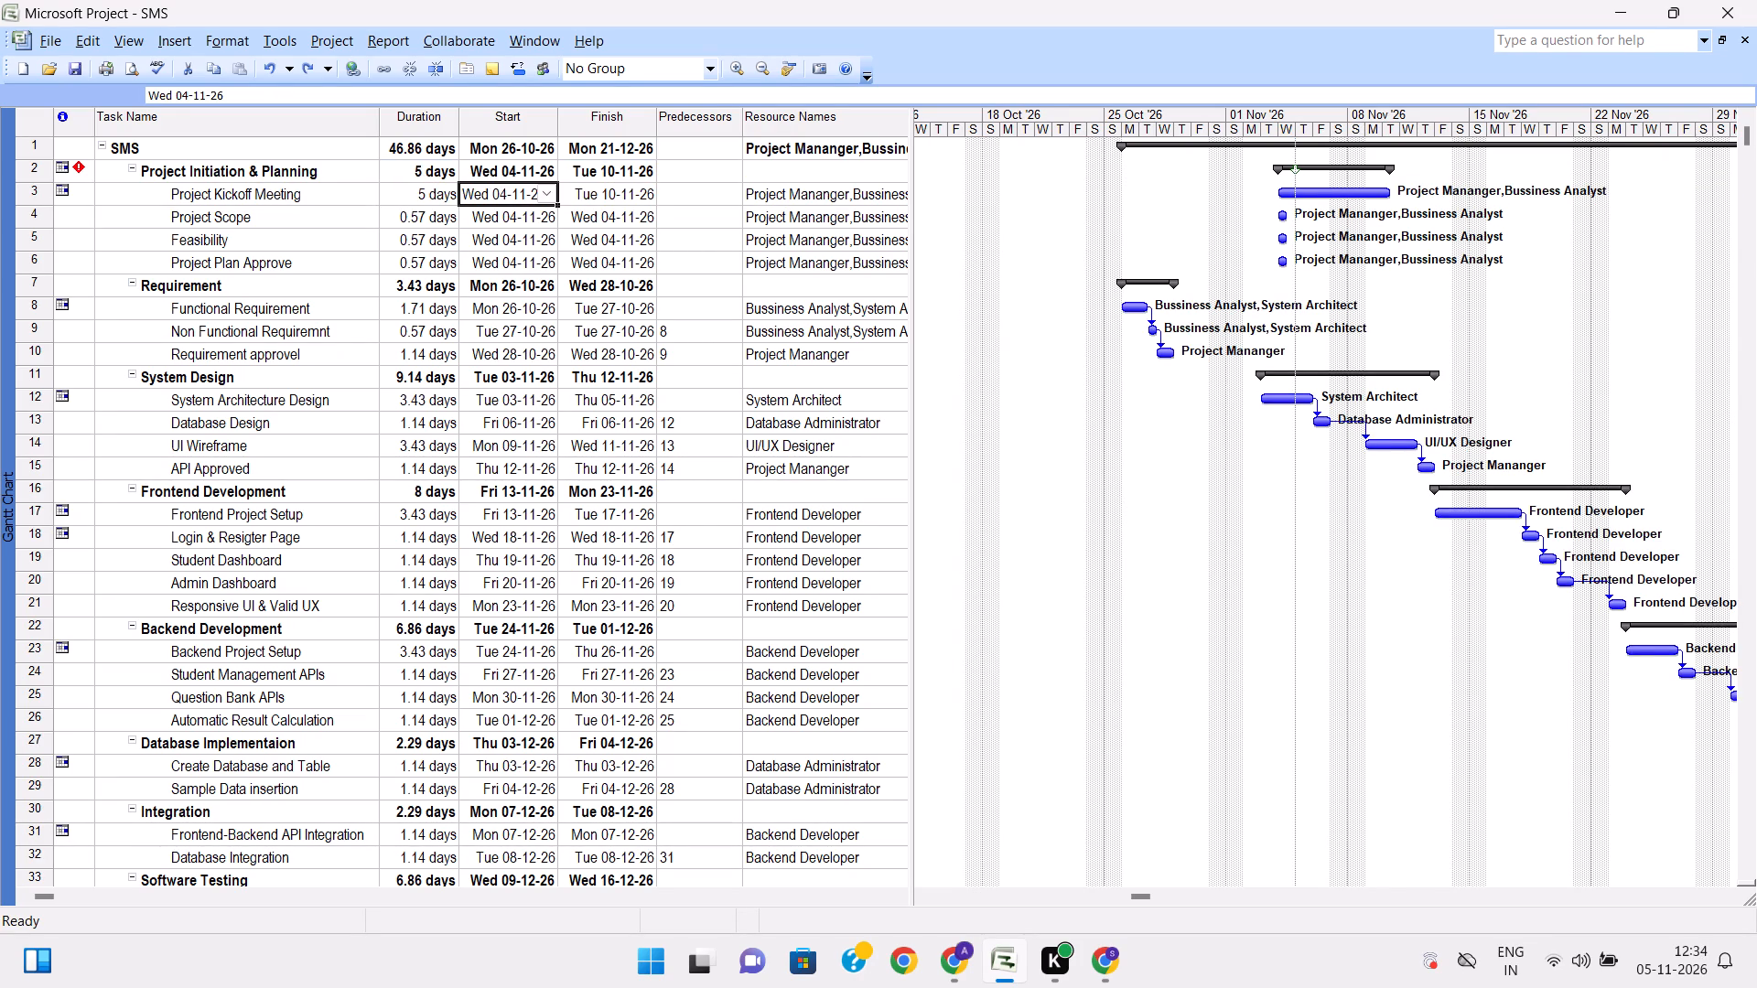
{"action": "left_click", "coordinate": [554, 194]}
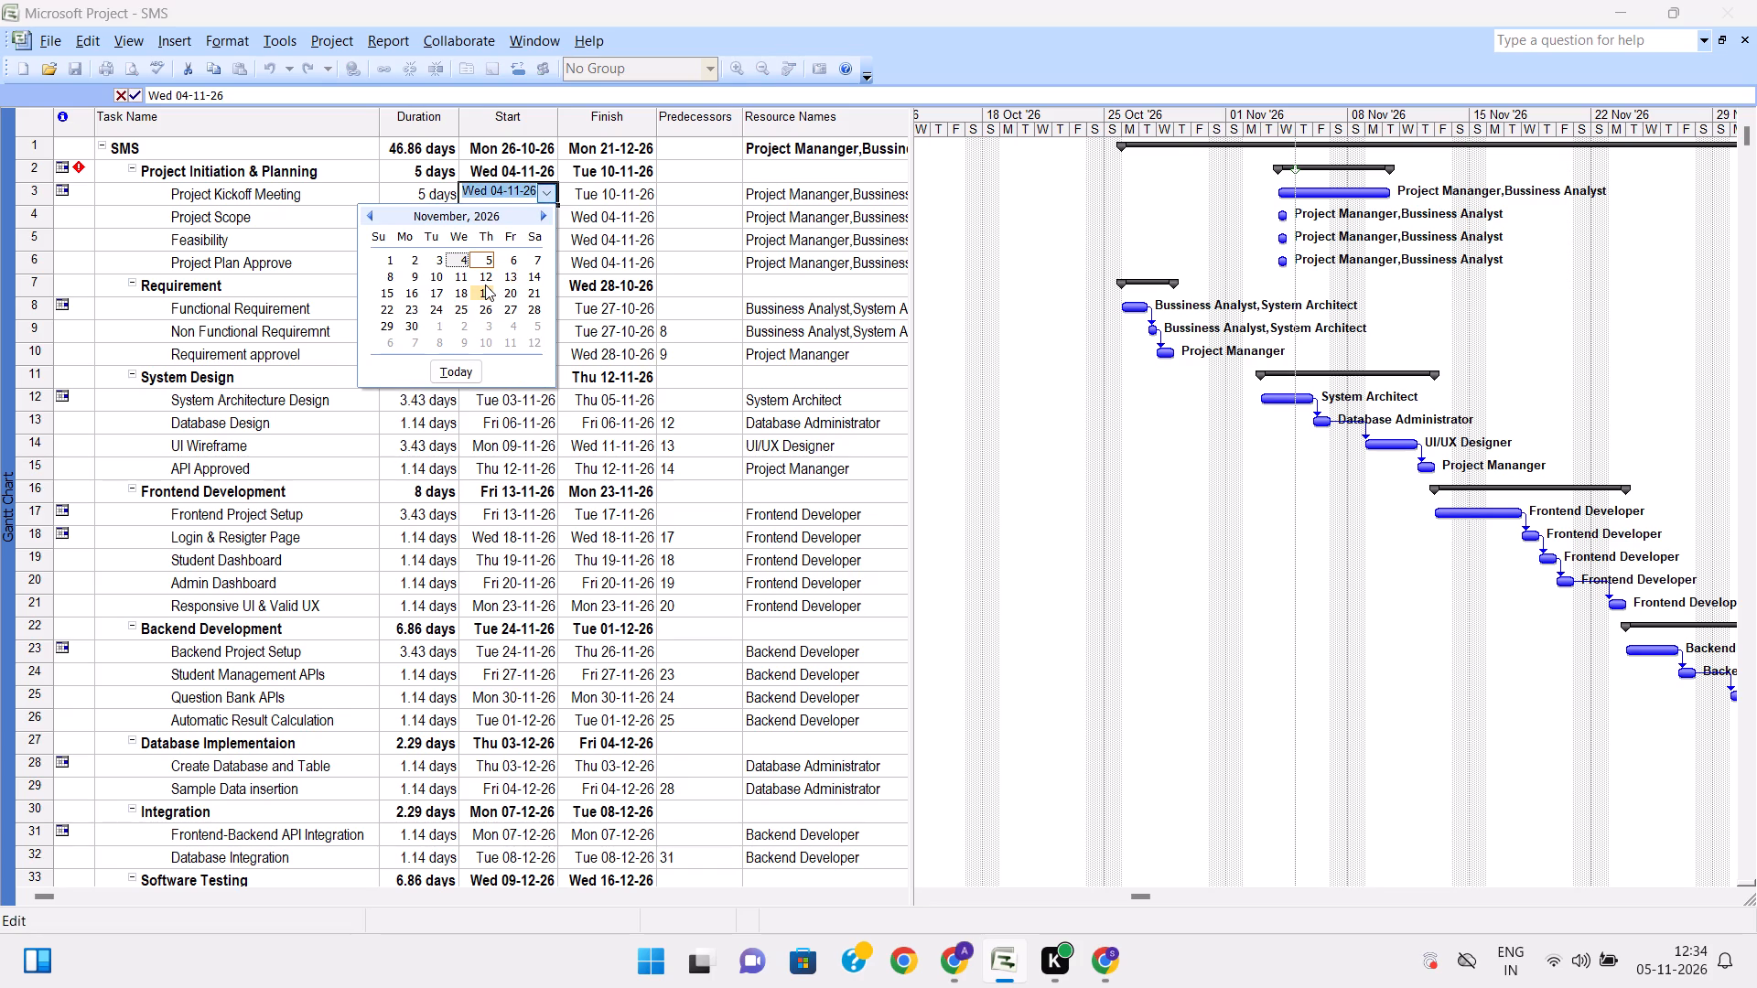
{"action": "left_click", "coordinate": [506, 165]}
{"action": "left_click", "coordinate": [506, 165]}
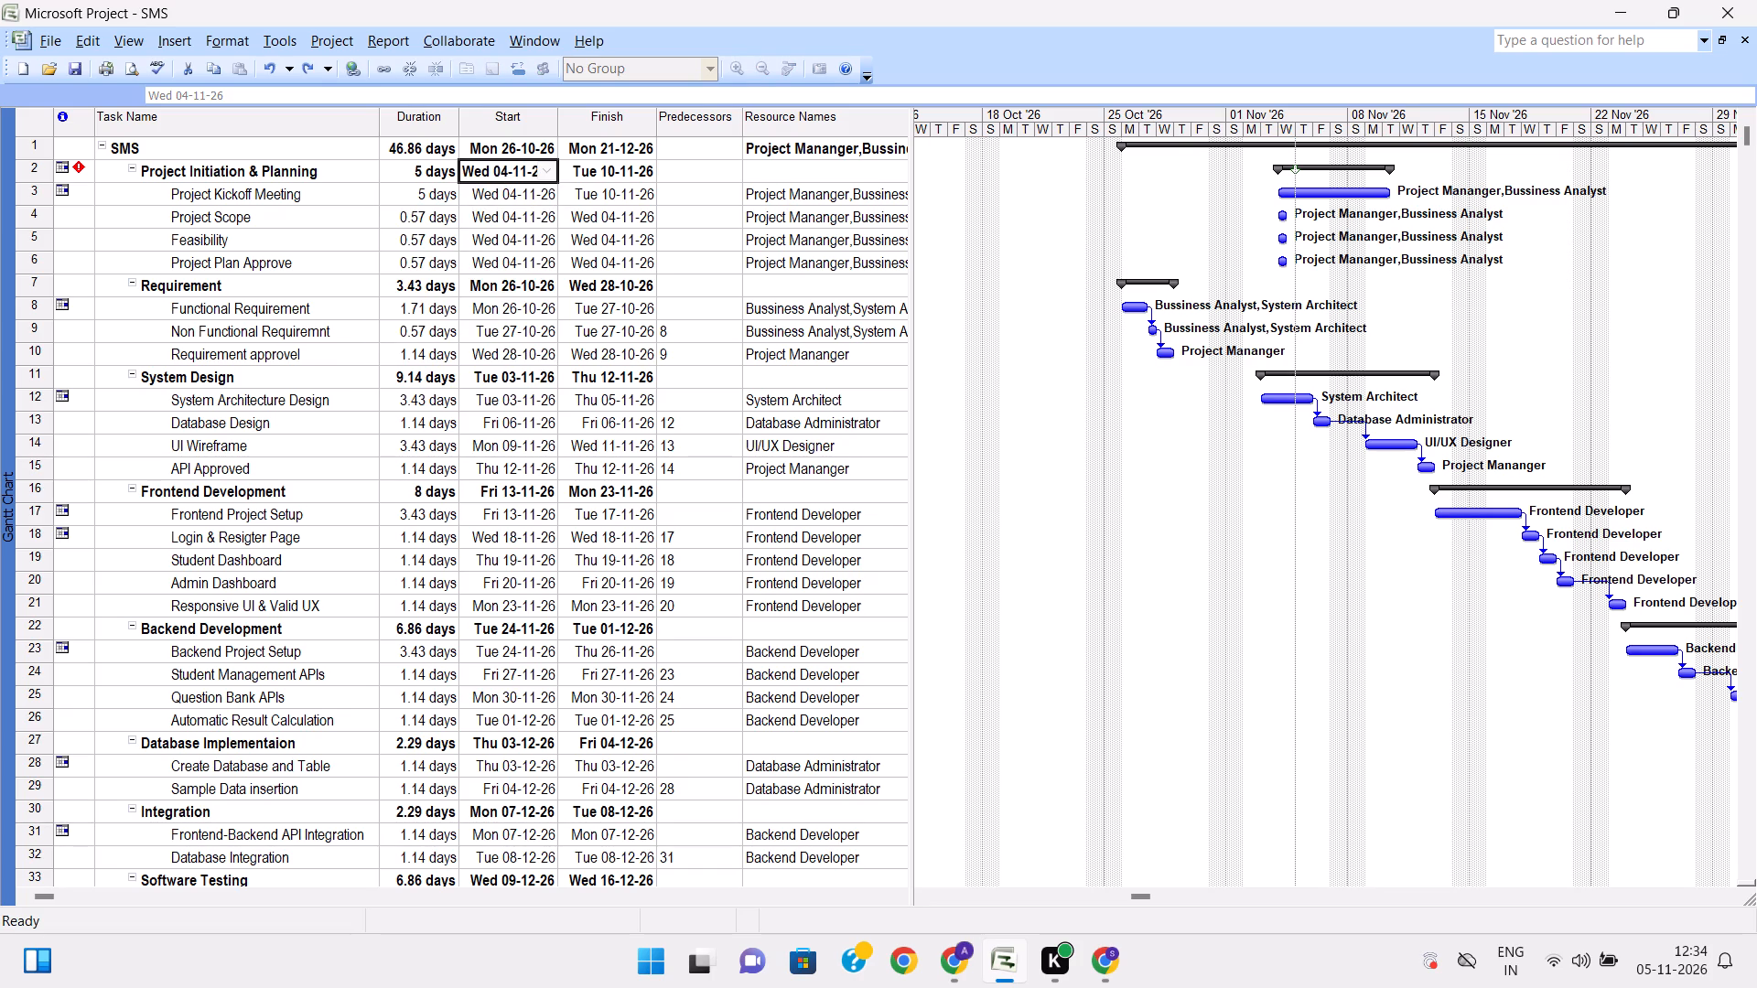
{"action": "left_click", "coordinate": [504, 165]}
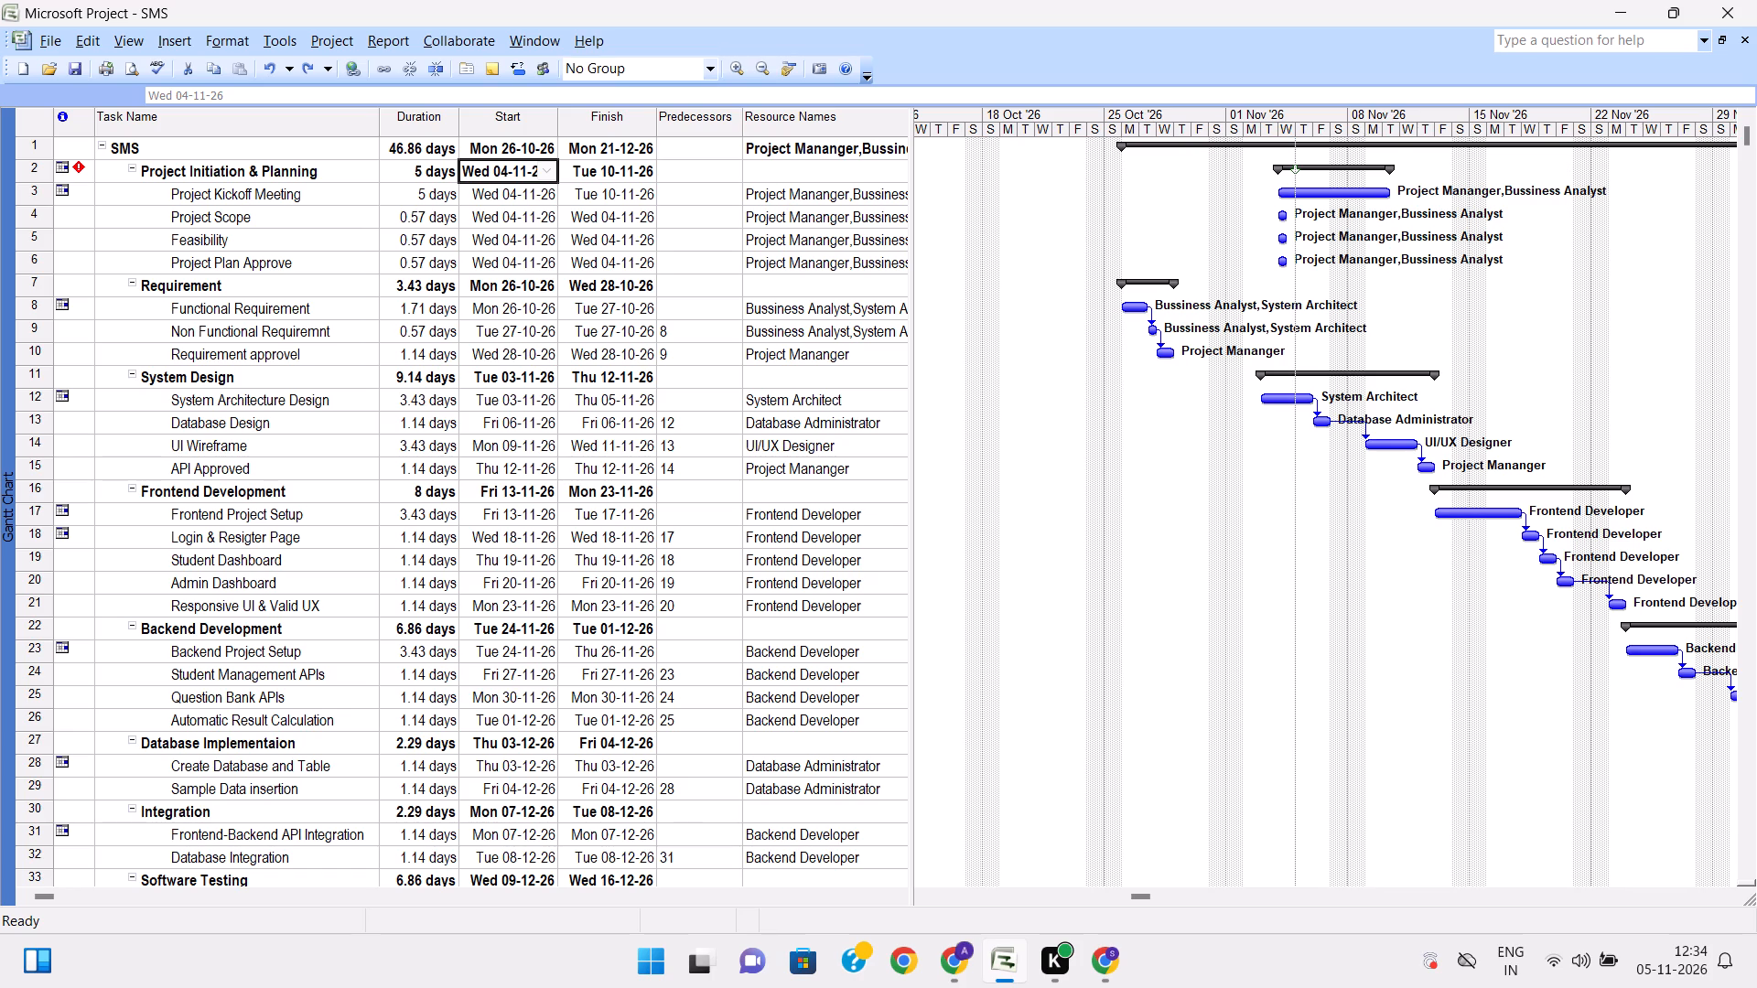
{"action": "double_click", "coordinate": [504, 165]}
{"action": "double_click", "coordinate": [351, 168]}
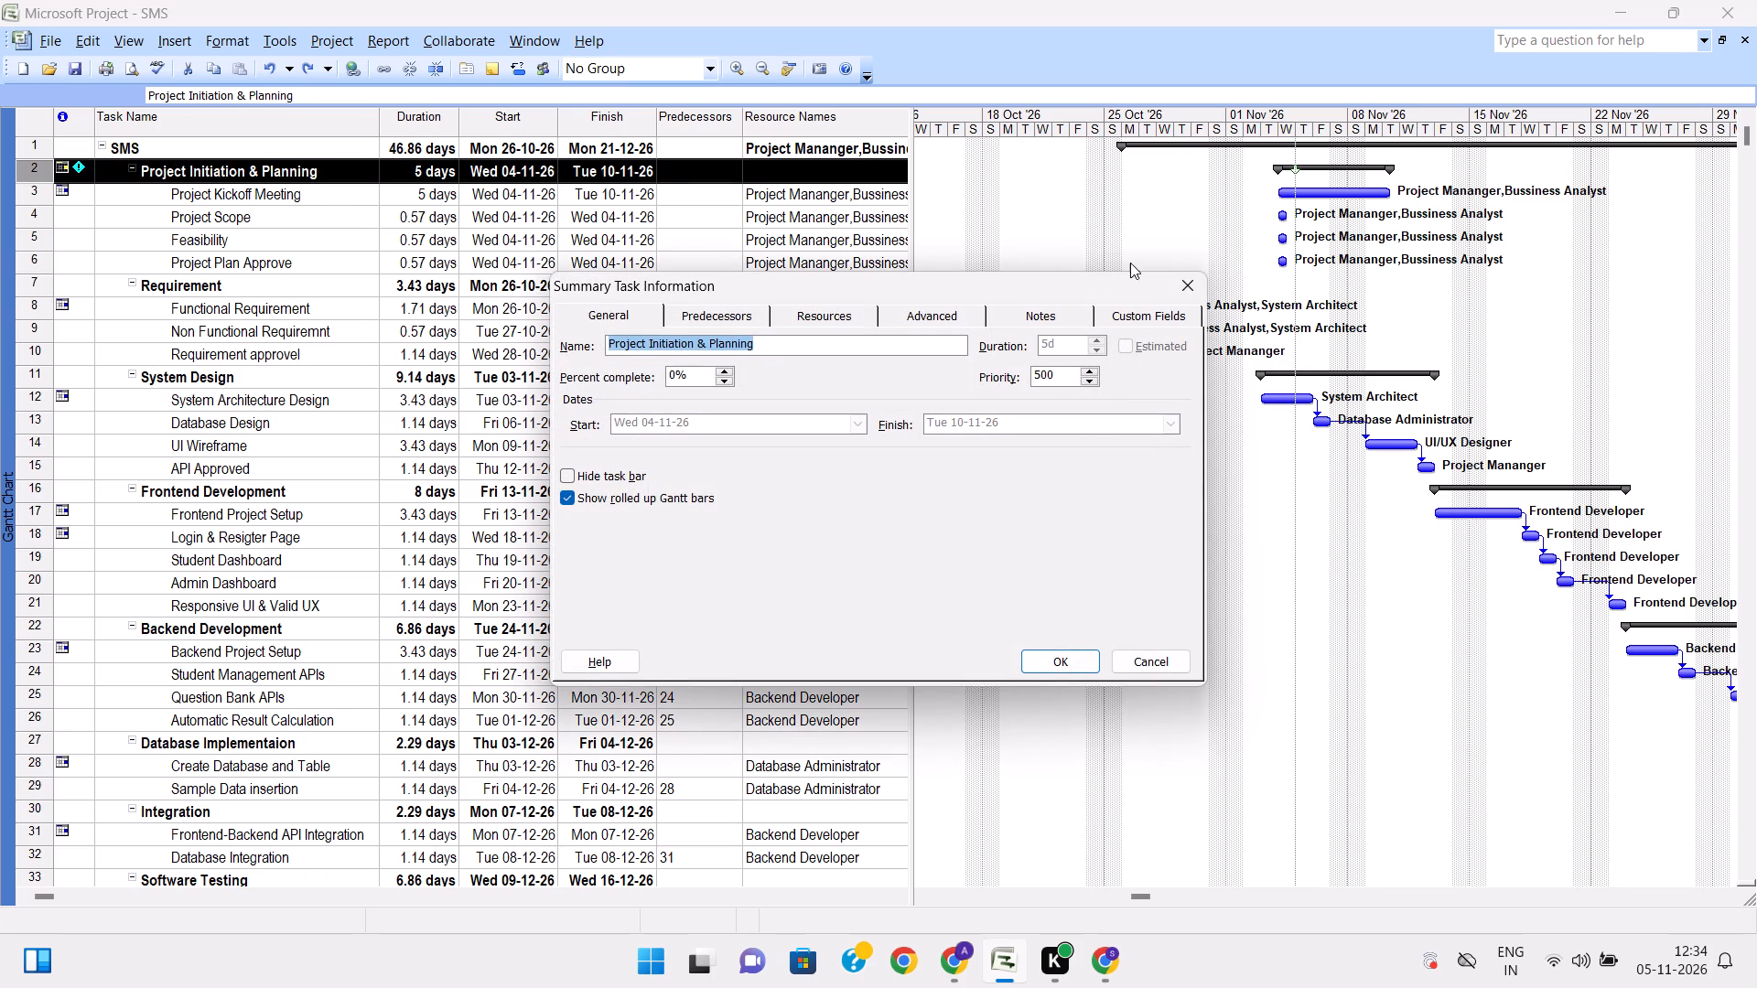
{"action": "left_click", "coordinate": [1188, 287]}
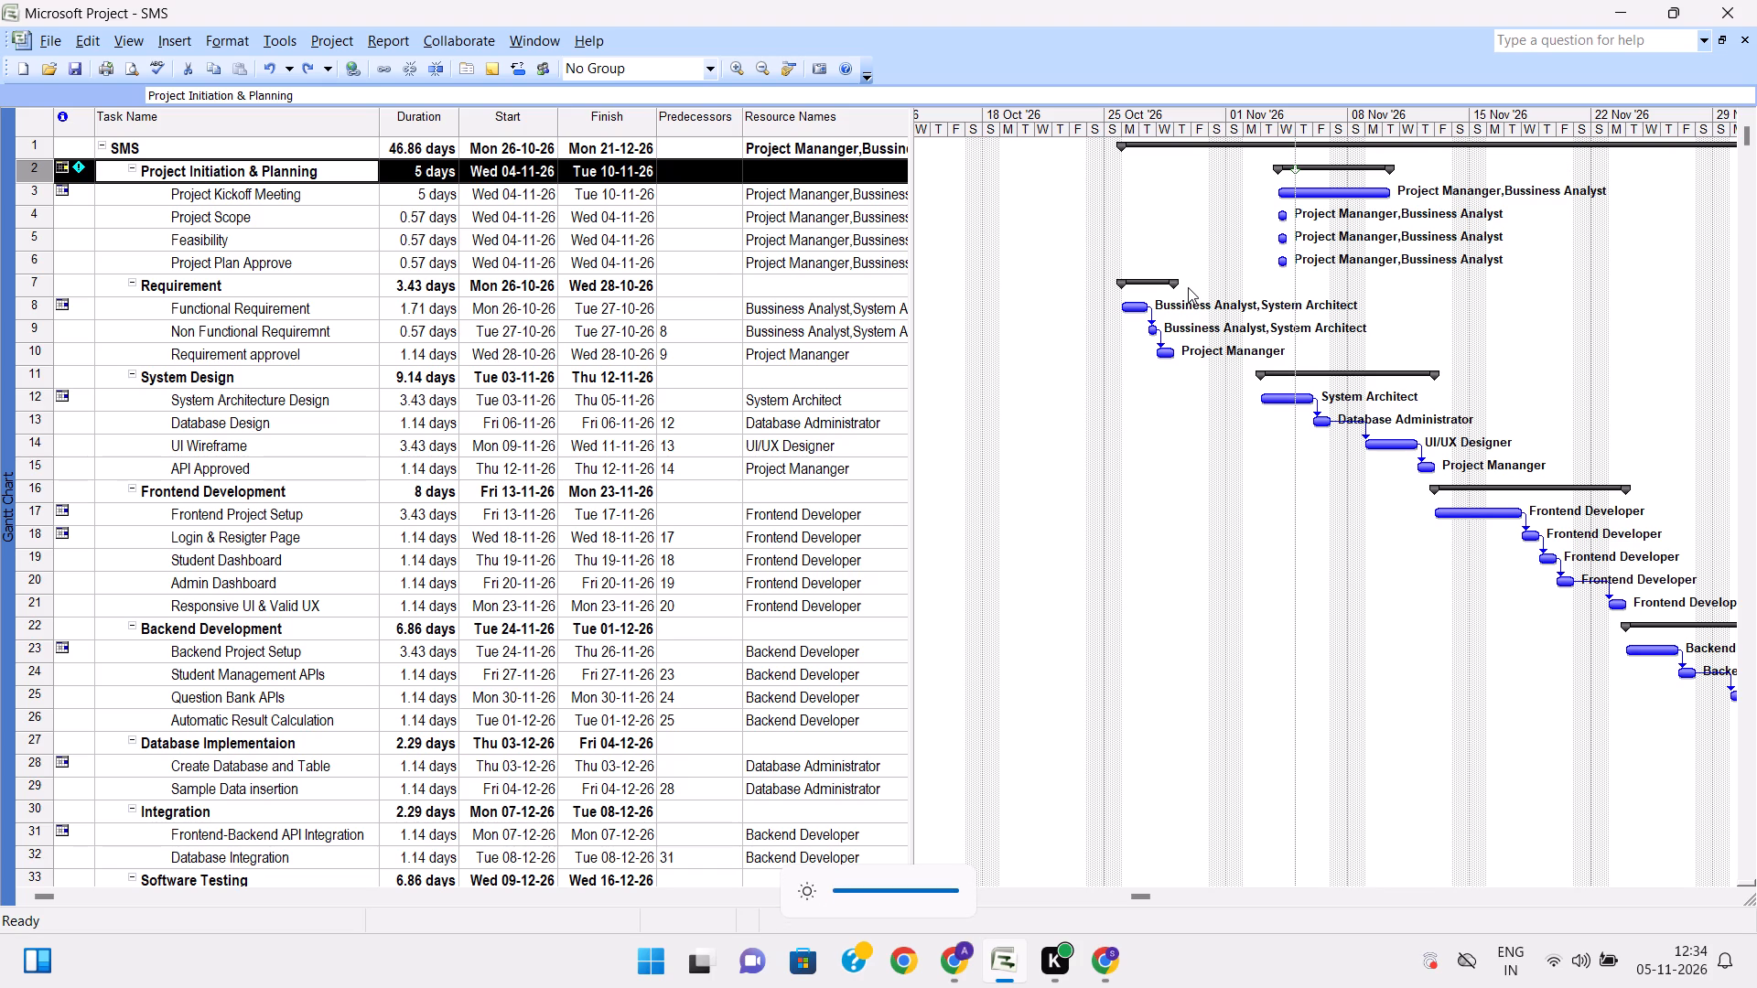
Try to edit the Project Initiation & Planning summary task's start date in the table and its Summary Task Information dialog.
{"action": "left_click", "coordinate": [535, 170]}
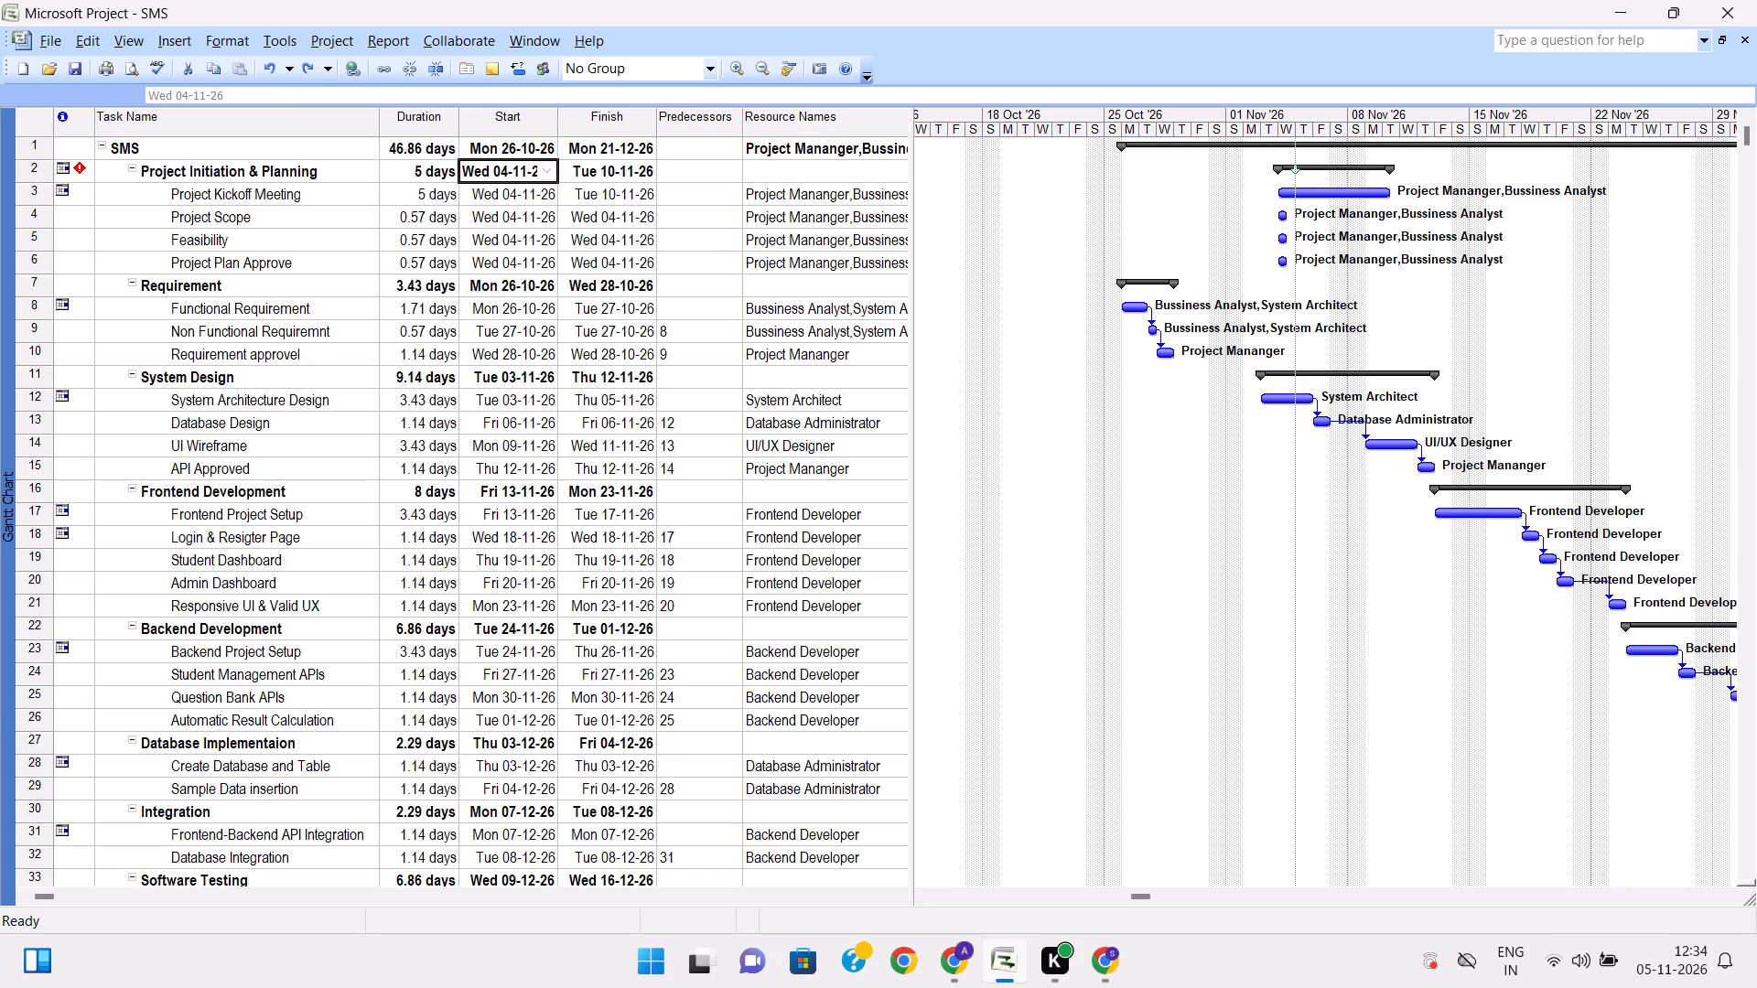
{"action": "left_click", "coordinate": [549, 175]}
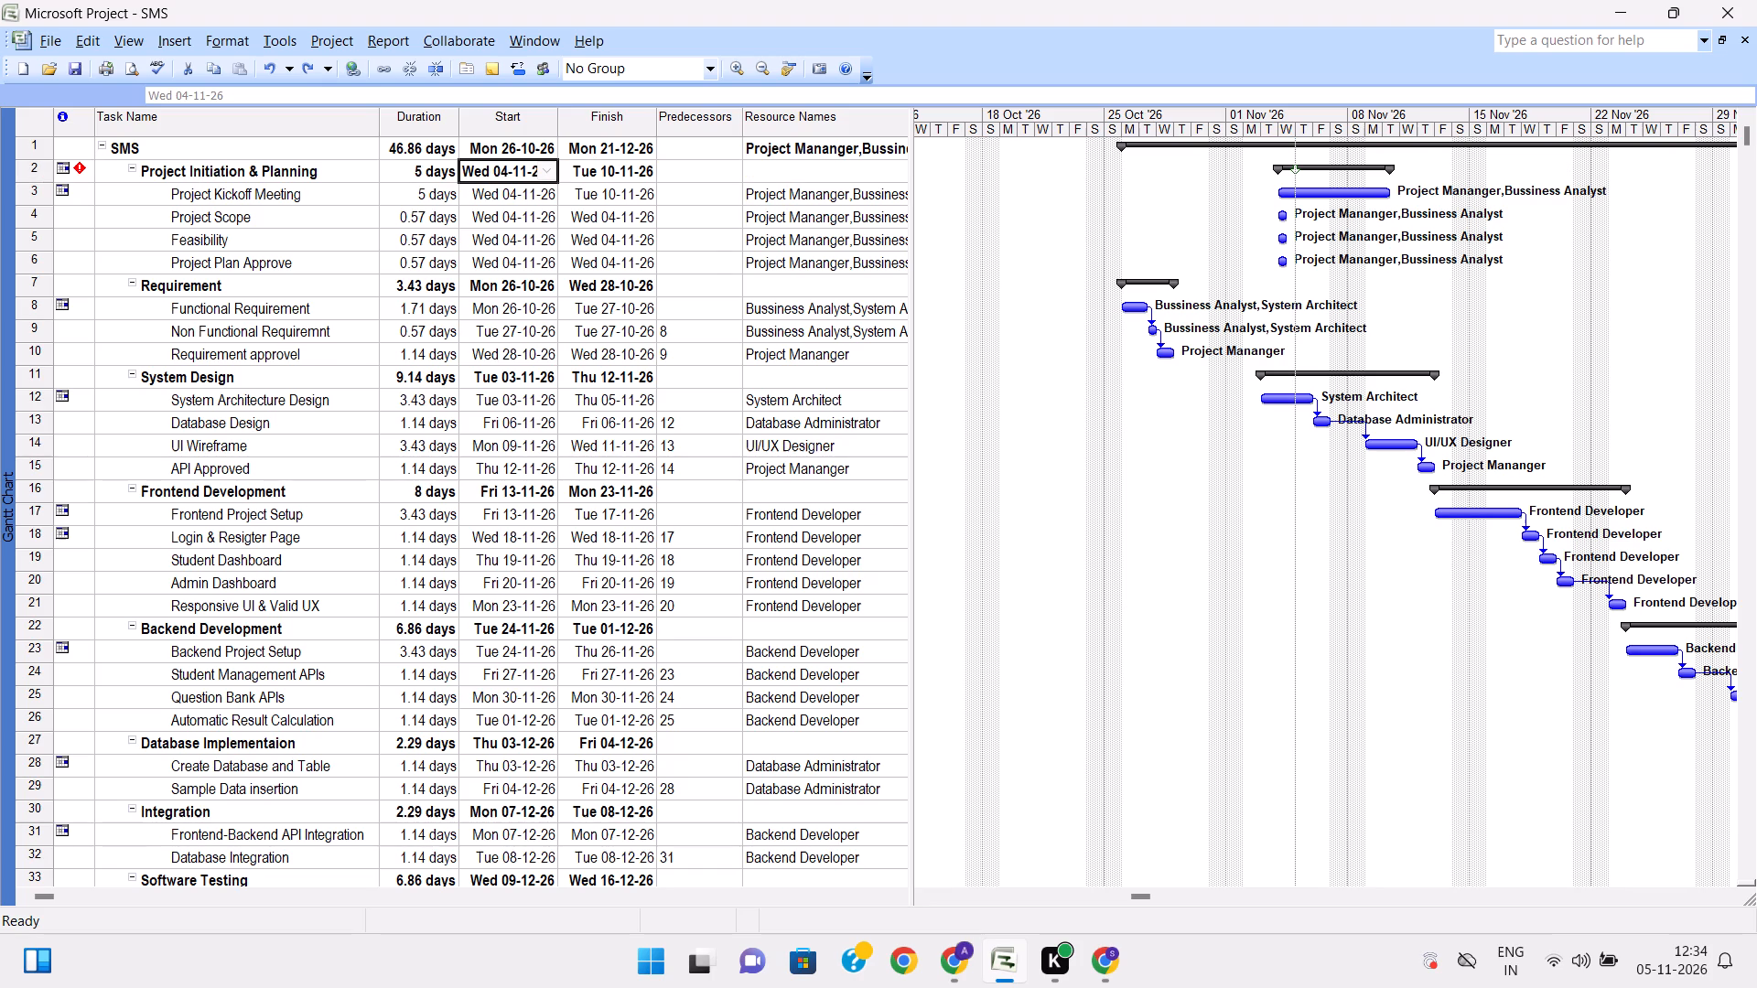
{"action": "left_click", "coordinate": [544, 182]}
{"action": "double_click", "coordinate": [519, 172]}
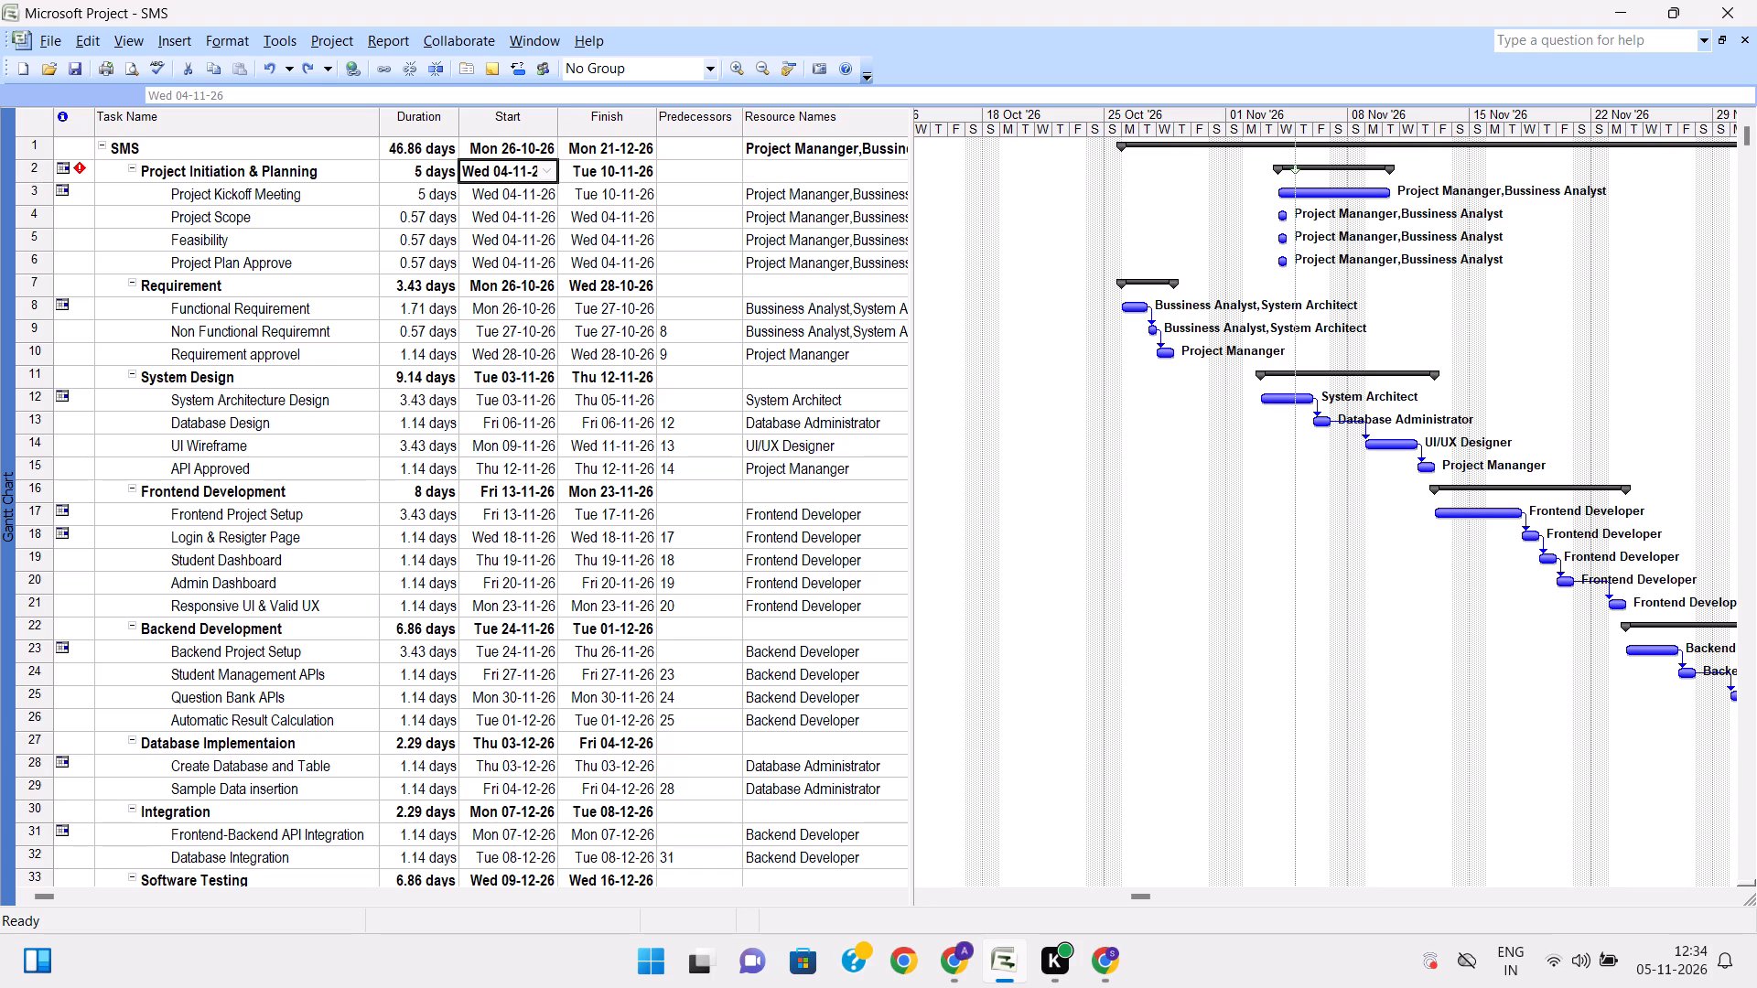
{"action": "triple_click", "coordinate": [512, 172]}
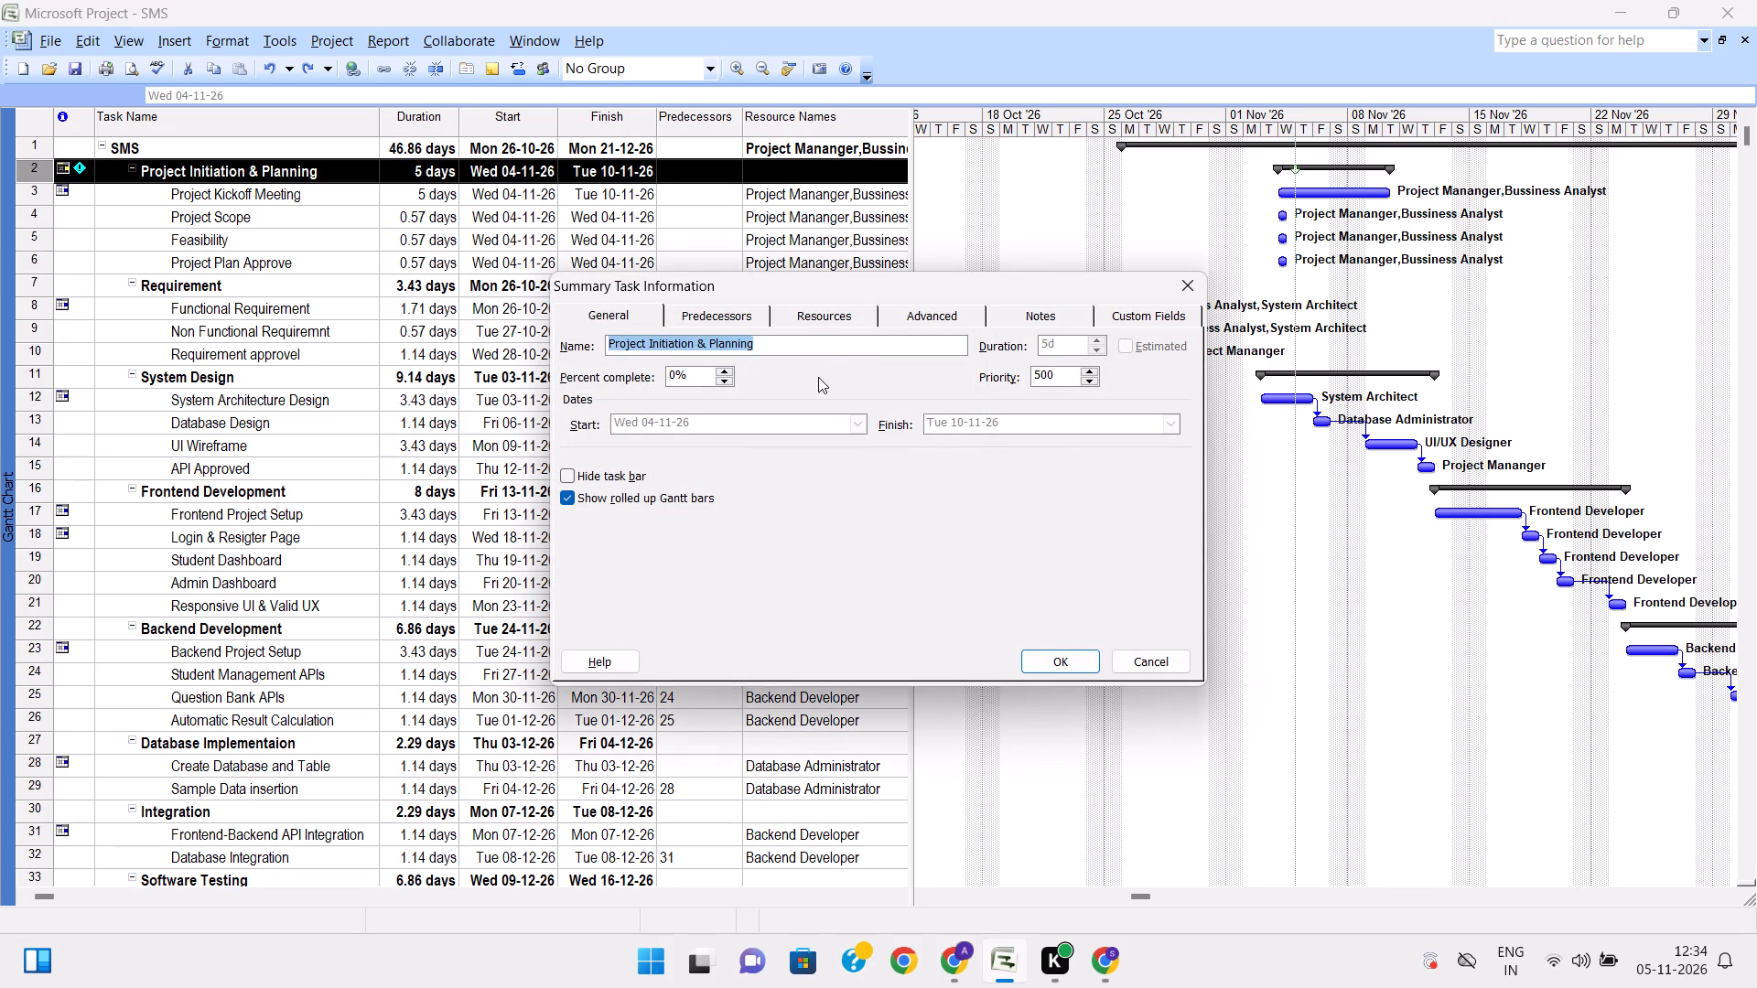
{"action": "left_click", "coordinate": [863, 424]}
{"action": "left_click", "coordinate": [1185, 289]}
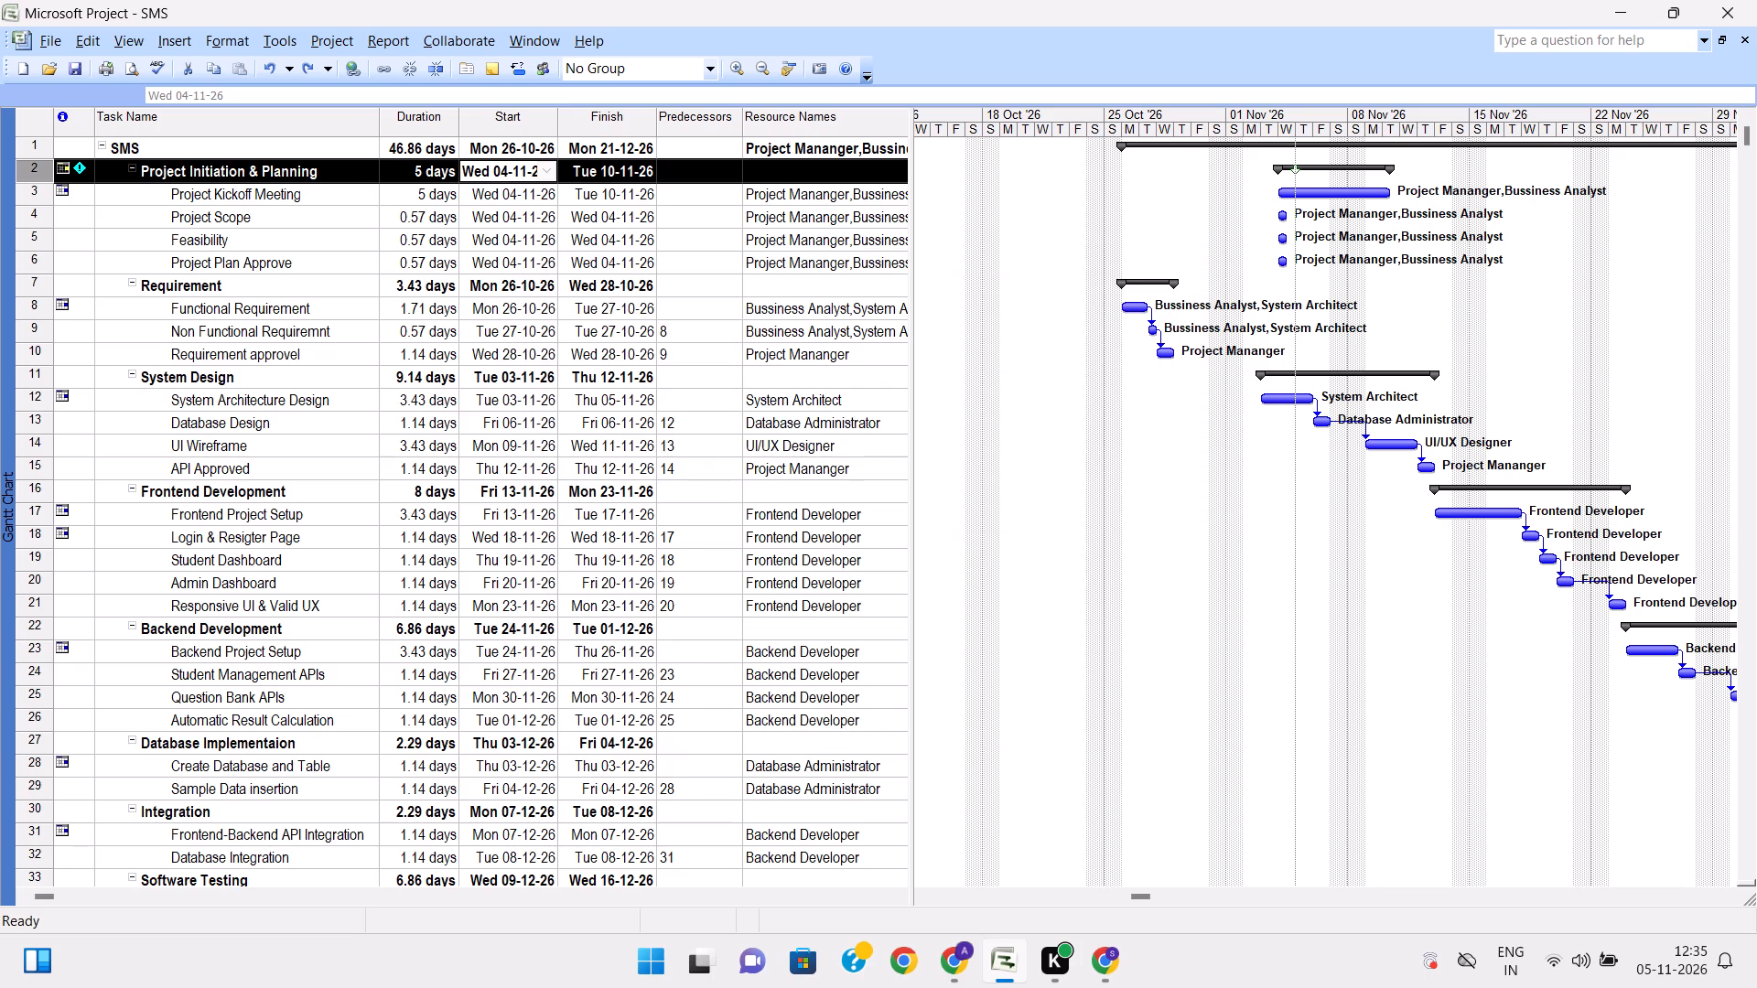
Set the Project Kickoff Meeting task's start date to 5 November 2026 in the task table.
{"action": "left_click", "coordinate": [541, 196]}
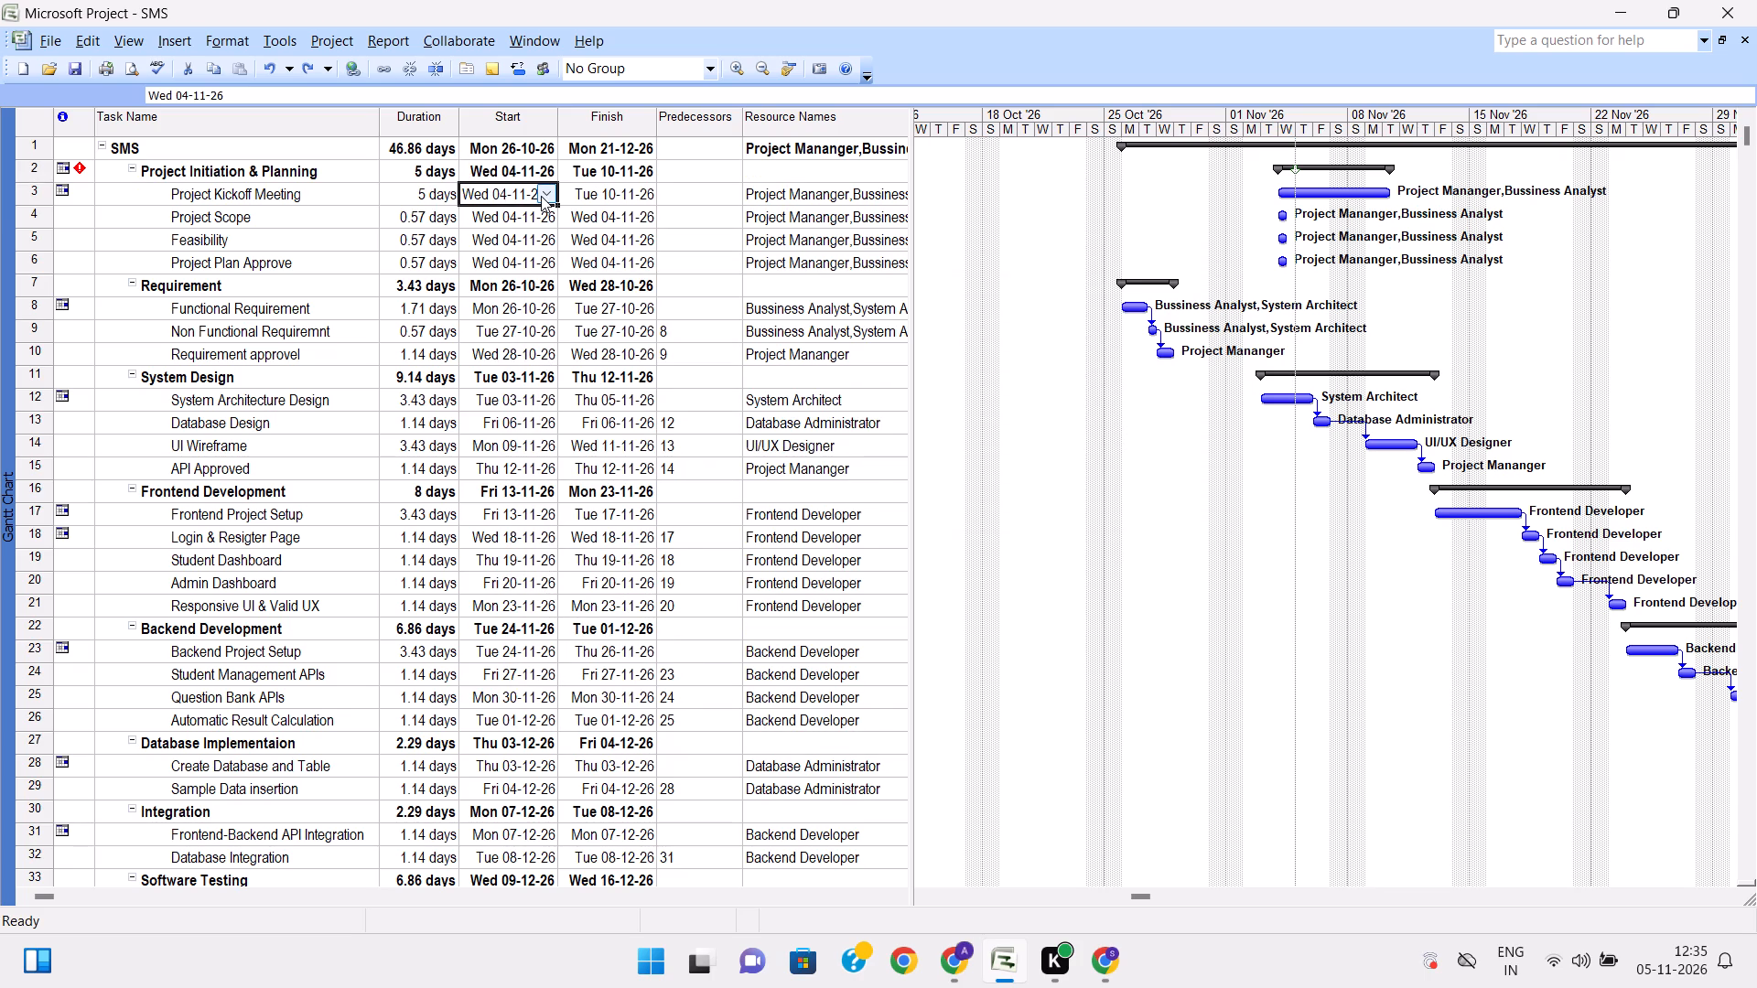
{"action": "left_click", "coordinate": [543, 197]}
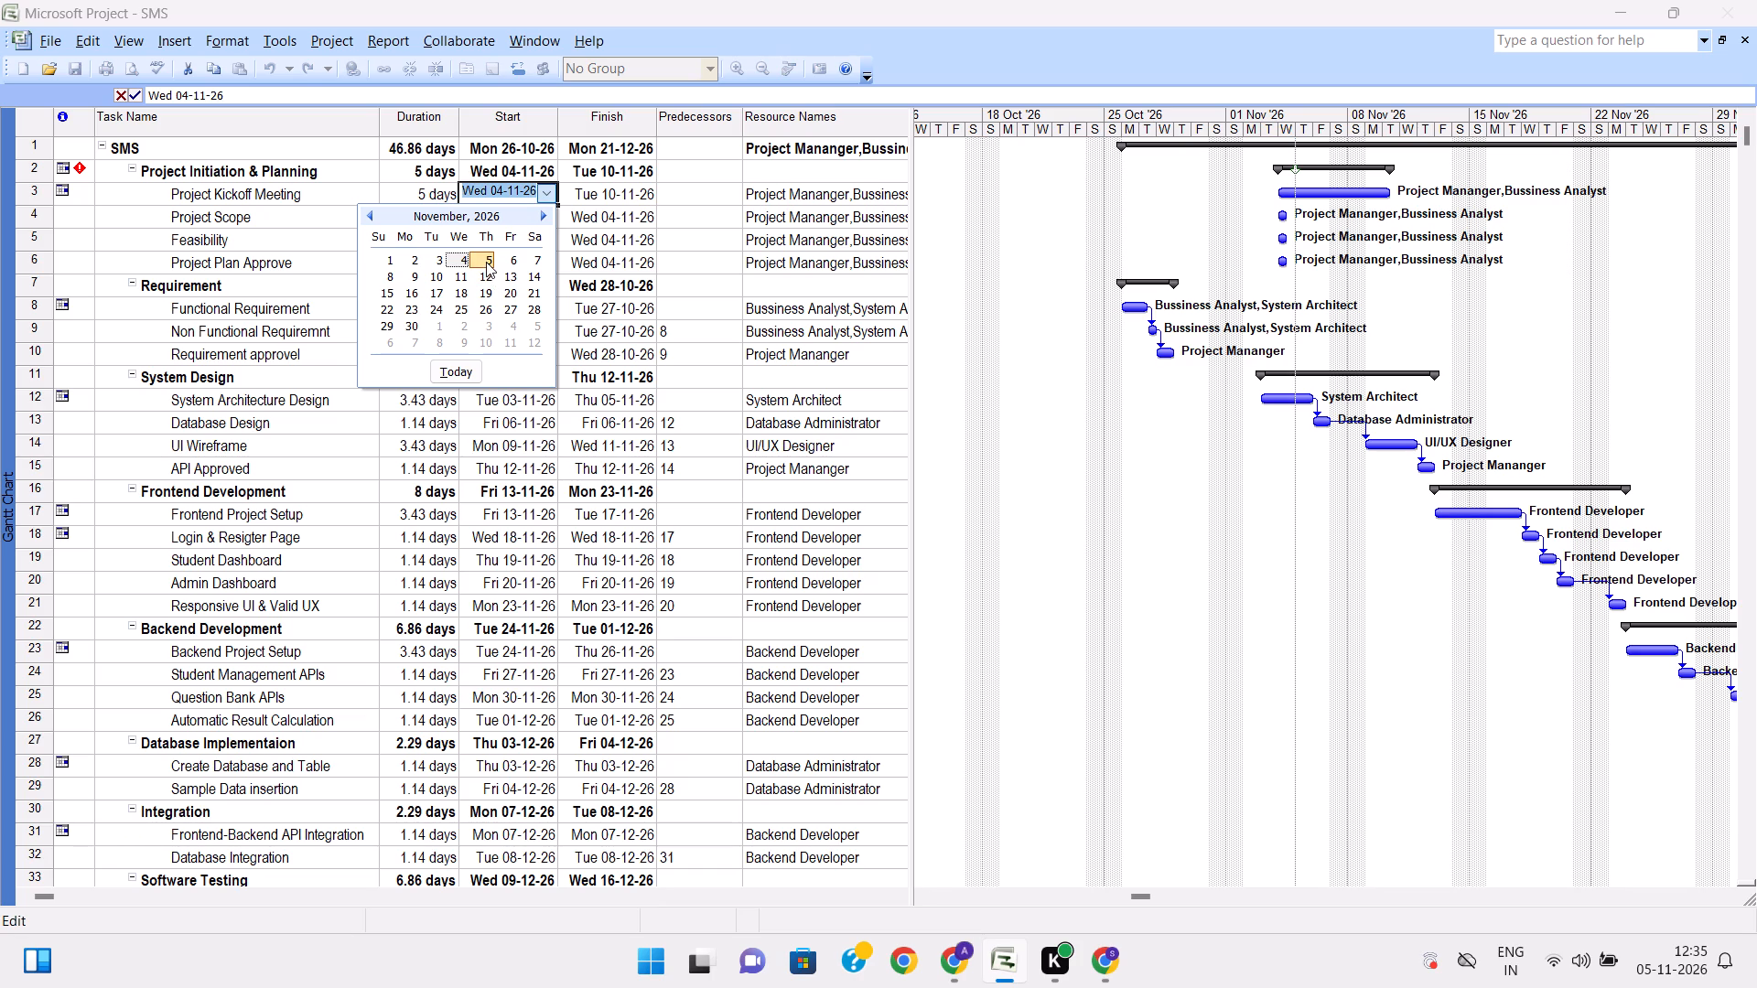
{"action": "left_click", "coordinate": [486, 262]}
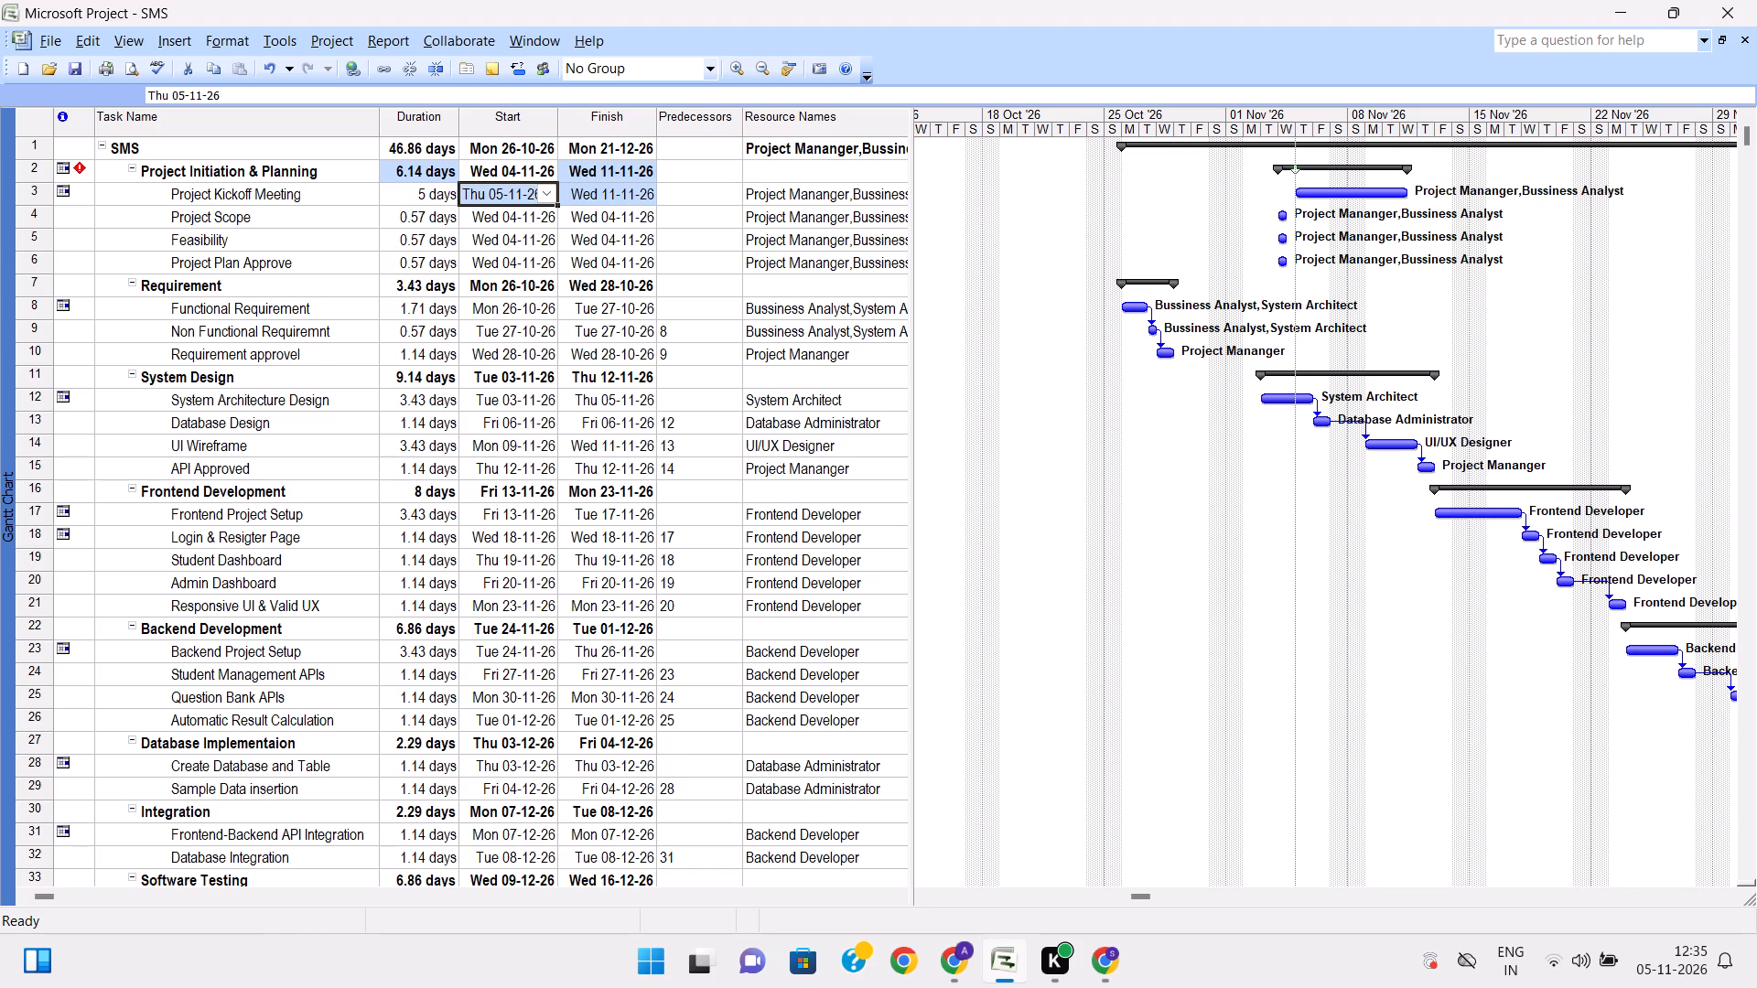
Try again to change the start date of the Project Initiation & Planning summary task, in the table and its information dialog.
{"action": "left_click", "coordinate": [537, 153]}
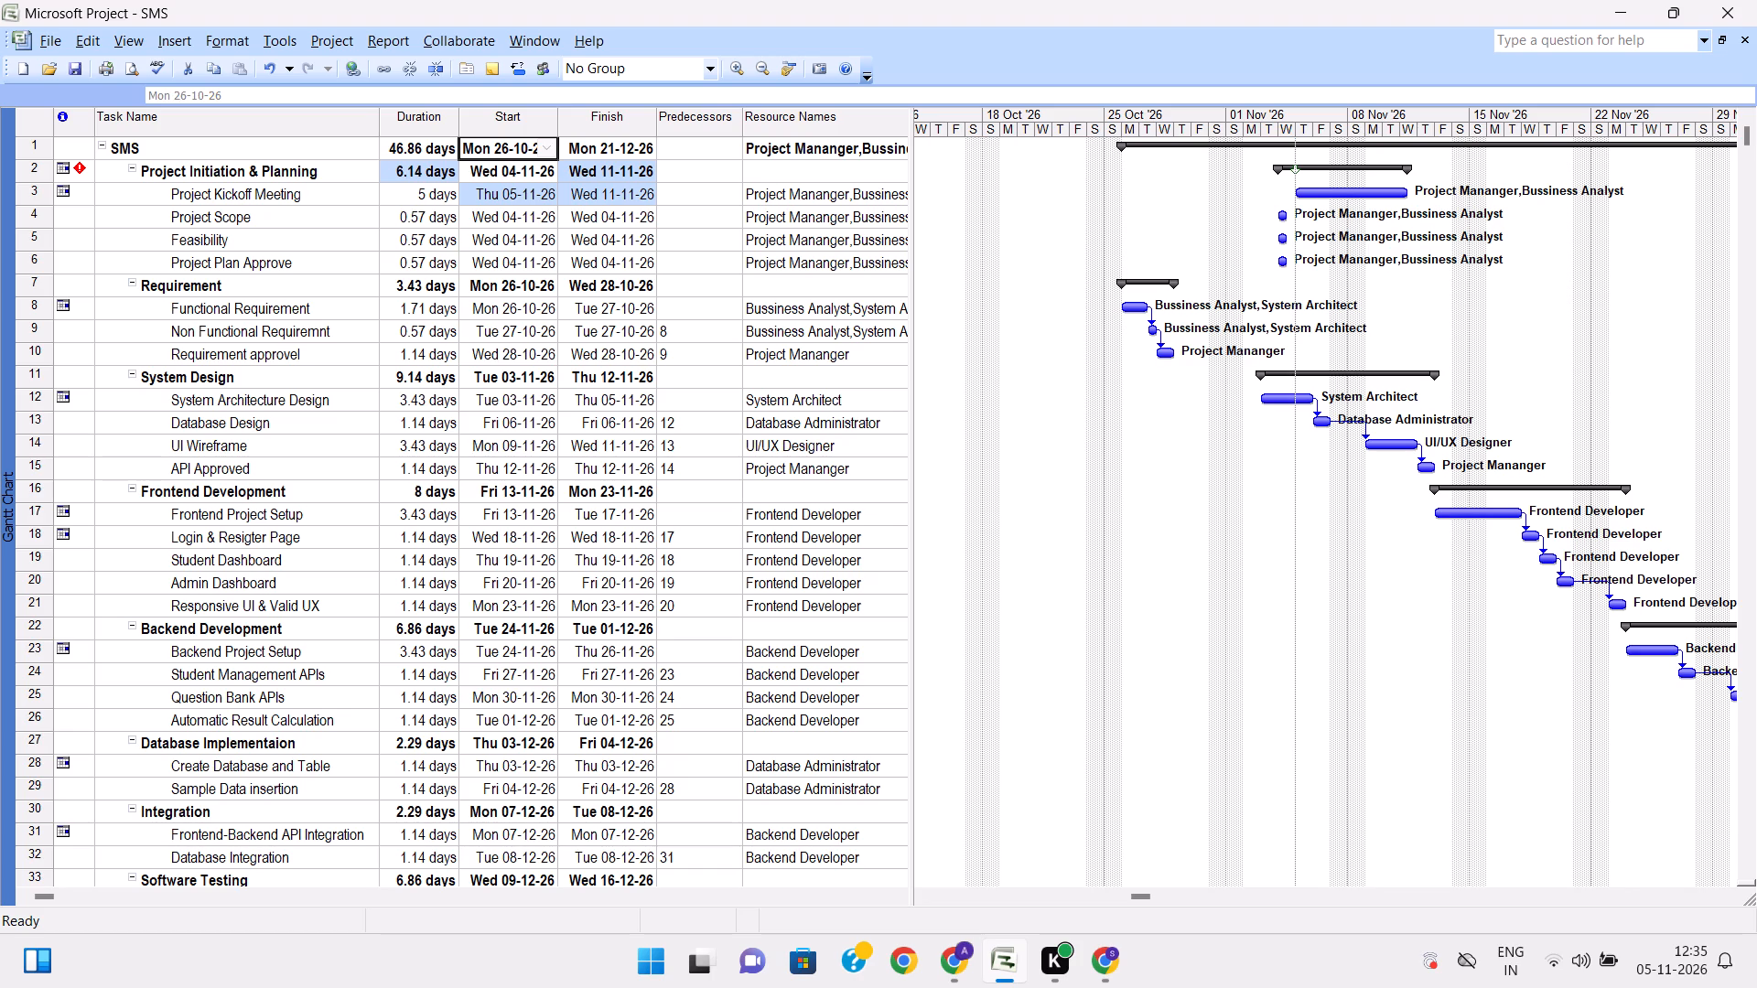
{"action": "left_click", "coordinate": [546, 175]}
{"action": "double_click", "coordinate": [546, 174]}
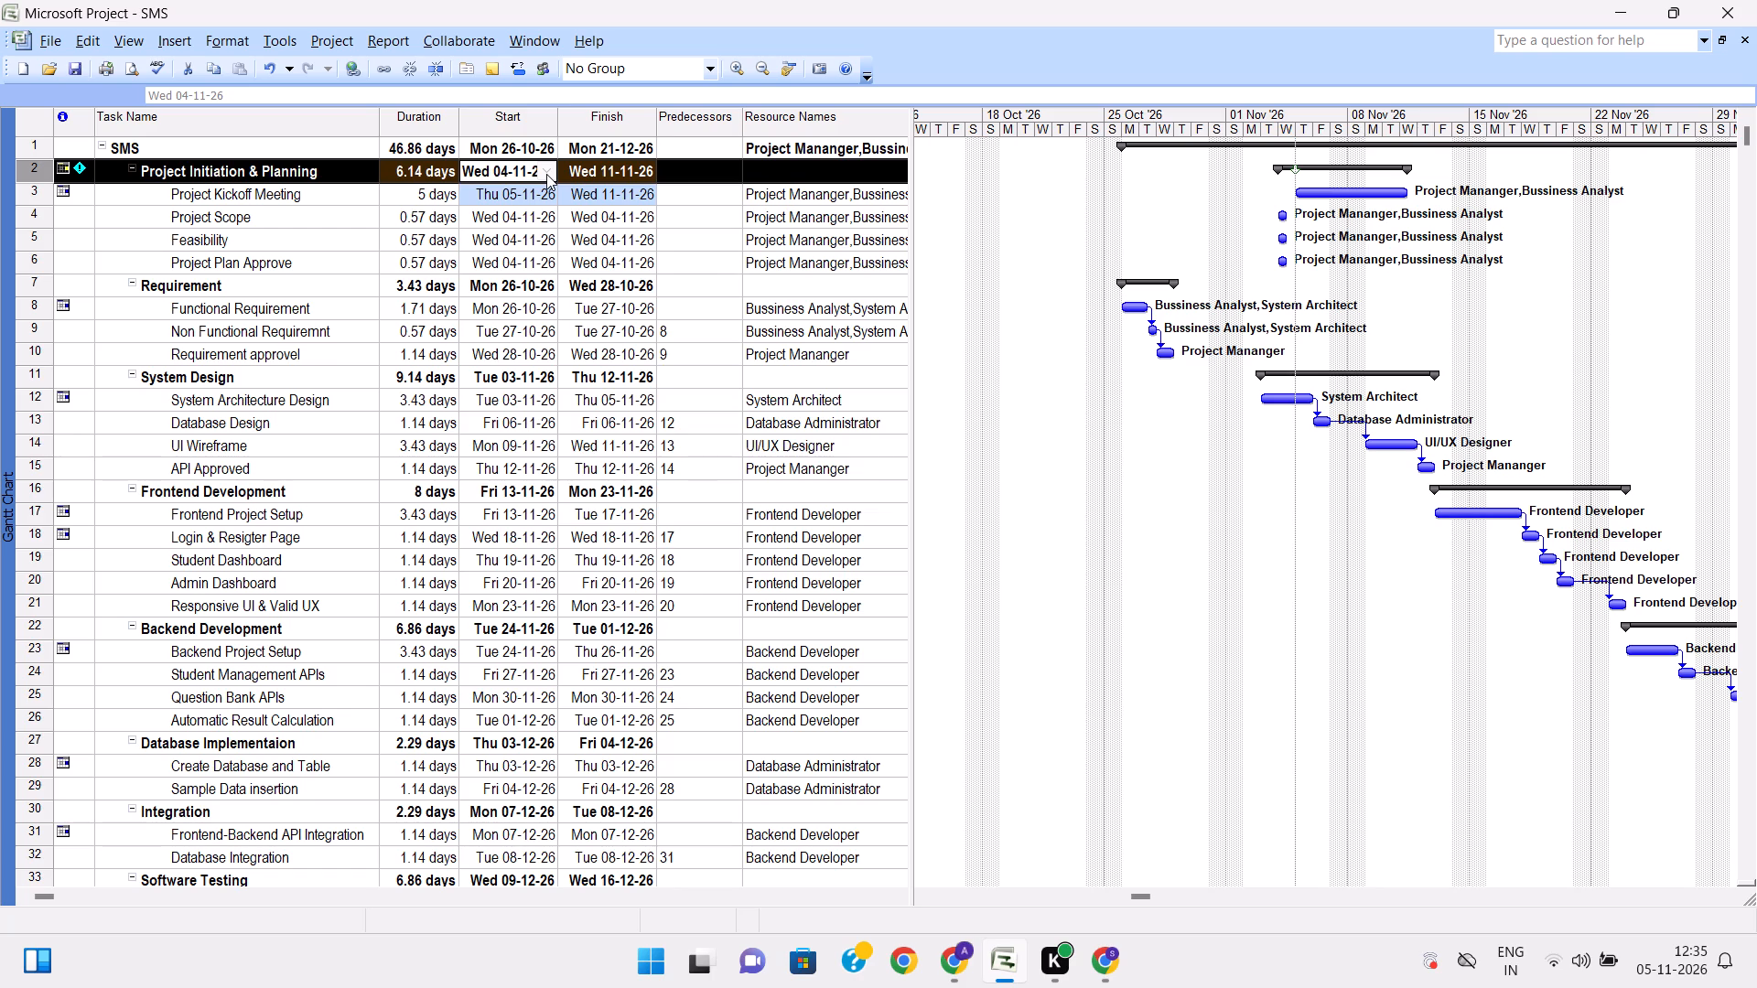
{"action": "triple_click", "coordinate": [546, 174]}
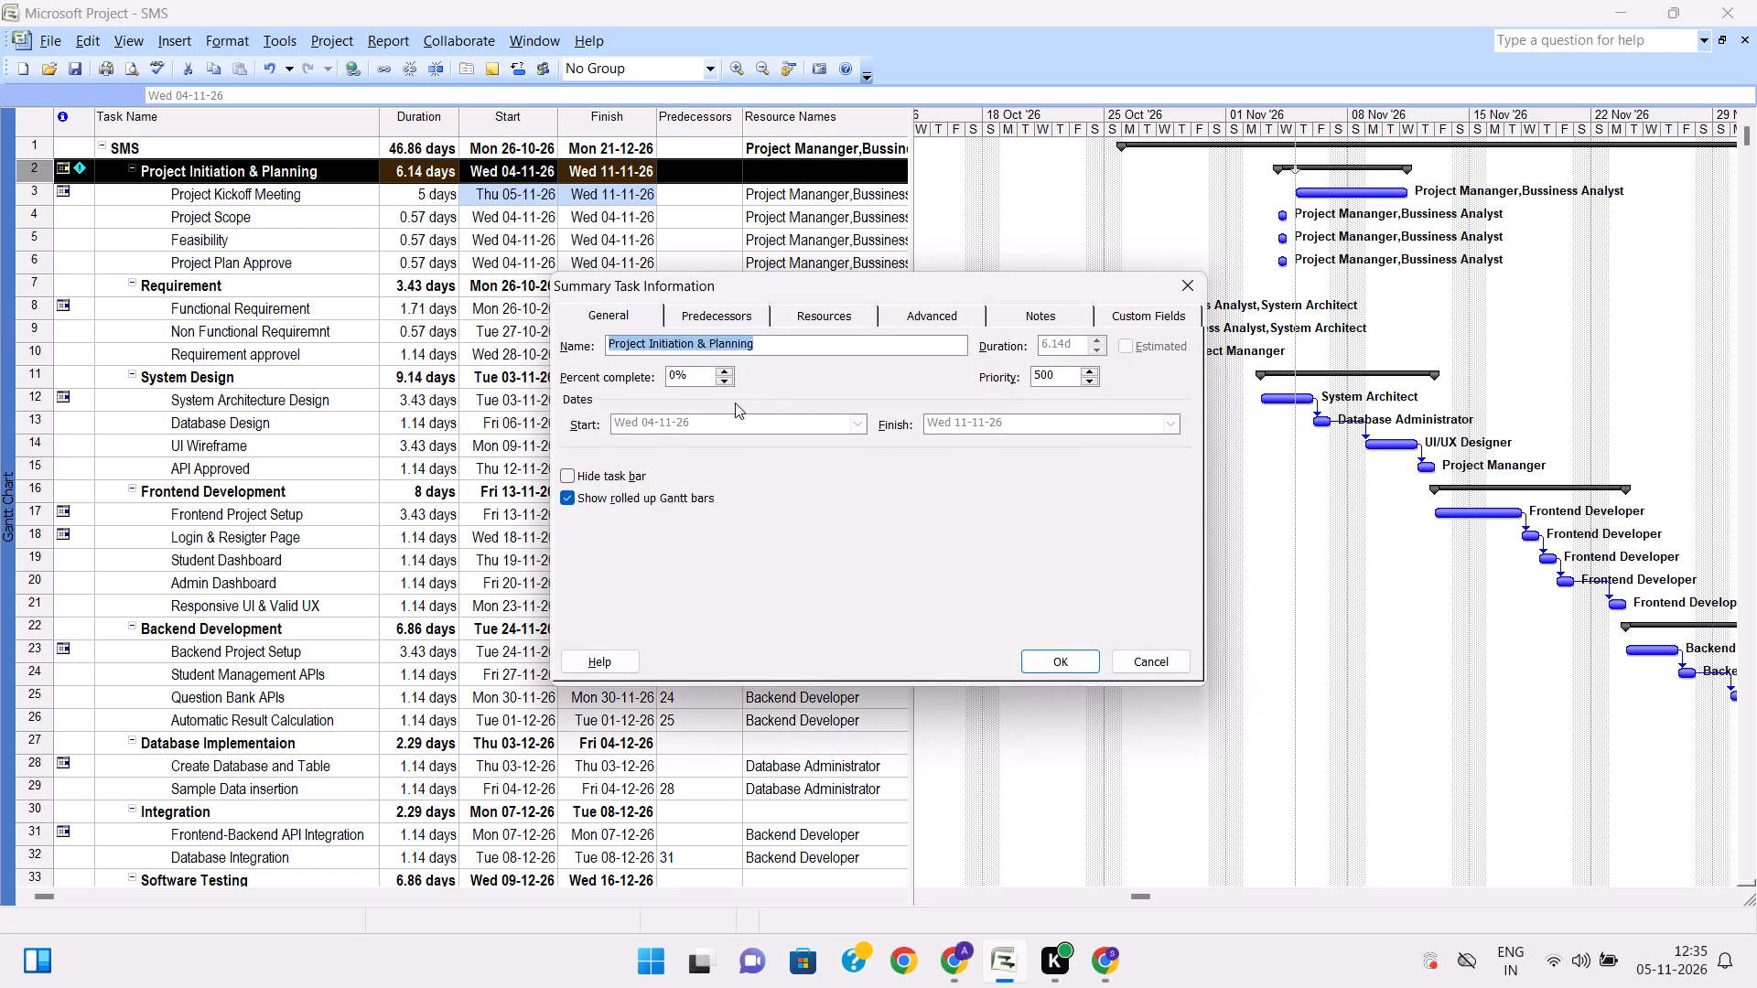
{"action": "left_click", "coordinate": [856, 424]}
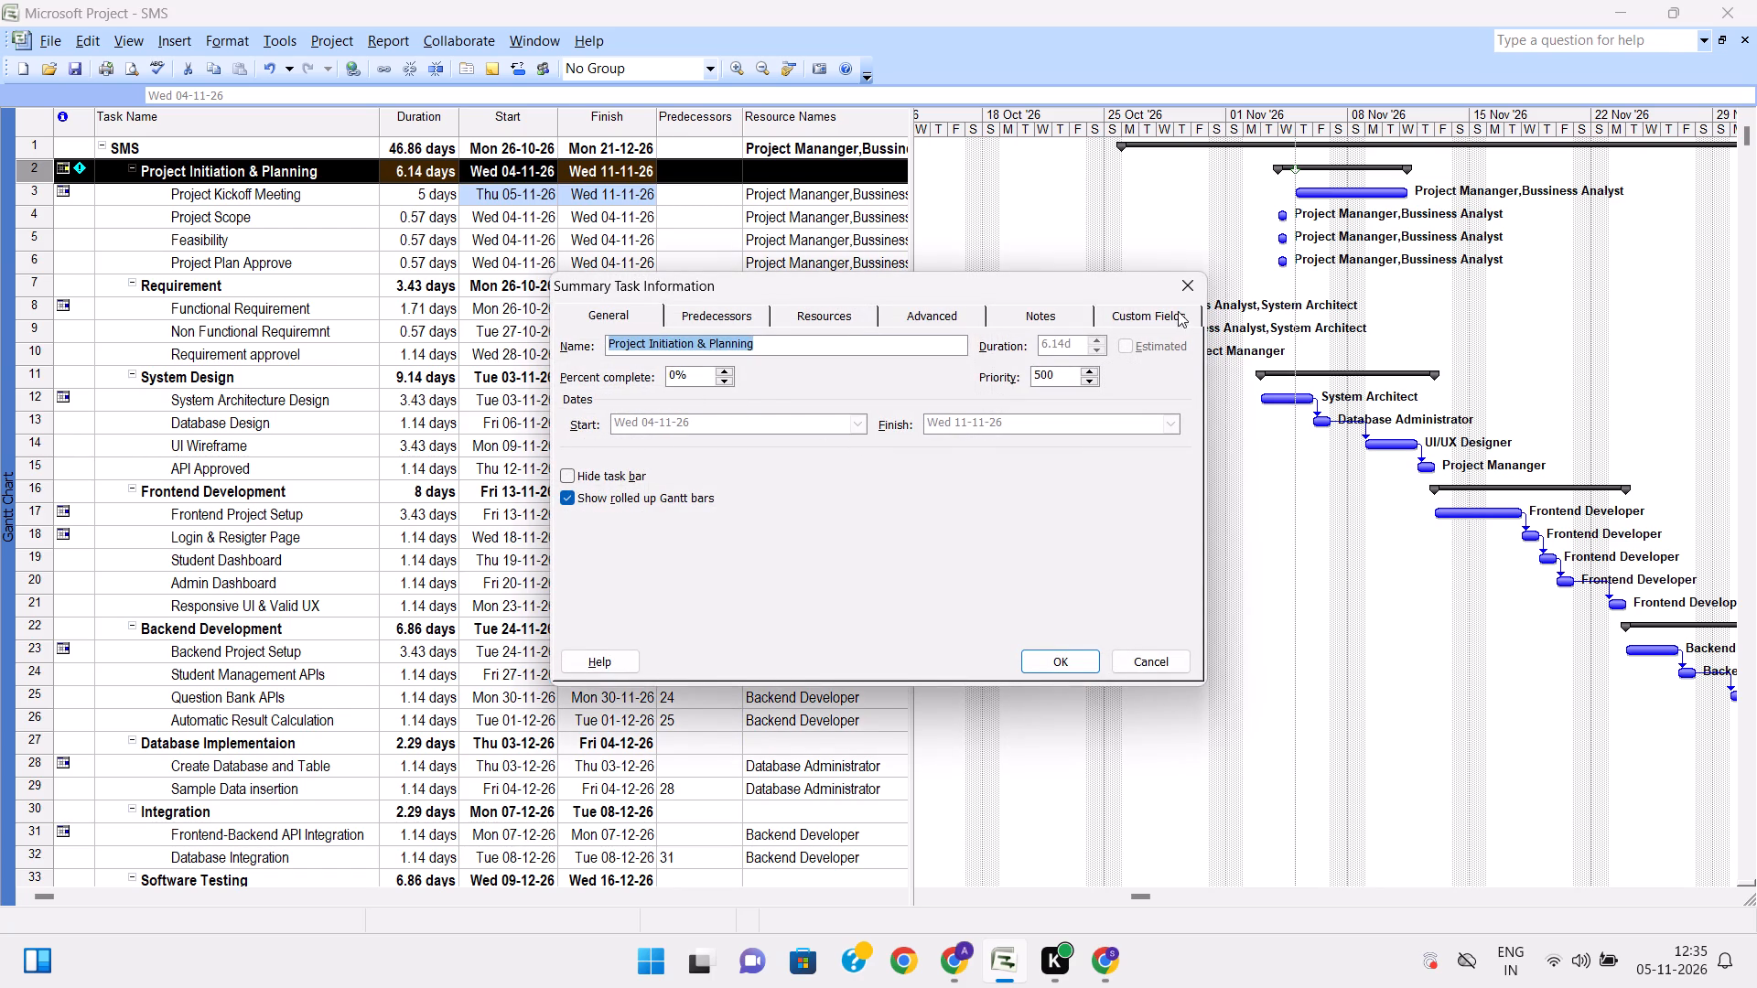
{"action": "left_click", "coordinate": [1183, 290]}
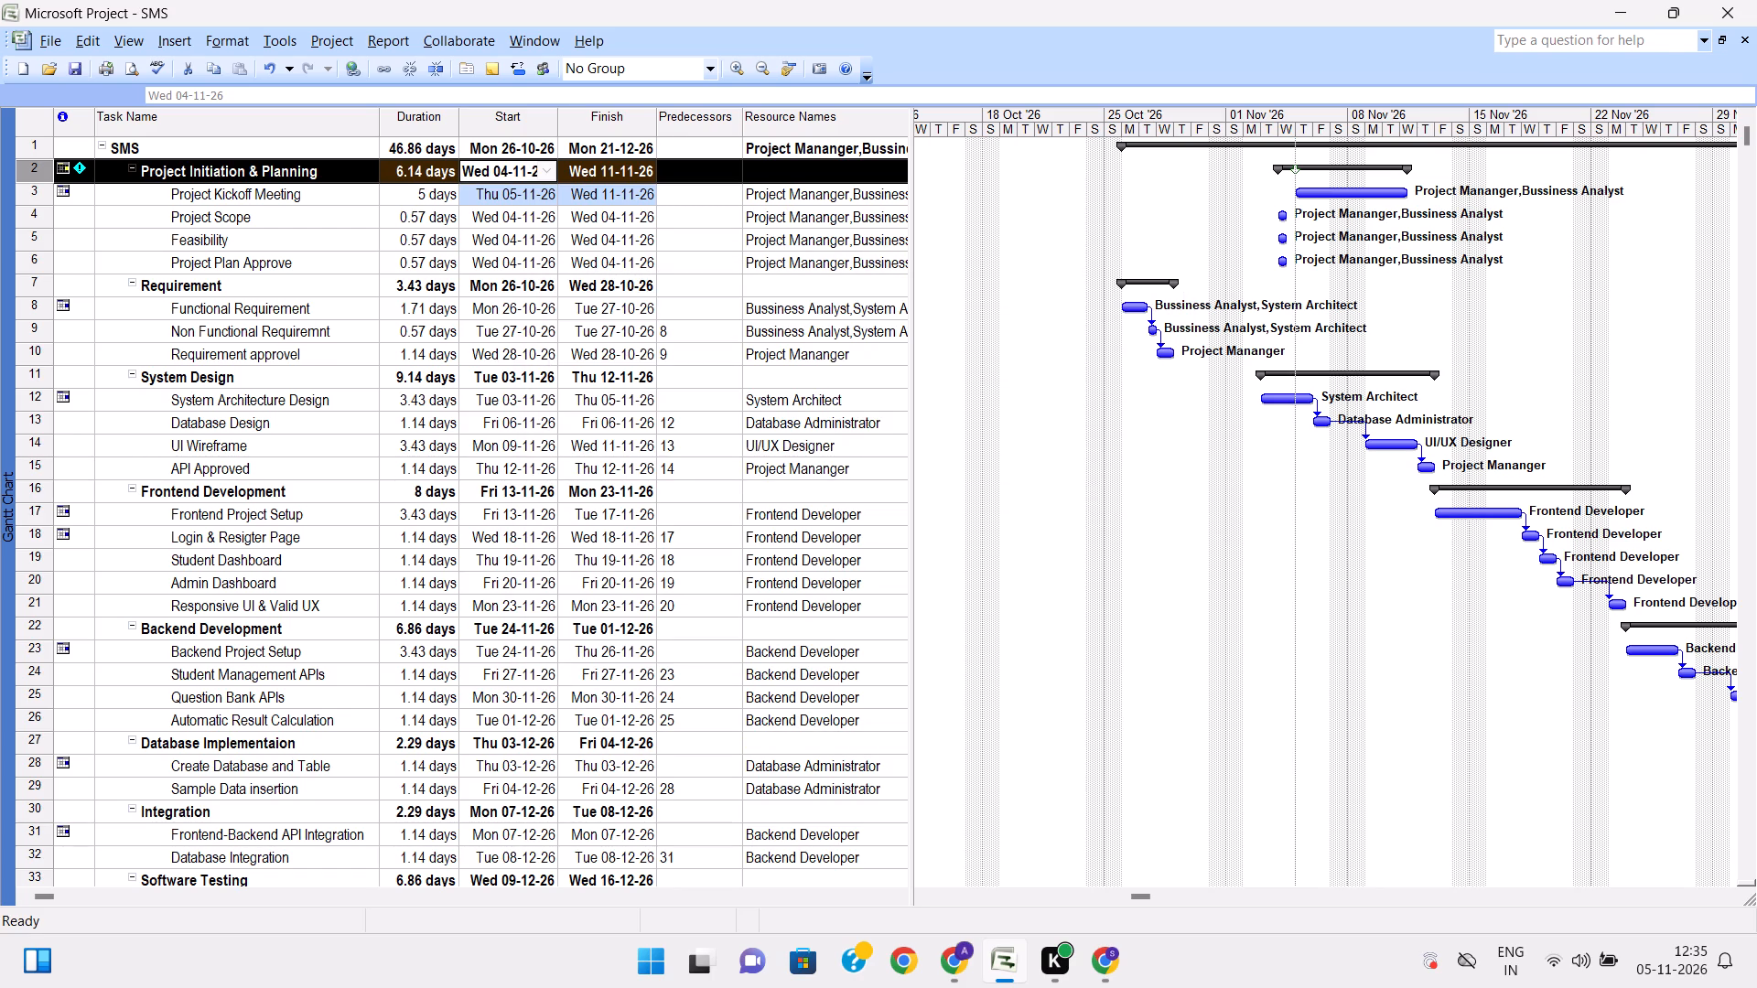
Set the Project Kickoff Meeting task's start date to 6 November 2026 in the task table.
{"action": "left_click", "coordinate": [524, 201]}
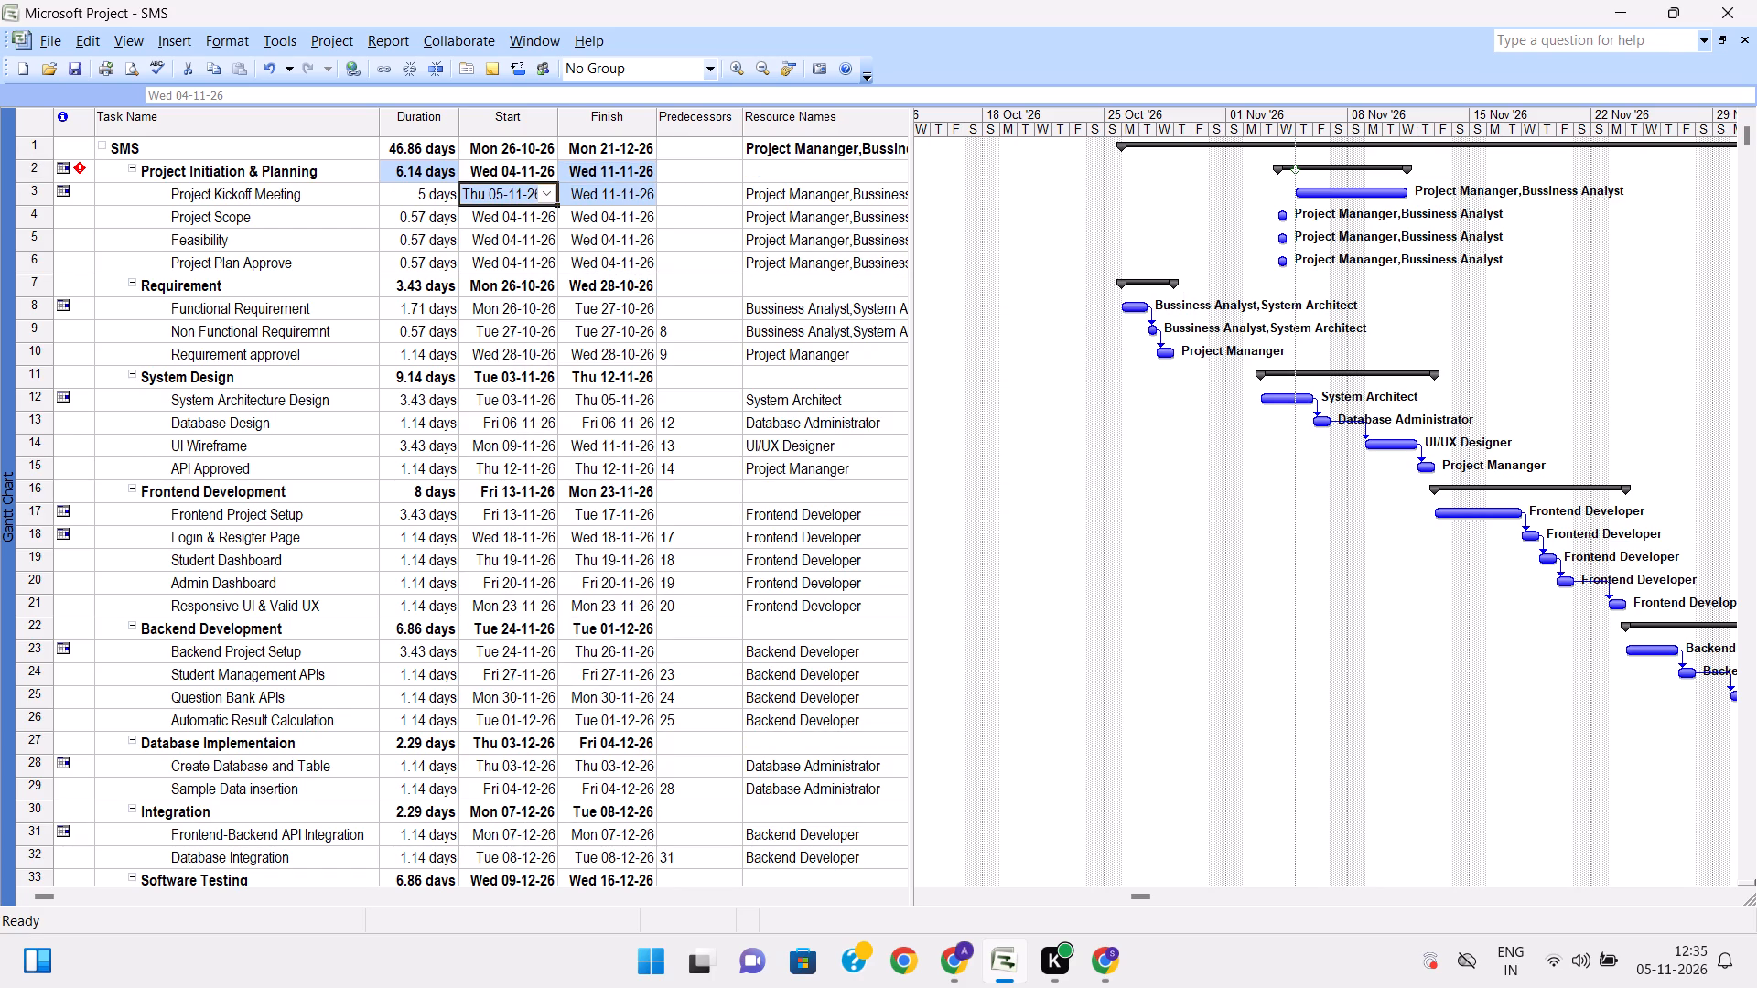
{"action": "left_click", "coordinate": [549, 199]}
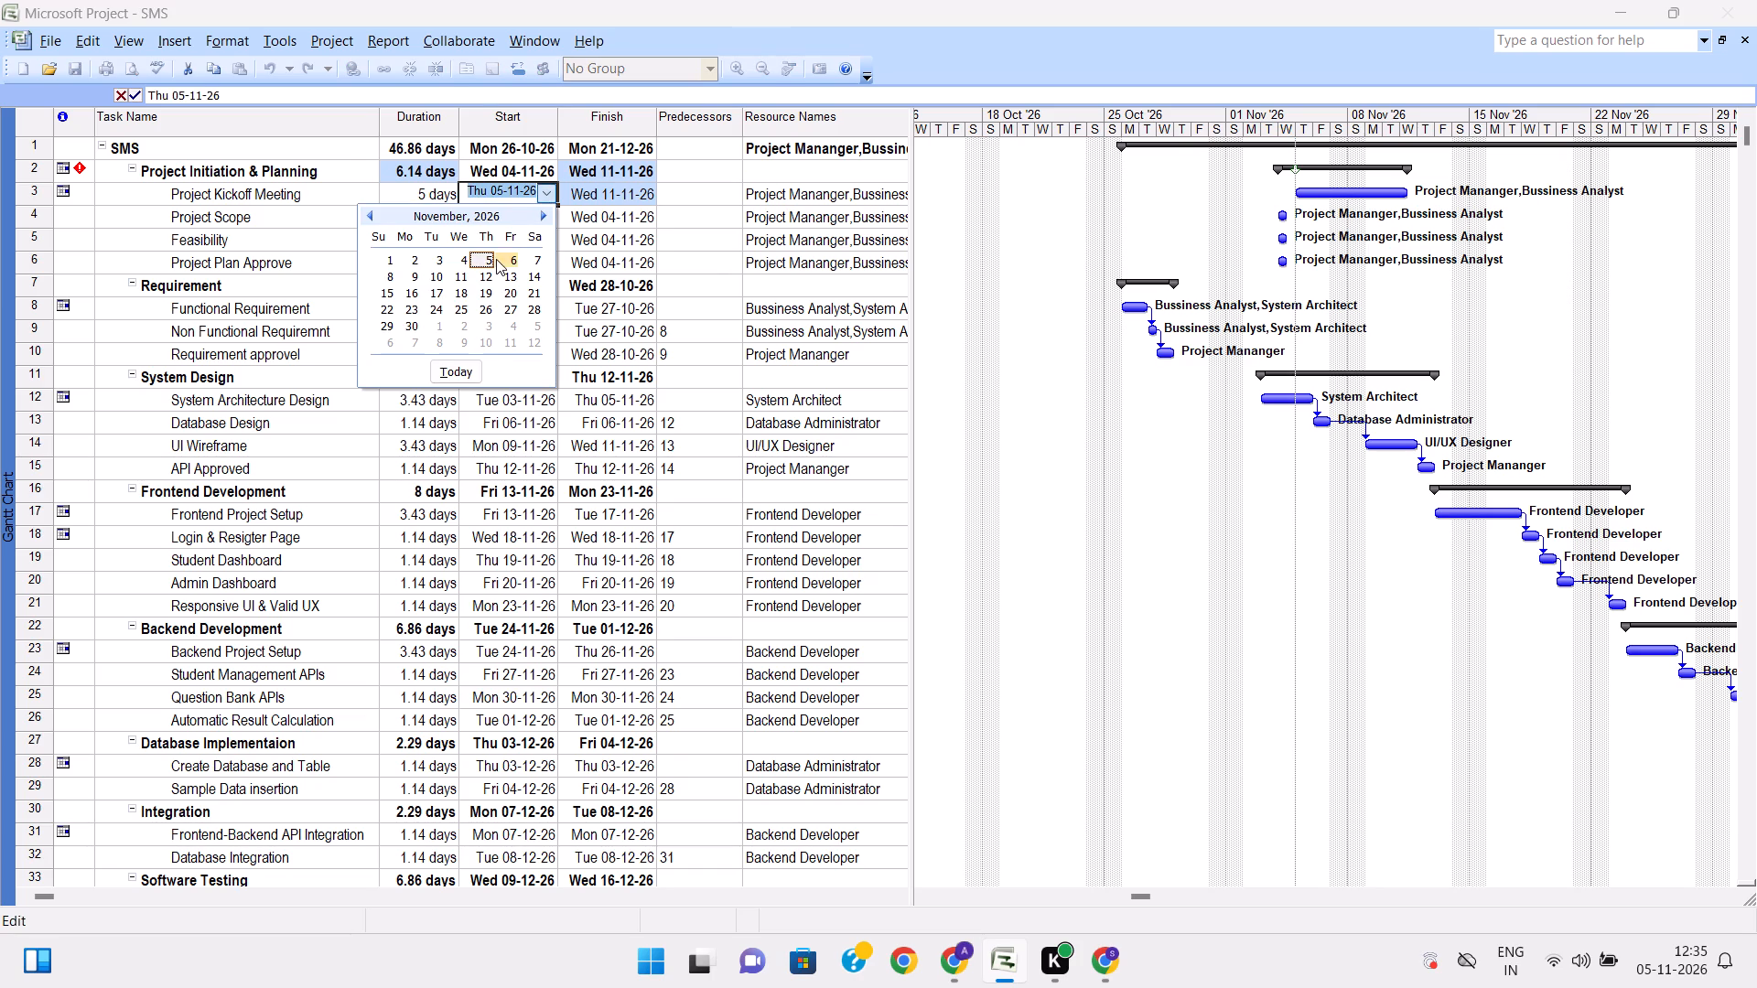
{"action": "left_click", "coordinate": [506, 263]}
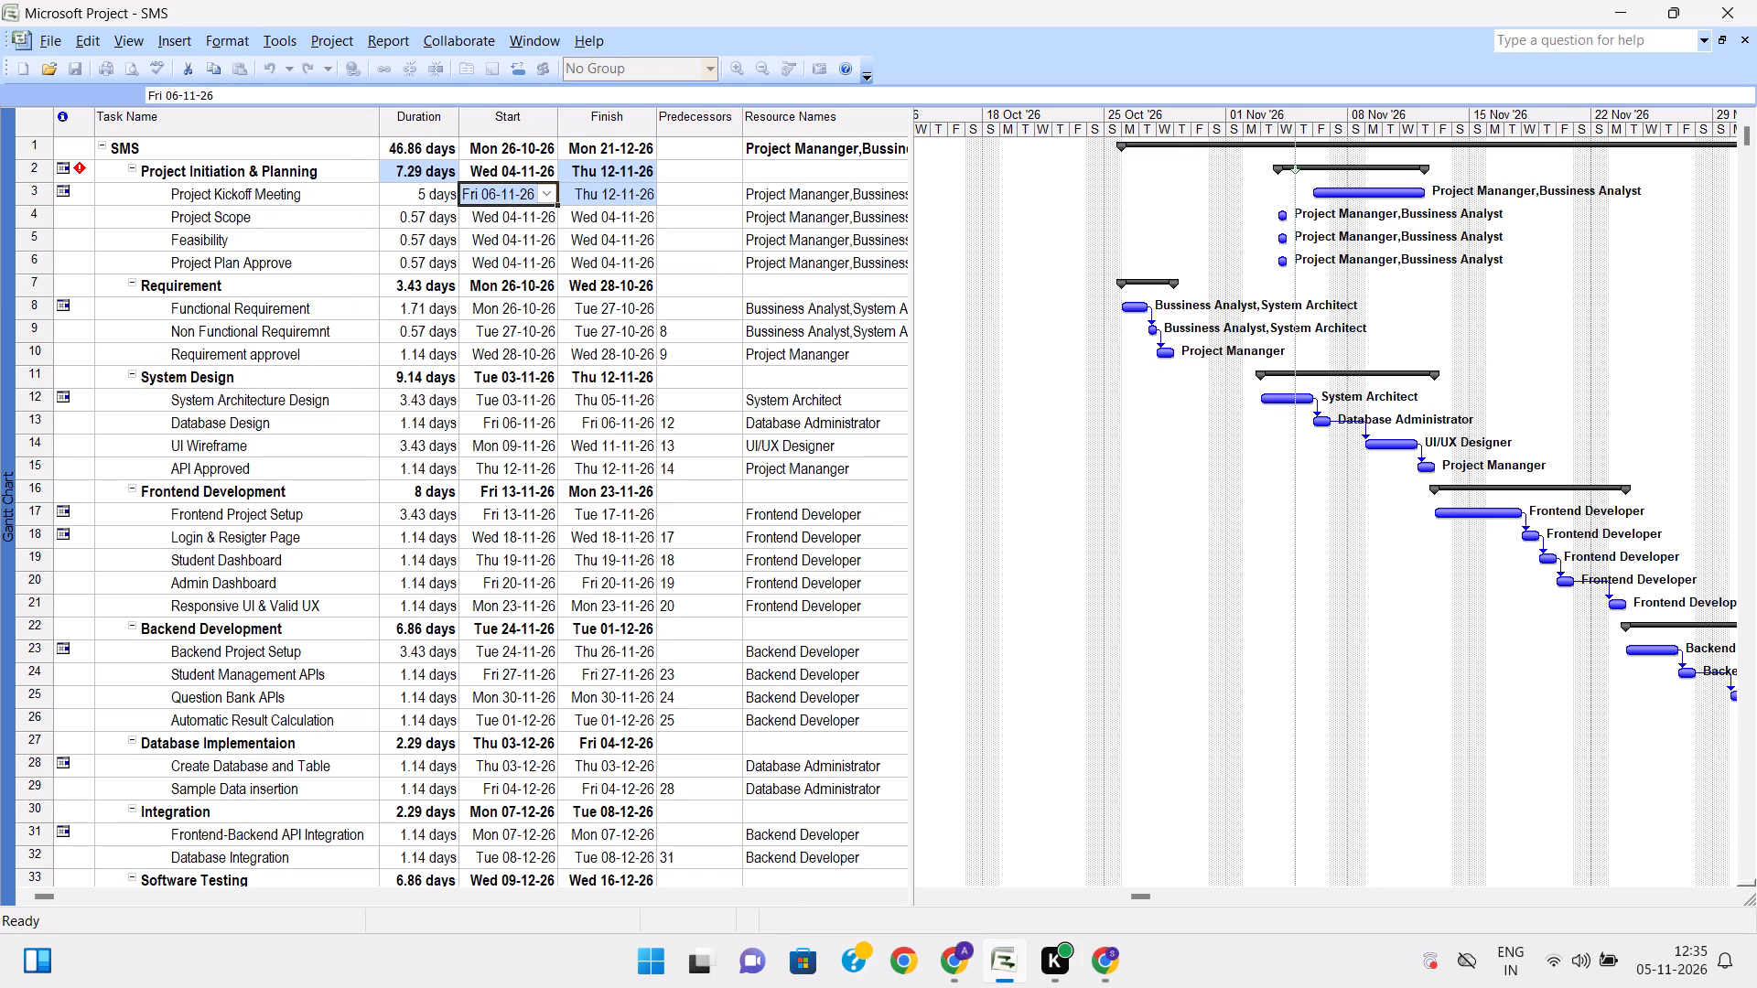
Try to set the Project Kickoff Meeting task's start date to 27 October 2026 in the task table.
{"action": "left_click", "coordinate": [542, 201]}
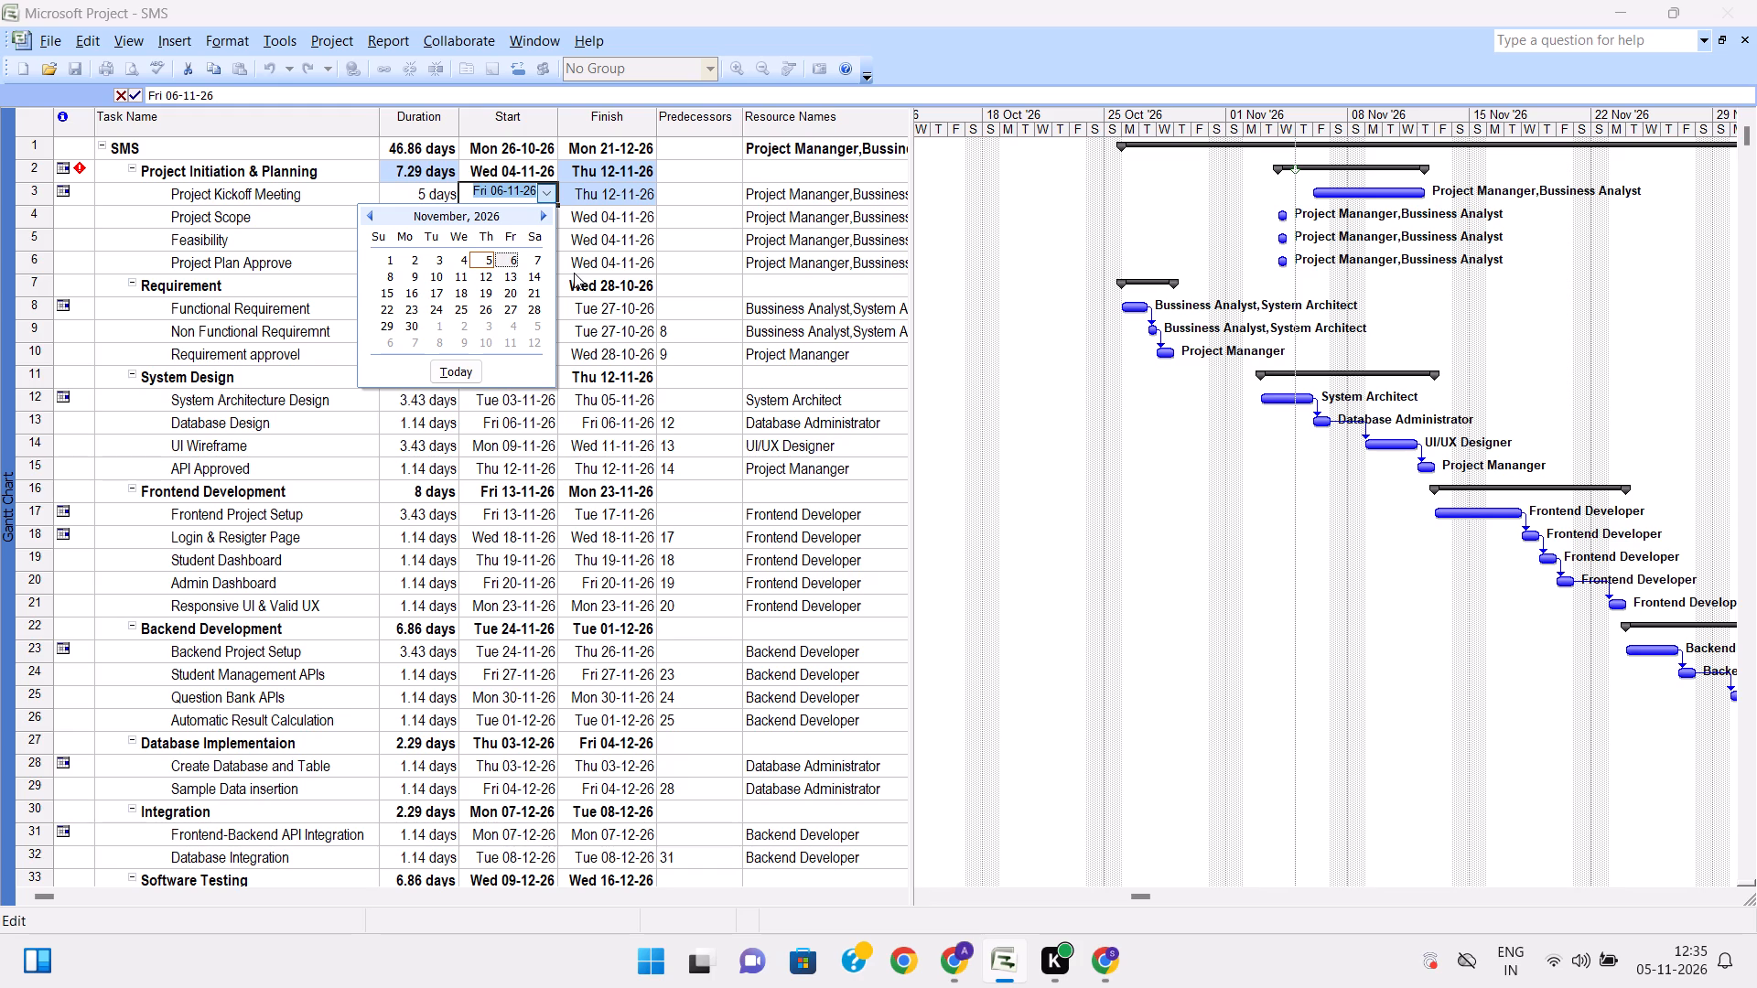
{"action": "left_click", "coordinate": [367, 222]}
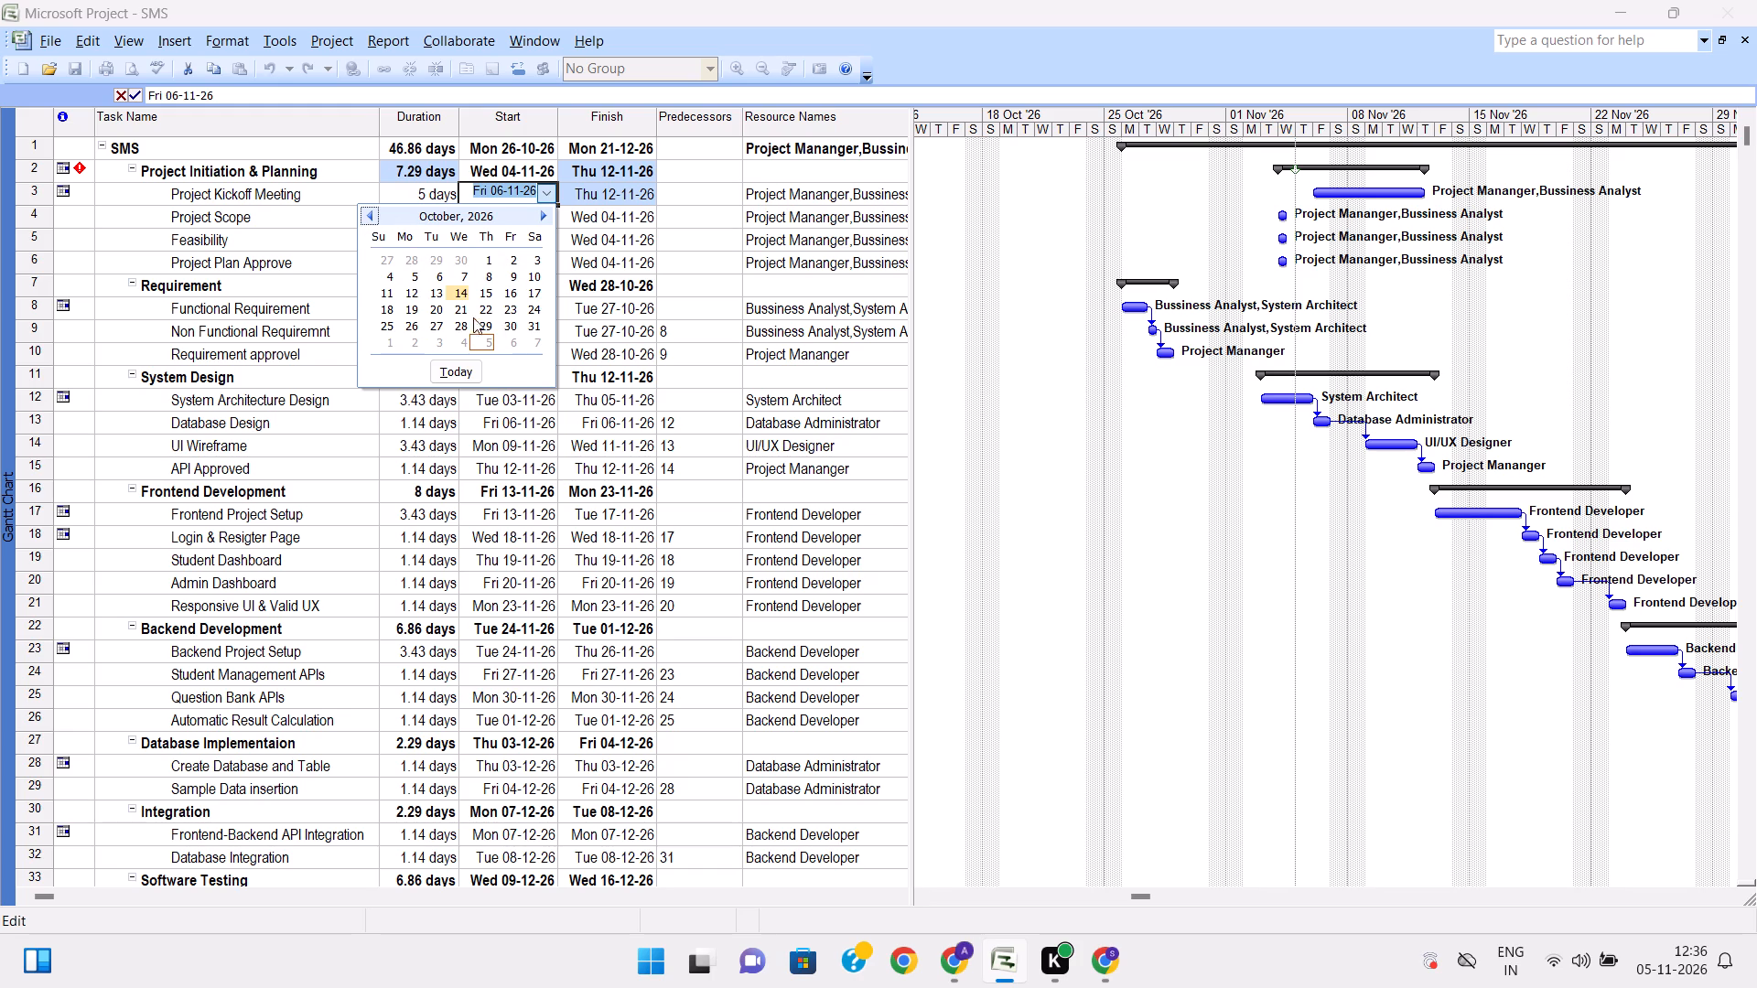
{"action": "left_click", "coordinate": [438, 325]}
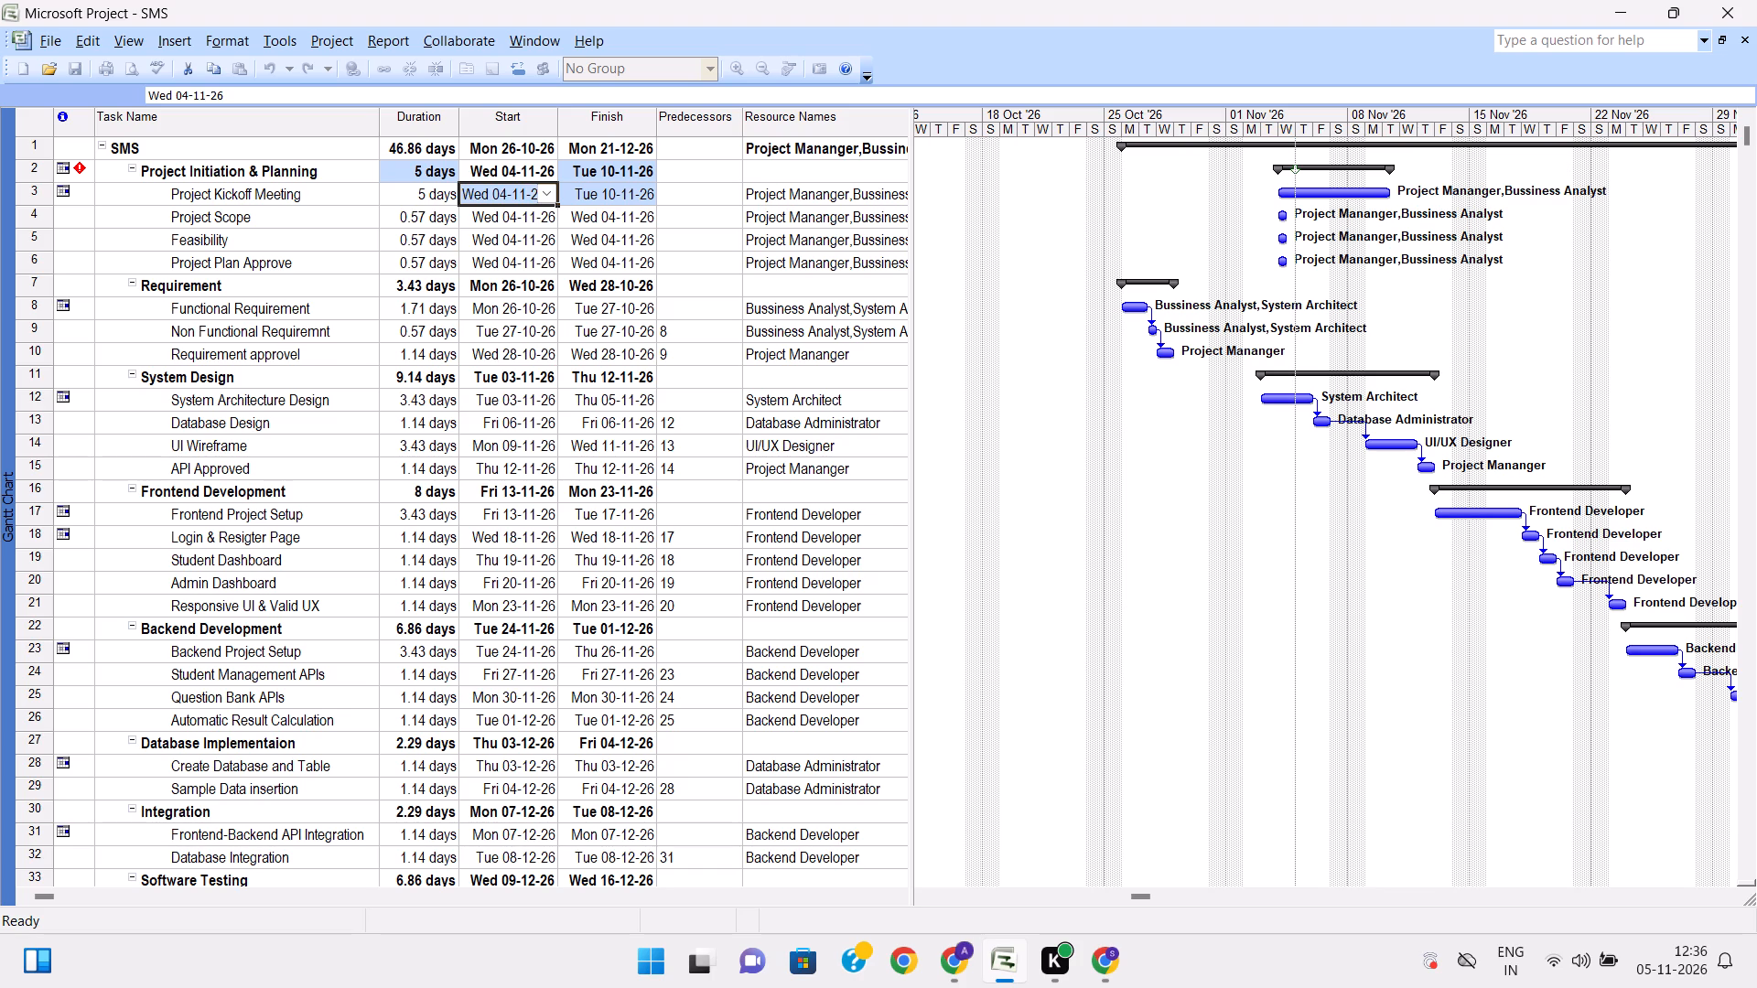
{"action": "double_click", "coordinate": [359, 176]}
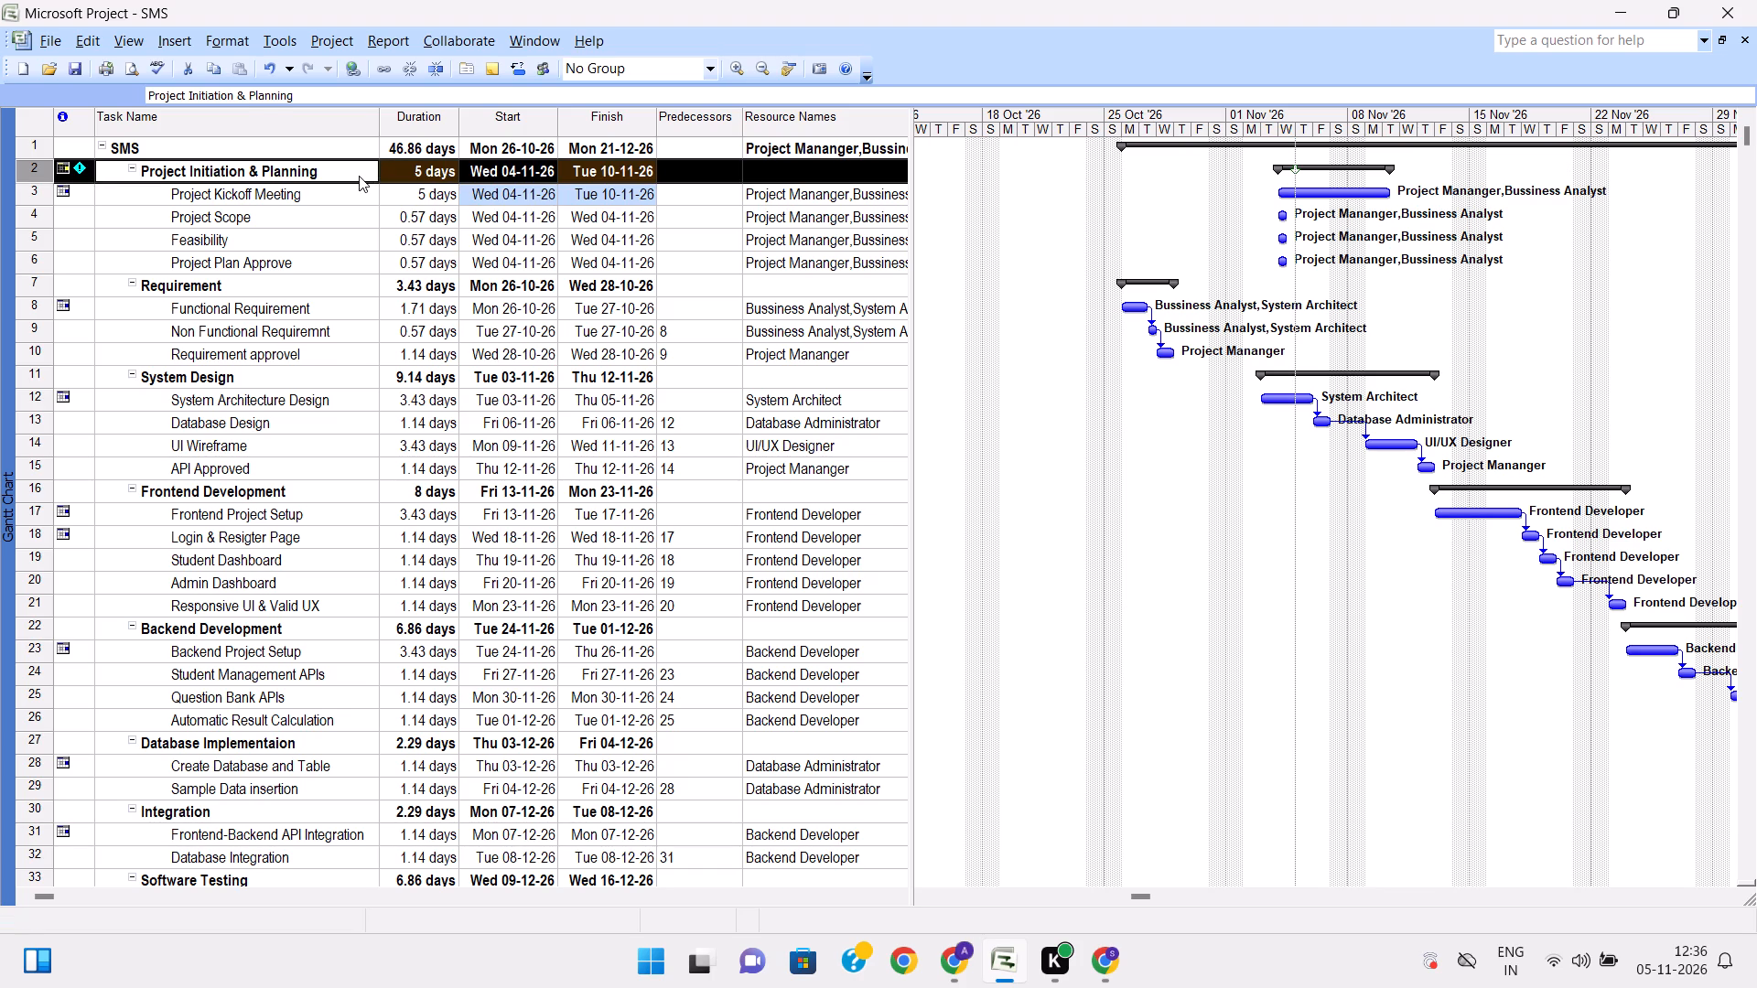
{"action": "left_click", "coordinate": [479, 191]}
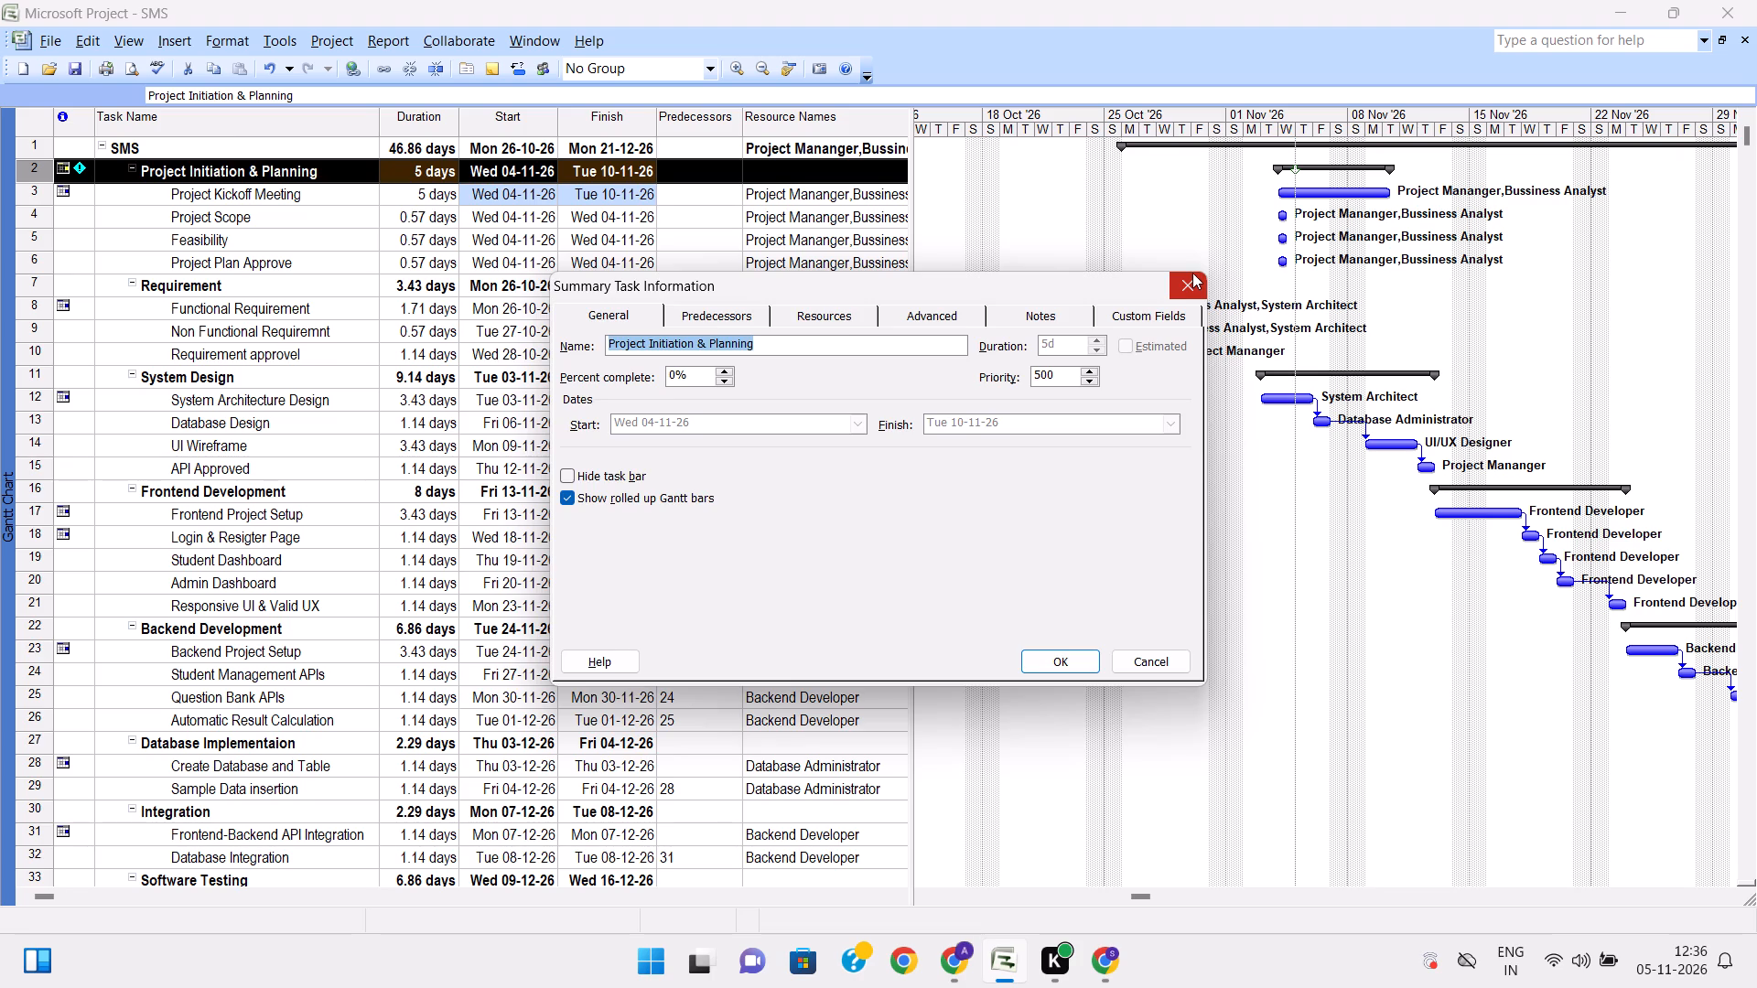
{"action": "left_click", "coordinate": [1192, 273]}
Open the Project Plan Approve task's Task Information and bring up October 2026 in its start-date calendar.
{"action": "left_click", "coordinate": [499, 252]}
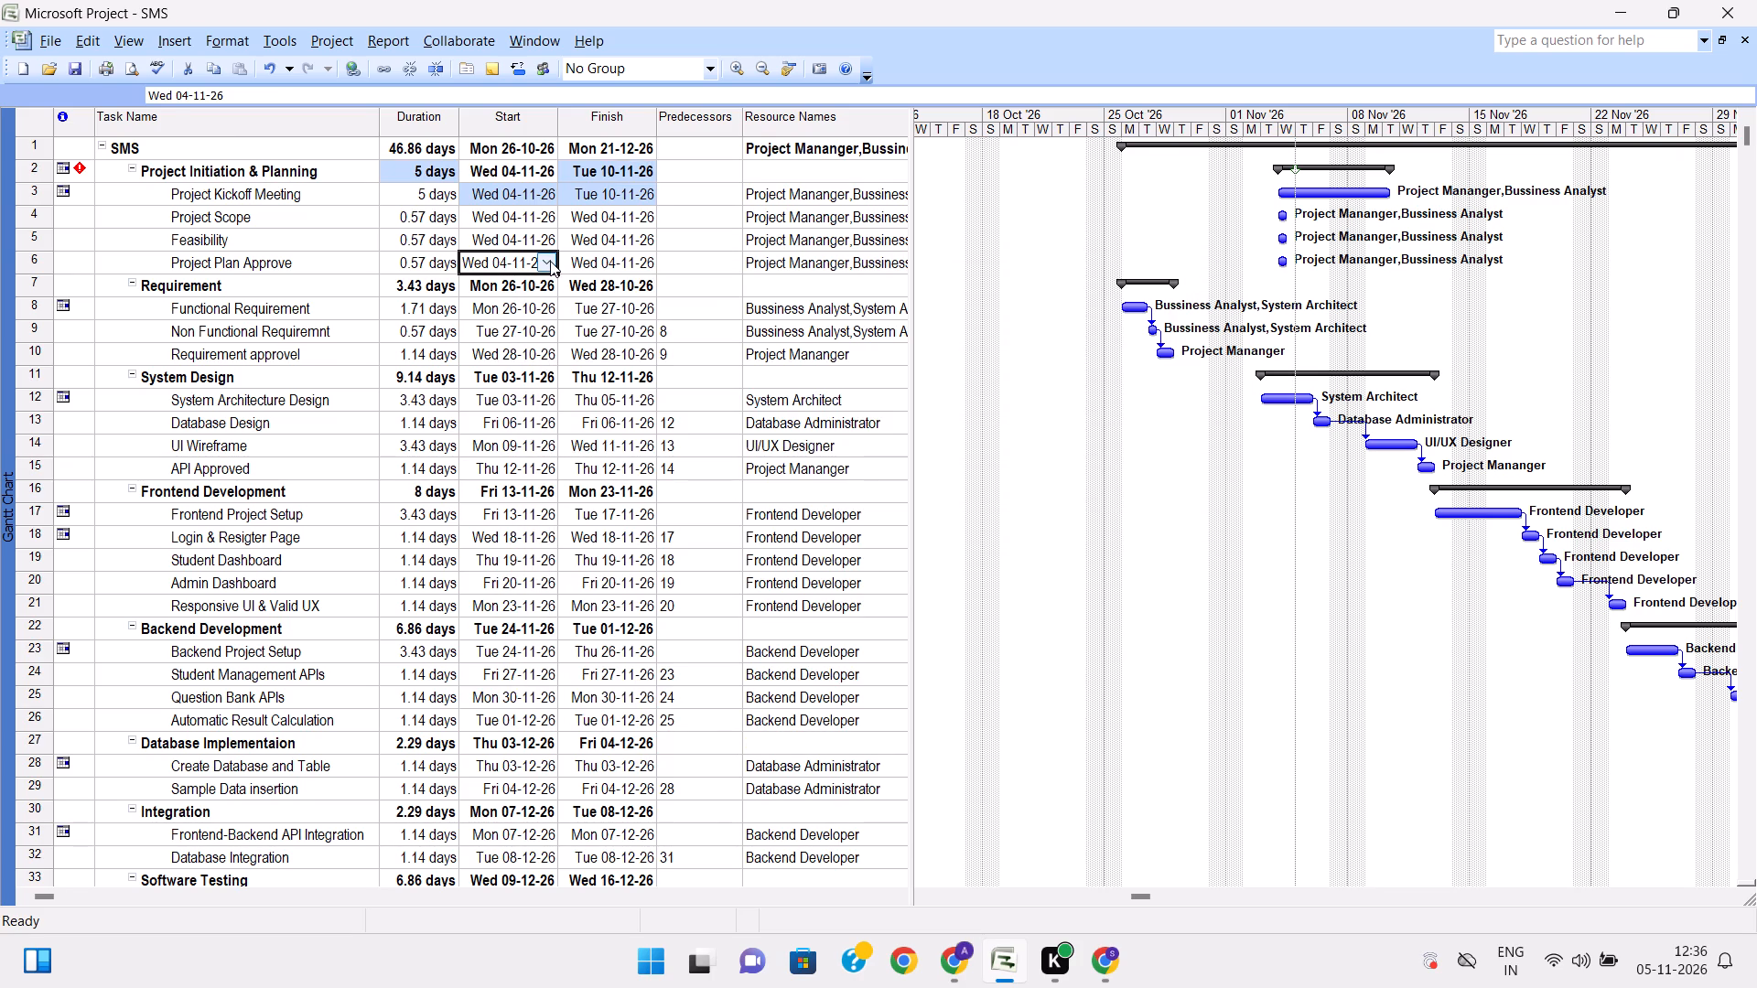
{"action": "left_click", "coordinate": [182, 43]}
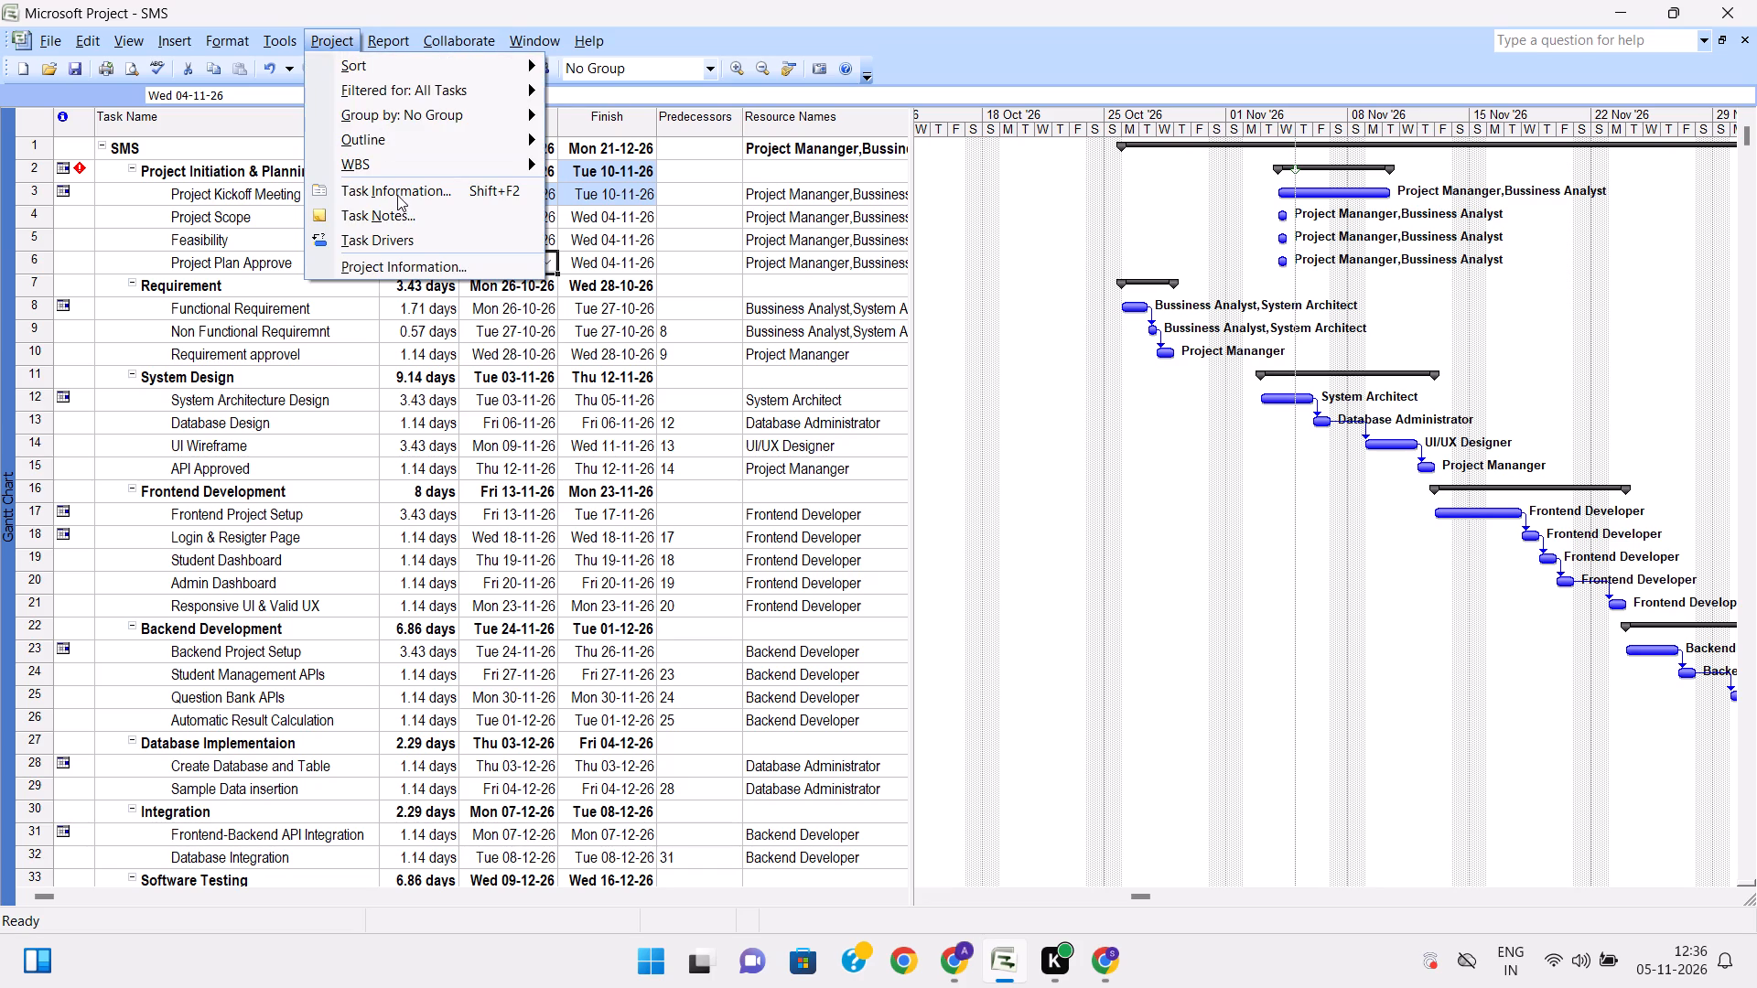
{"action": "left_click", "coordinate": [399, 192]}
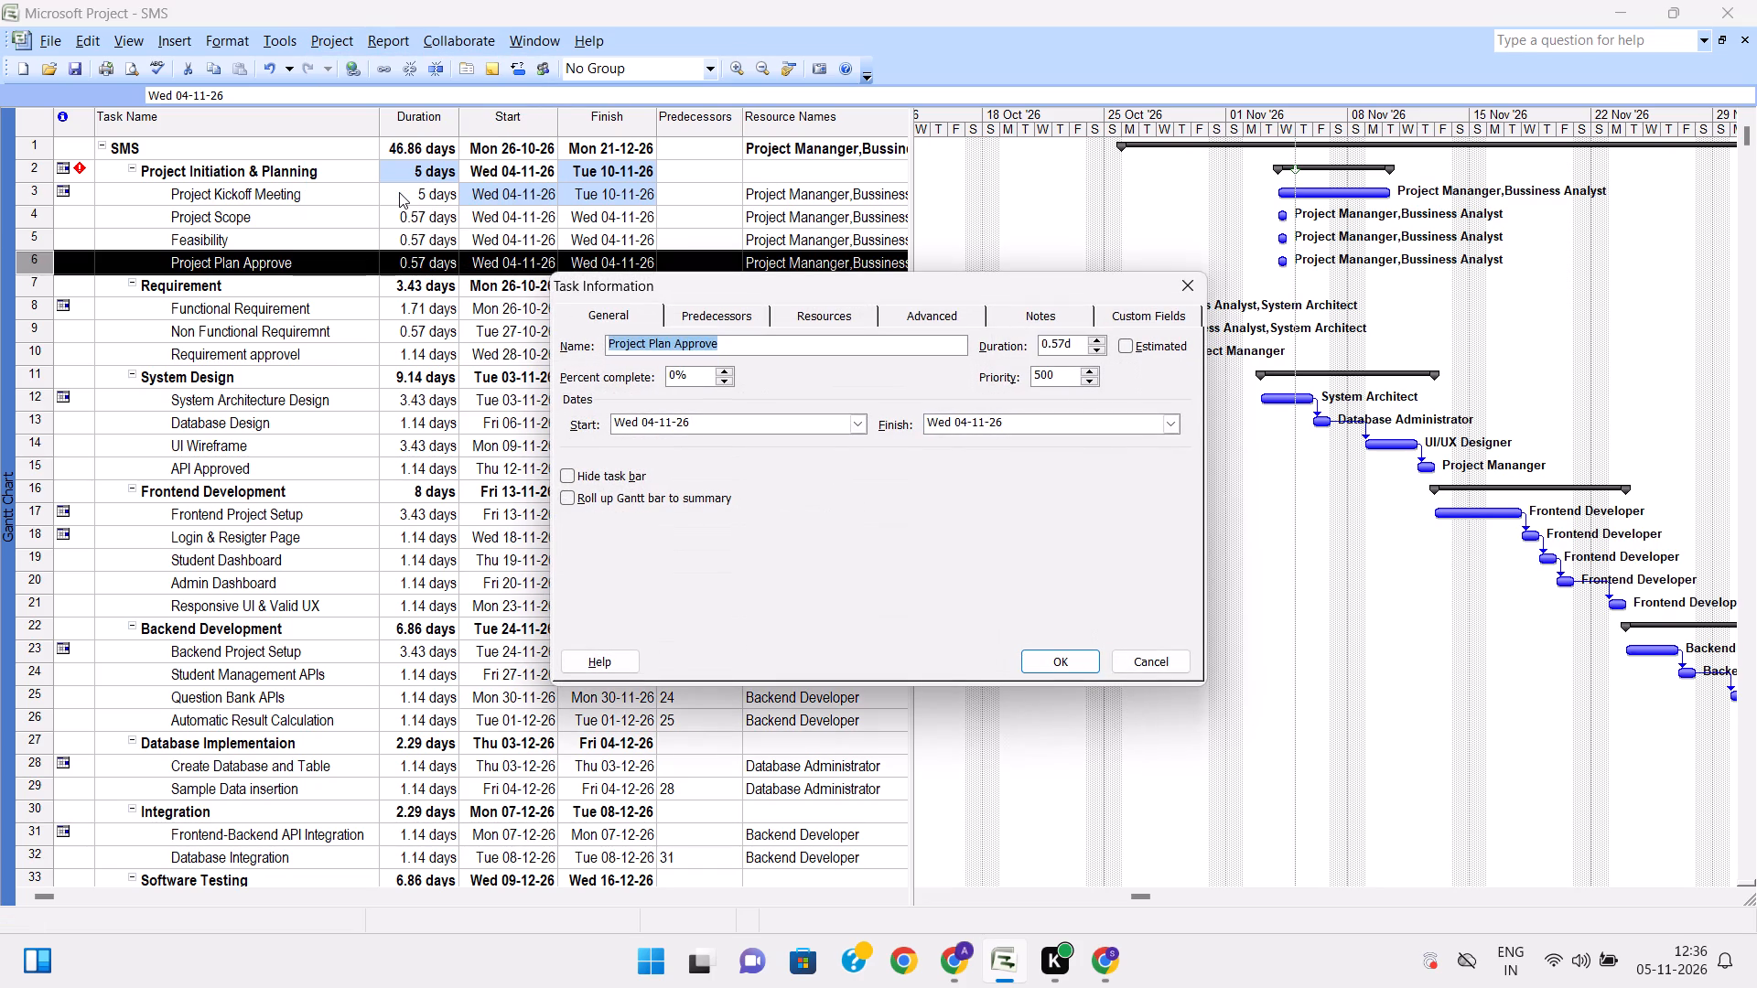
{"action": "left_click", "coordinate": [859, 427]}
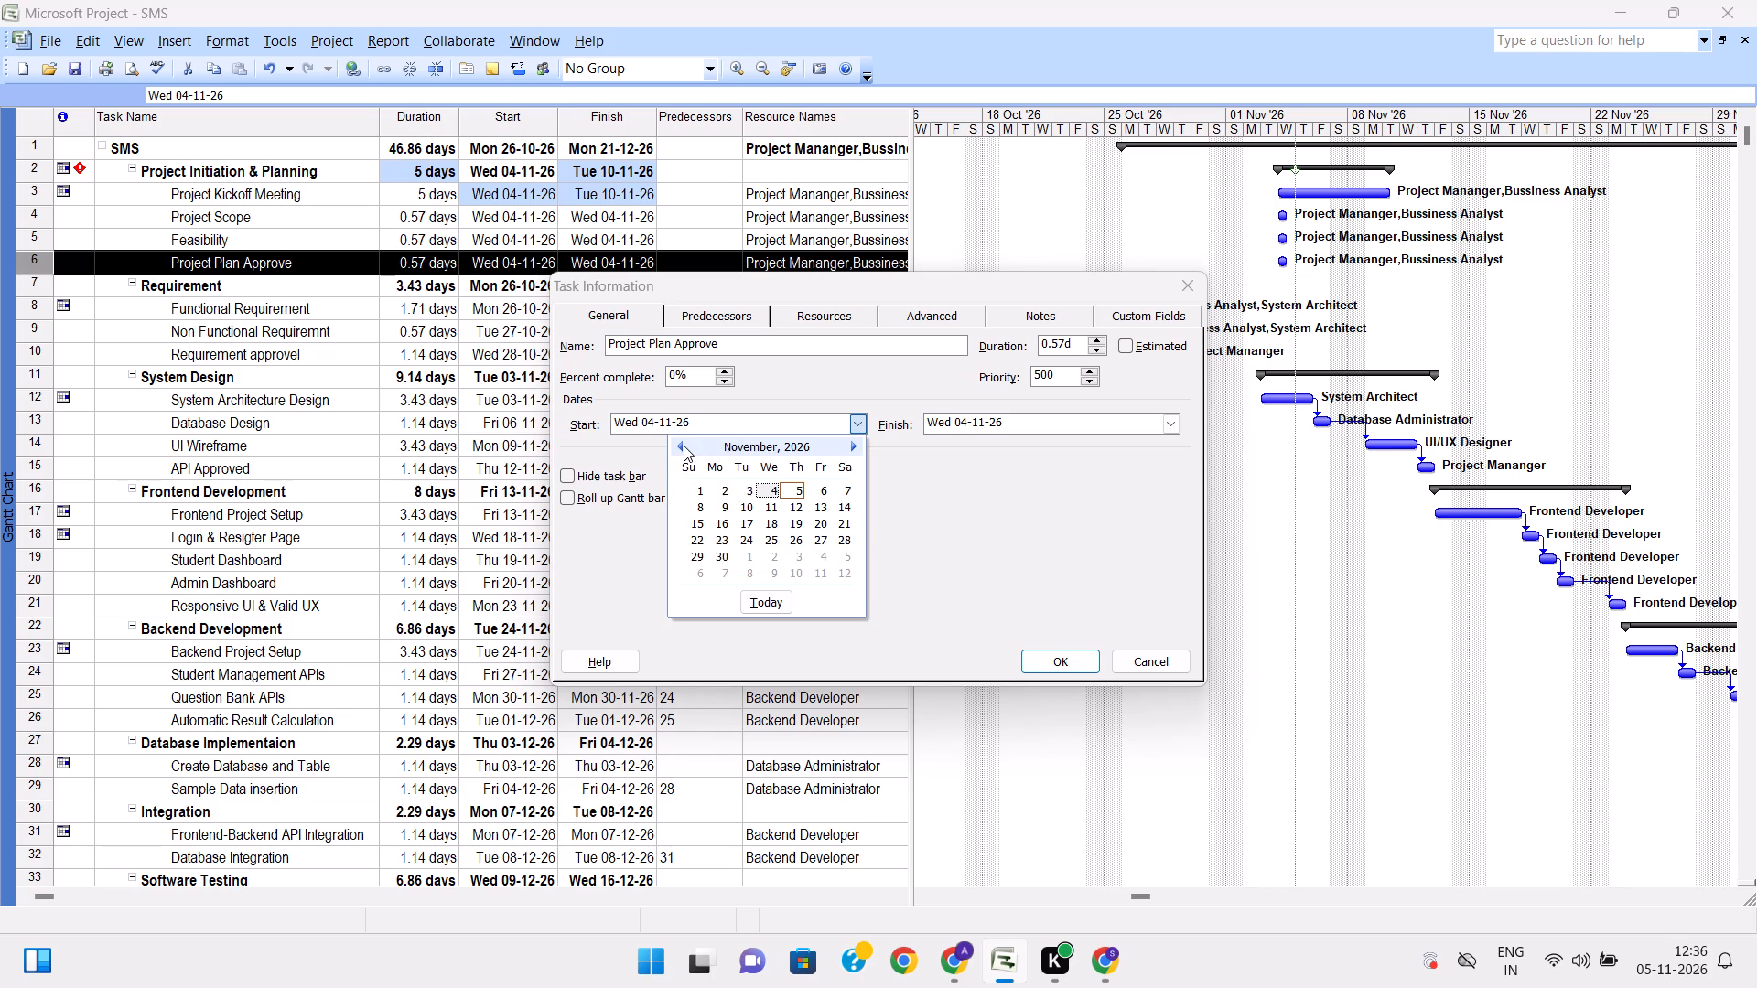
{"action": "left_click", "coordinate": [684, 446]}
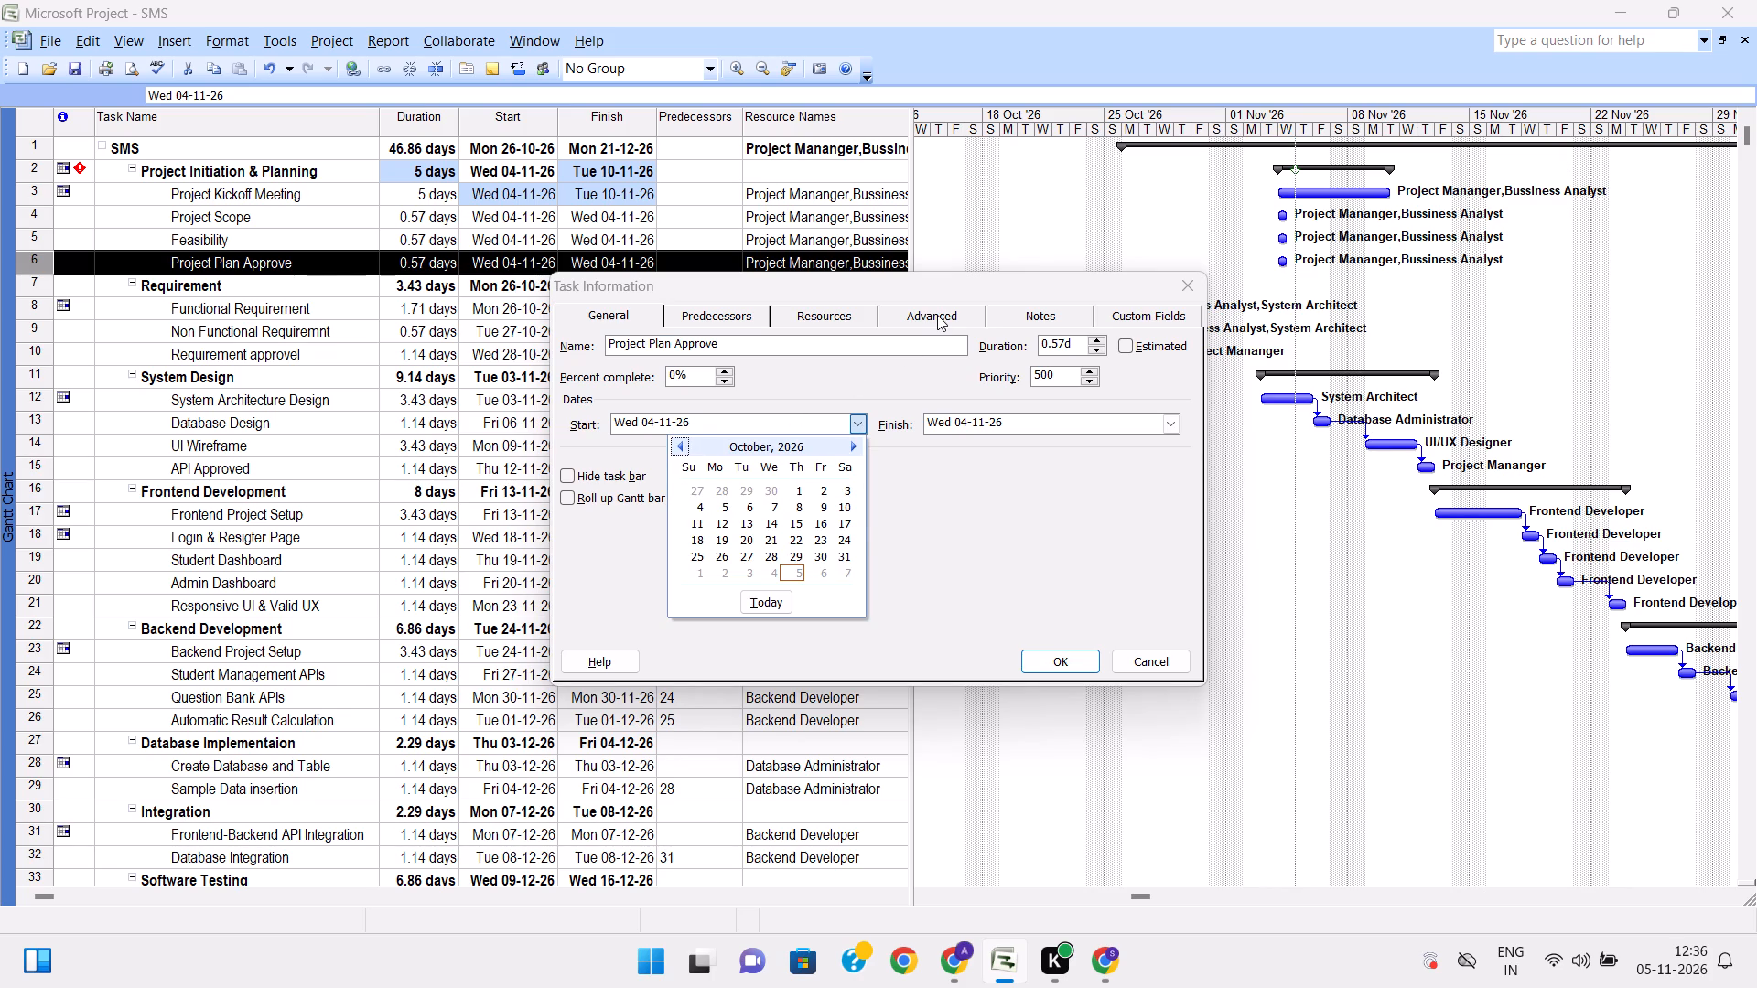
Examine the Project Plan Approve task's advanced constraint settings, custom fields and predecessors in its Task Information.
{"action": "left_click", "coordinate": [937, 315]}
{"action": "left_click", "coordinate": [937, 315]}
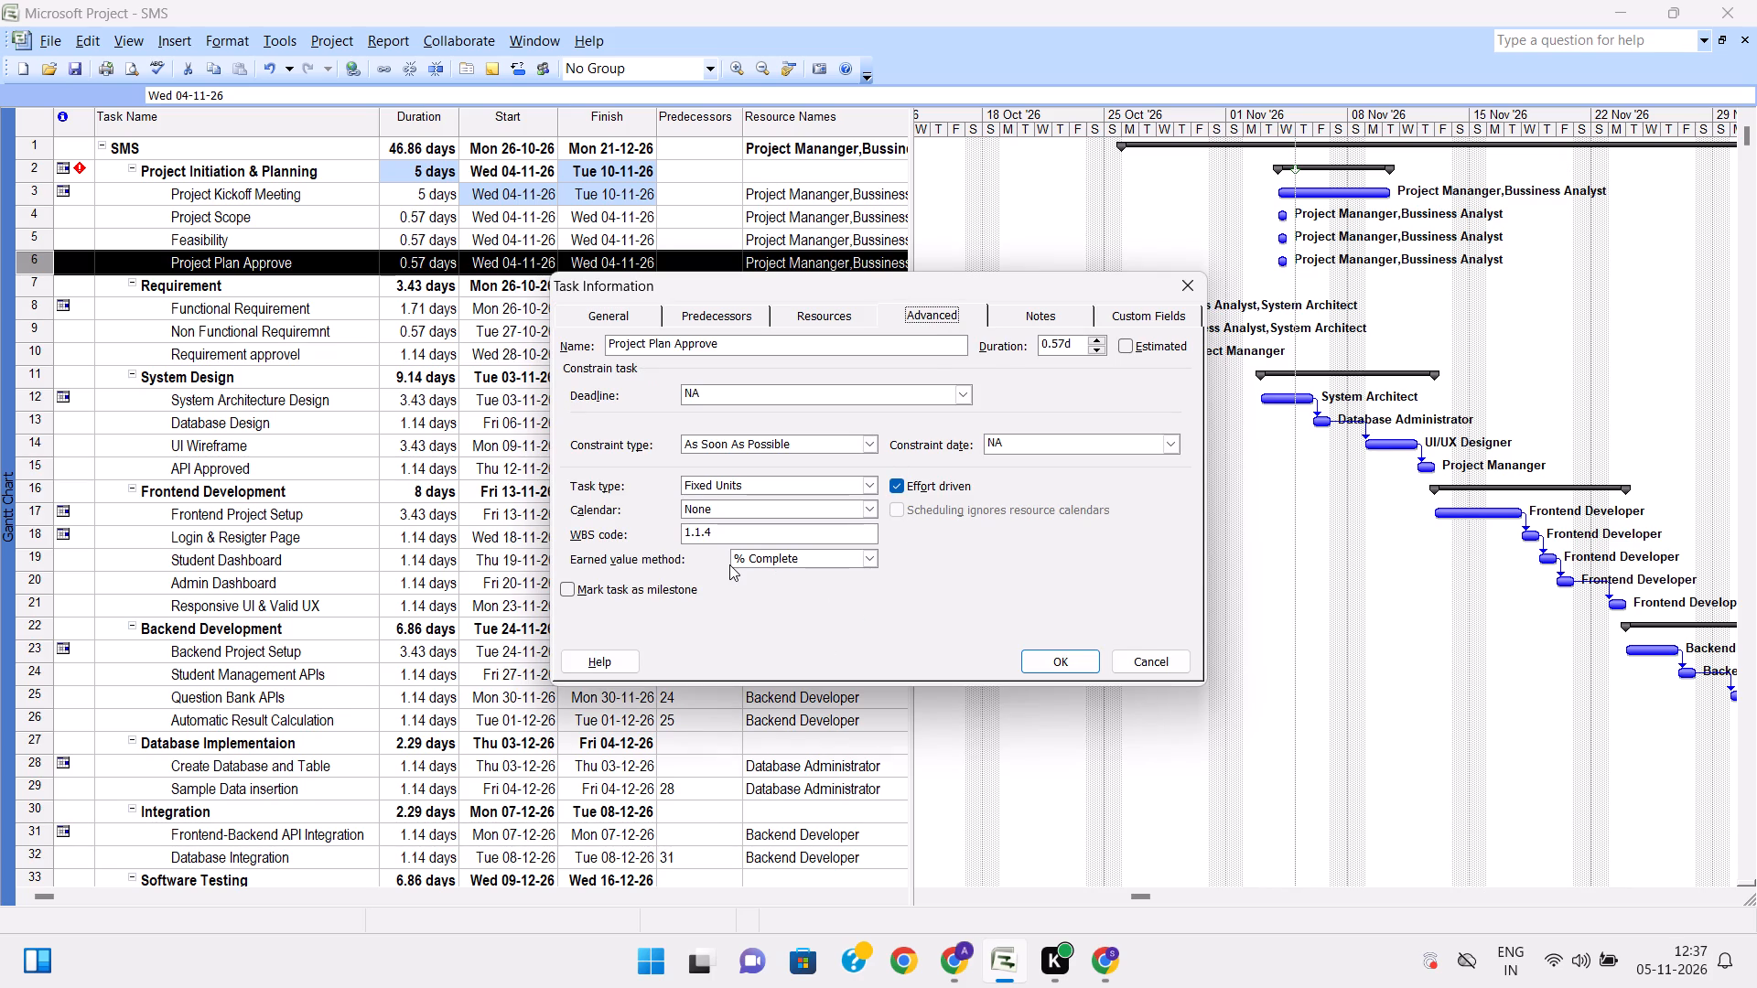
{"action": "scroll", "coordinate": [729, 564], "scroll_direction": "down", "scroll_amount": 2}
{"action": "left_click", "coordinate": [1147, 309]}
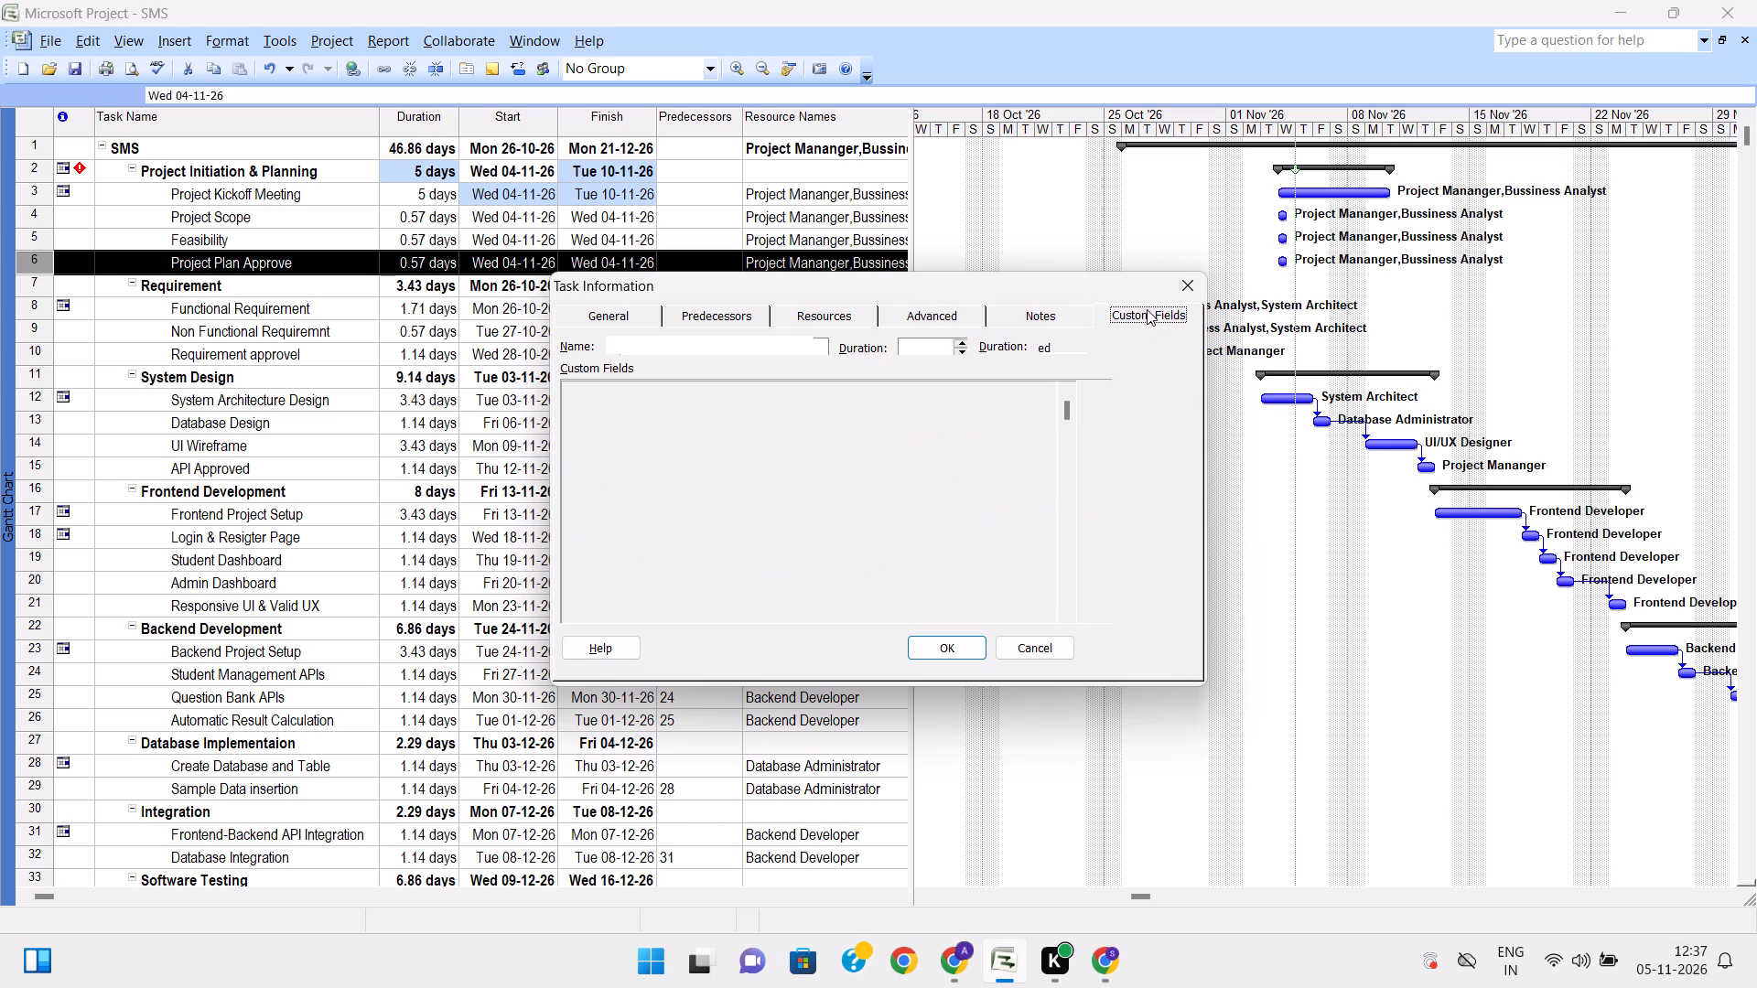
{"action": "left_click", "coordinate": [704, 320]}
{"action": "left_click", "coordinate": [627, 307]}
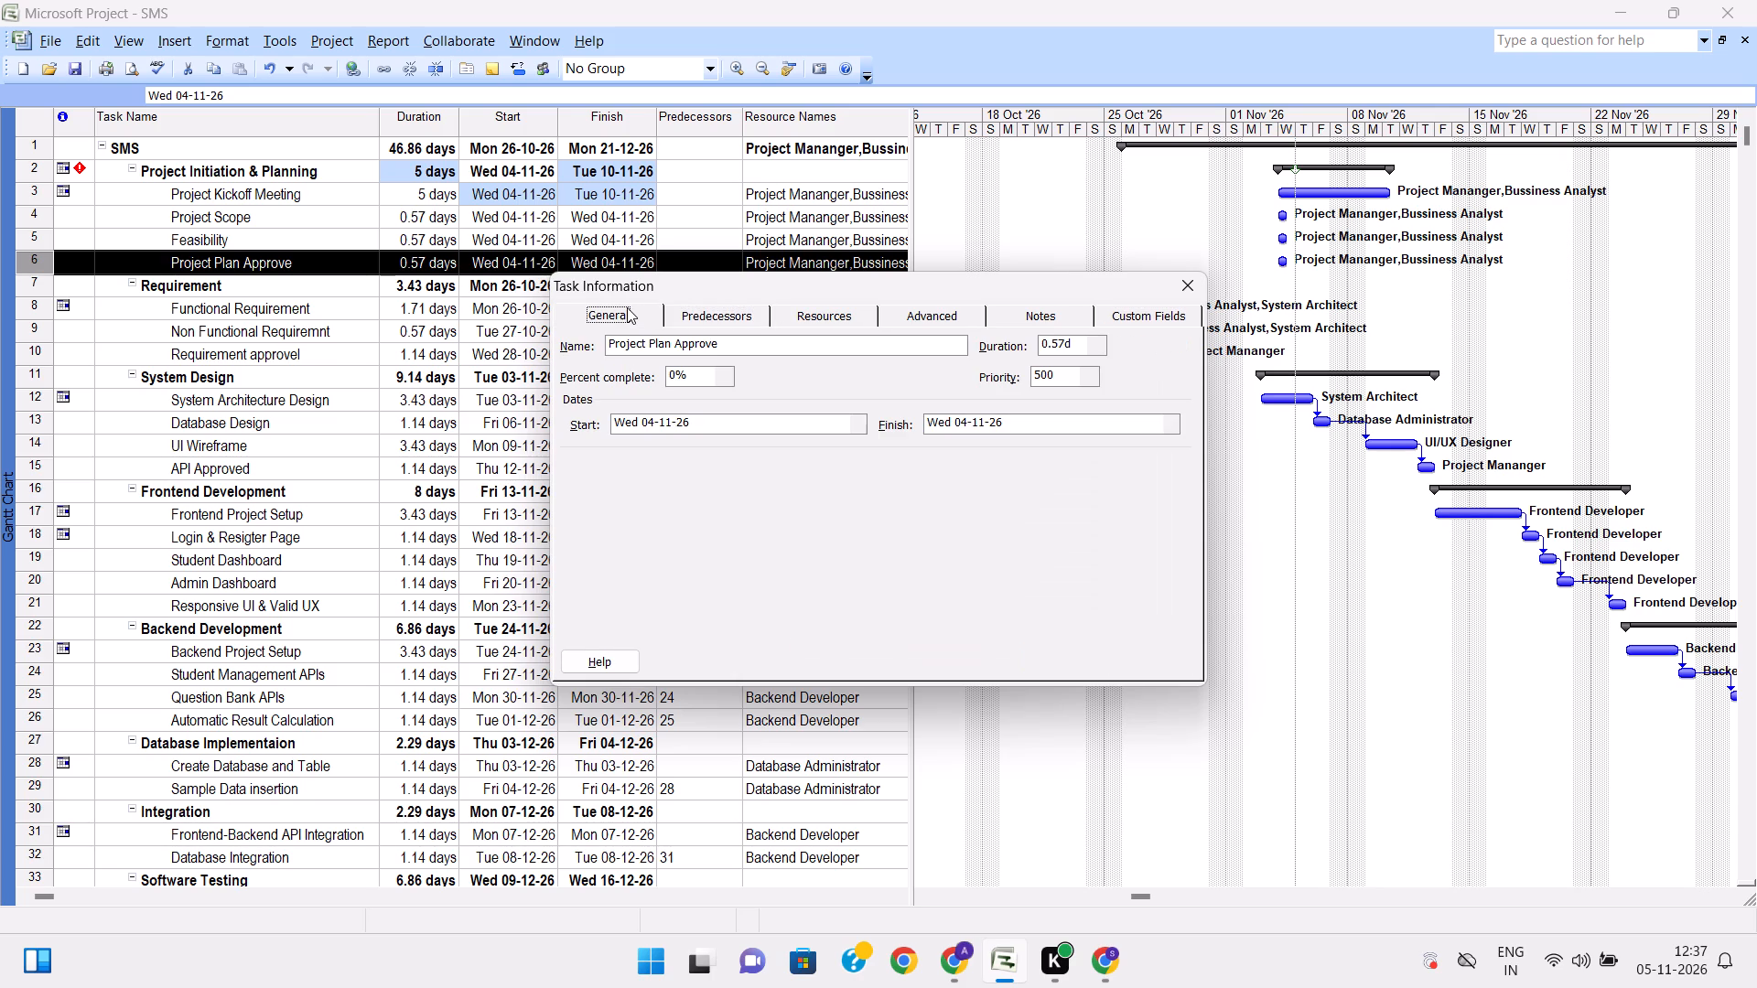
Try to set the Project Plan Approve task's start to 22 October 2026 and finish to 23 October 2026 in its Task Information.
{"action": "left_click", "coordinate": [514, 231]}
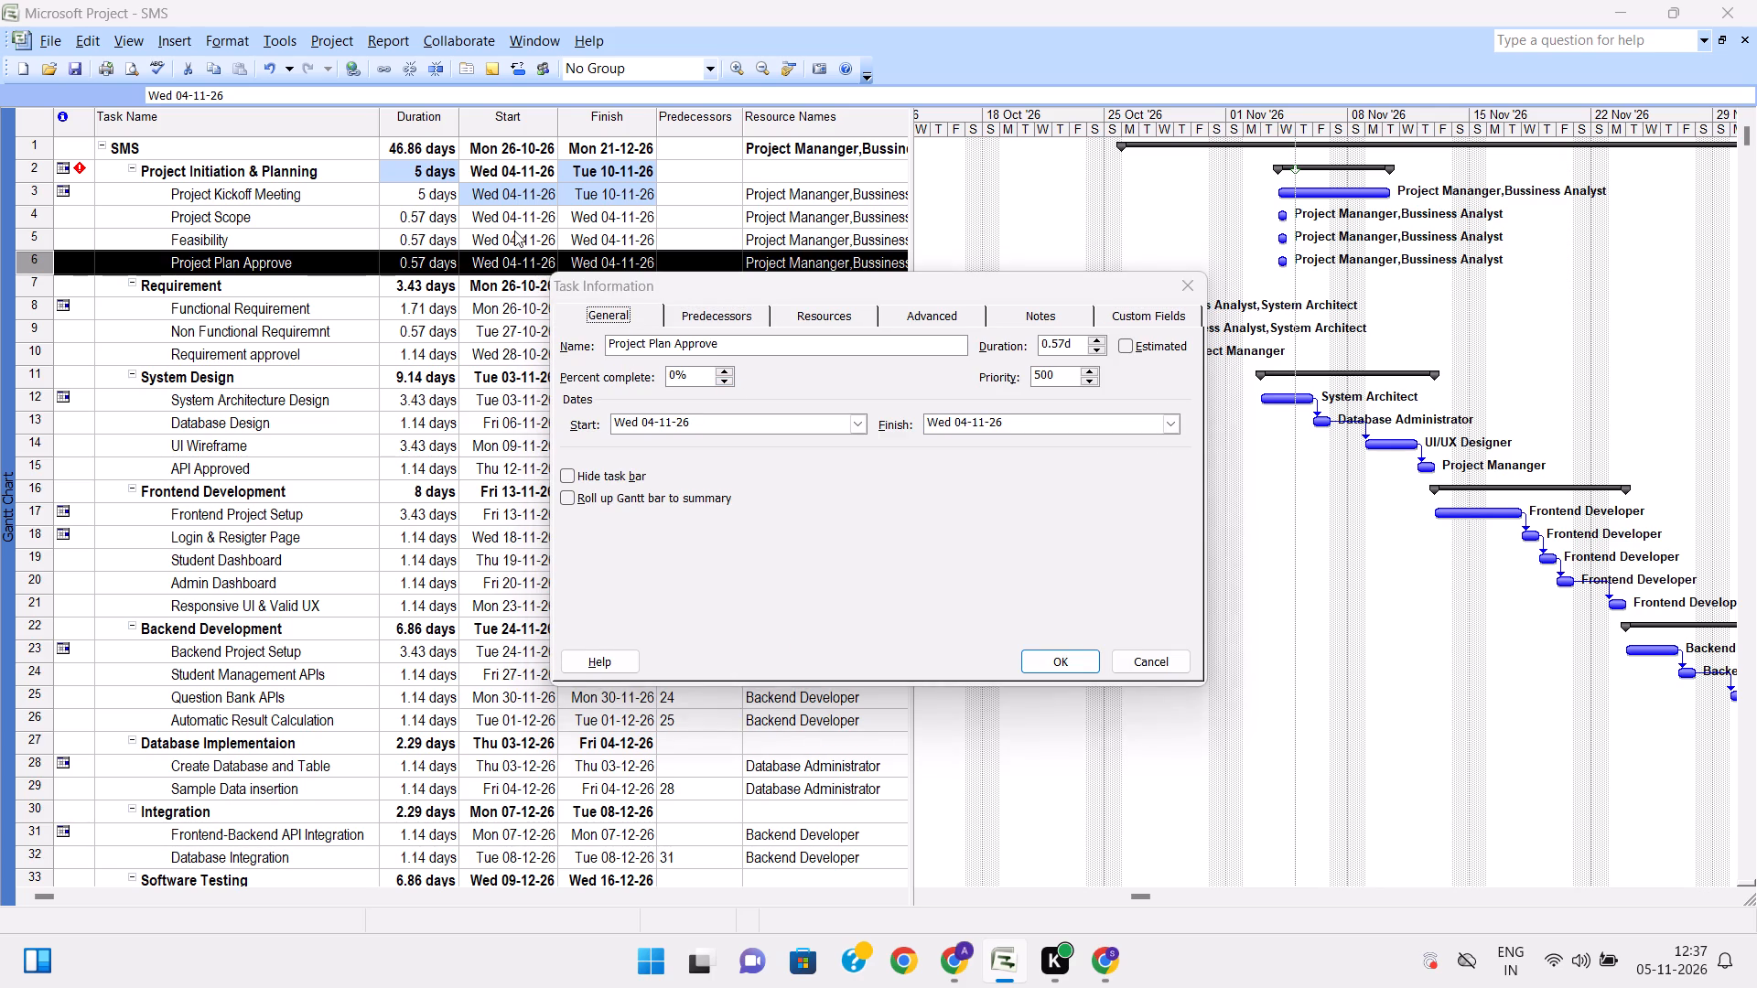
{"action": "left_click", "coordinate": [856, 422]}
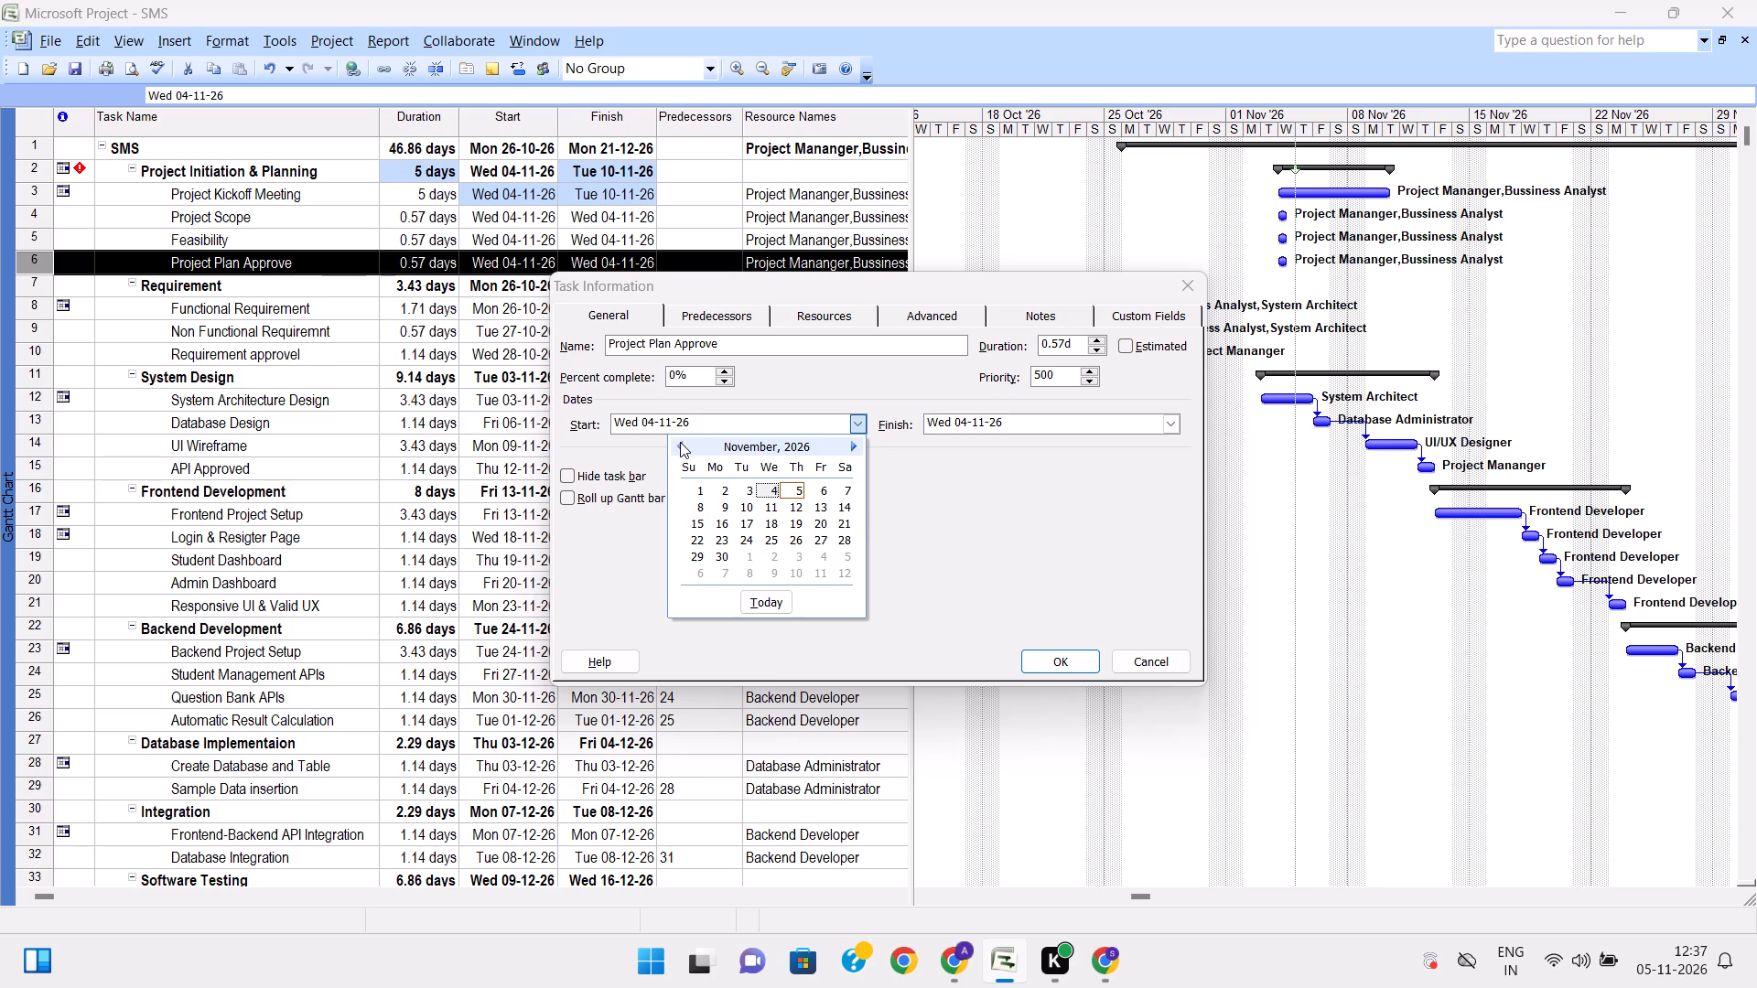
{"action": "left_click", "coordinate": [680, 442]}
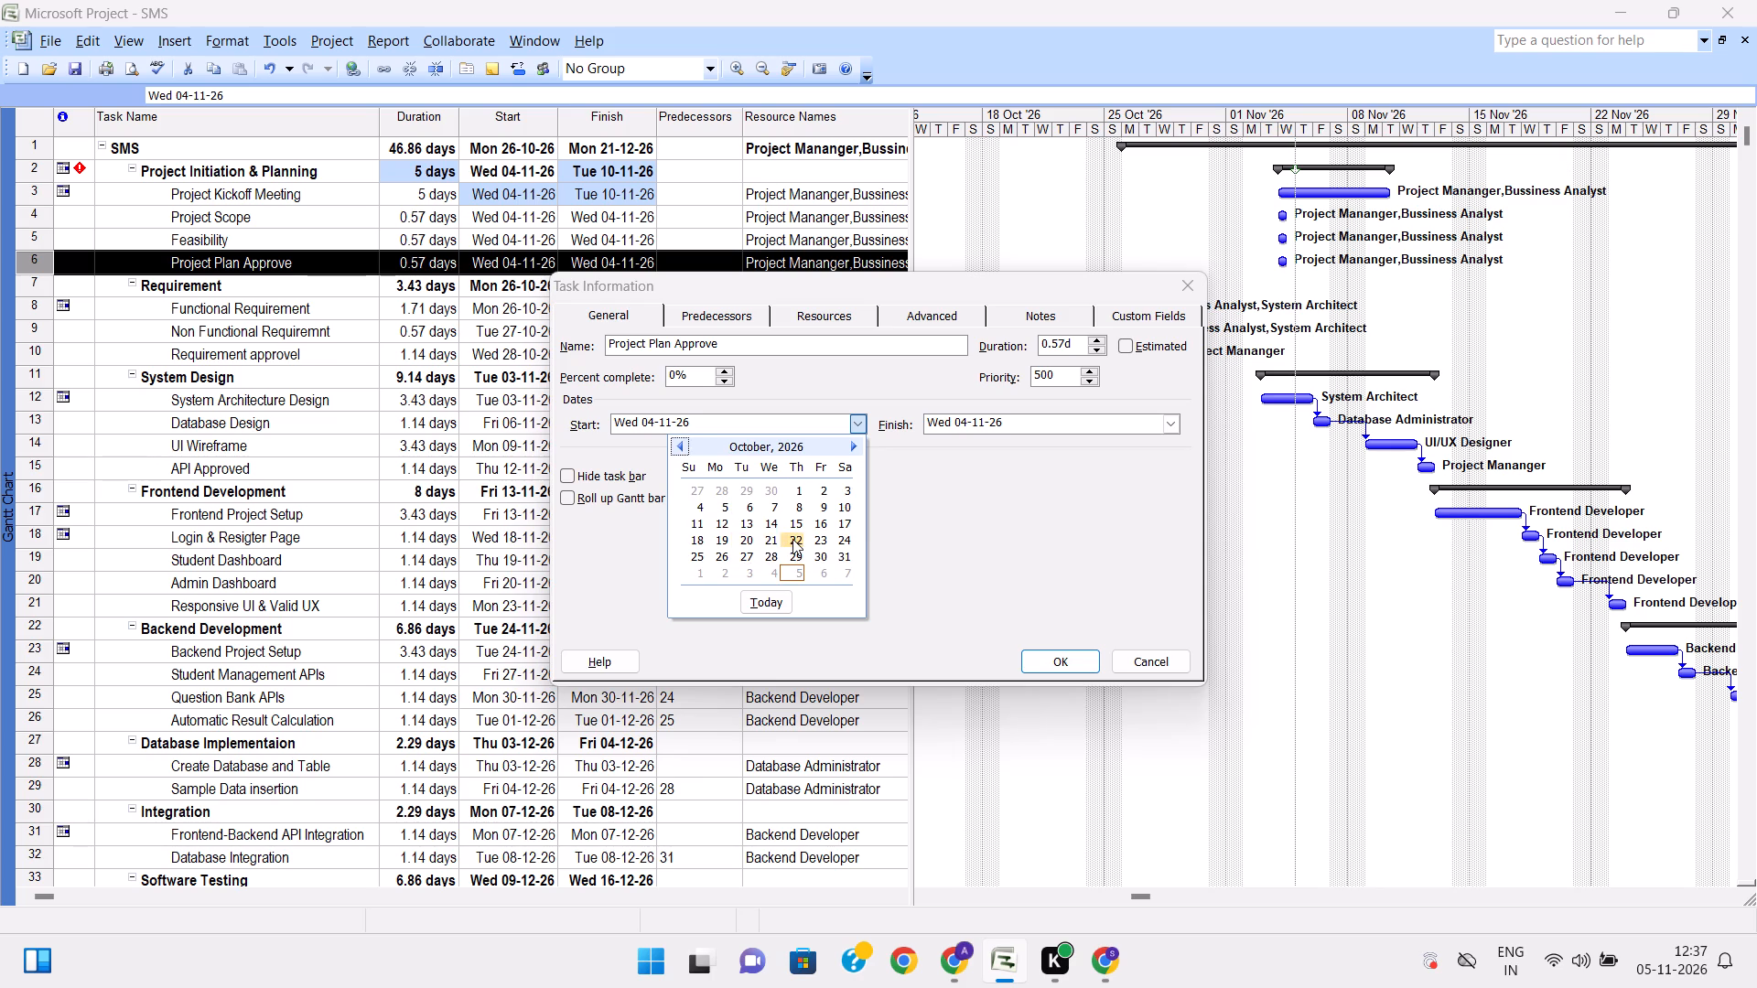
{"action": "left_click", "coordinate": [792, 539]}
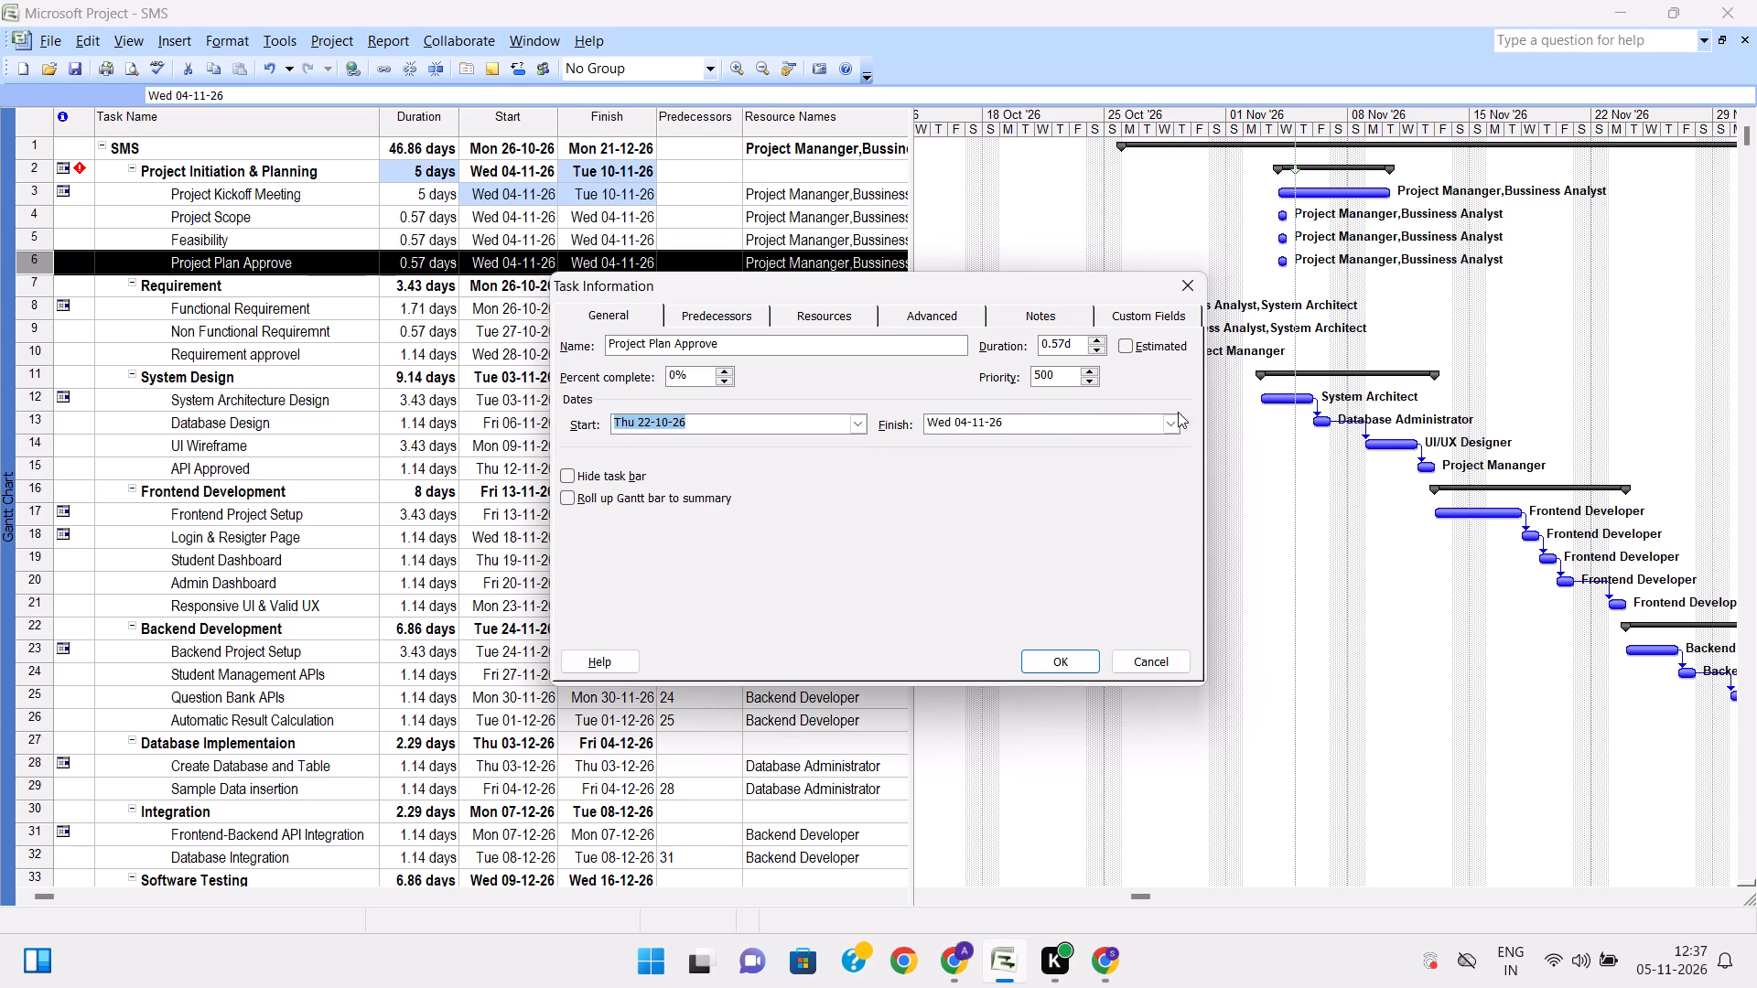
{"action": "left_click", "coordinate": [1169, 420]}
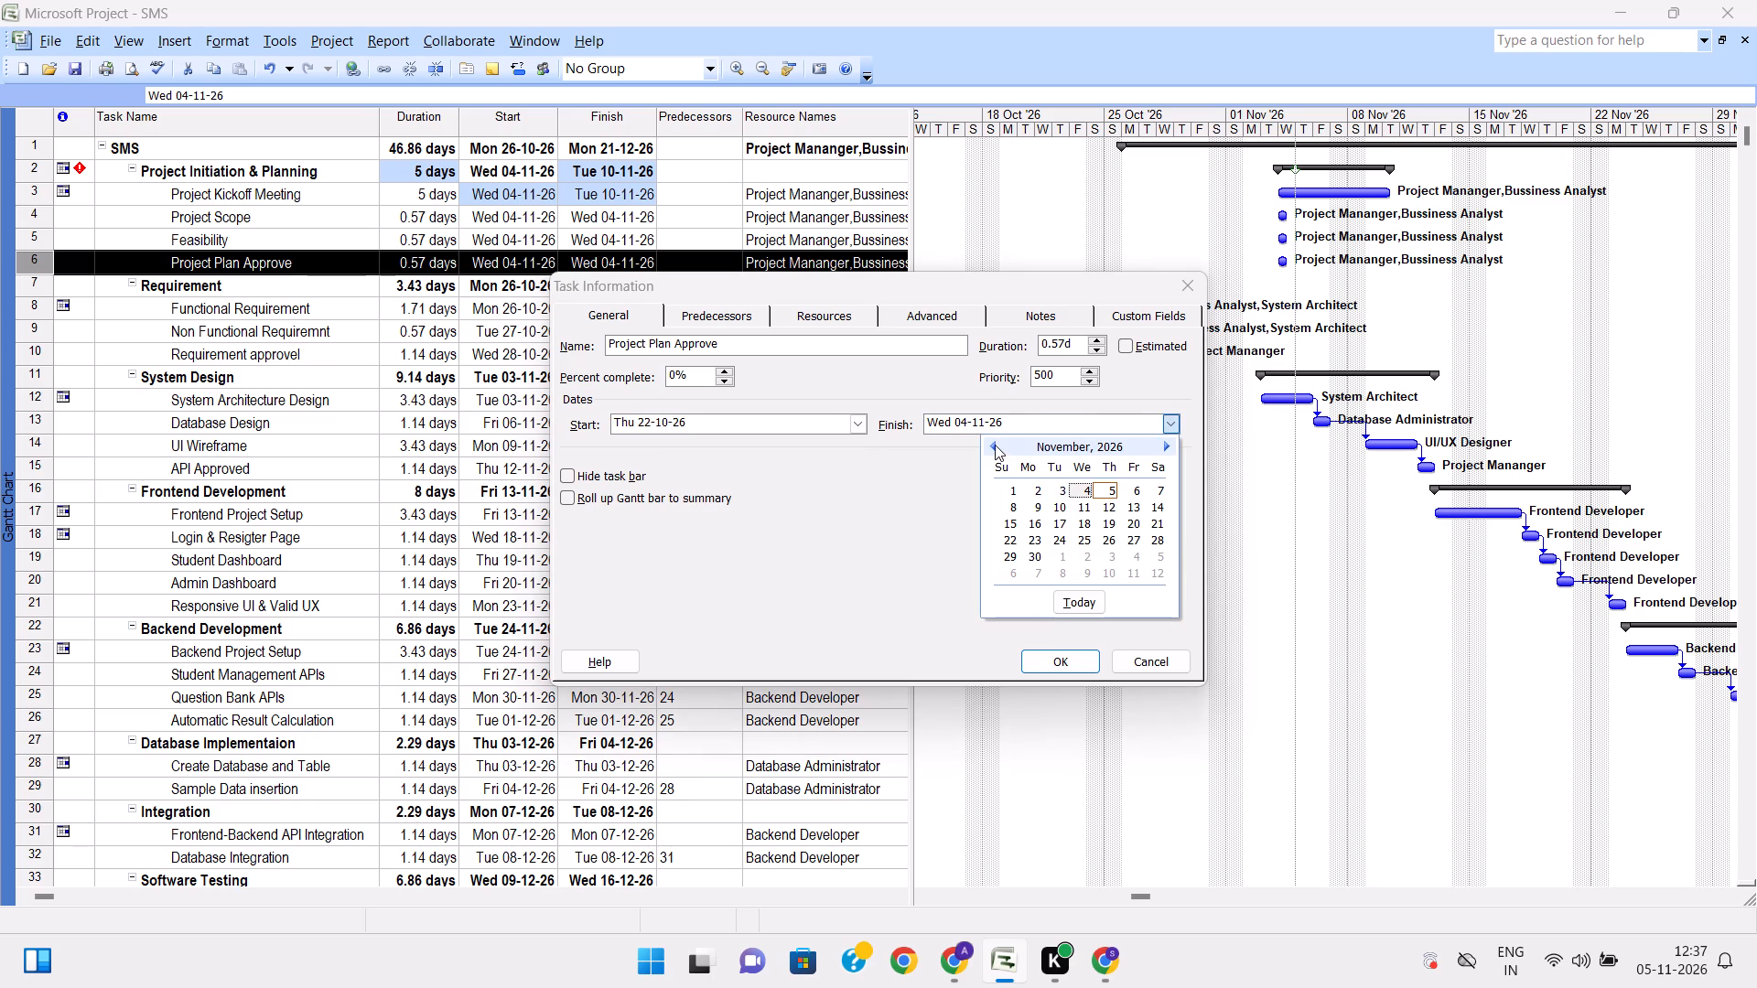
{"action": "left_click", "coordinate": [995, 445]}
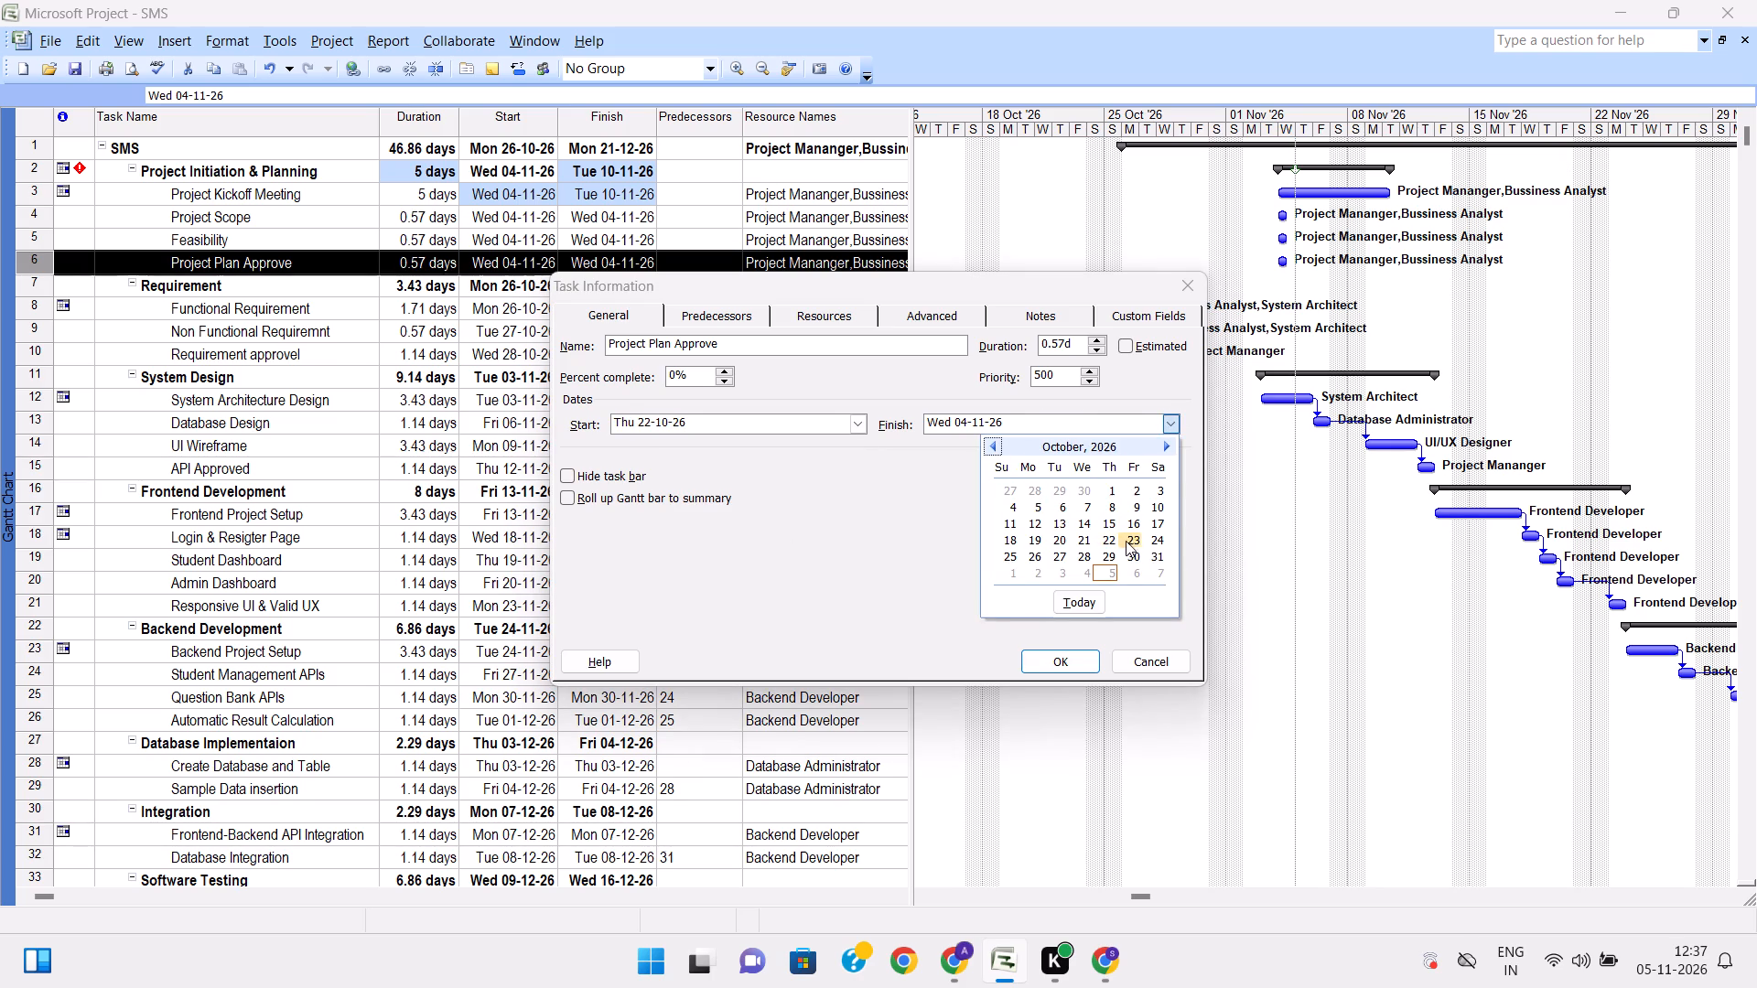
{"action": "left_click", "coordinate": [1126, 540]}
{"action": "left_click", "coordinate": [1063, 657]}
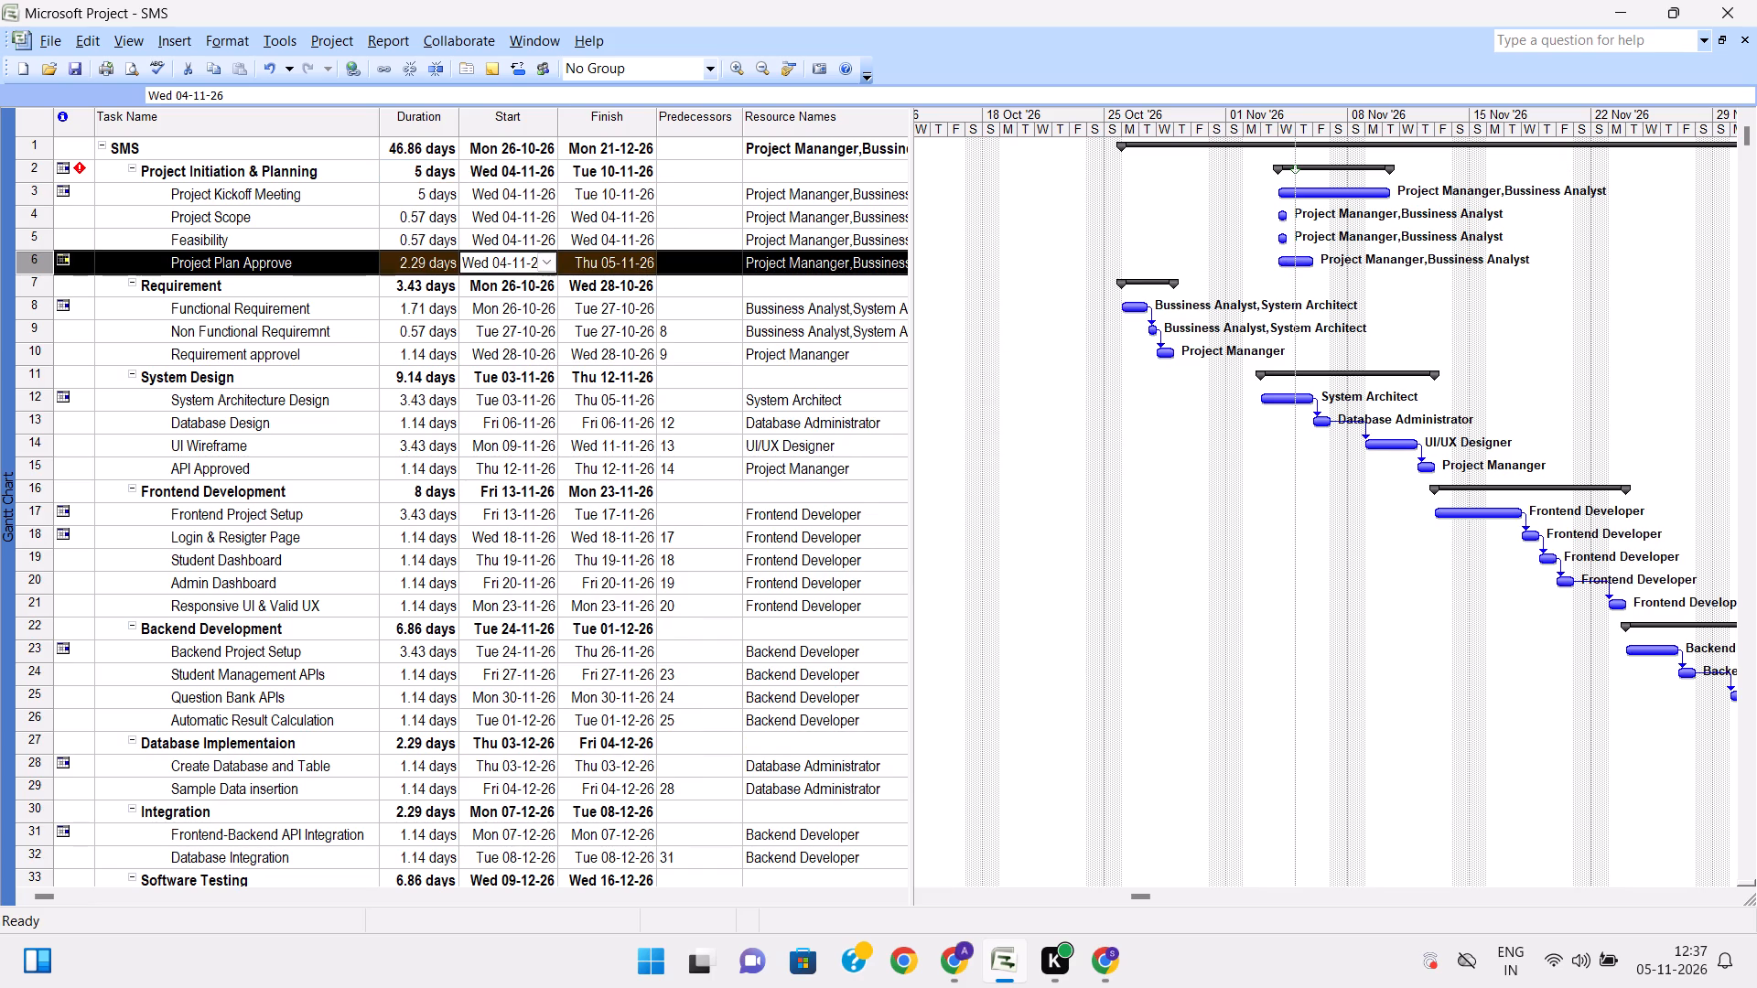
View the SMS Calendar's working times in the Change Working Time settings.
{"action": "left_click", "coordinate": [554, 229]}
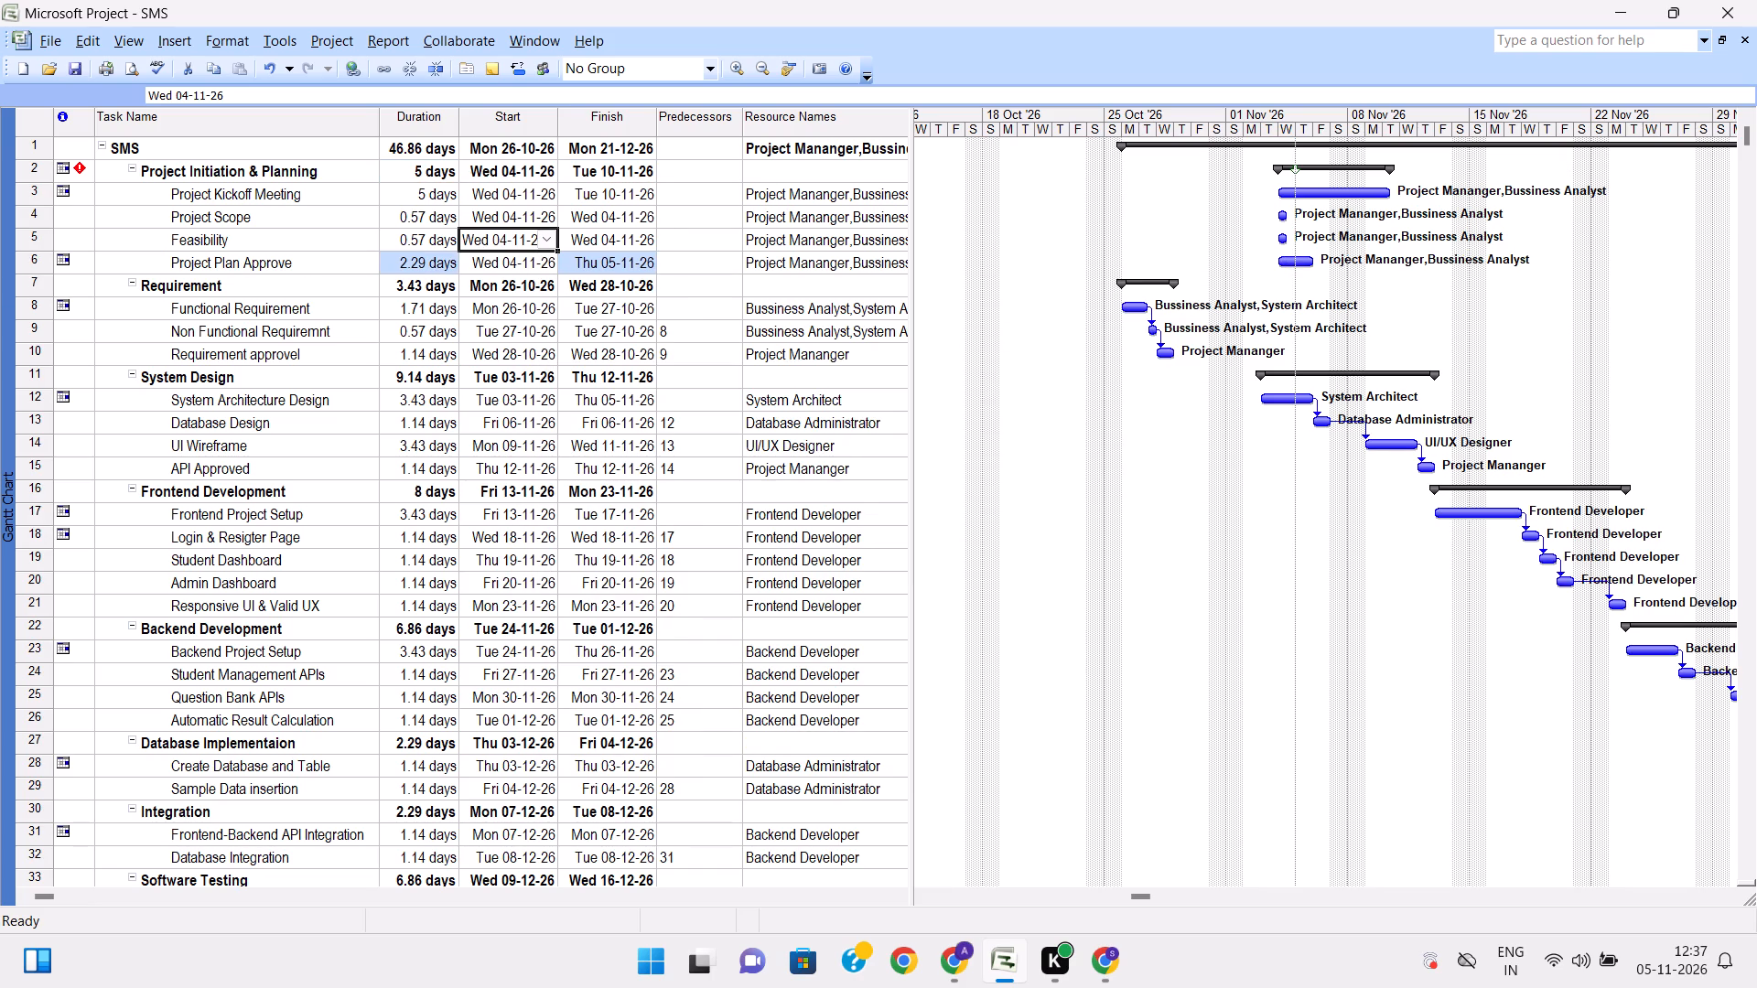
{"action": "left_click", "coordinate": [512, 215]}
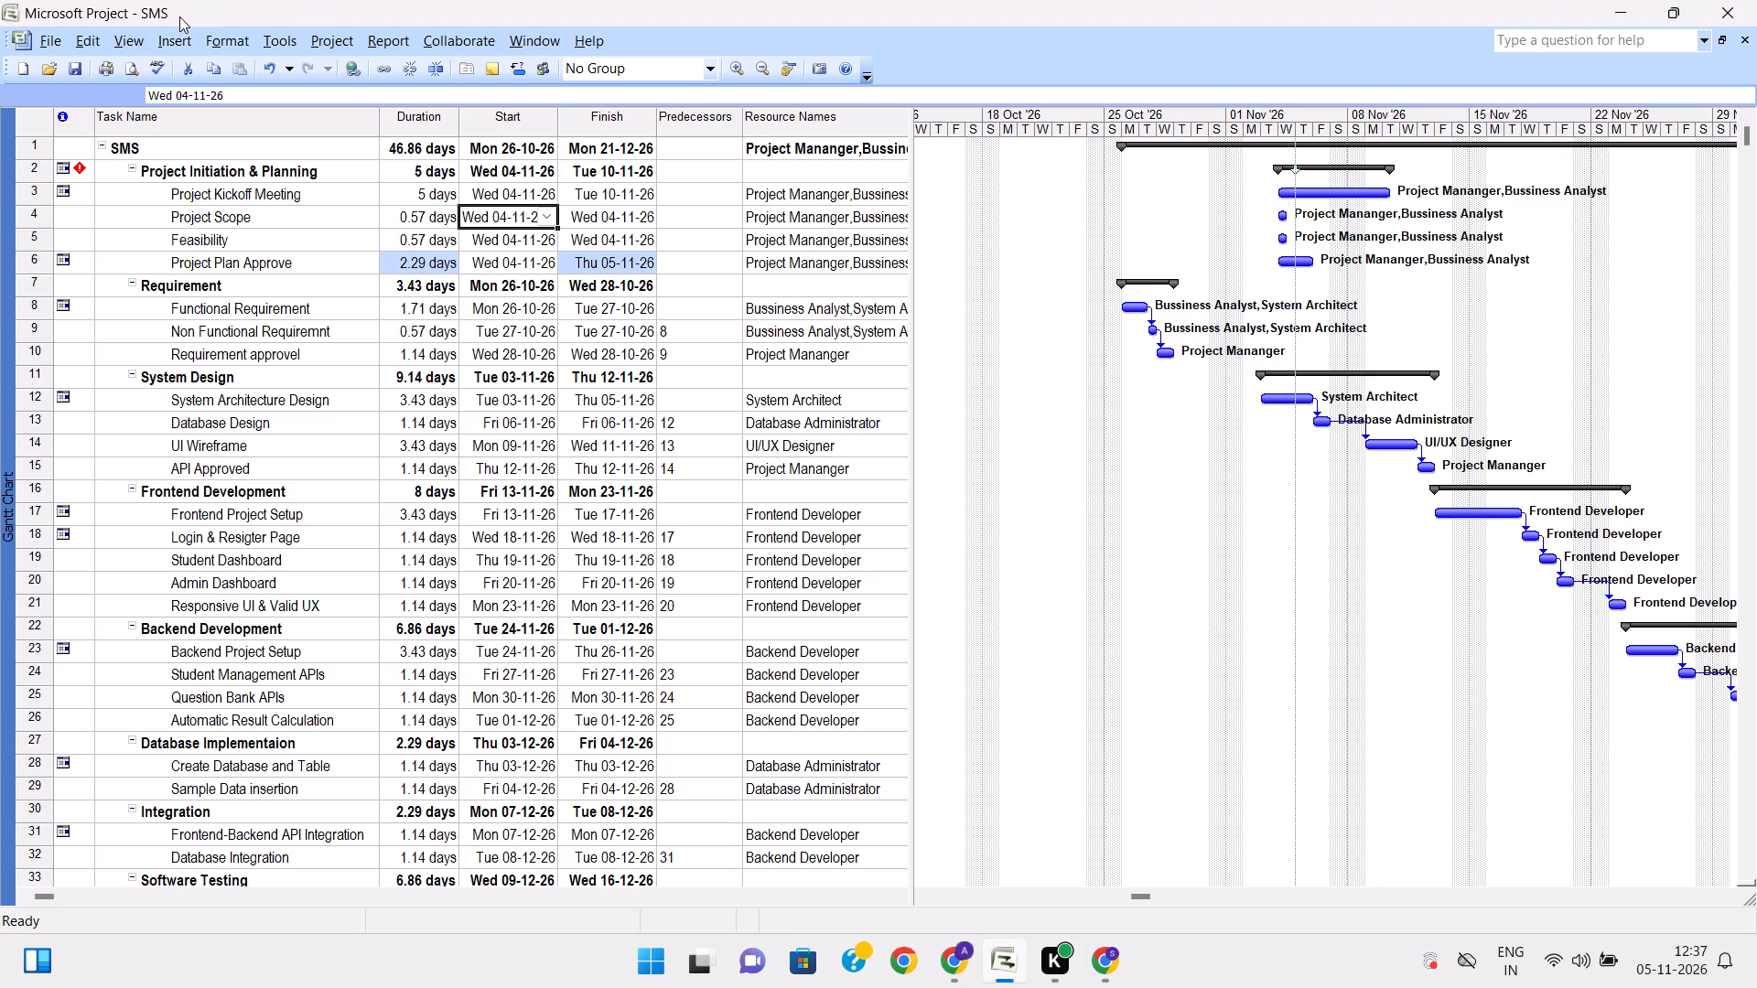
{"action": "left_click", "coordinate": [175, 45]}
{"action": "left_click", "coordinate": [146, 38]}
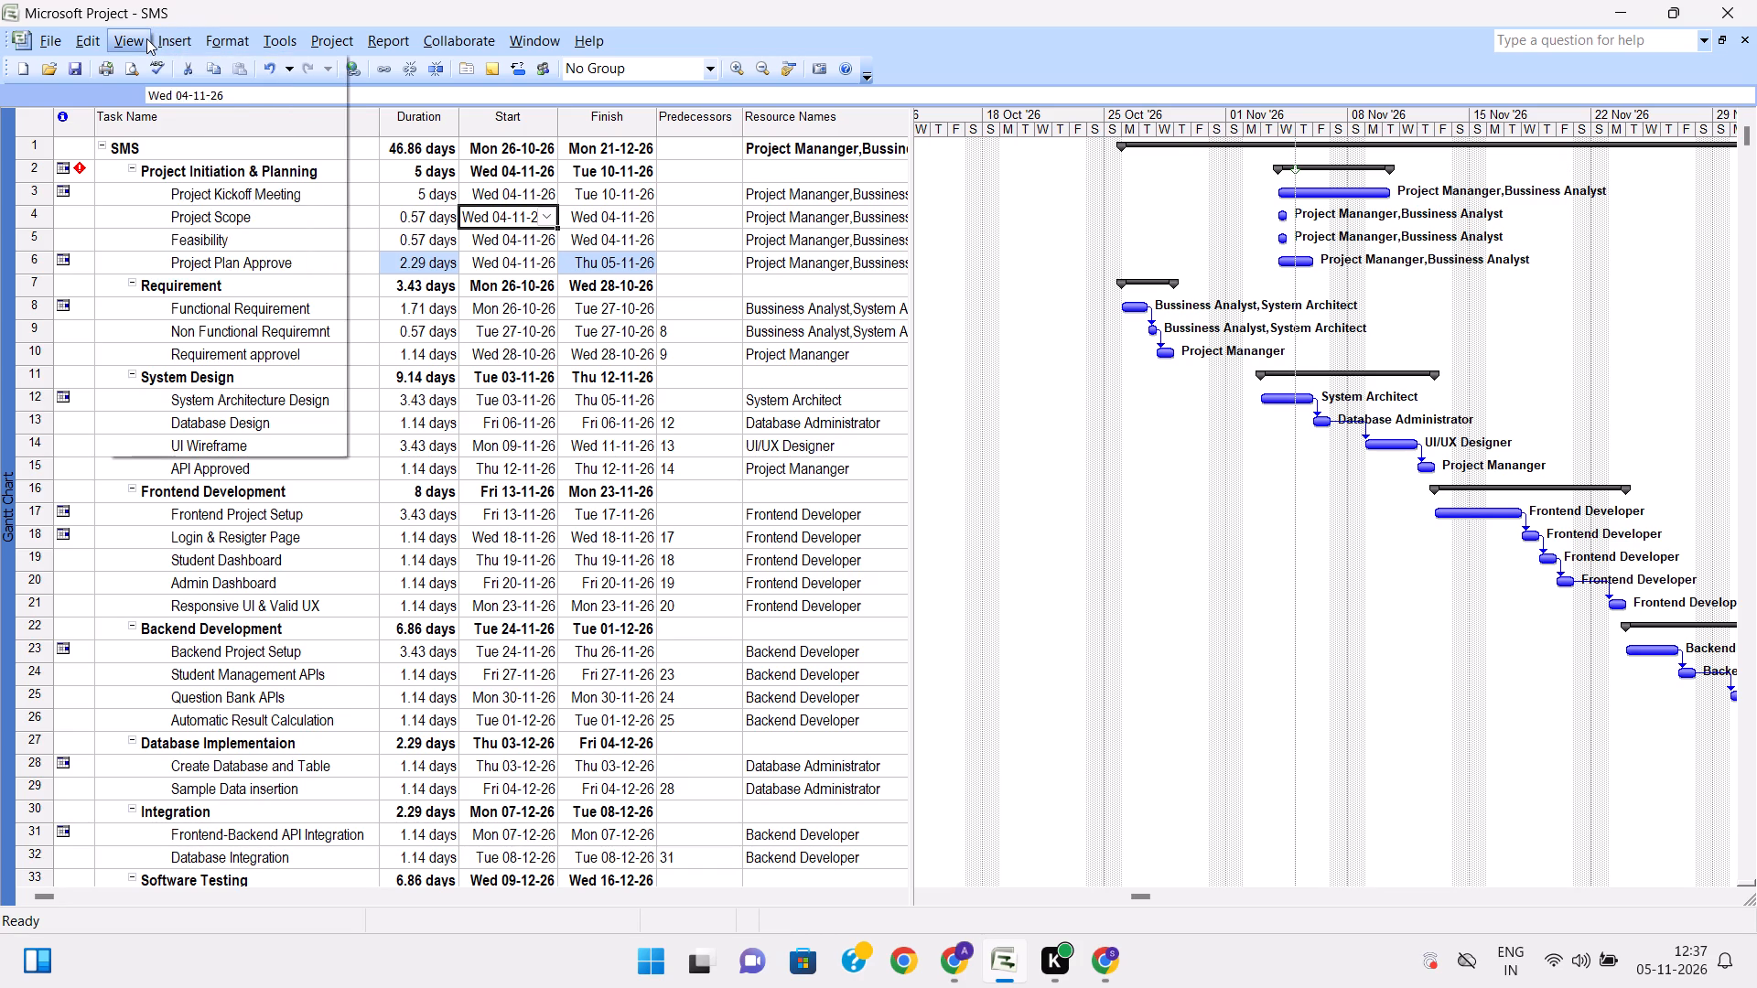
{"action": "left_click", "coordinate": [146, 38]}
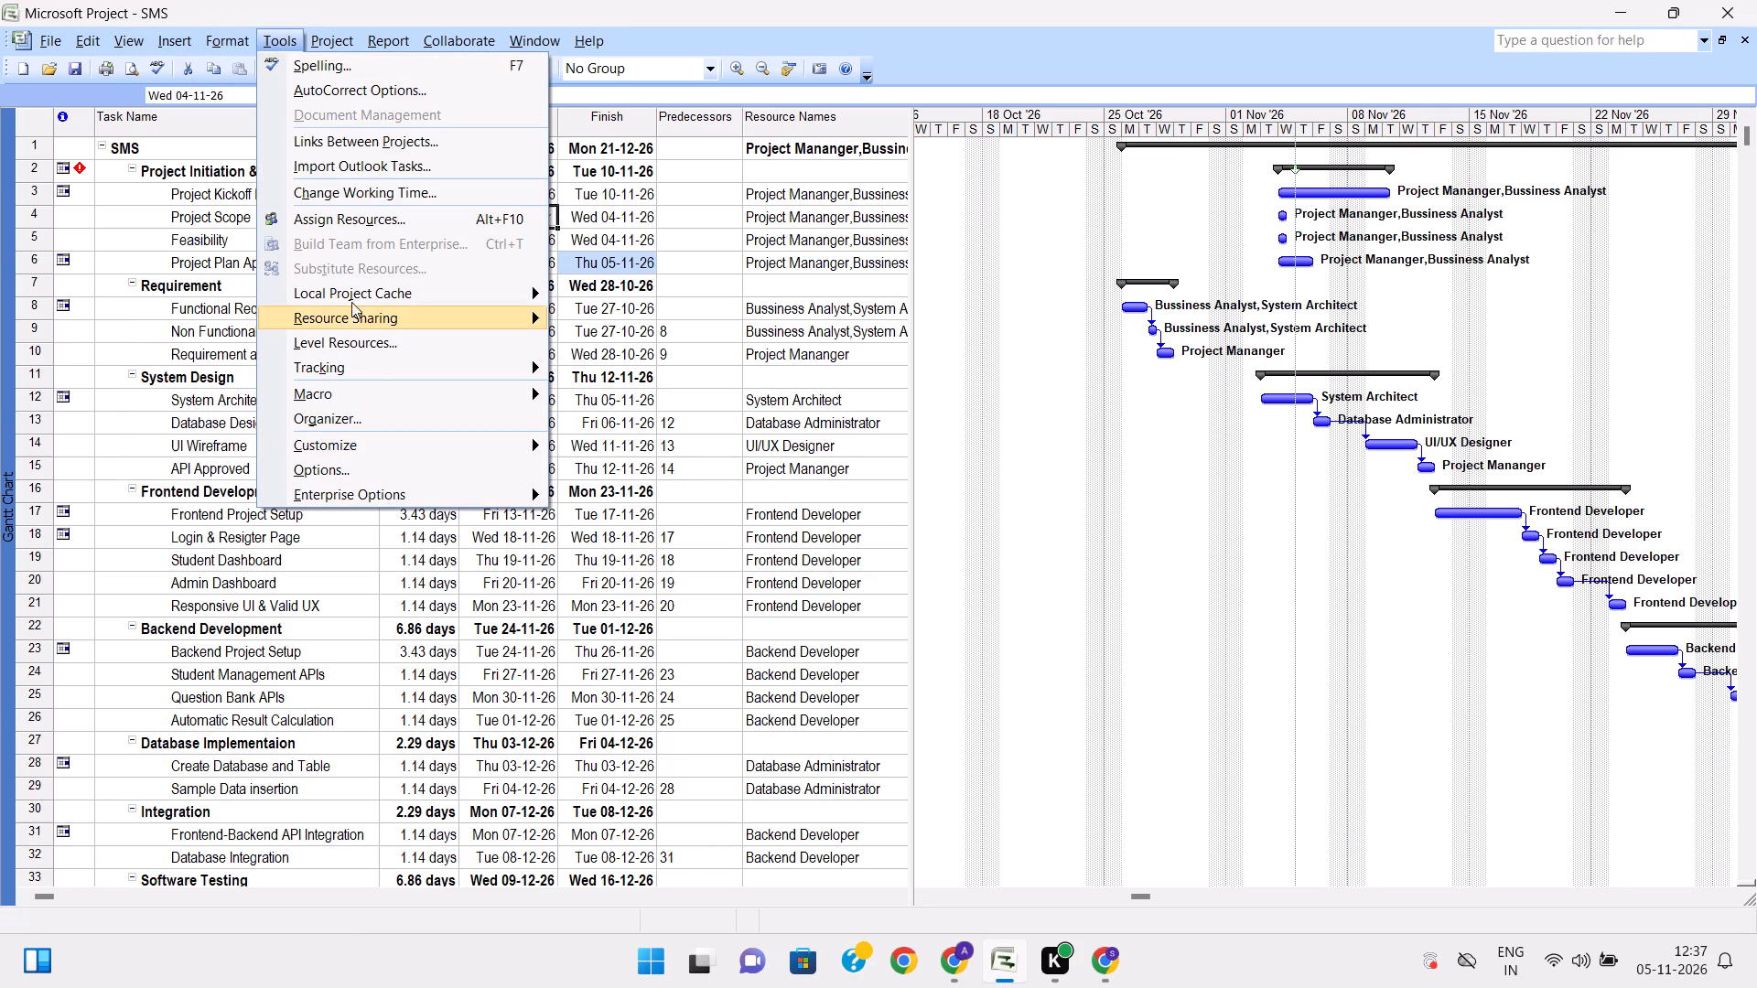
{"action": "left_click", "coordinate": [352, 193]}
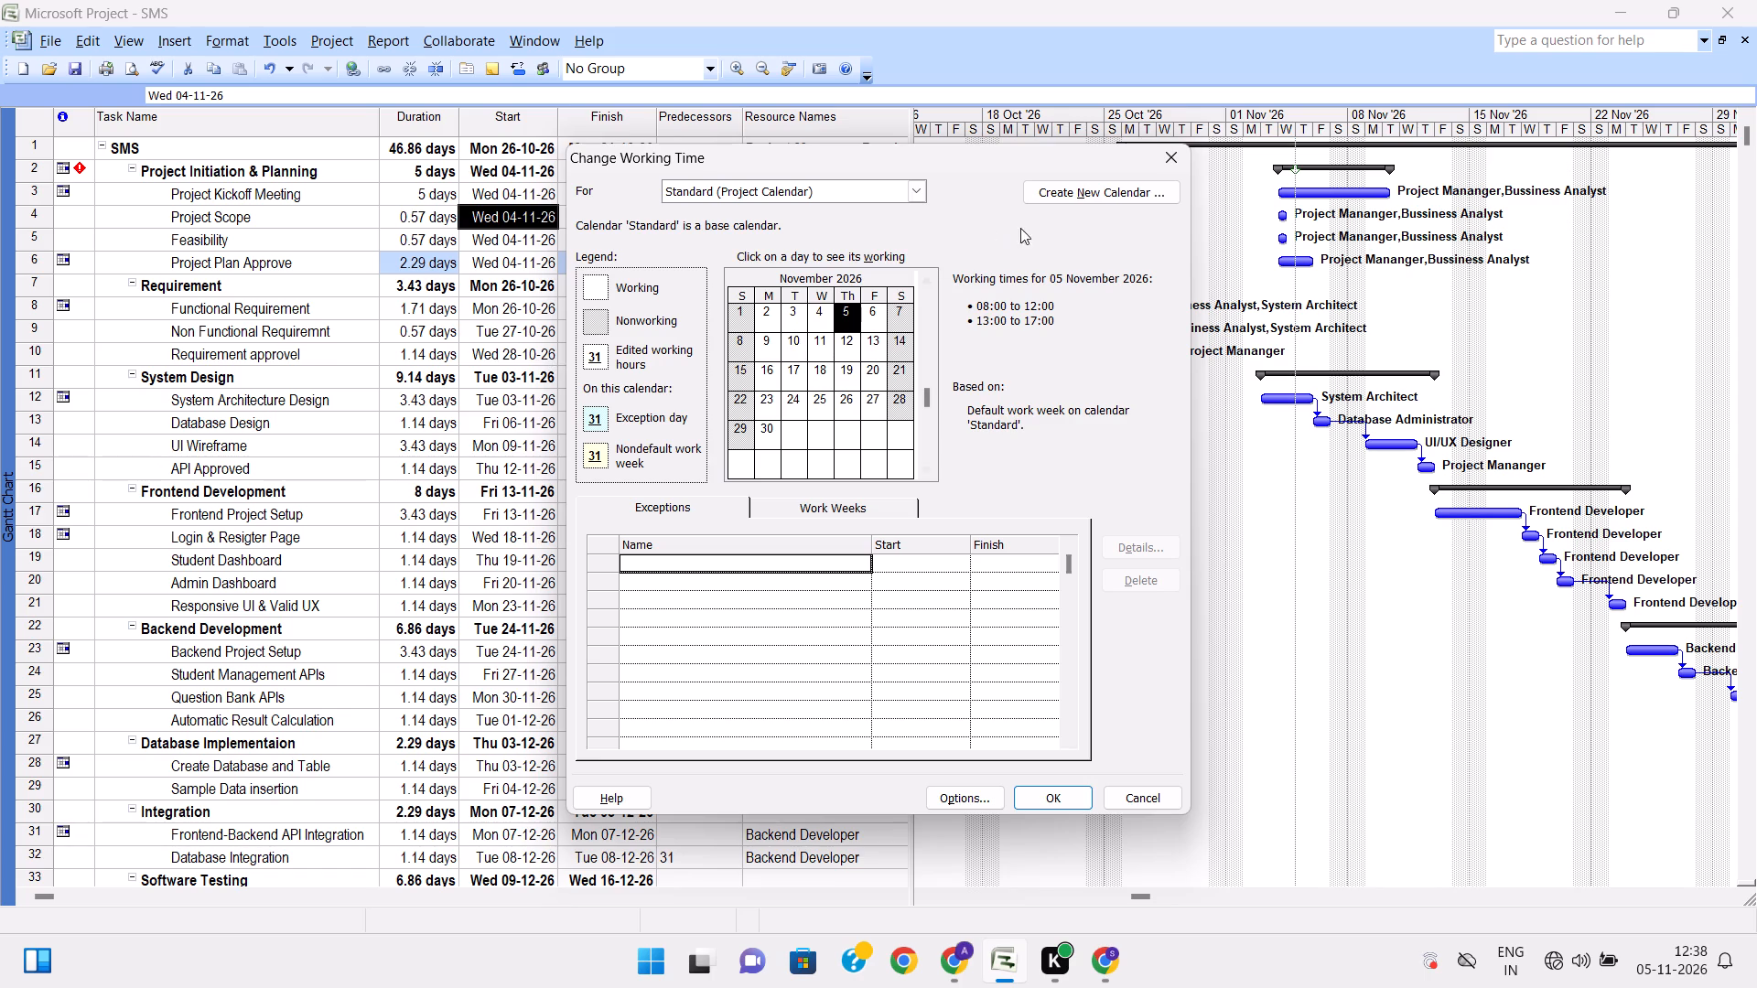
{"action": "left_click", "coordinate": [916, 189]}
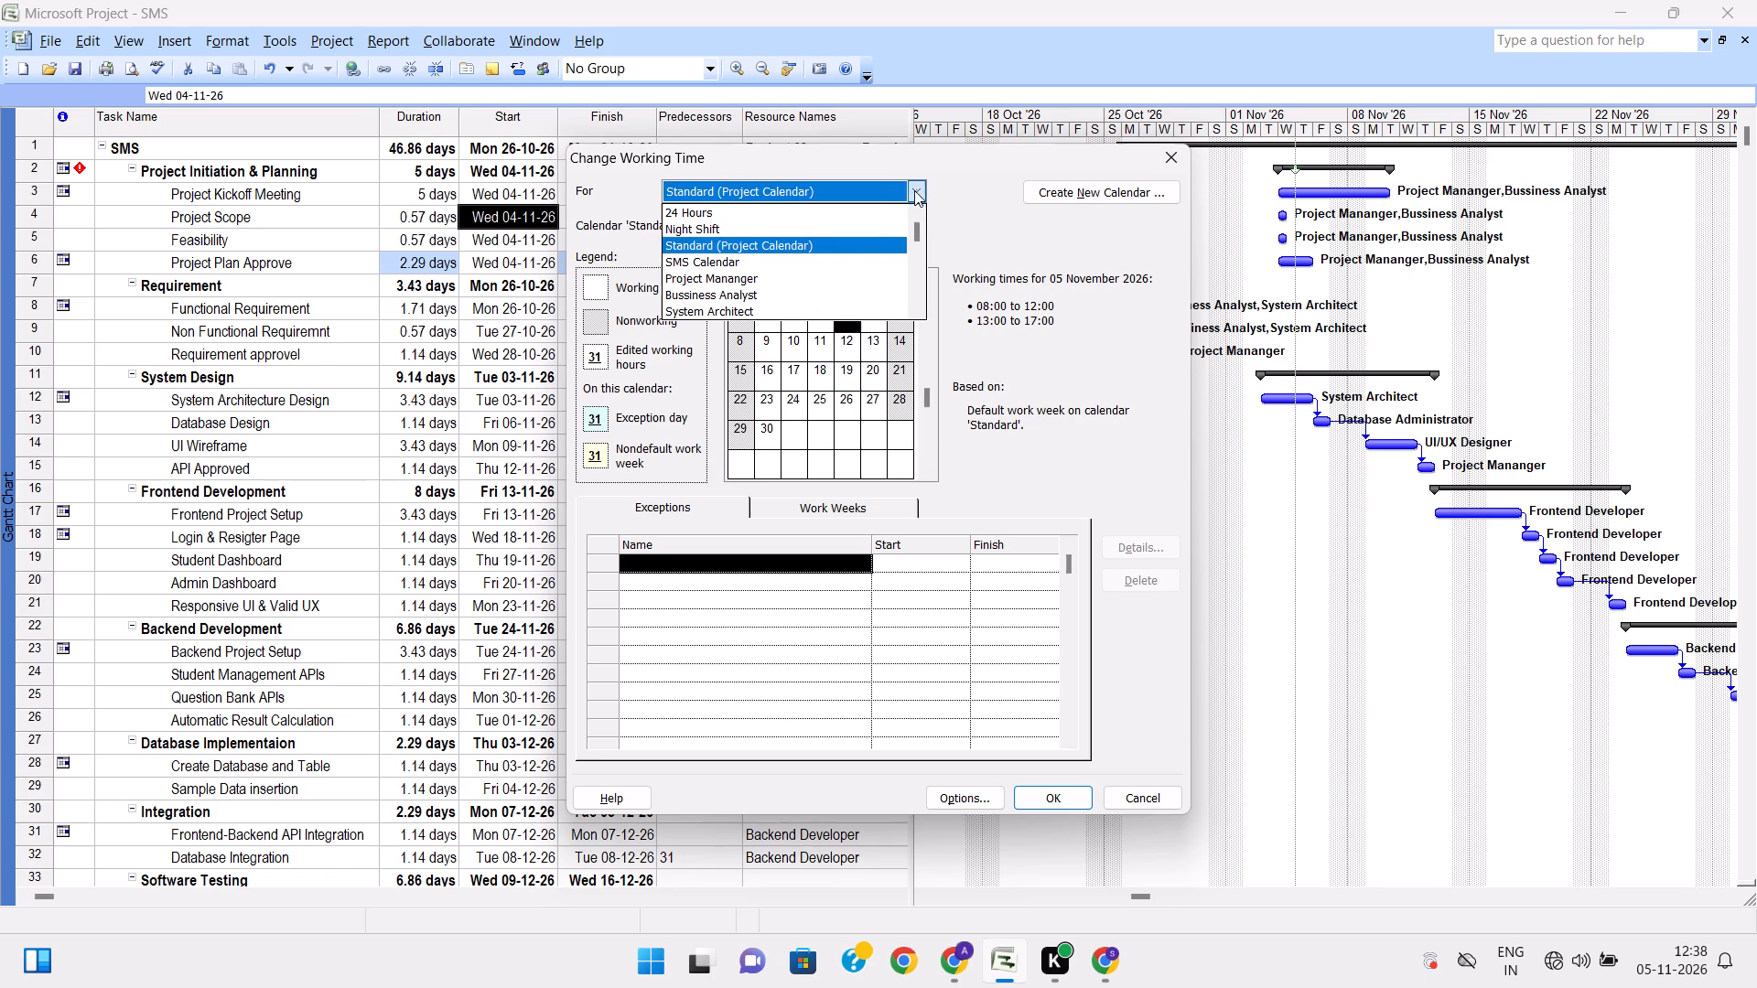
{"action": "left_click", "coordinate": [749, 263]}
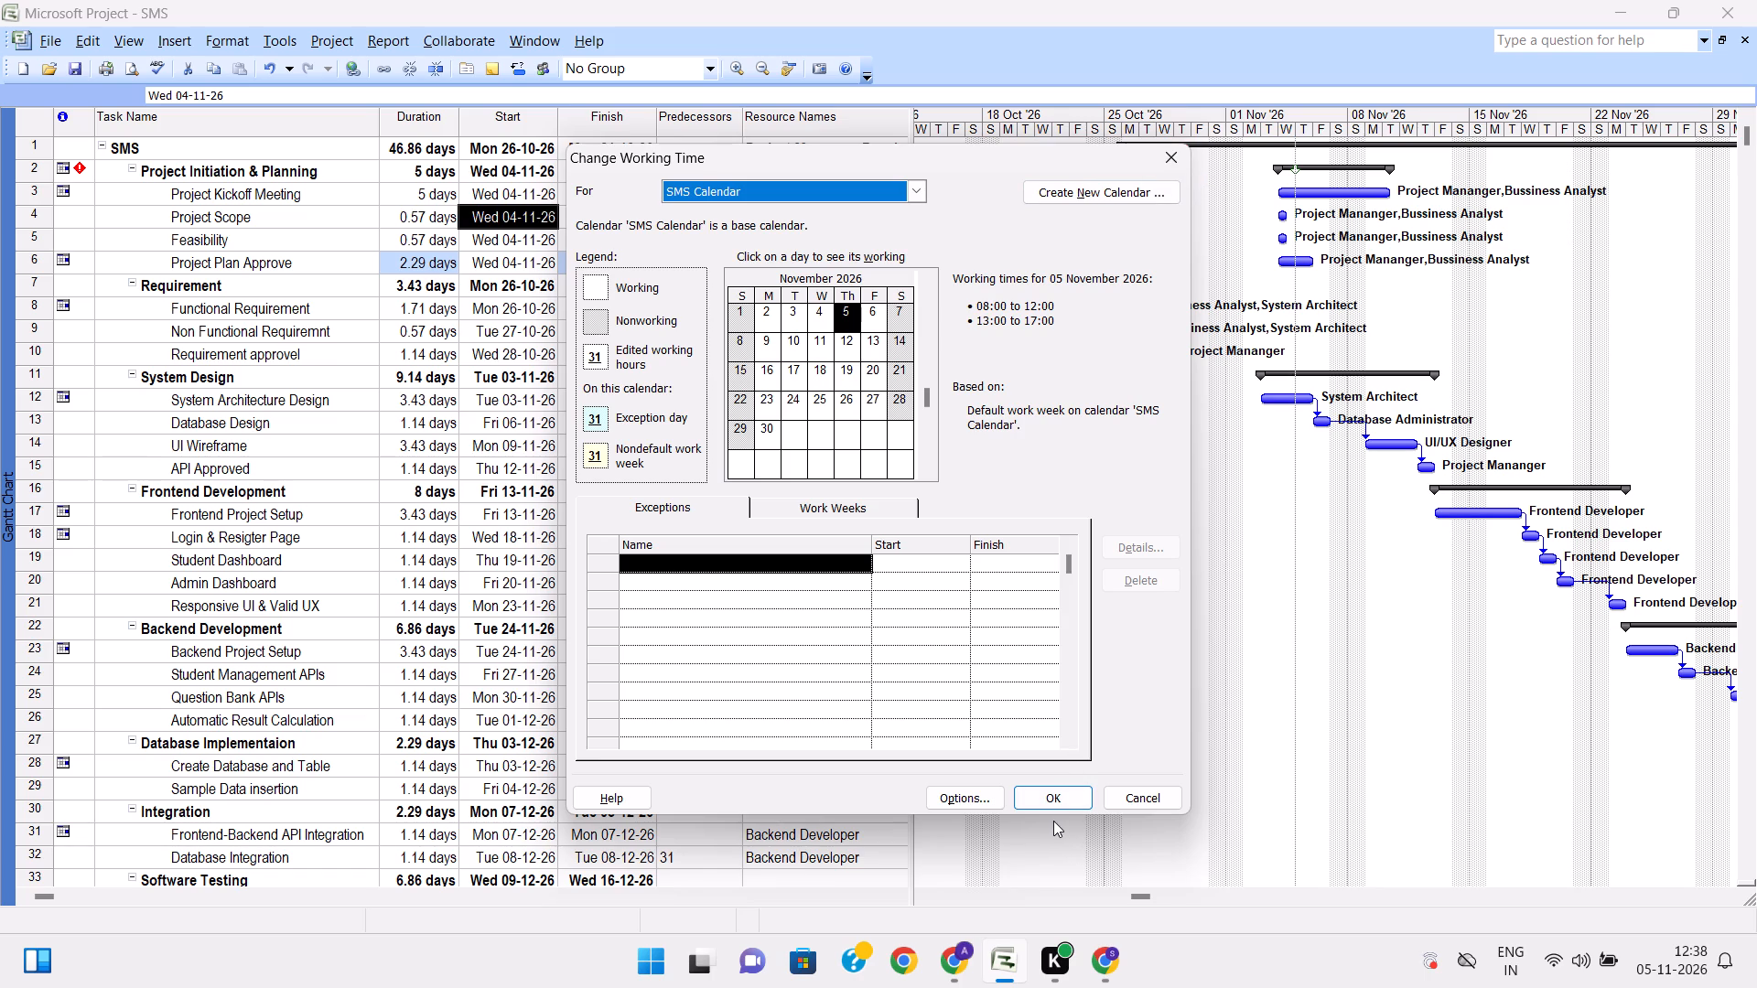
{"action": "left_click", "coordinate": [1039, 794]}
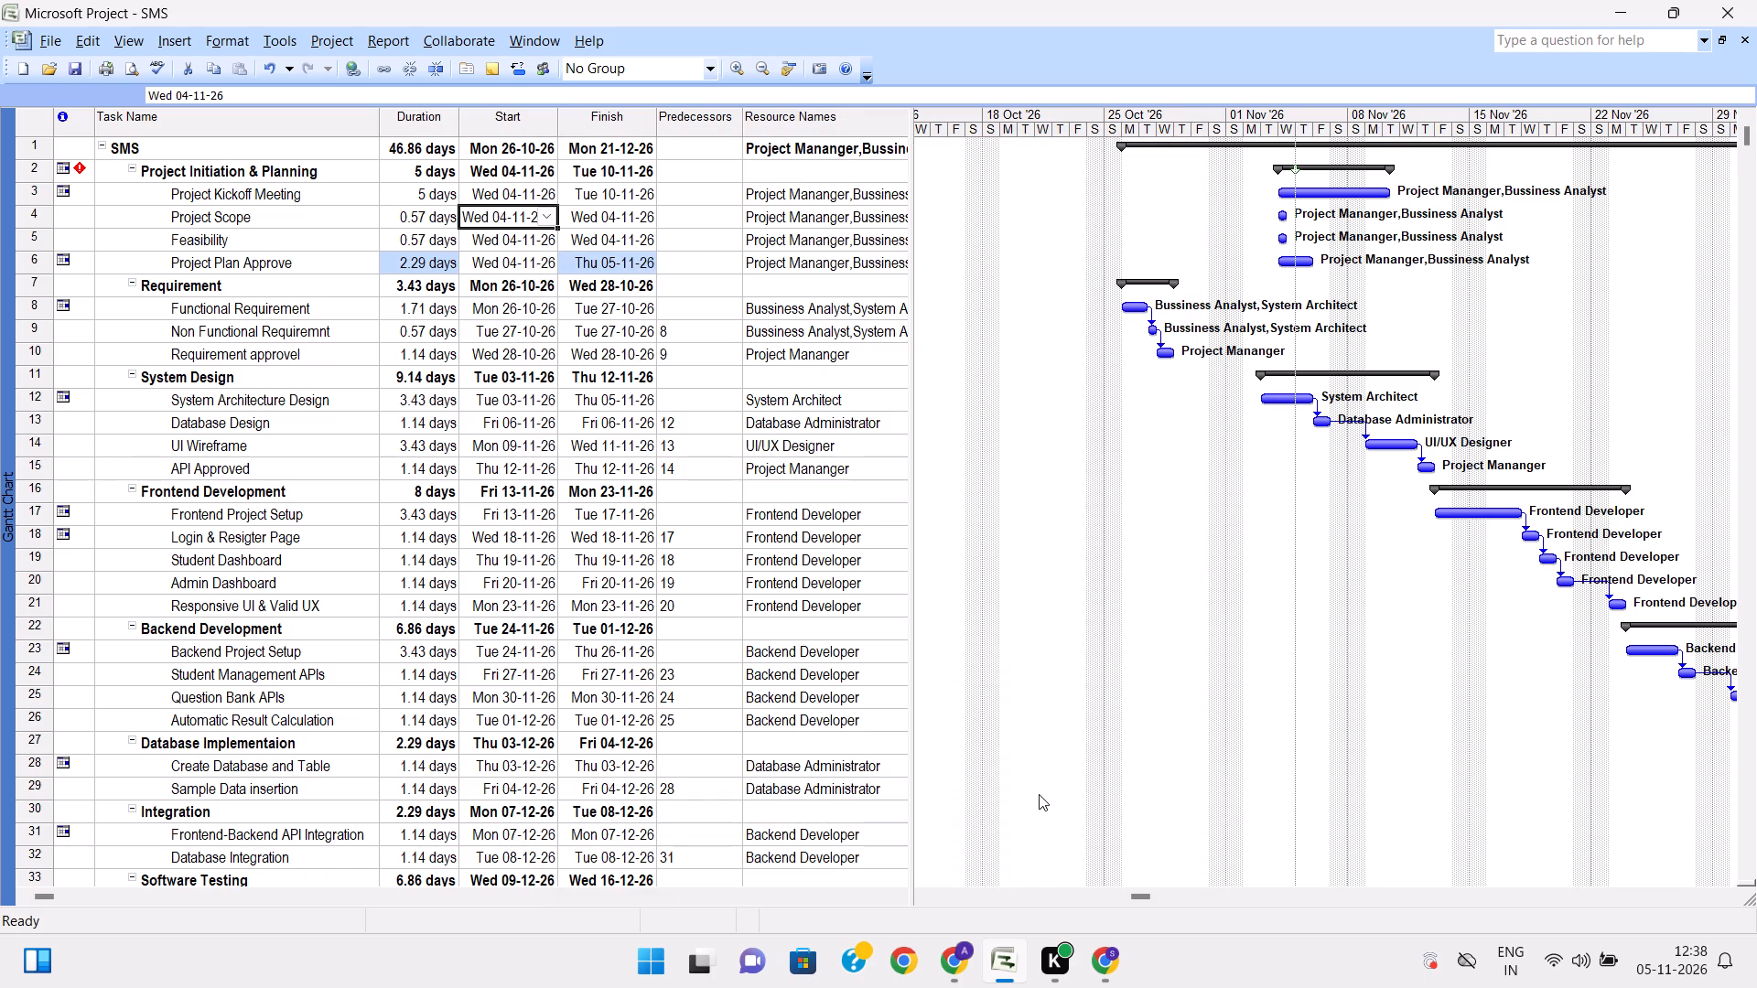
Examine the durations, dates and predecessors of the SMS tasks through to the Deployement phase.
{"action": "left_click", "coordinate": [404, 216]}
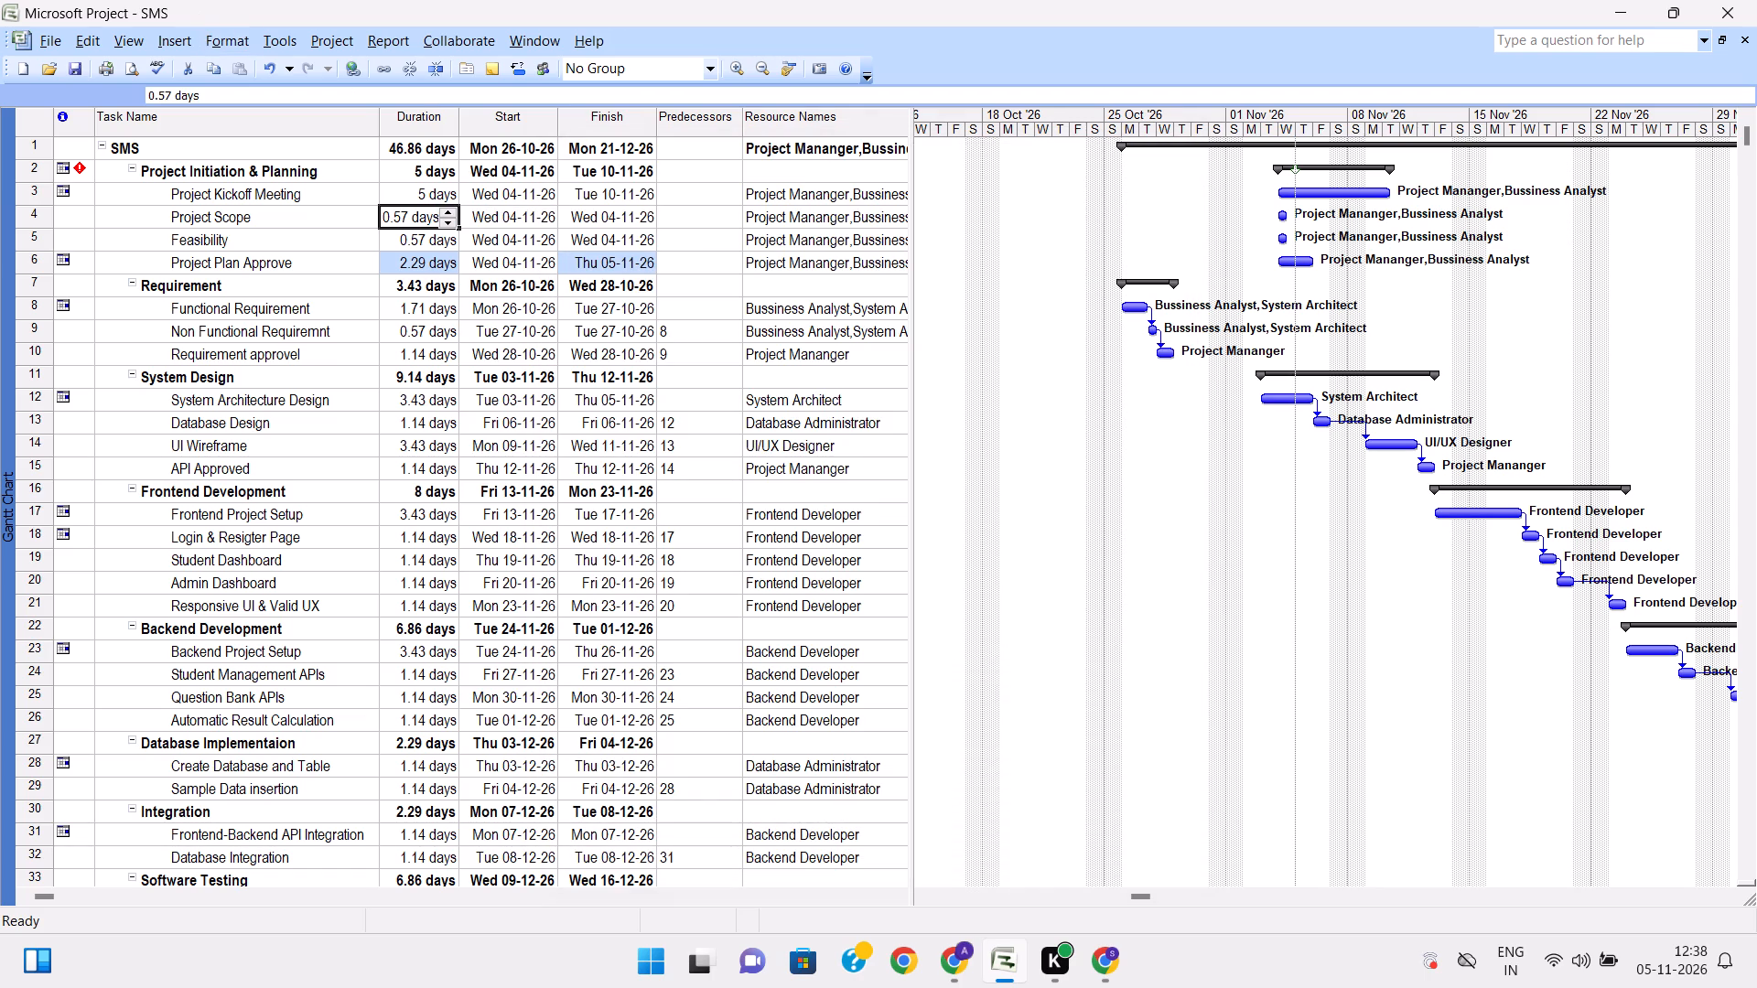
{"action": "scroll", "coordinate": [625, 593], "scroll_direction": "up", "scroll_amount": 3}
{"action": "scroll", "coordinate": [625, 593], "scroll_direction": "down", "scroll_amount": 9}
{"action": "scroll", "coordinate": [625, 593], "scroll_direction": "up", "scroll_amount": 4}
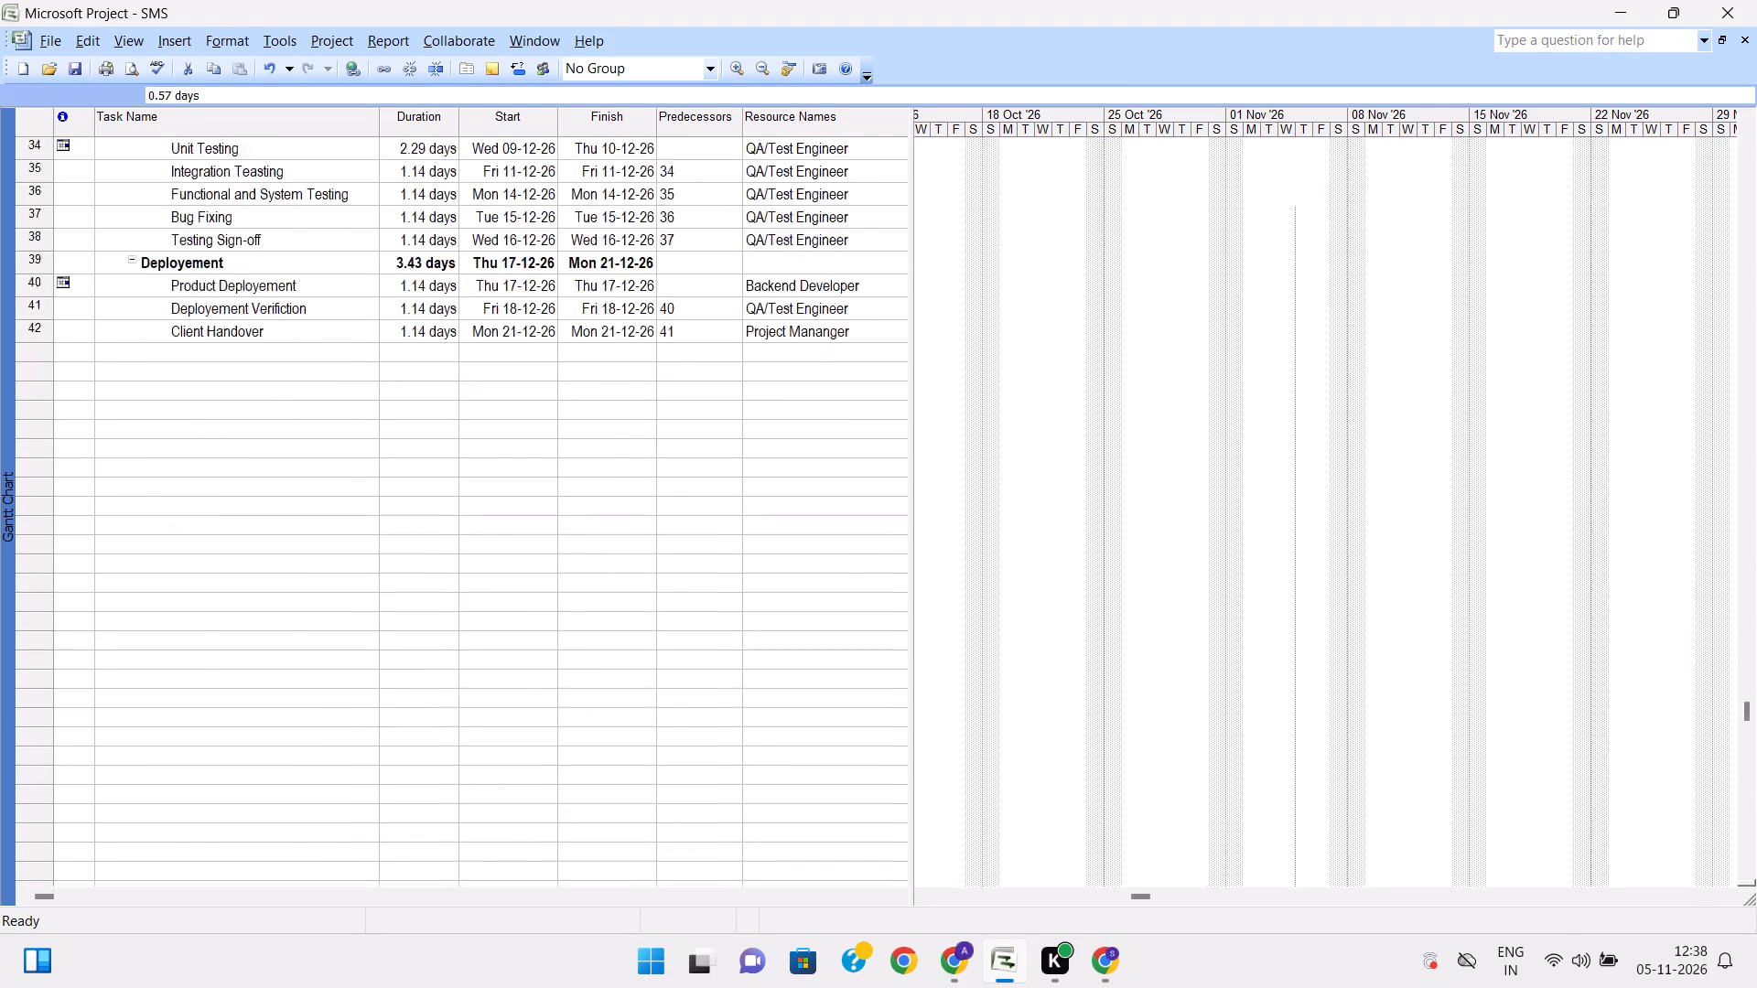
{"action": "scroll", "coordinate": [625, 593], "scroll_direction": "up", "scroll_amount": 8}
{"action": "scroll", "coordinate": [1434, 634], "scroll_direction": "down", "scroll_amount": 1}
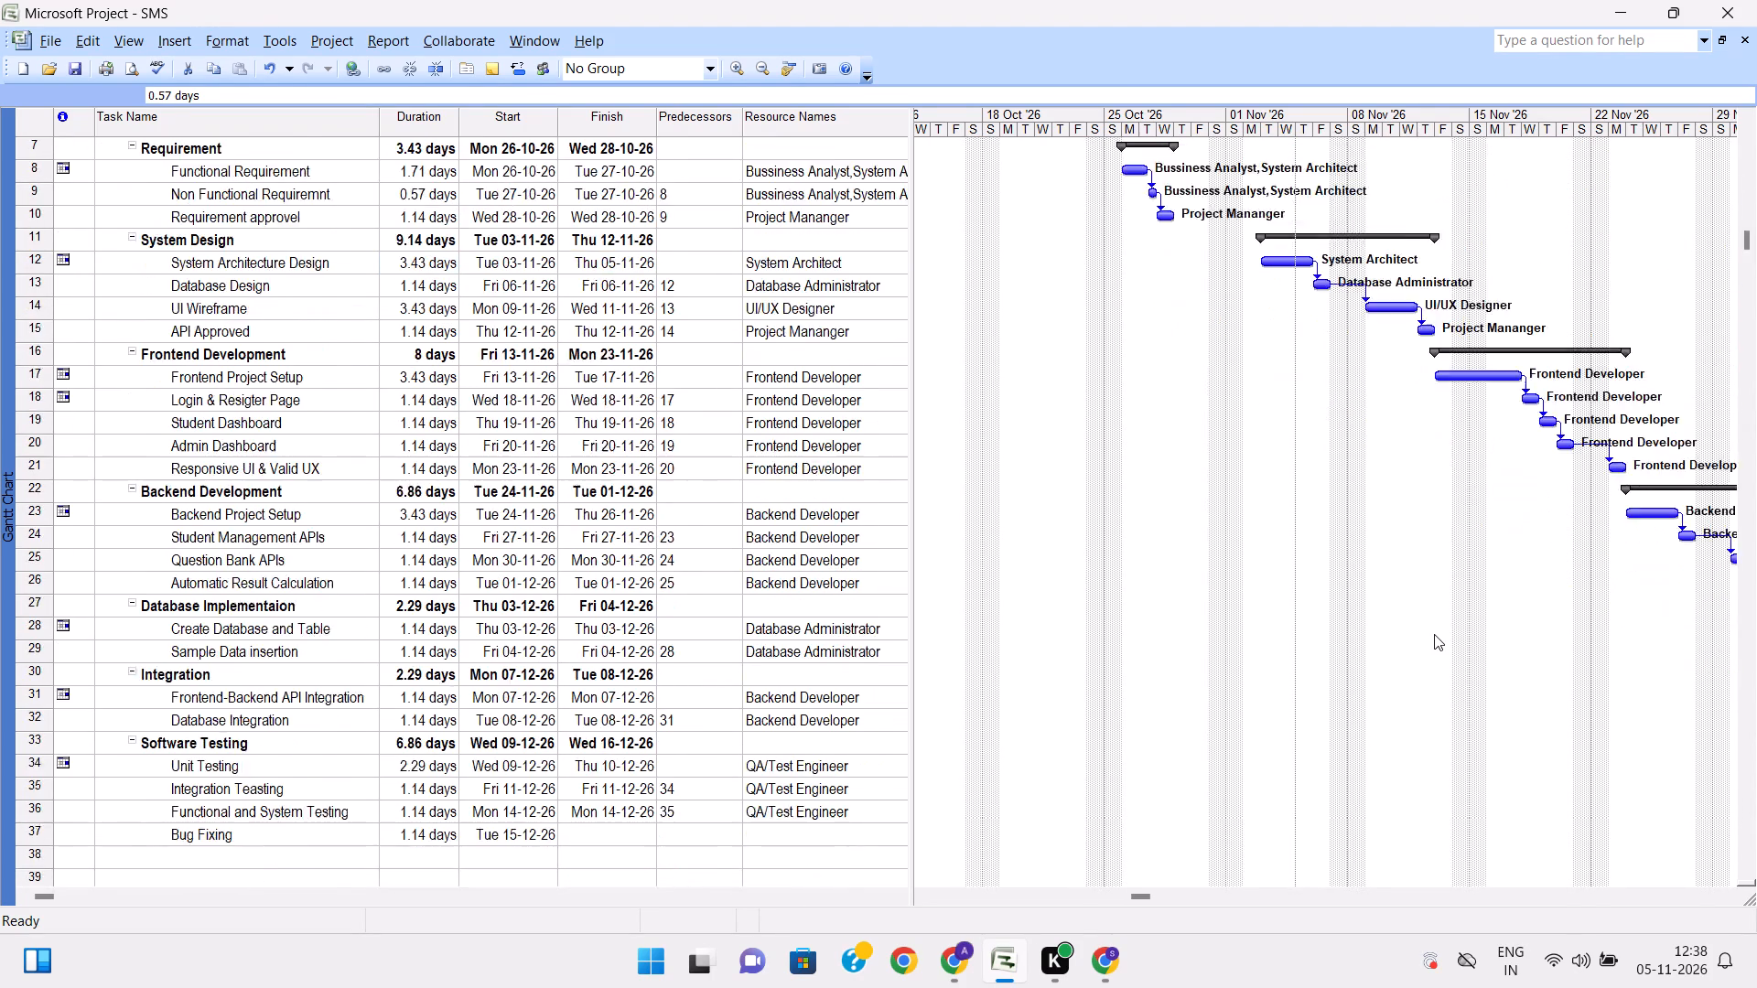
{"action": "scroll", "coordinate": [1434, 634], "scroll_direction": "down", "scroll_amount": 2}
{"action": "scroll", "coordinate": [1434, 634], "scroll_direction": "left", "scroll_amount": 1}
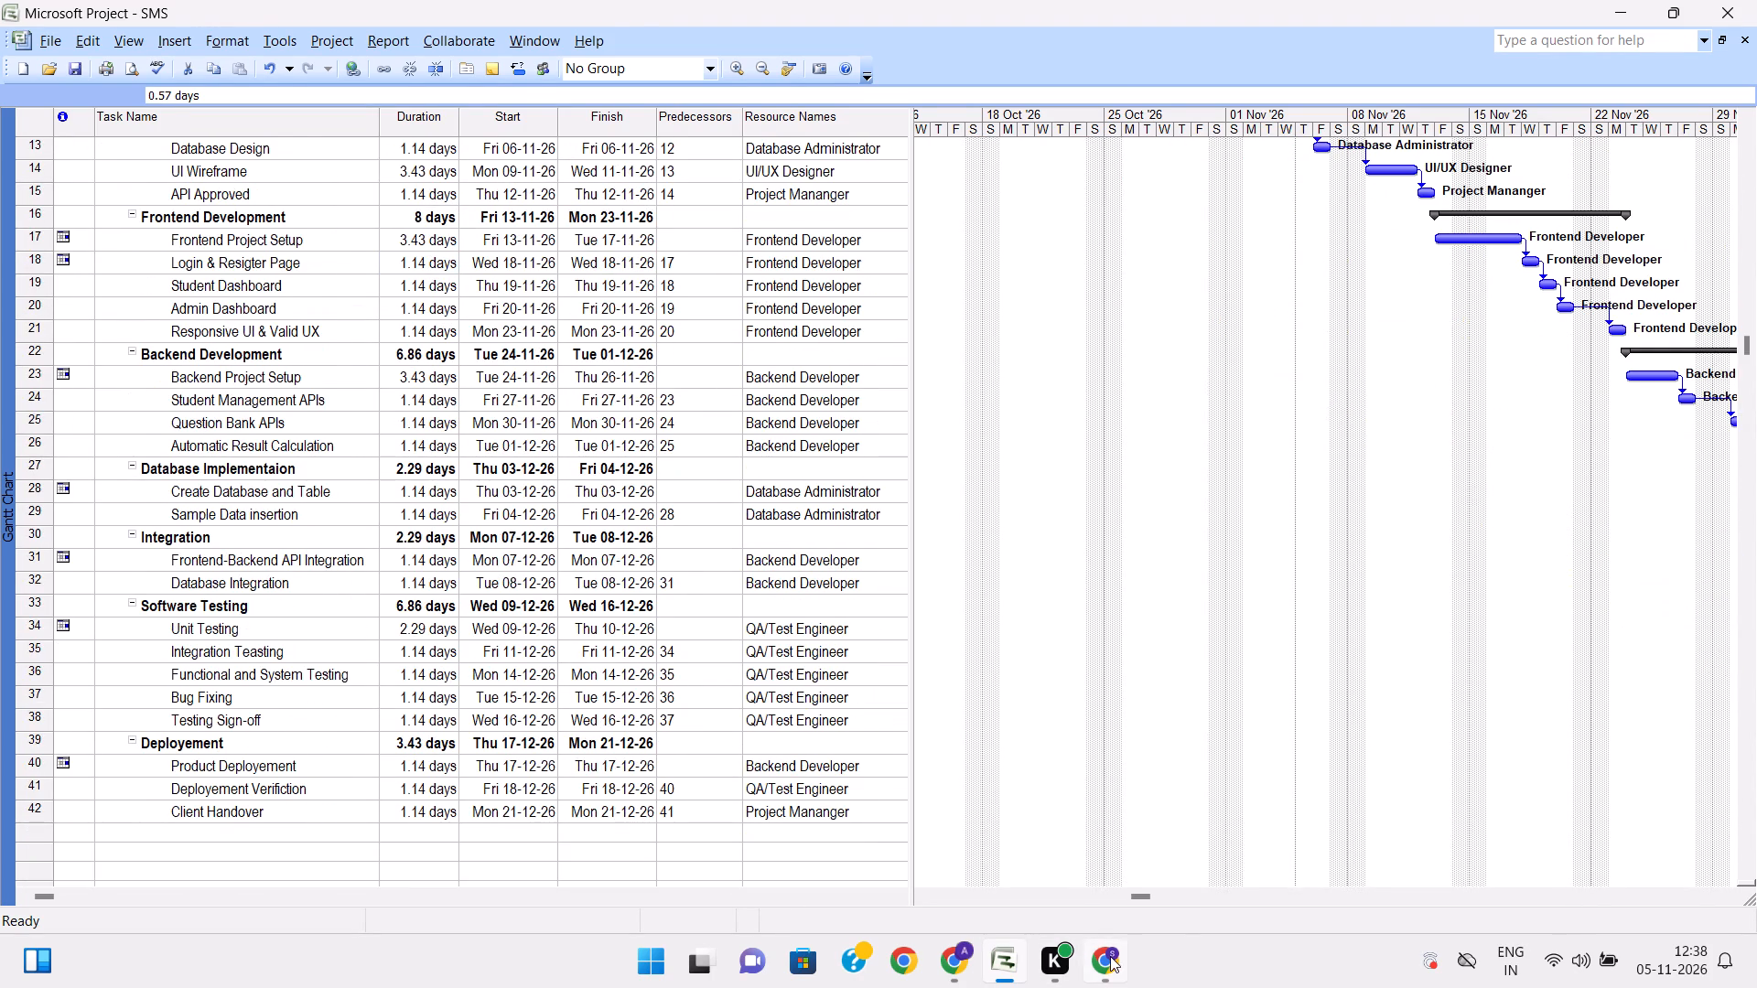
{"action": "left_click", "coordinate": [1110, 956]}
{"action": "left_click", "coordinate": [1110, 956]}
{"action": "left_click", "coordinate": [1110, 956]}
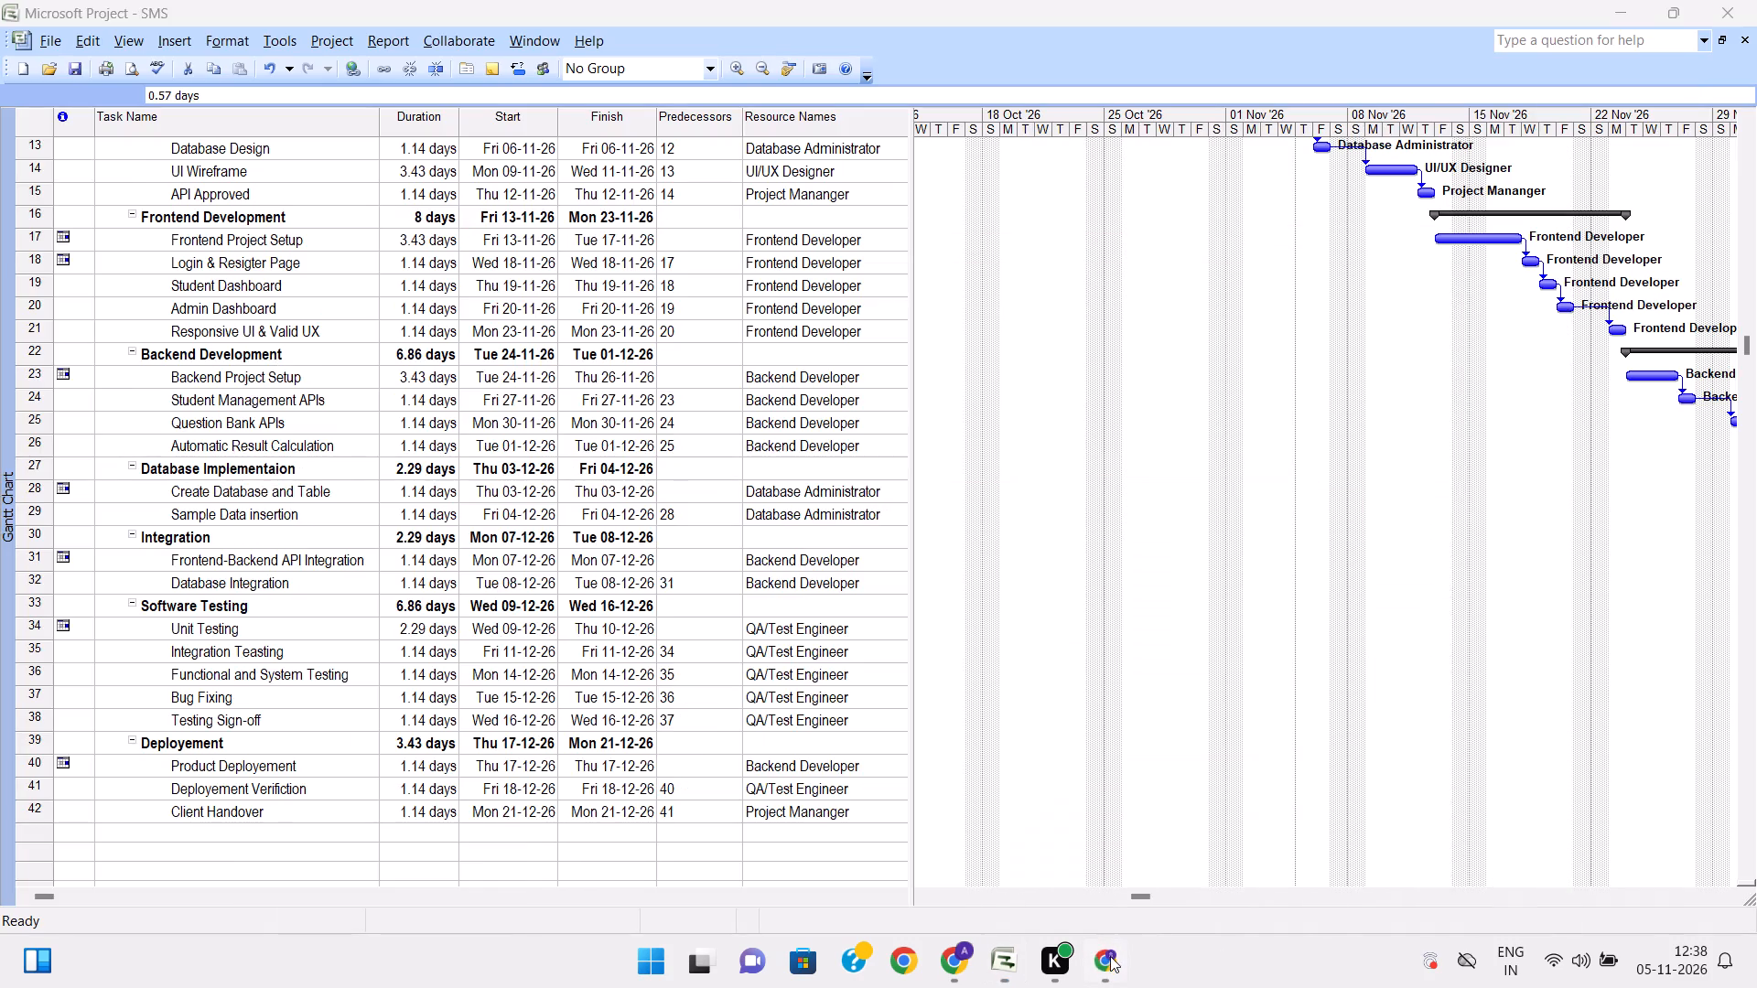
{"action": "scroll", "coordinate": [881, 516], "scroll_direction": "up", "scroll_amount": 8}
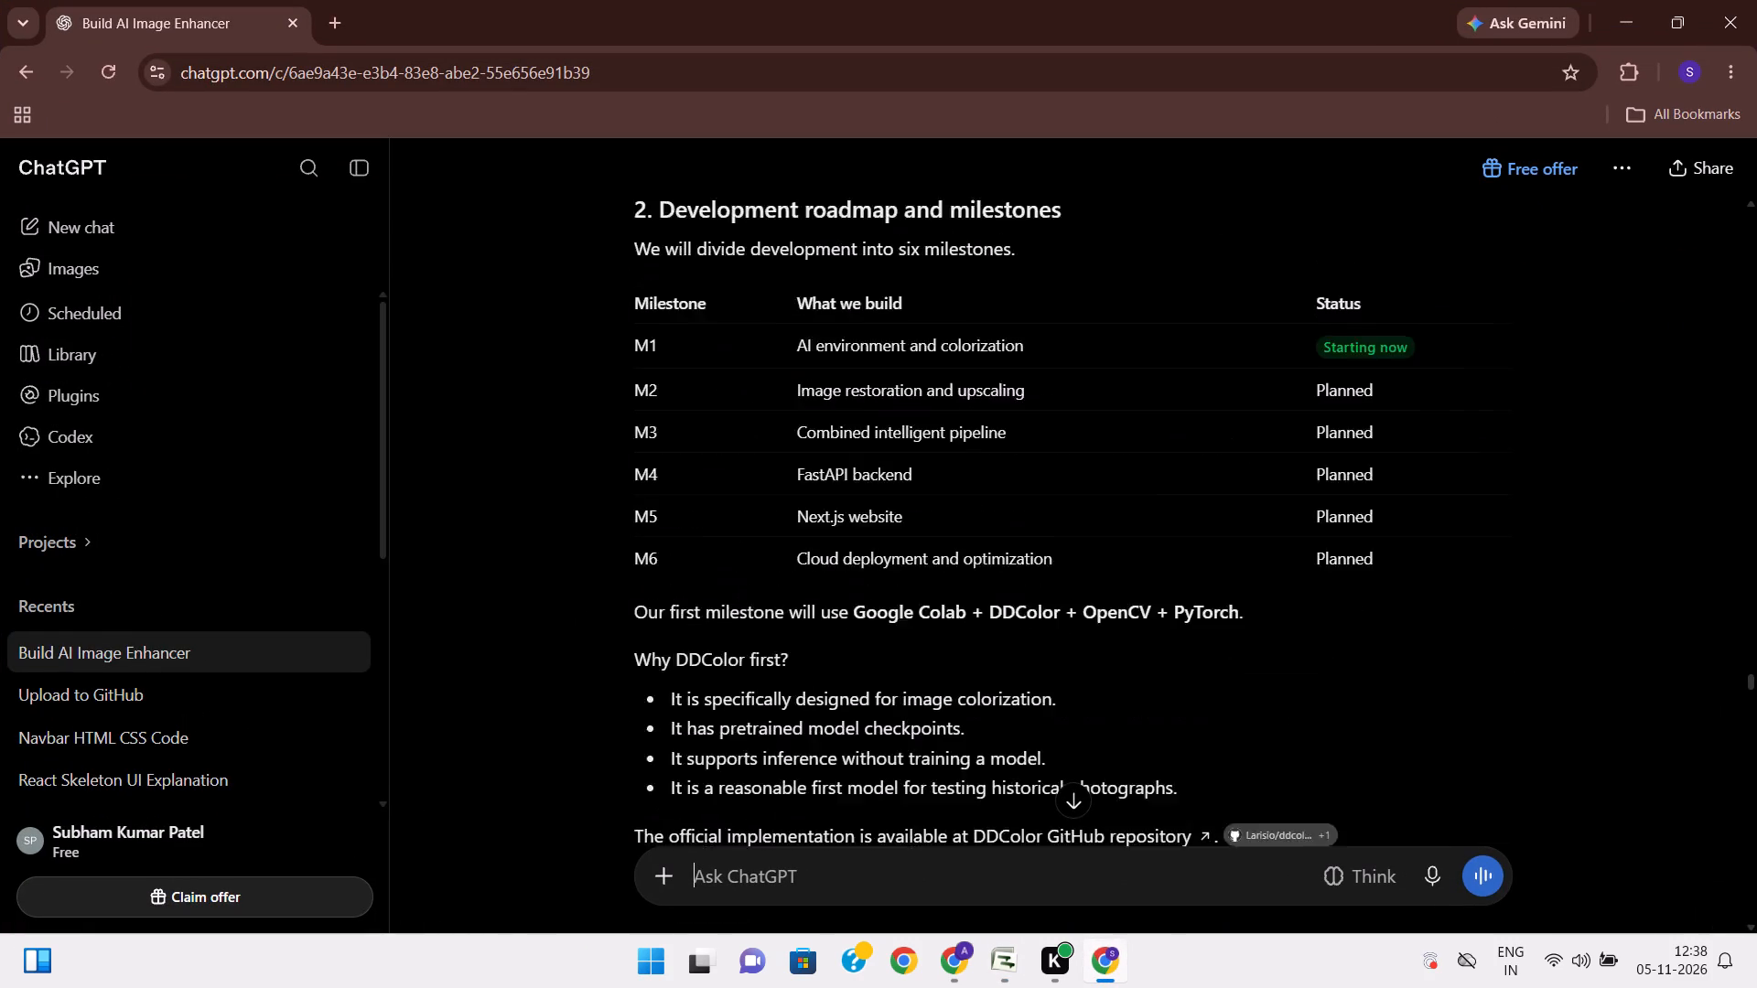
{"action": "scroll", "coordinate": [881, 516], "scroll_direction": "up", "scroll_amount": 12}
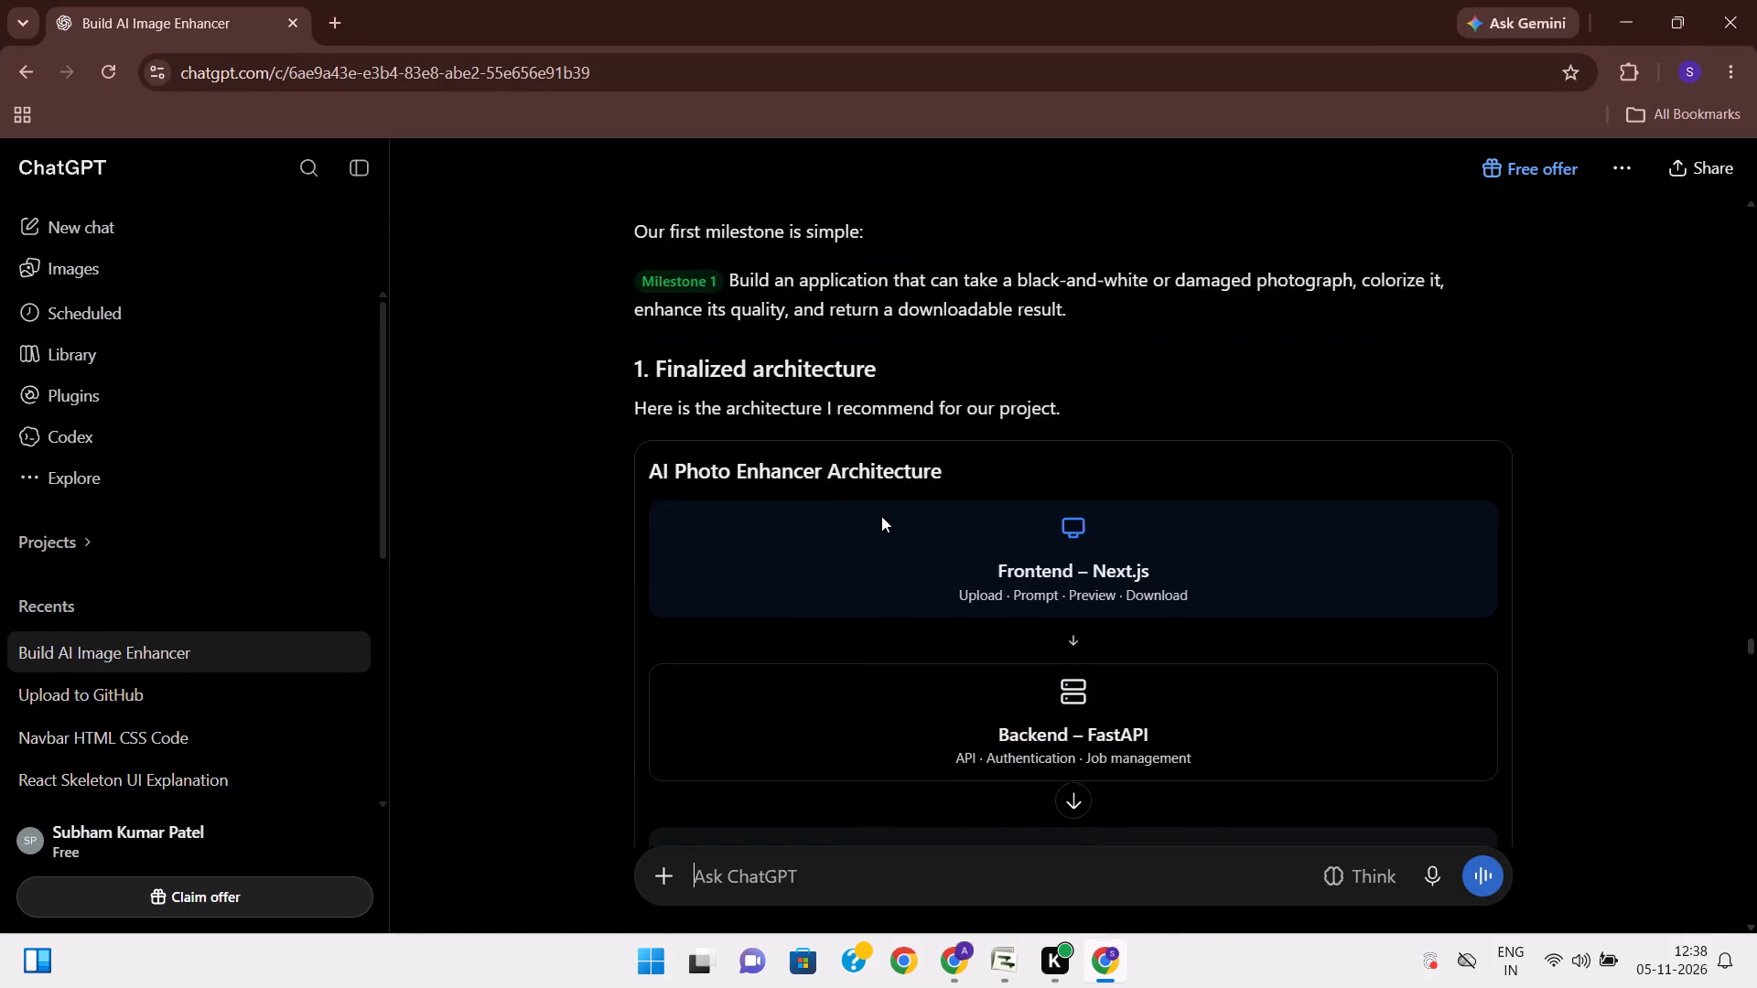
{"action": "scroll", "coordinate": [881, 516], "scroll_direction": "up", "scroll_amount": 5}
{"action": "scroll", "coordinate": [881, 516], "scroll_direction": "down", "scroll_amount": 2}
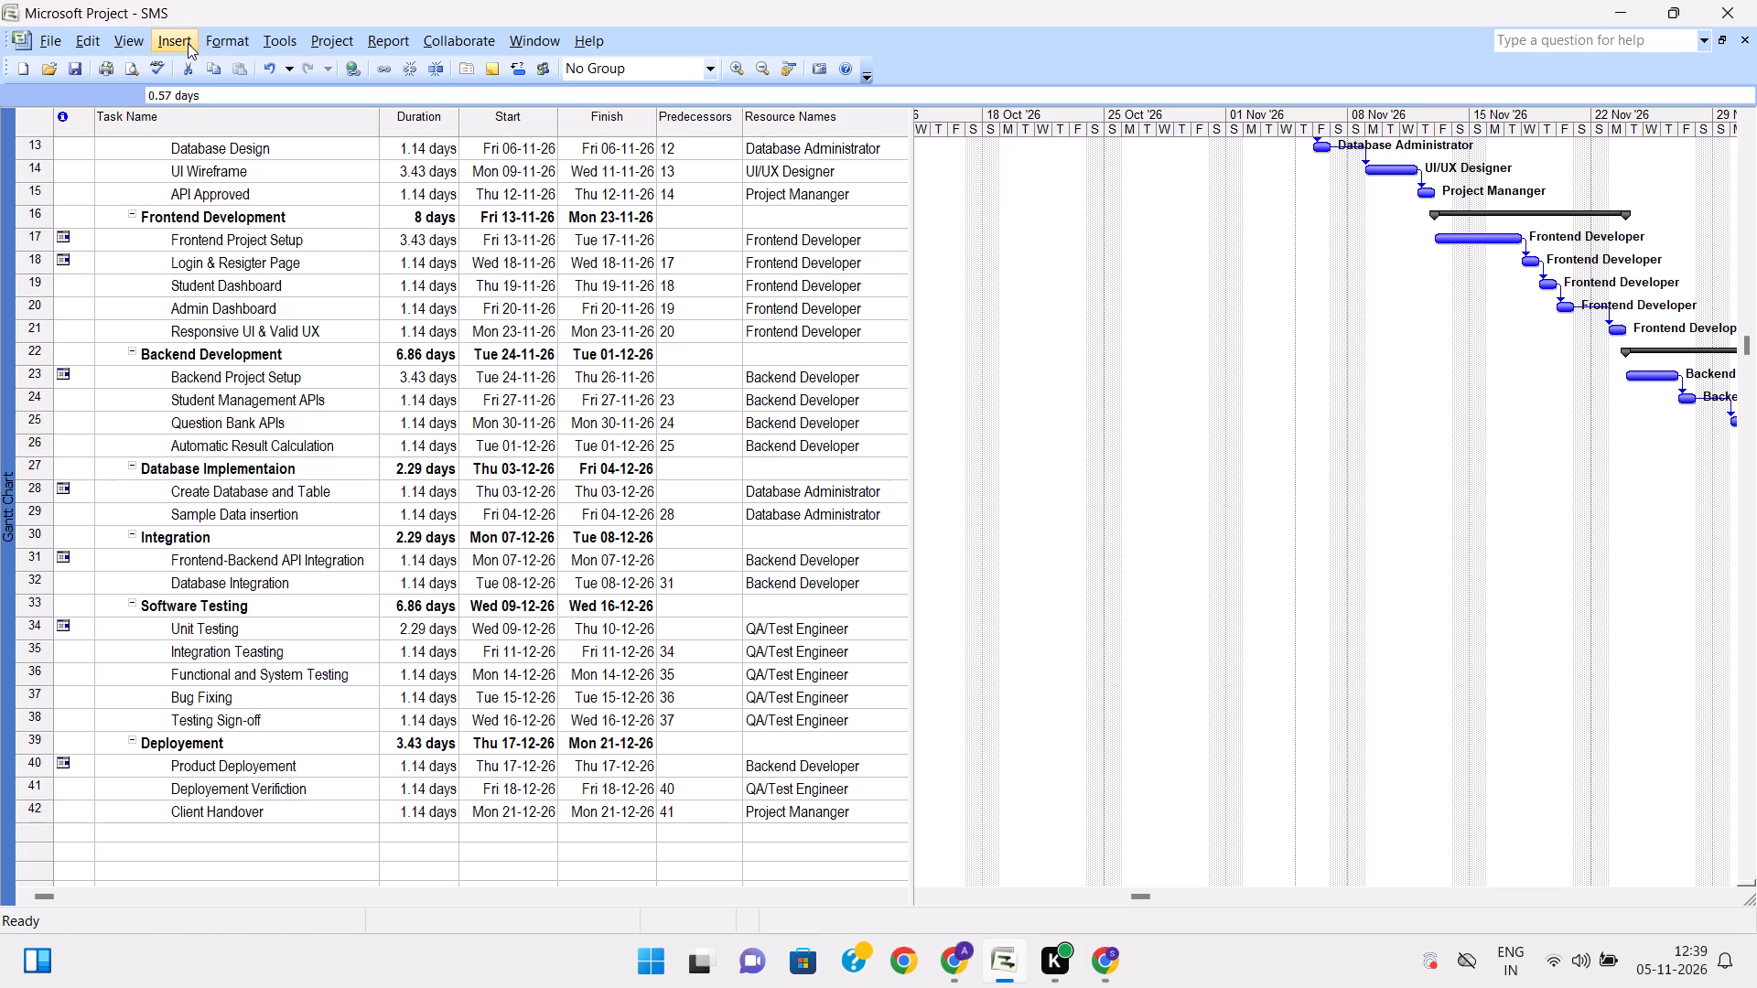
{"action": "left_click", "coordinate": [177, 36]}
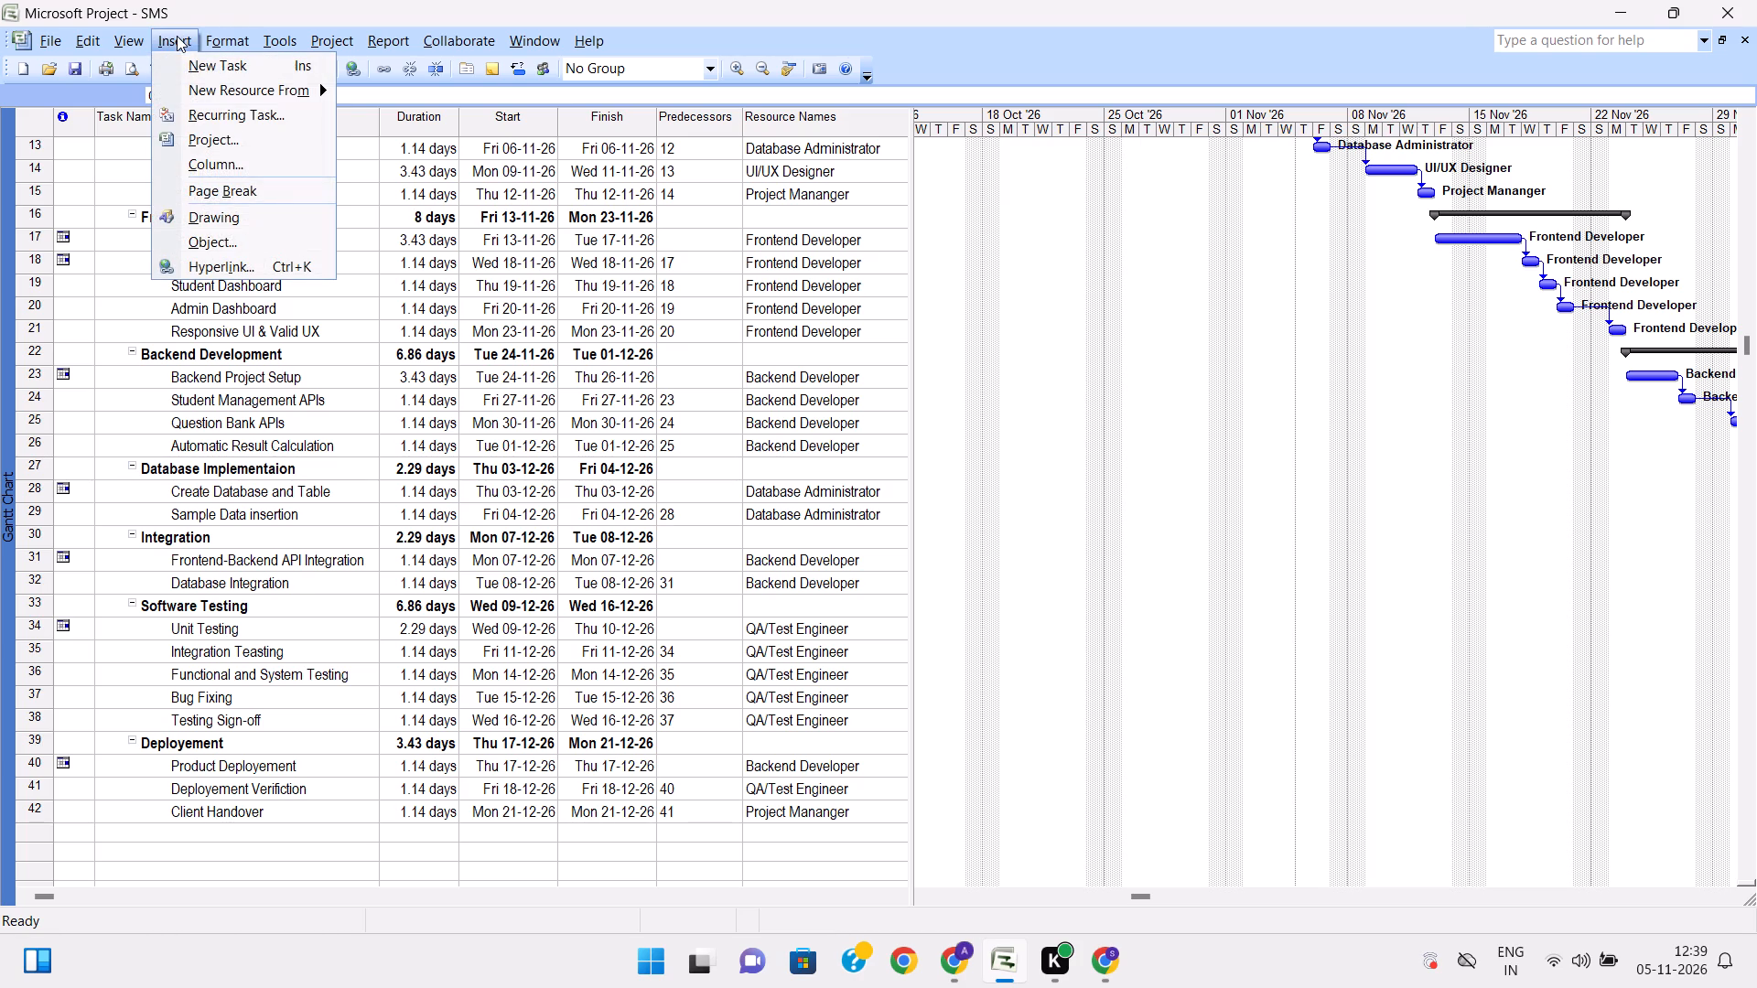
{"action": "left_click", "coordinate": [177, 36]}
{"action": "left_click", "coordinate": [279, 38]}
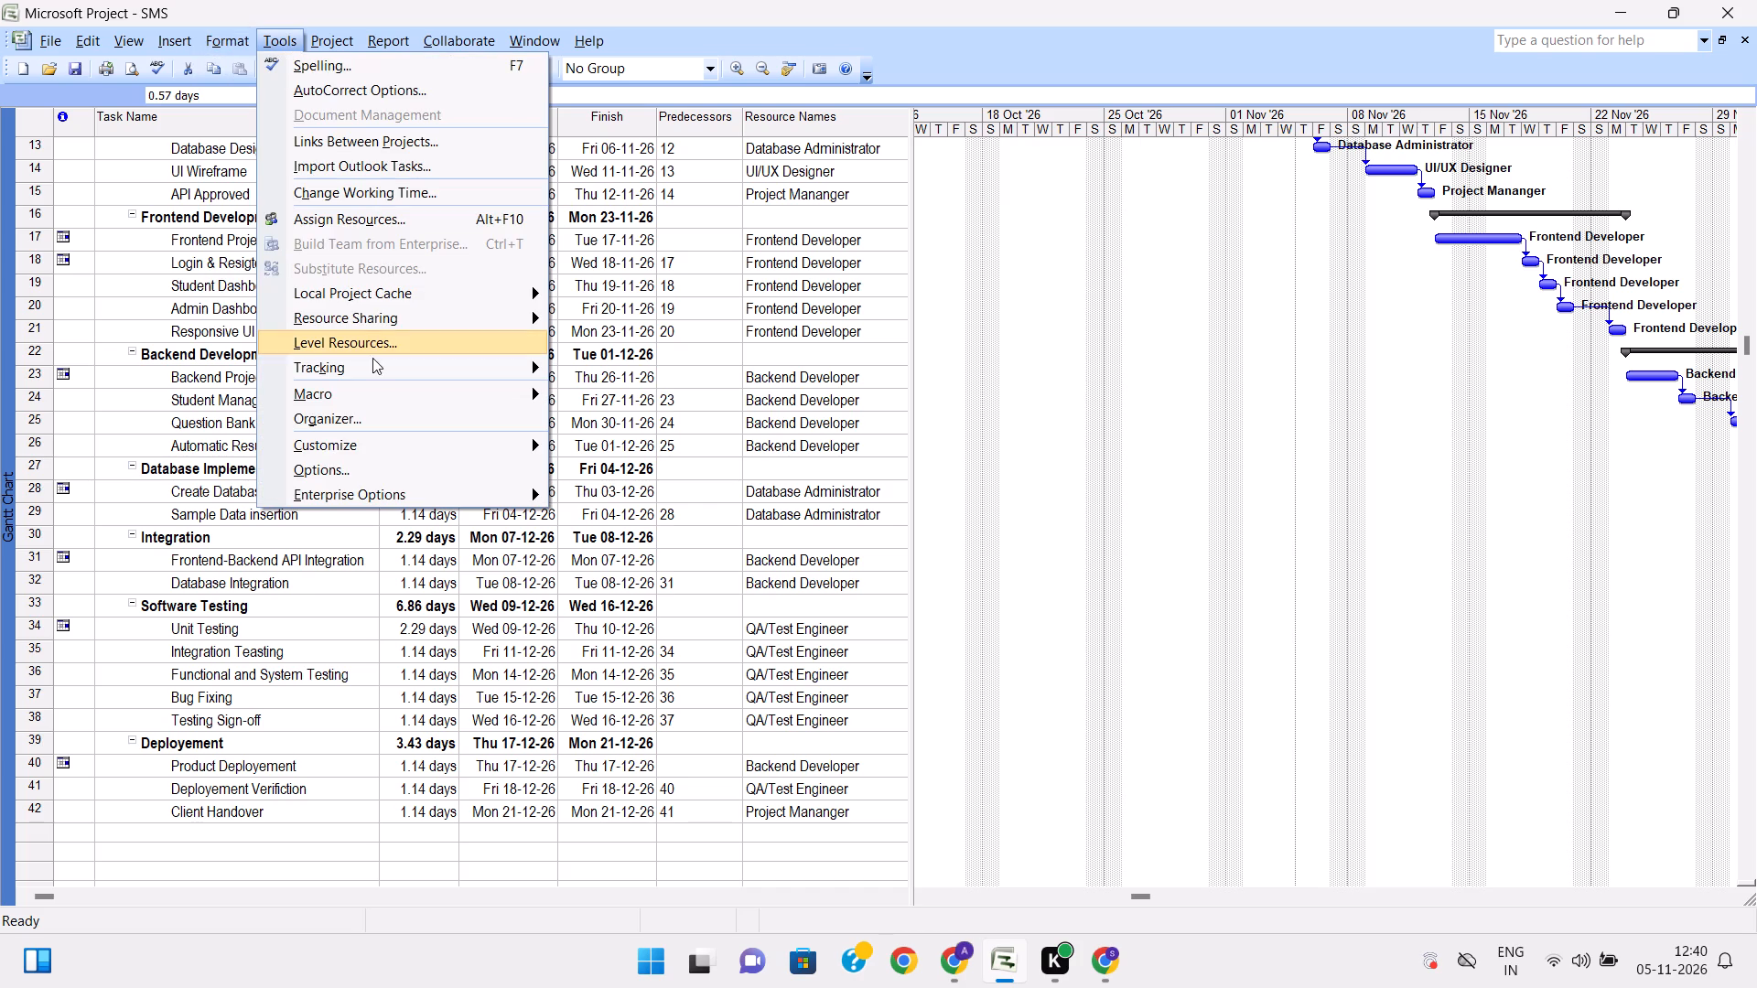
{"action": "left_click", "coordinate": [380, 192]}
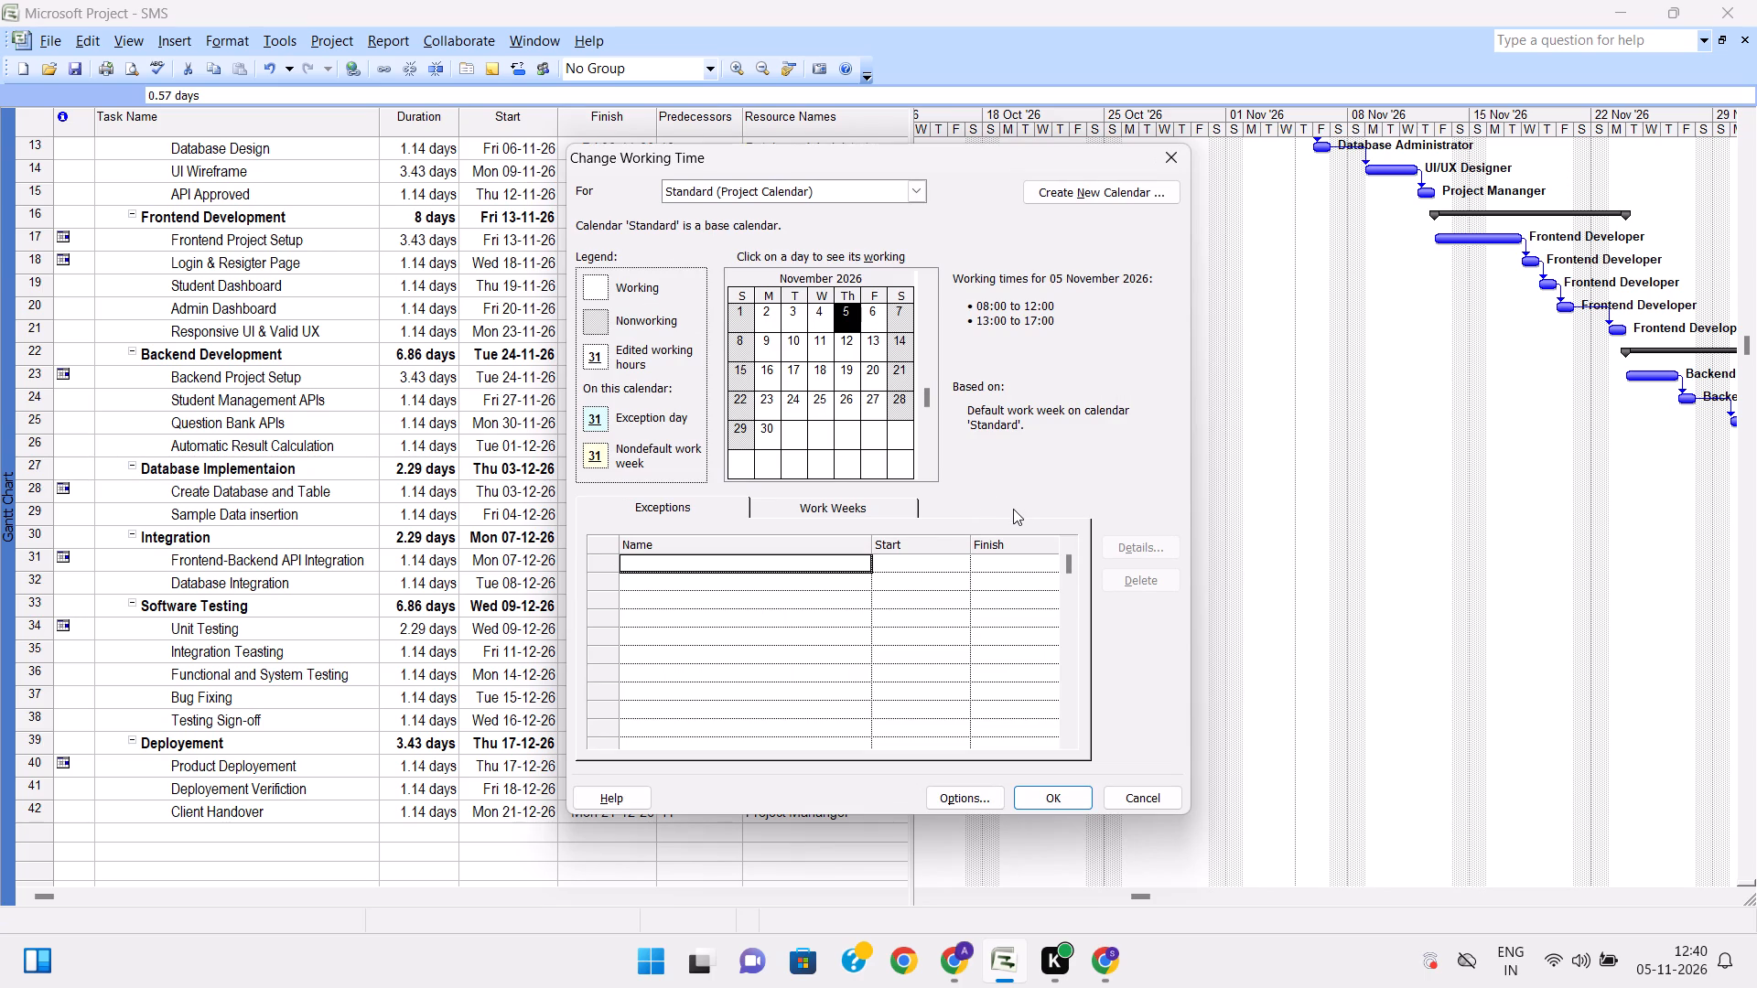
{"action": "left_click", "coordinate": [917, 188]}
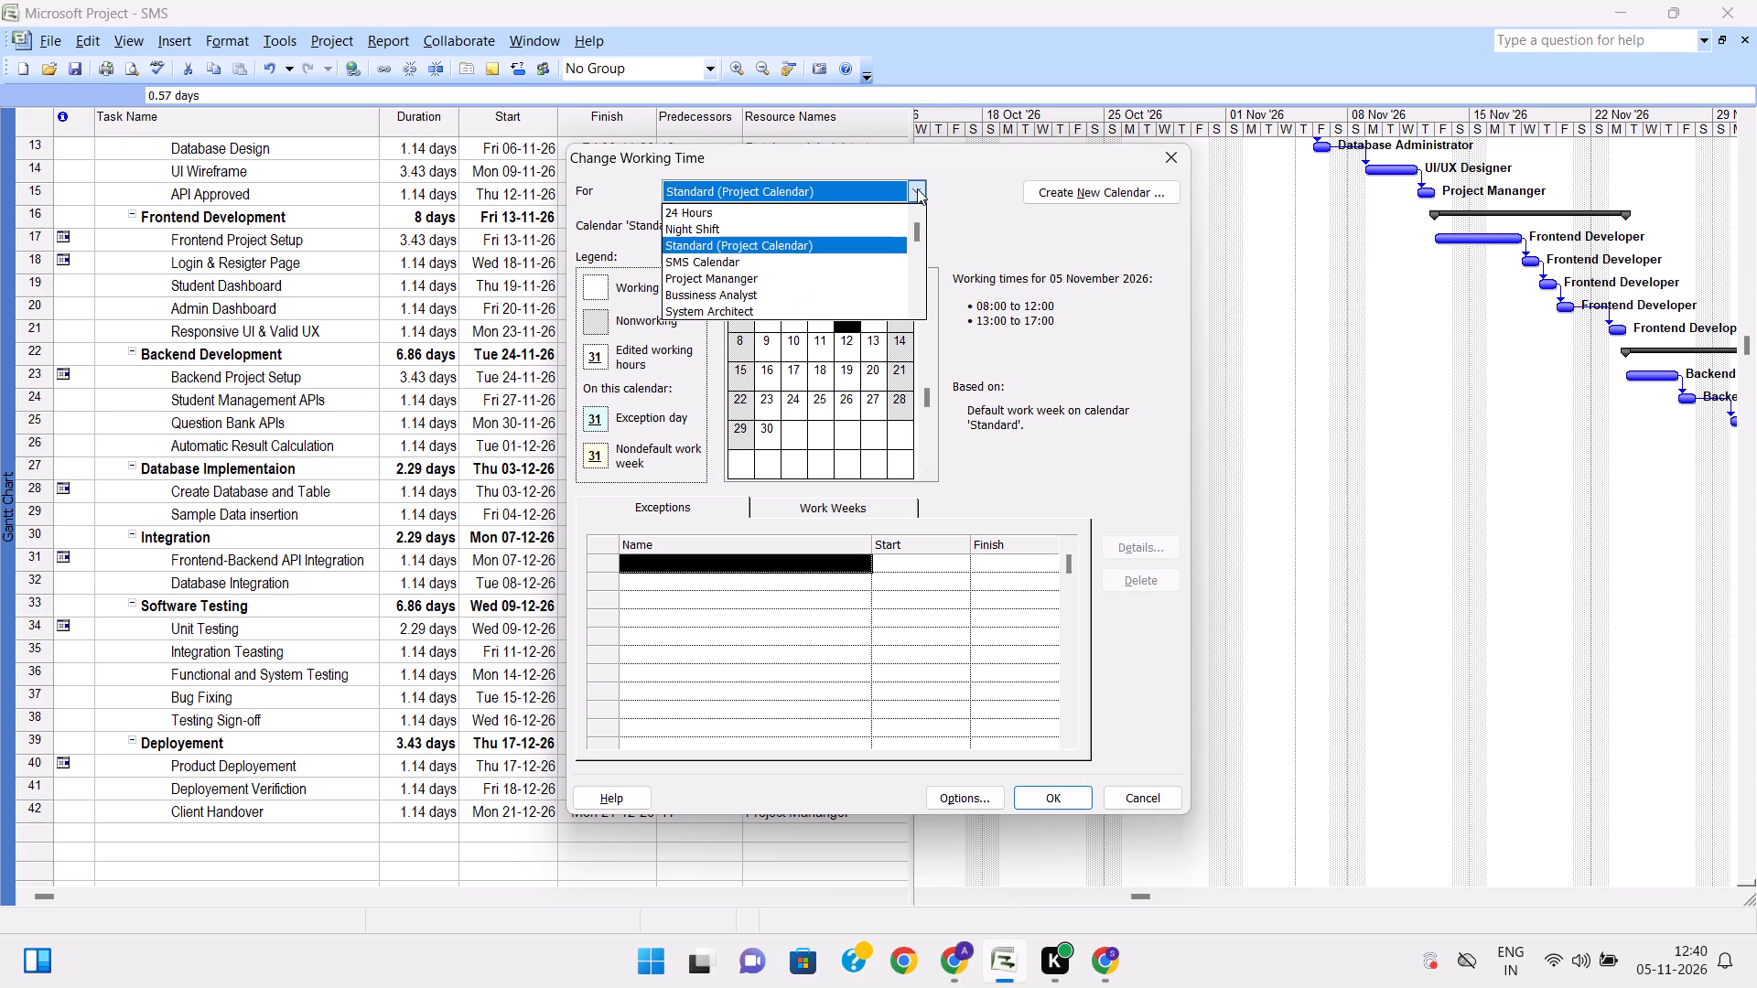
{"action": "left_click", "coordinate": [775, 260]}
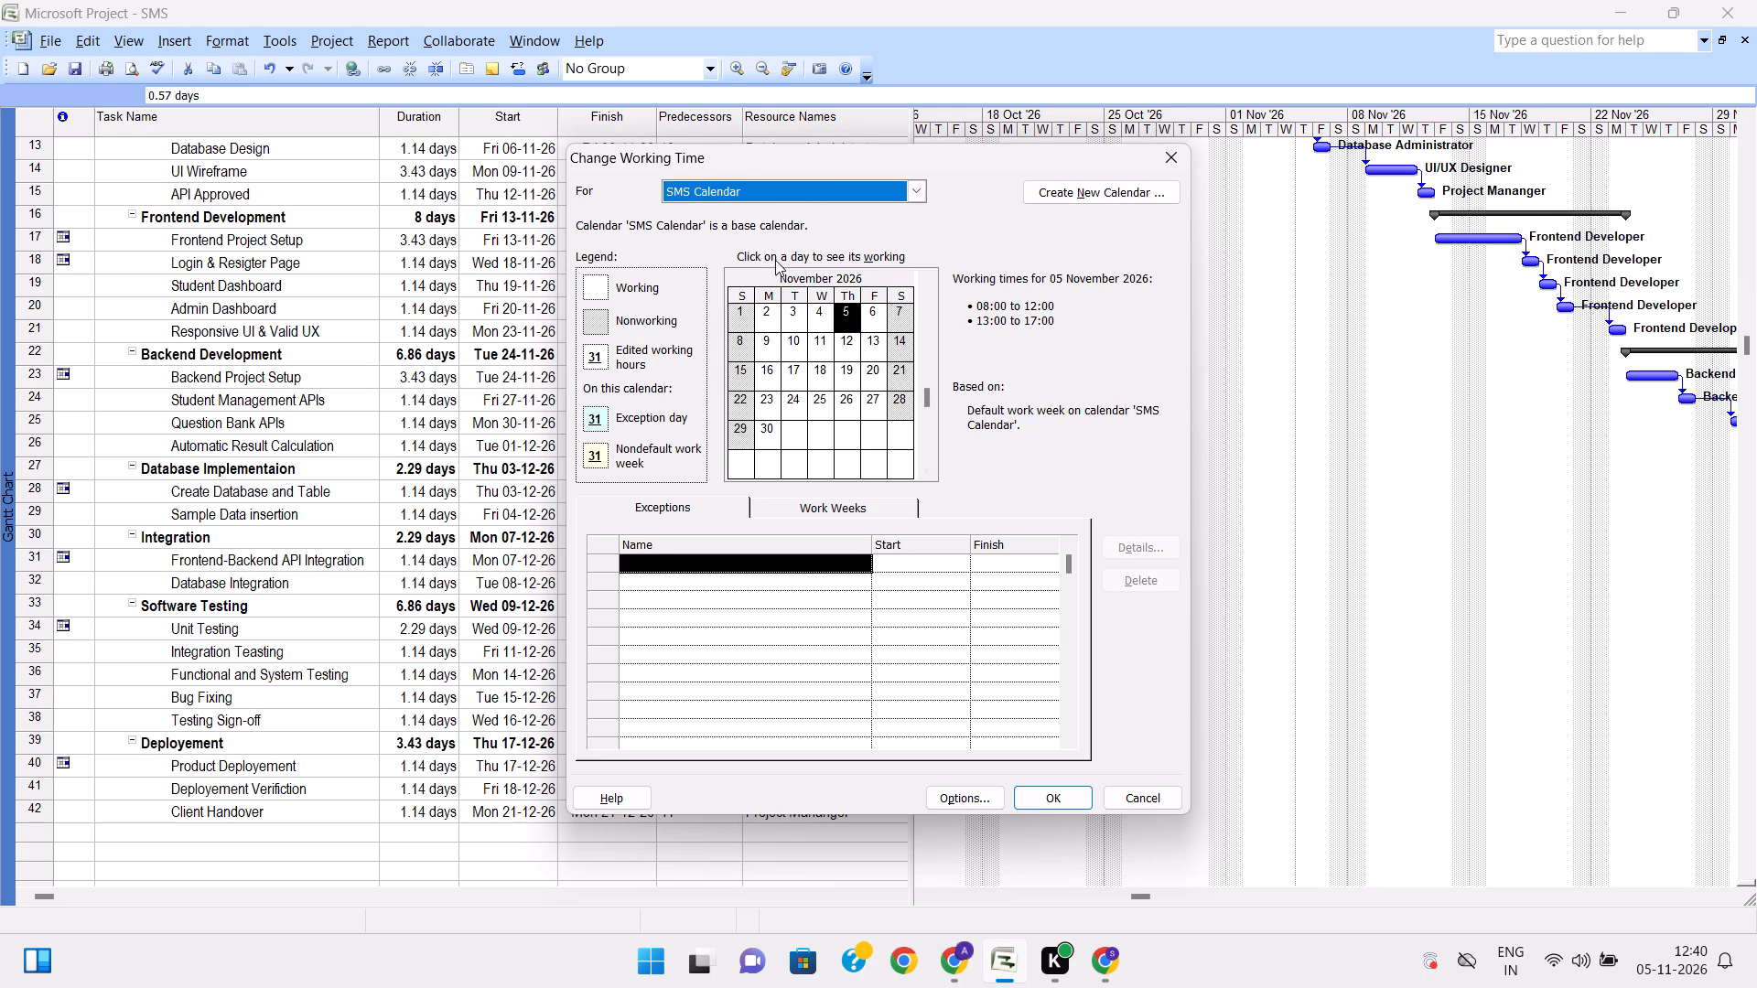
{"action": "left_click", "coordinate": [955, 795]}
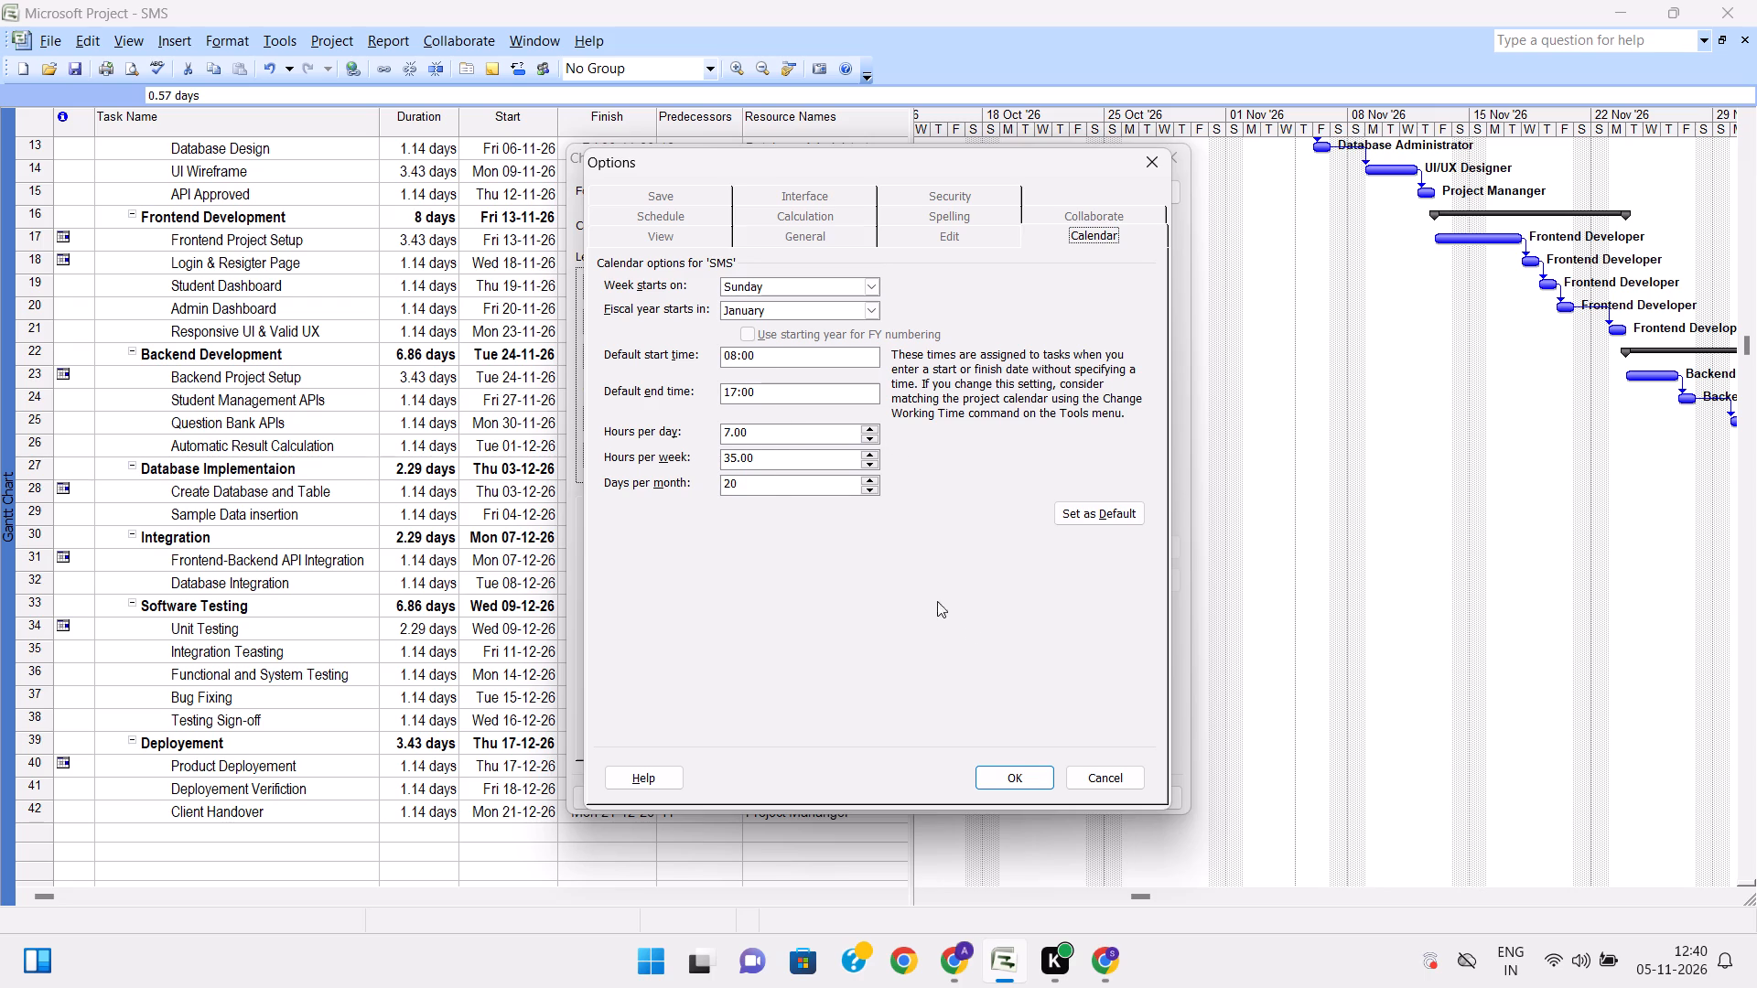
{"action": "left_click", "coordinate": [1011, 773]}
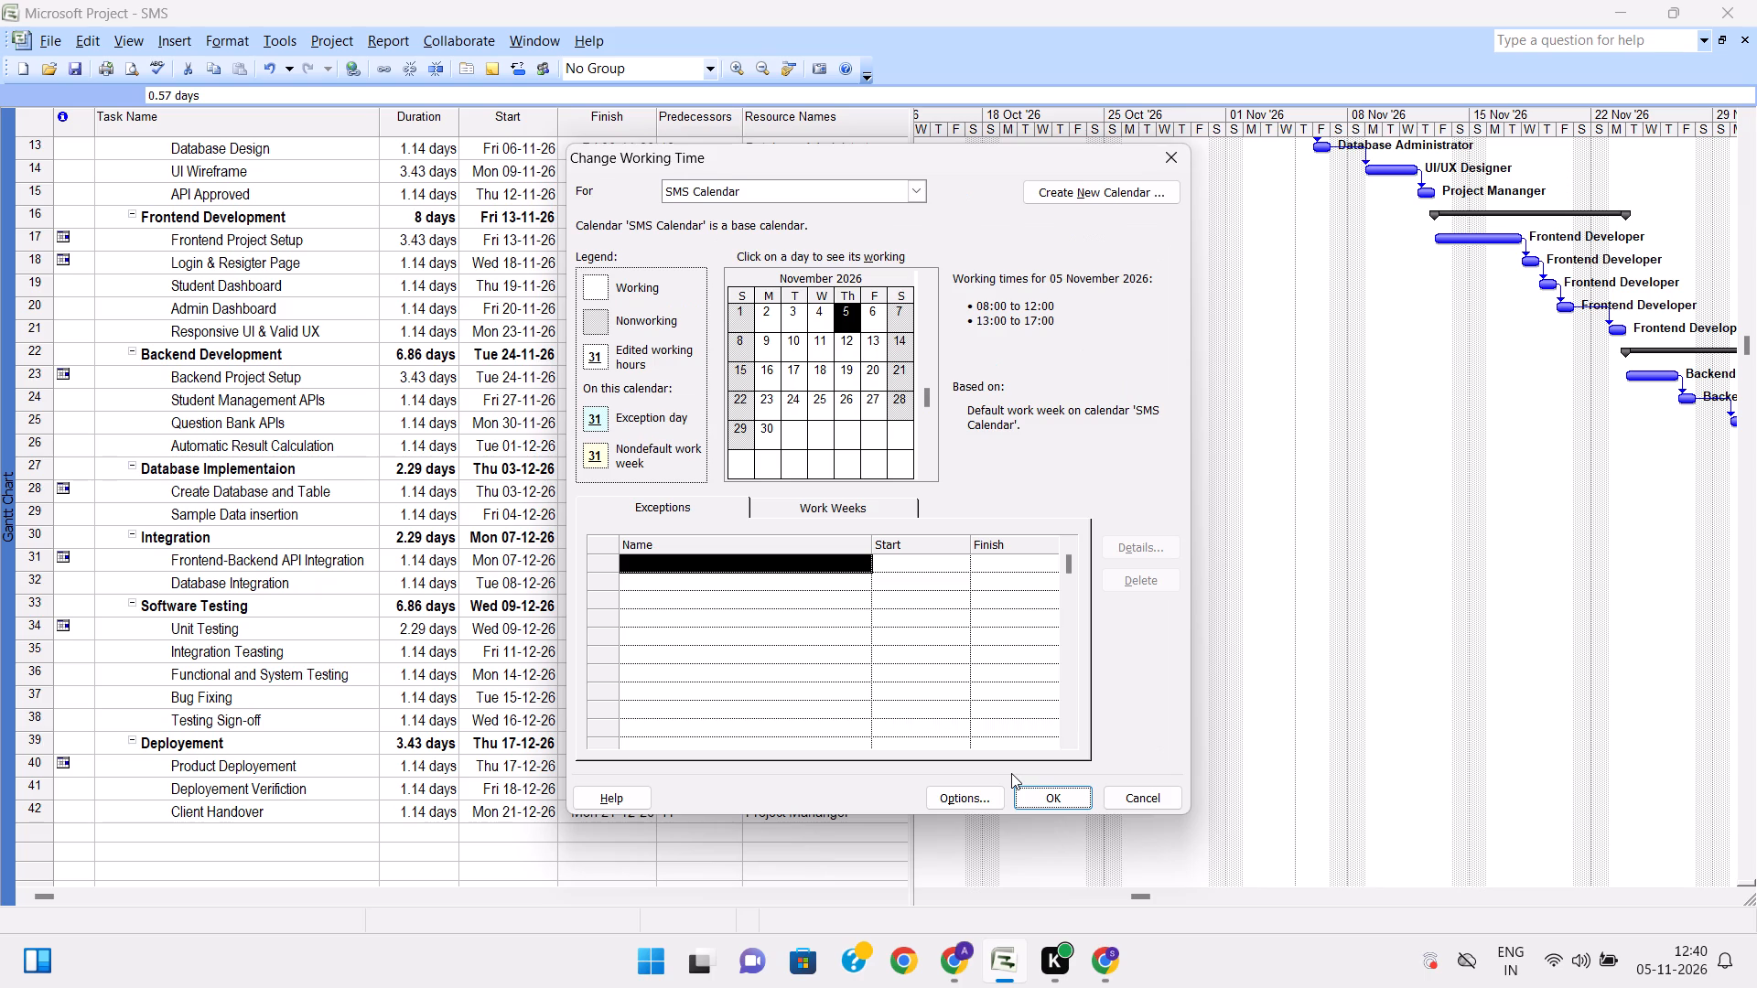
{"action": "left_click", "coordinate": [1062, 799]}
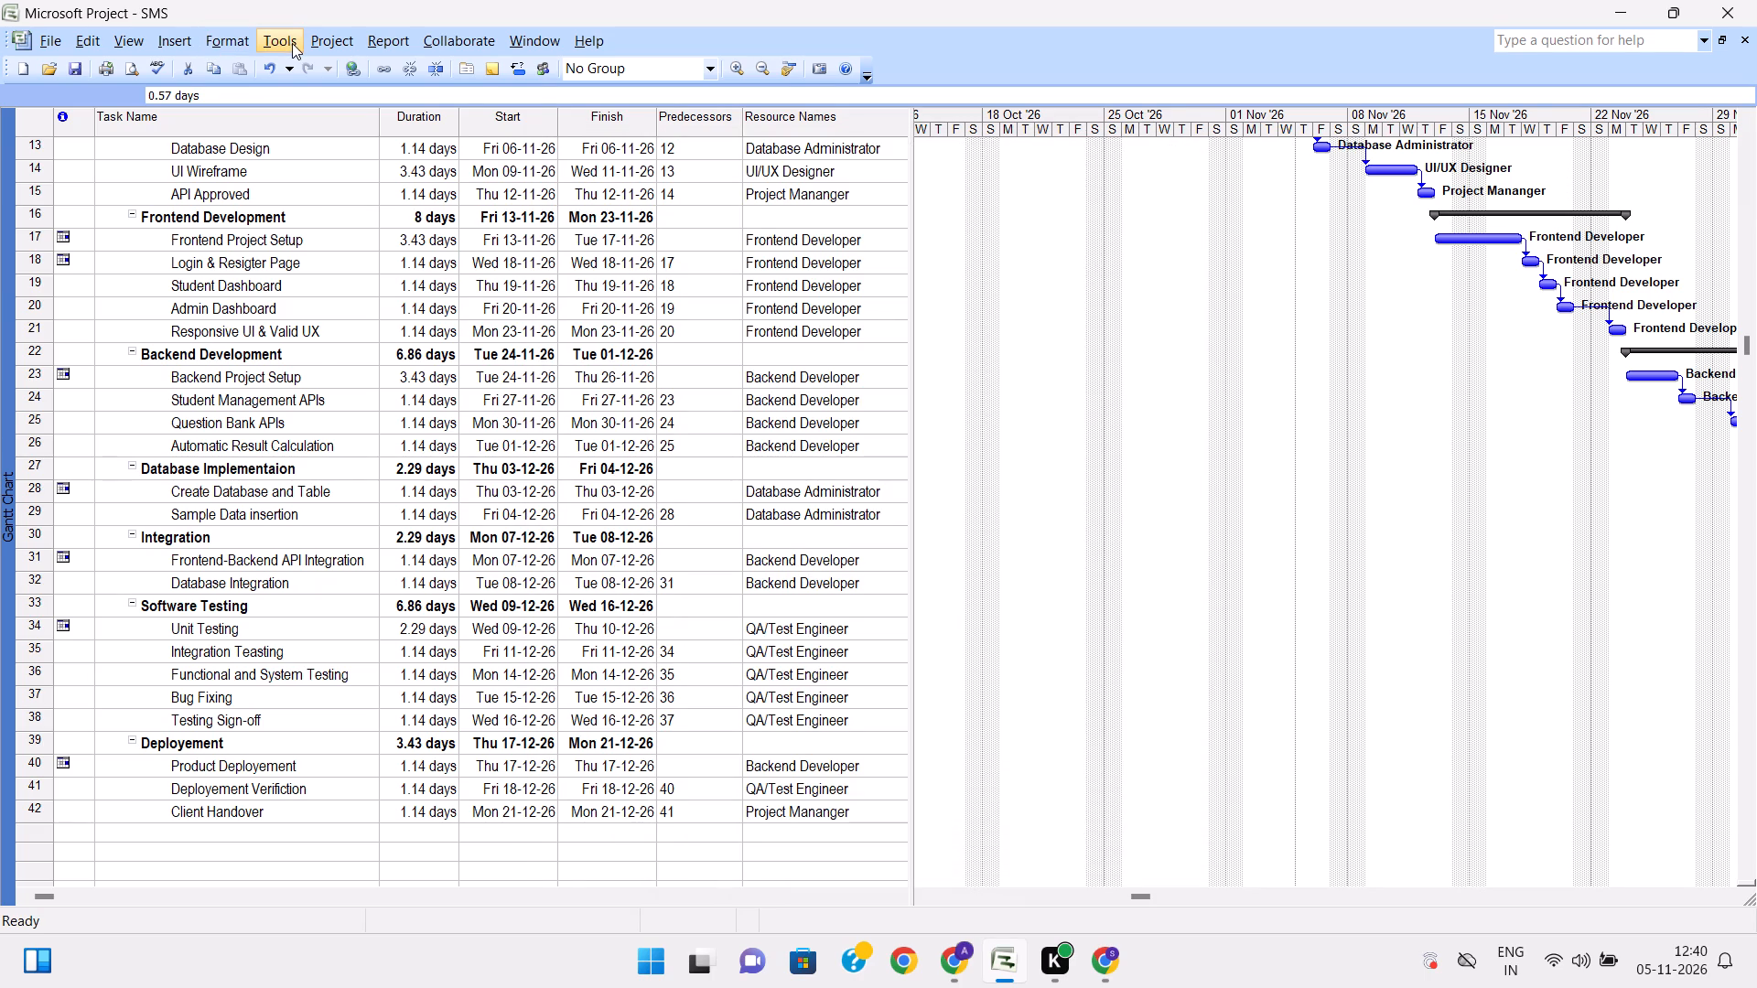
Review the SMS Calendar's November 2026 working times again in the Change Working Time settings.
{"action": "left_click", "coordinate": [292, 43]}
{"action": "left_click", "coordinate": [341, 193]}
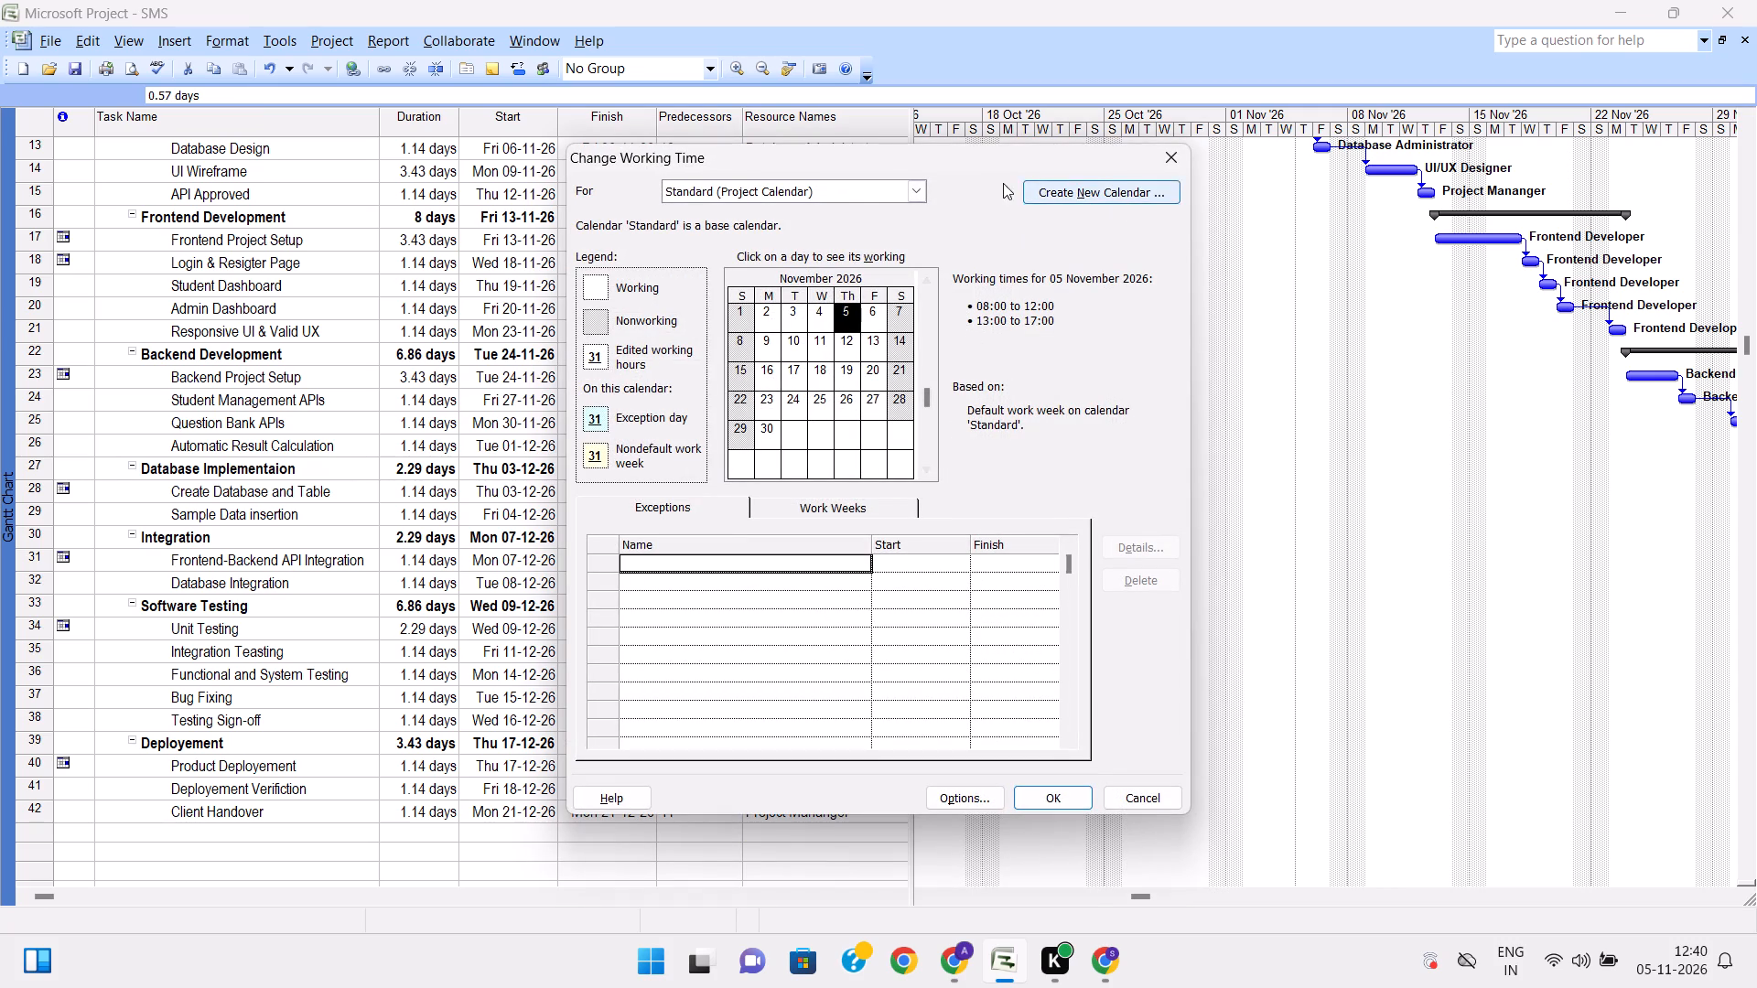
{"action": "left_click", "coordinate": [914, 188]}
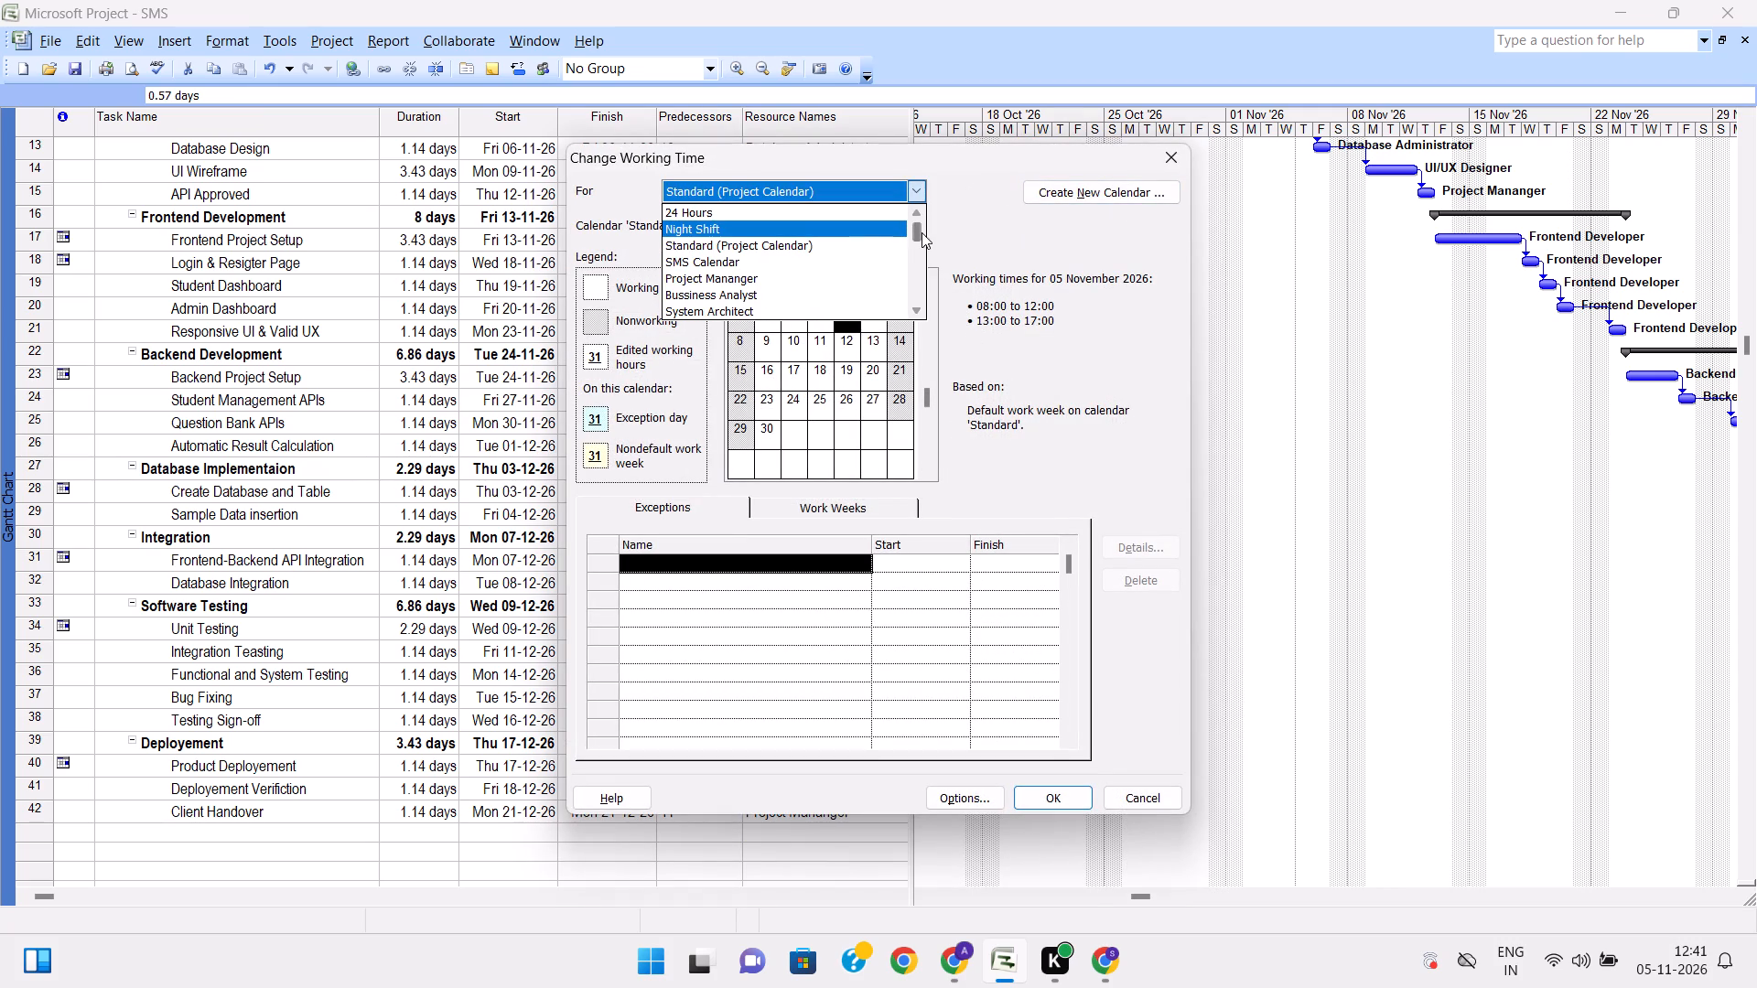
{"action": "left_click", "coordinate": [728, 264]}
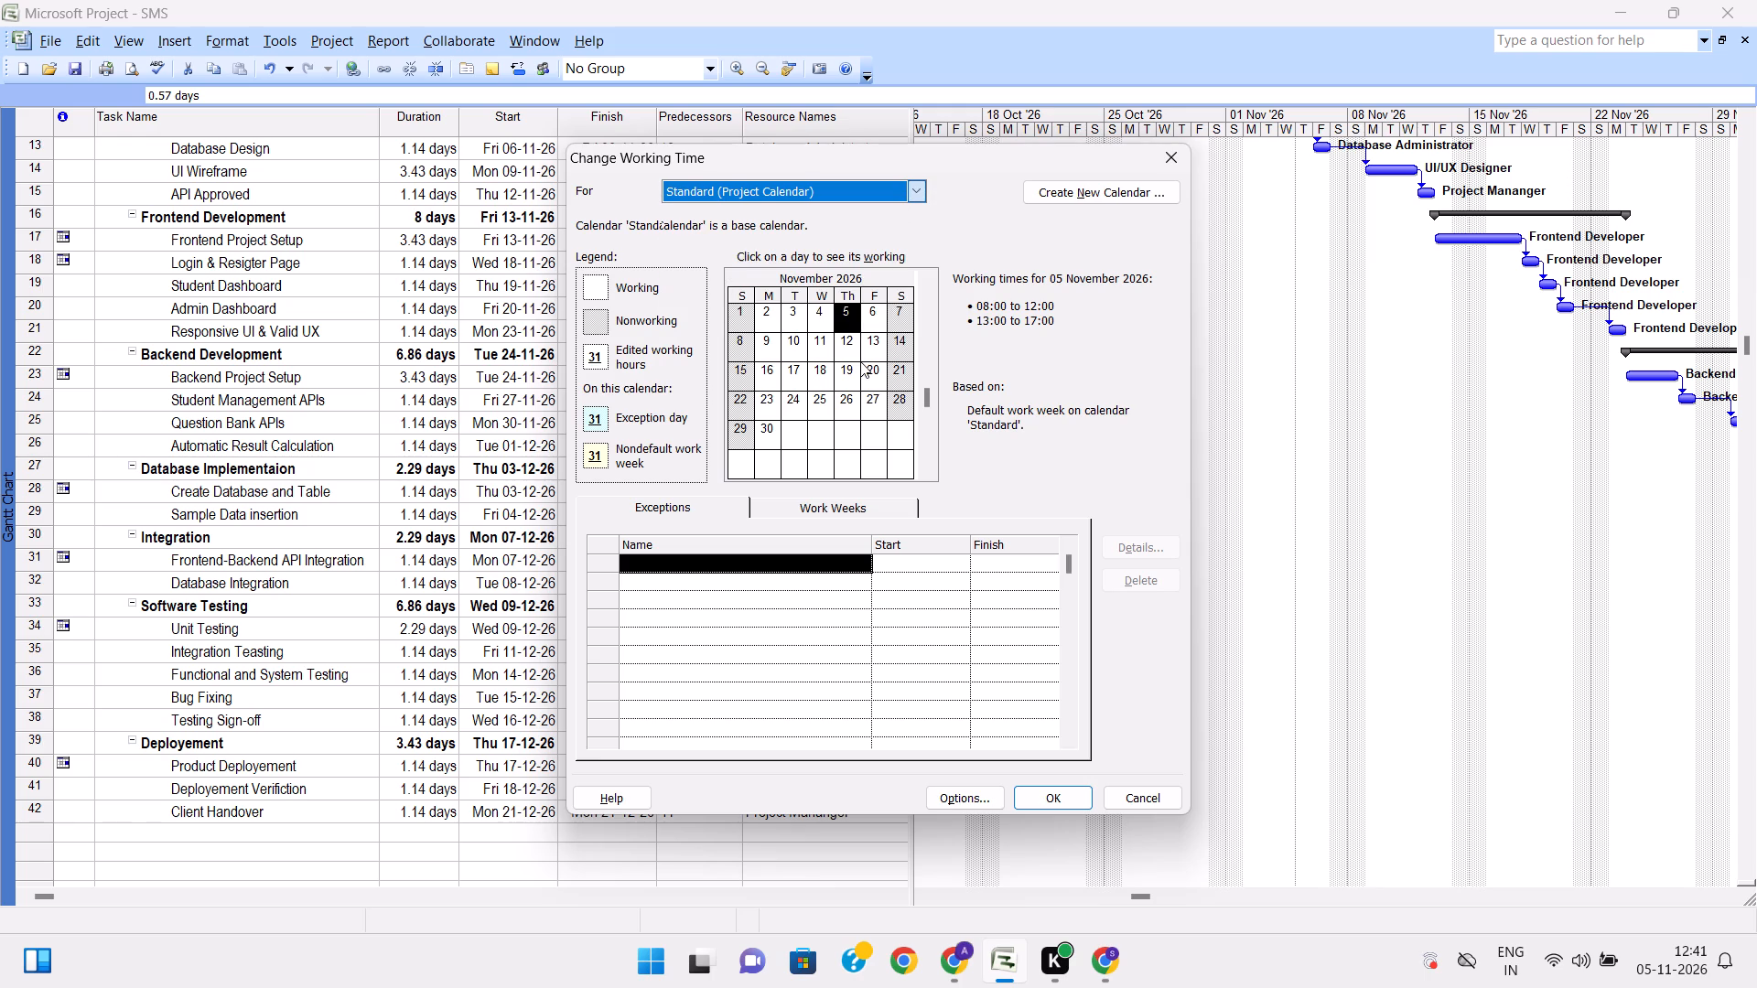
{"action": "left_click", "coordinate": [1051, 805]}
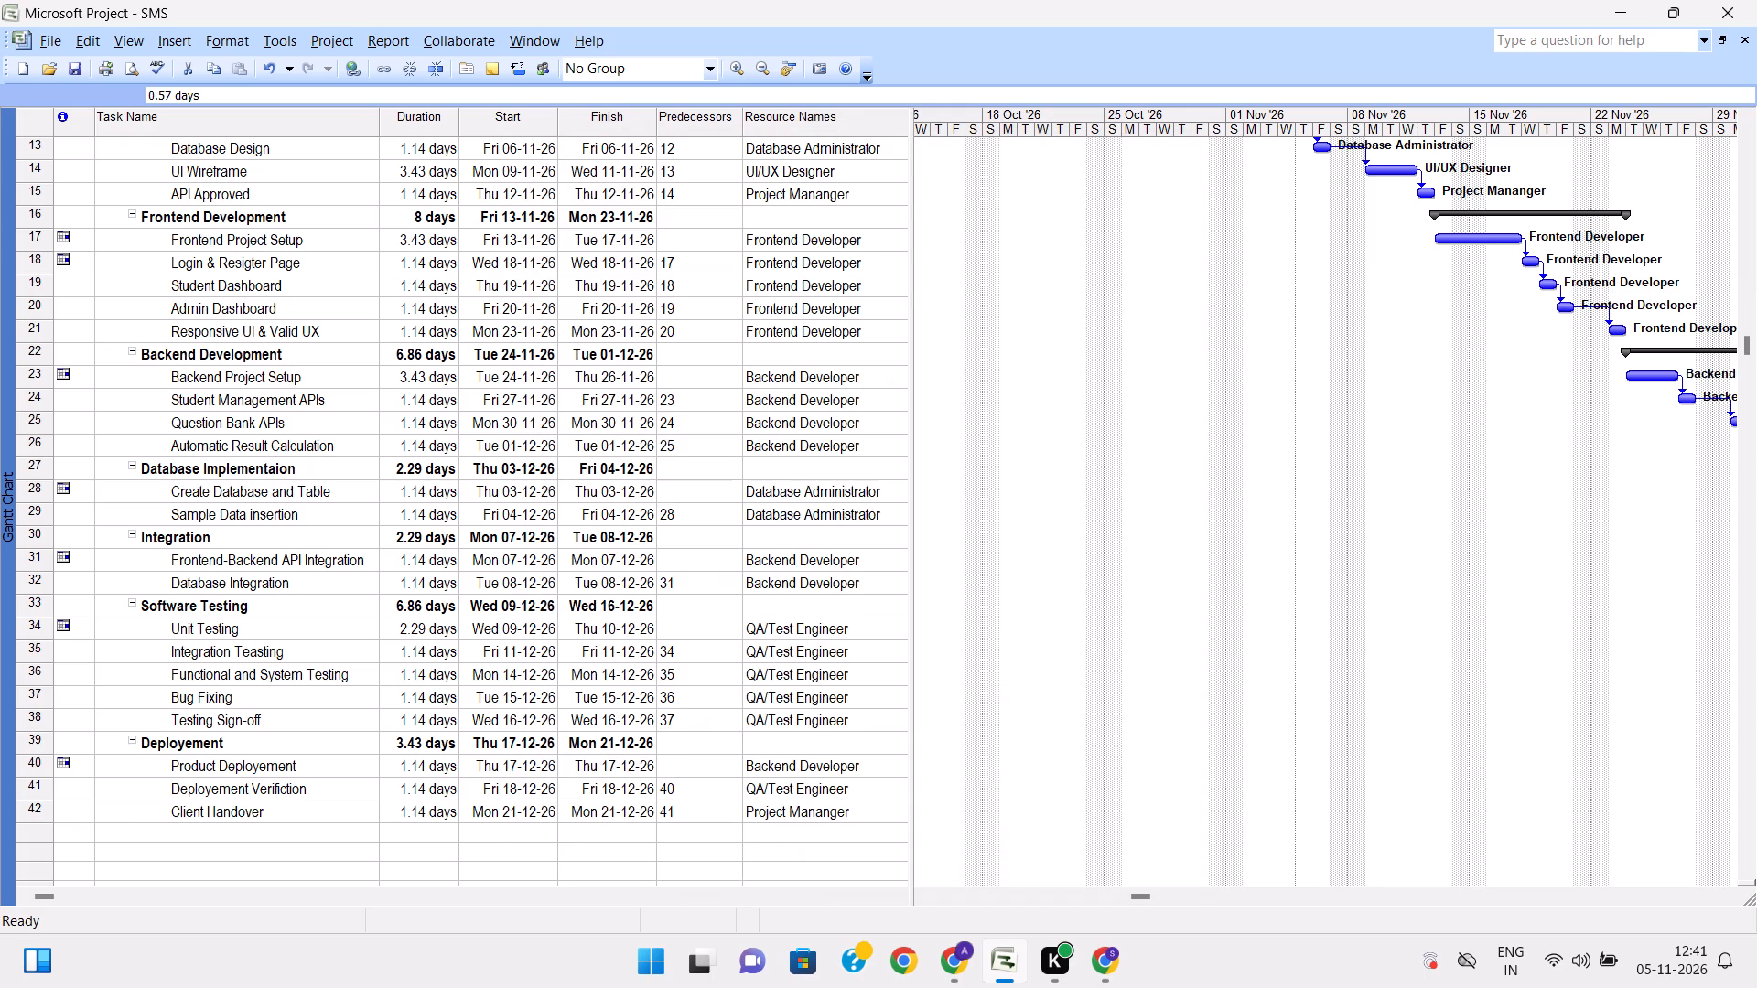
Create a new base calendar as a copy of the SMS Calendar, keeping the proposed name.
{"action": "left_click", "coordinate": [283, 41]}
{"action": "left_click", "coordinate": [363, 190]}
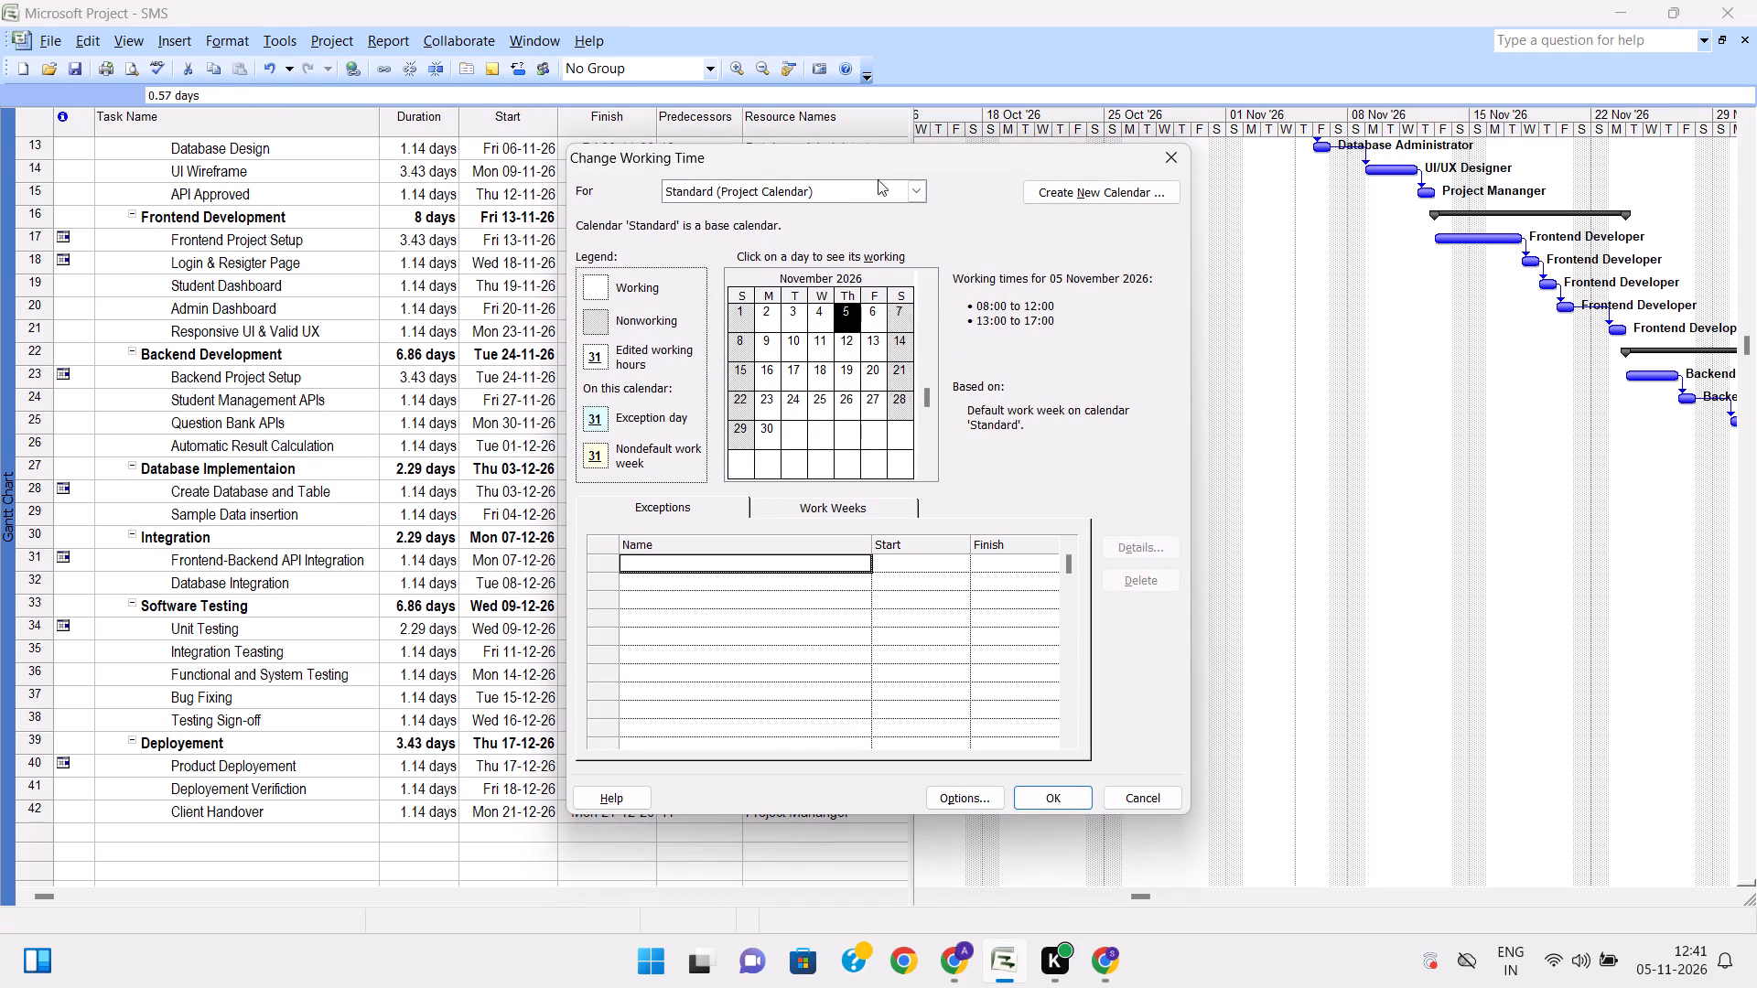
{"action": "left_click", "coordinate": [913, 191]}
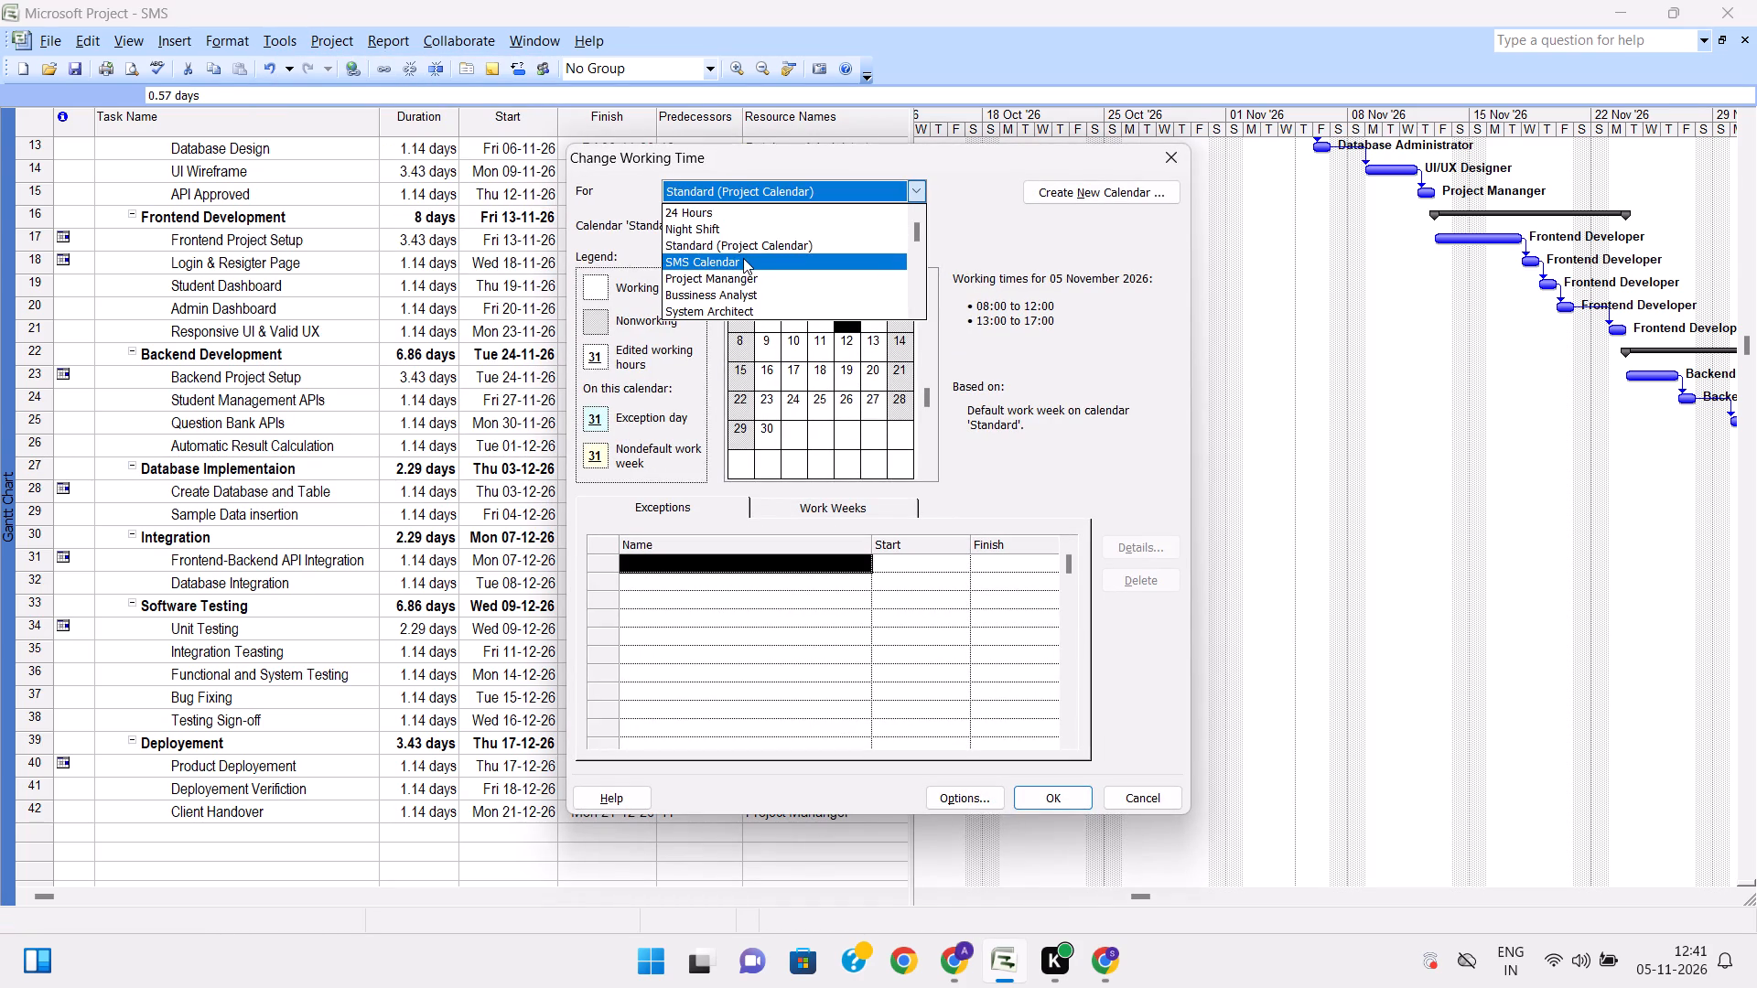
{"action": "left_click", "coordinate": [743, 258]}
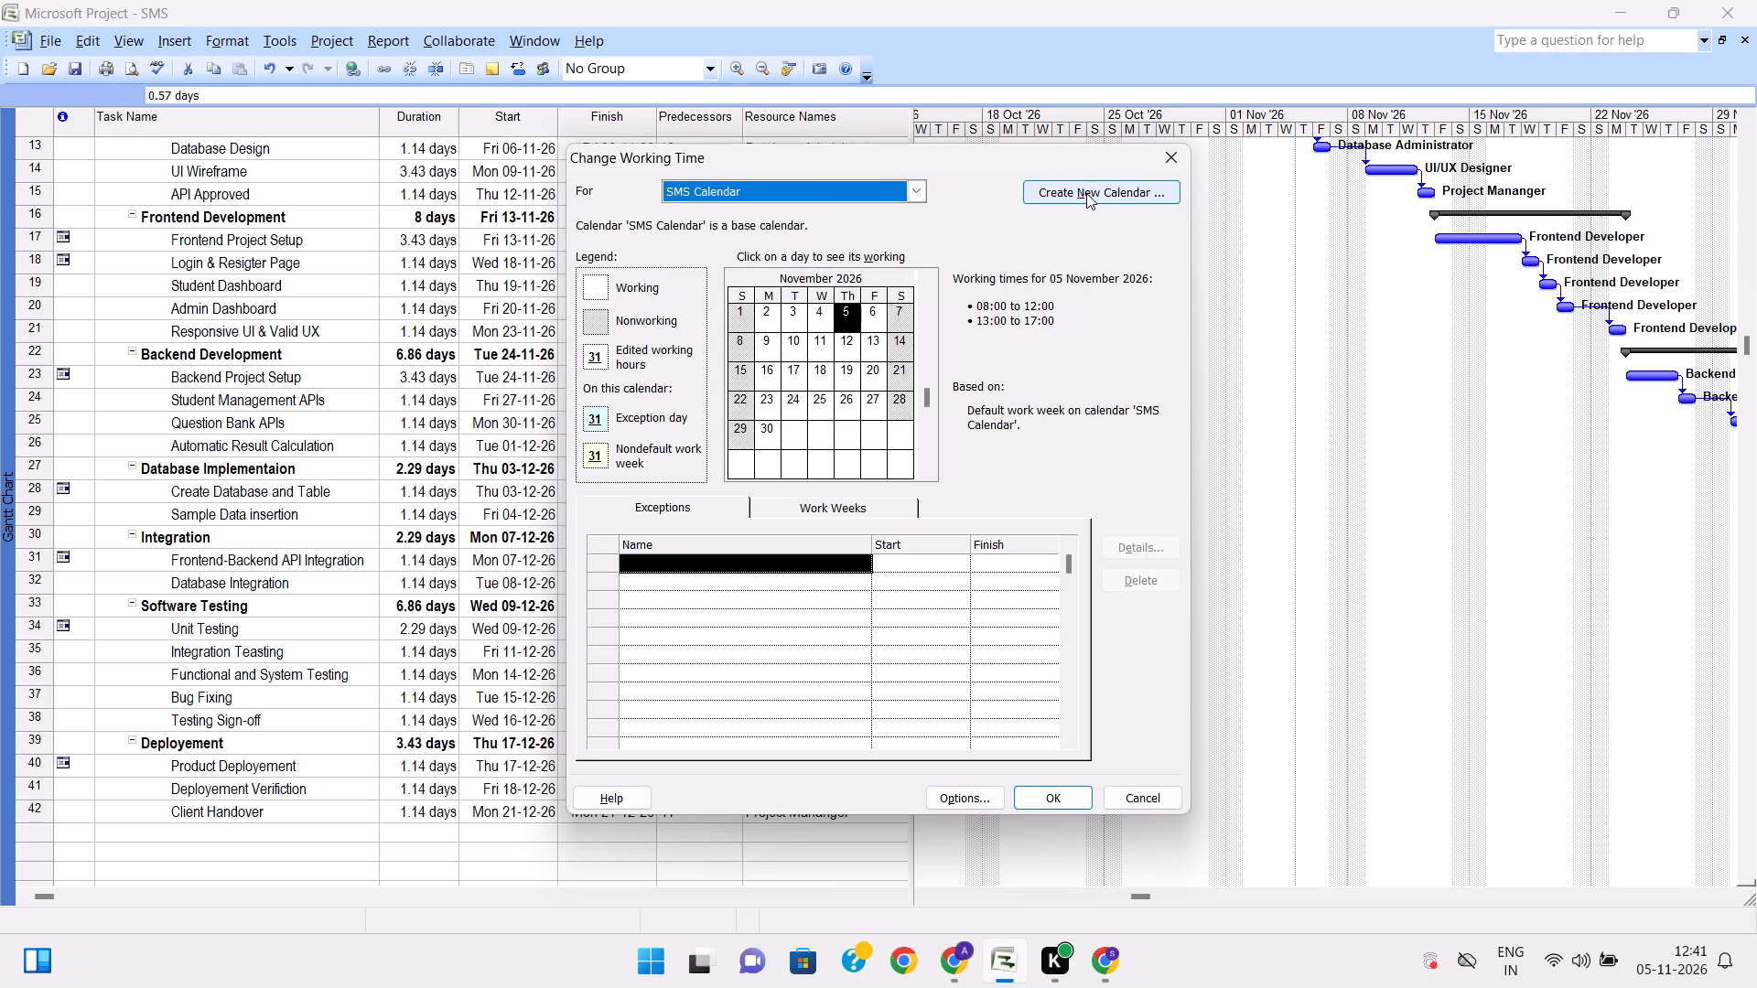
{"action": "left_click", "coordinate": [1086, 193]}
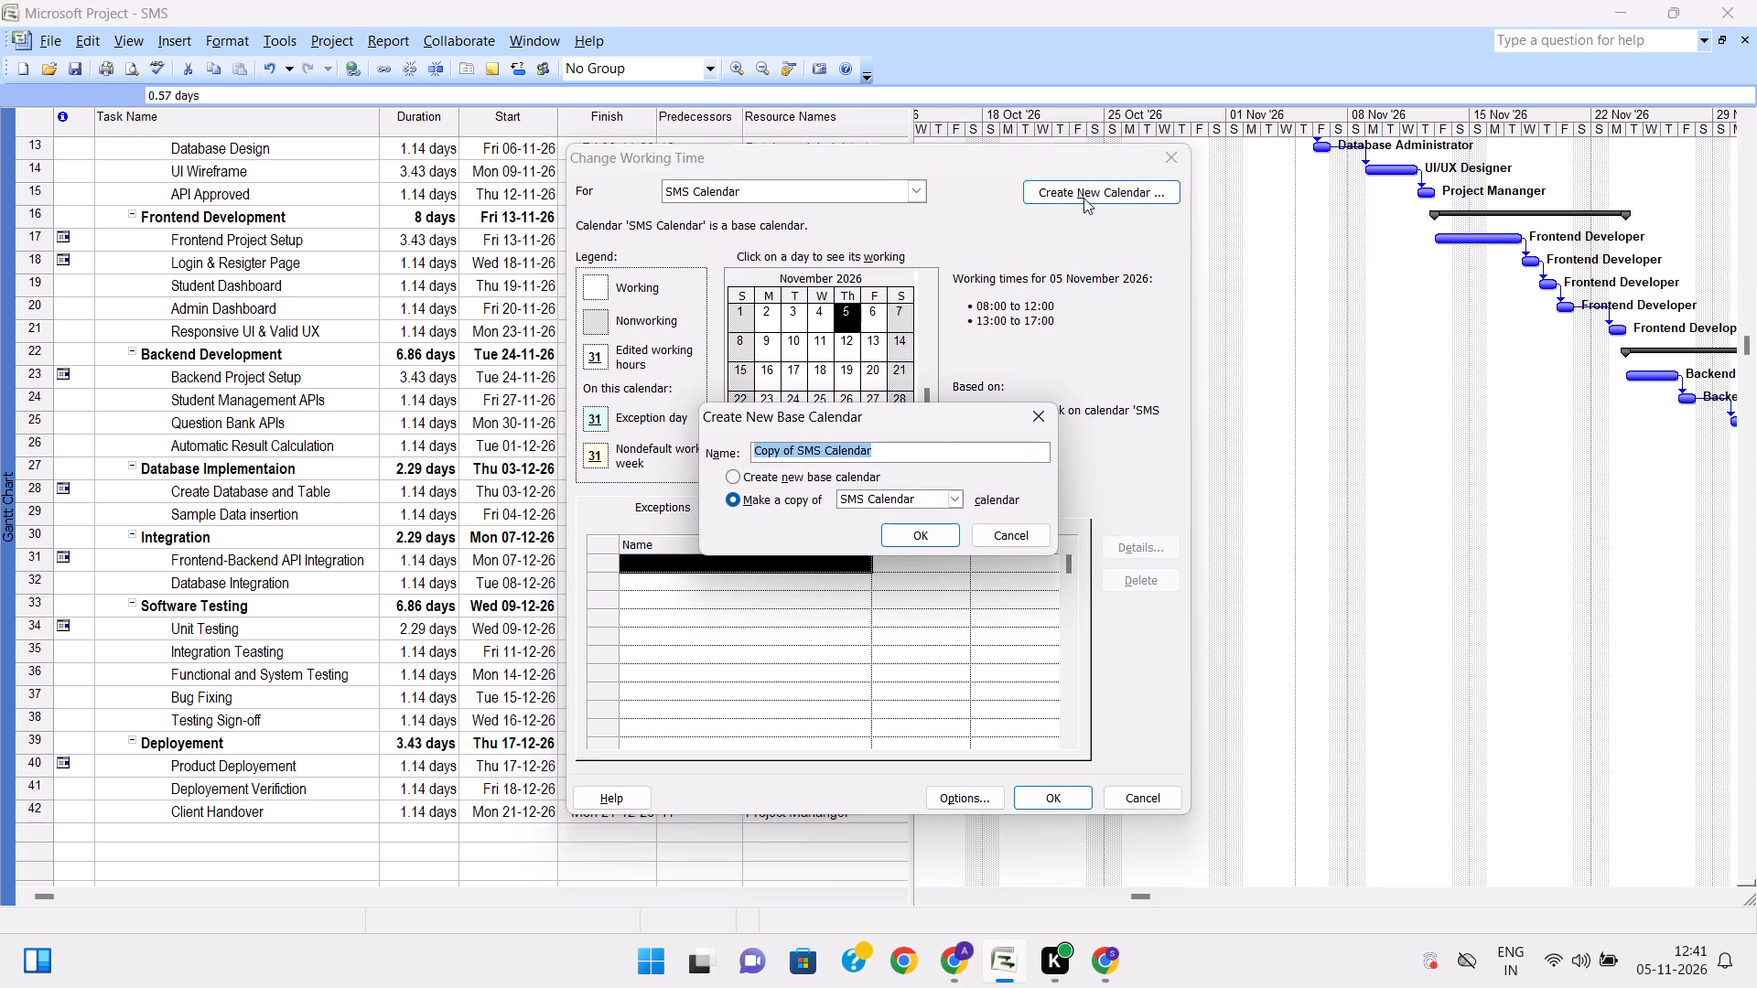
{"action": "left_click", "coordinate": [916, 532]}
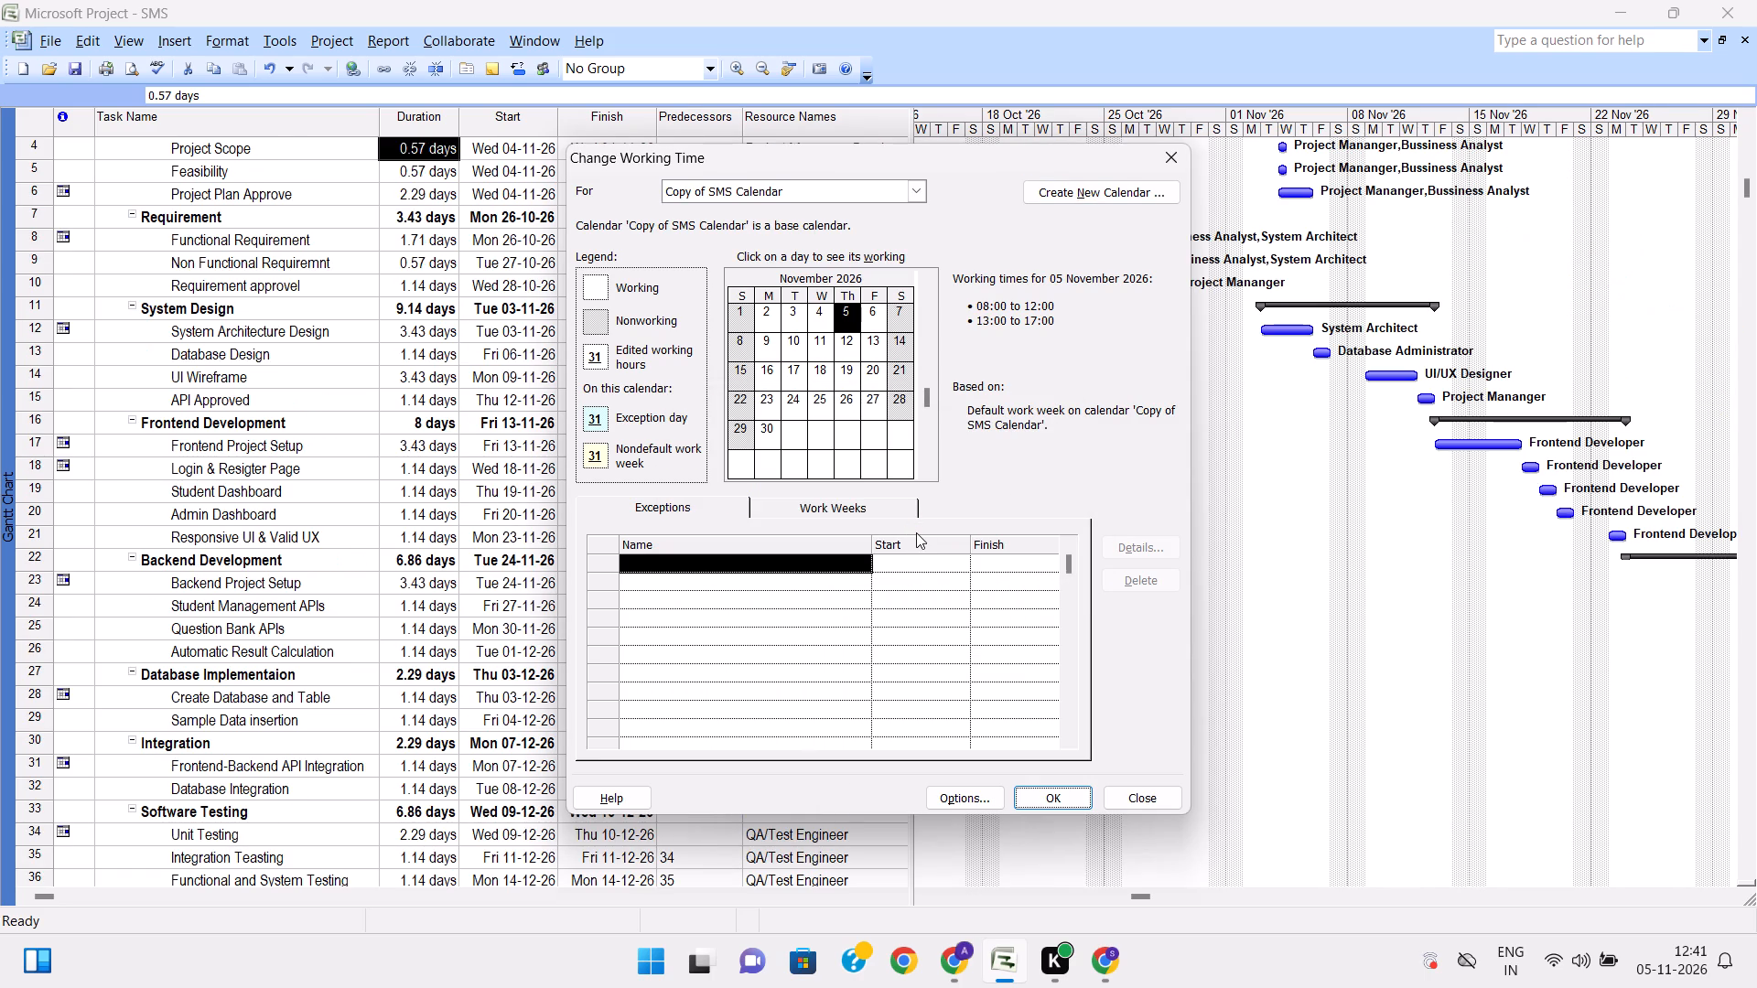
Check the copied calendar's working times on dates in August 2027 and on 8 and 22 October 2026.
{"action": "left_click", "coordinate": [844, 312]}
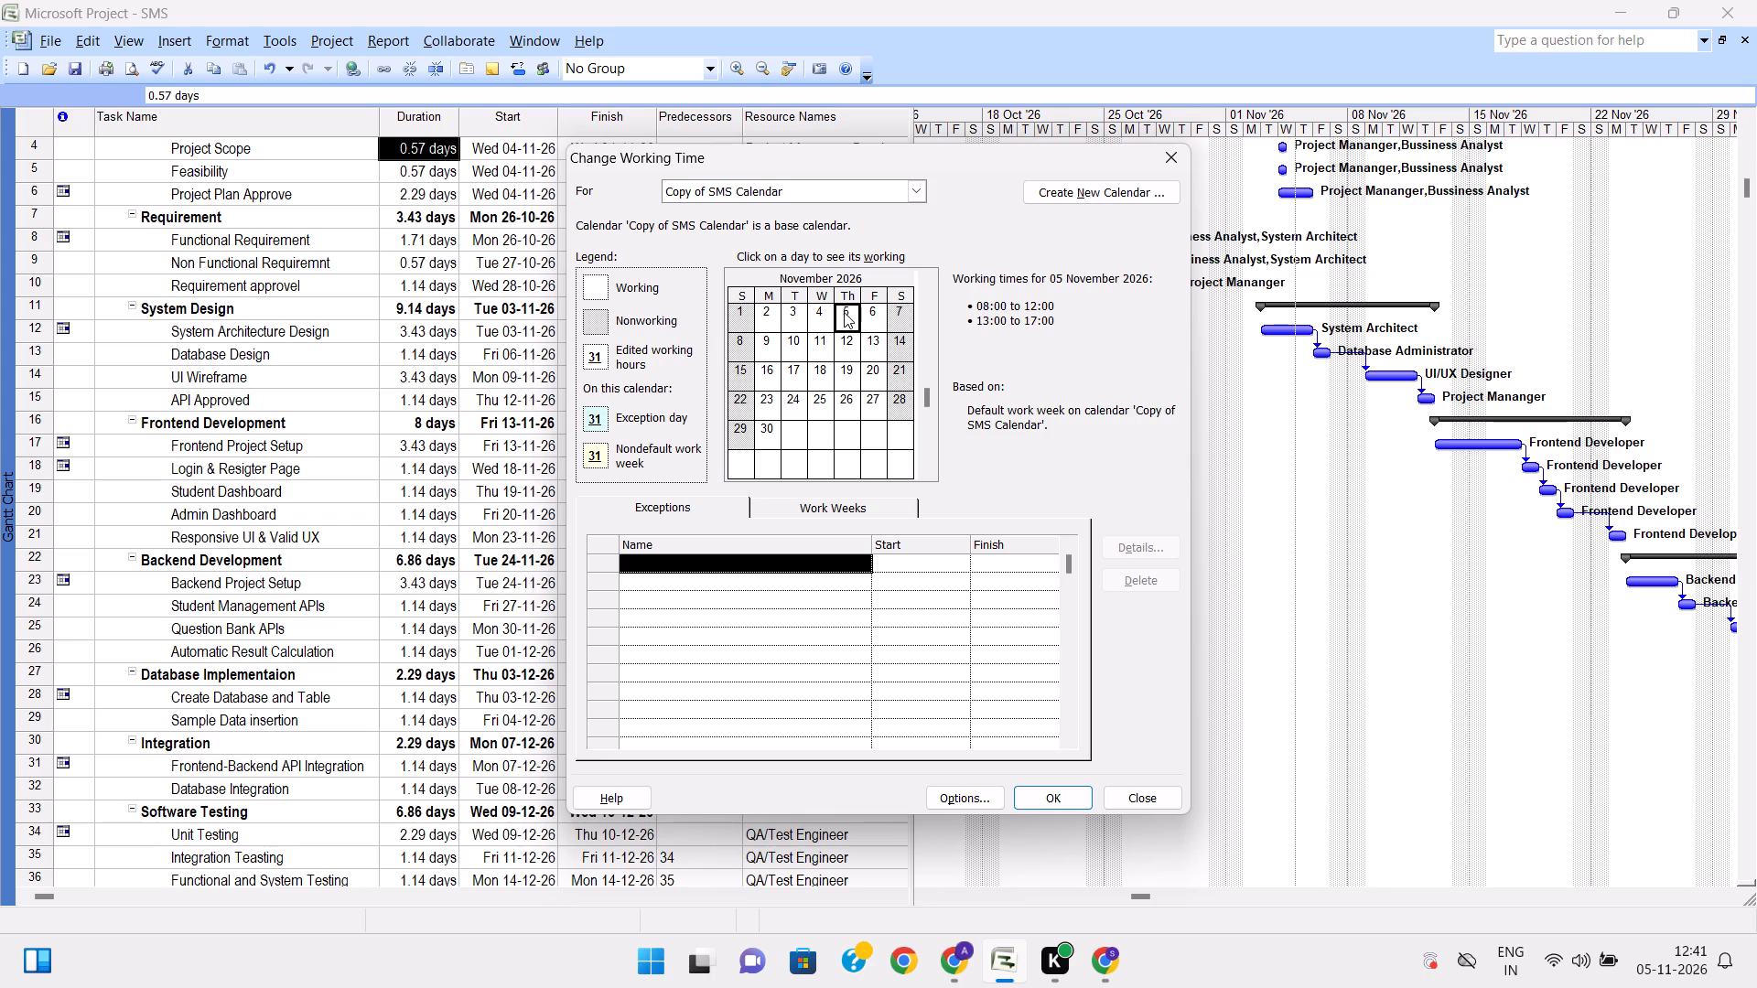
{"action": "left_click", "coordinate": [926, 398]}
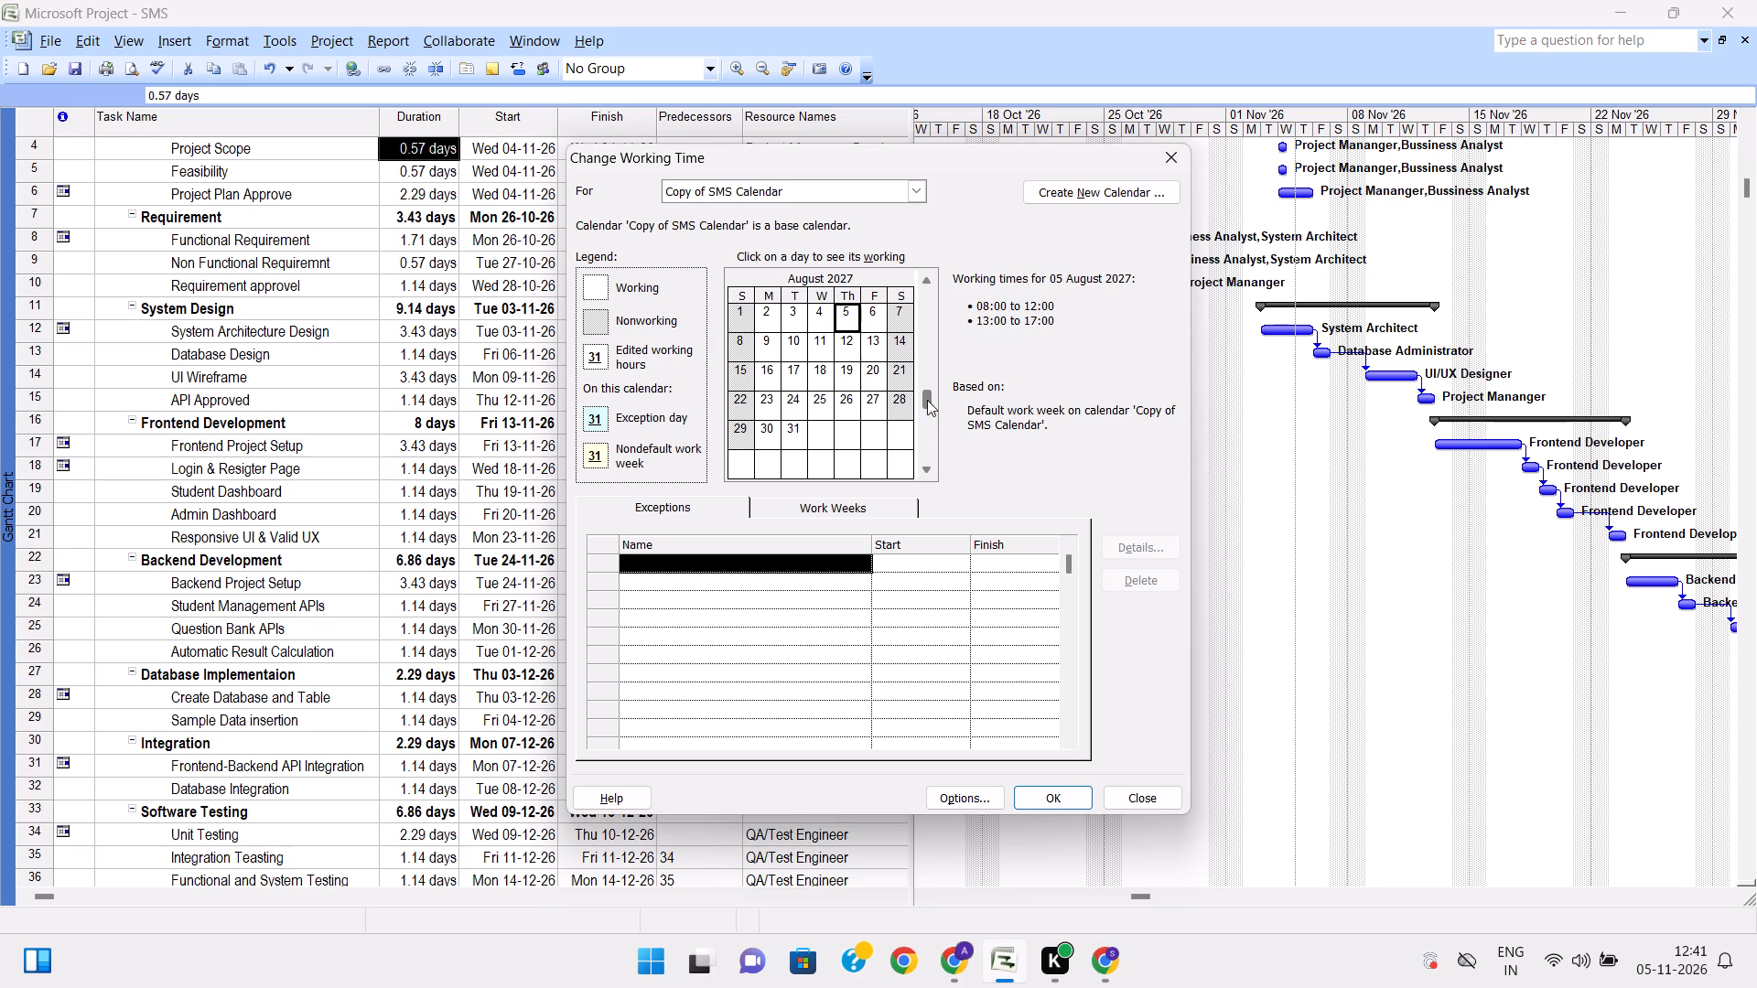
{"action": "left_click", "coordinate": [825, 437]}
{"action": "left_click", "coordinate": [832, 388]}
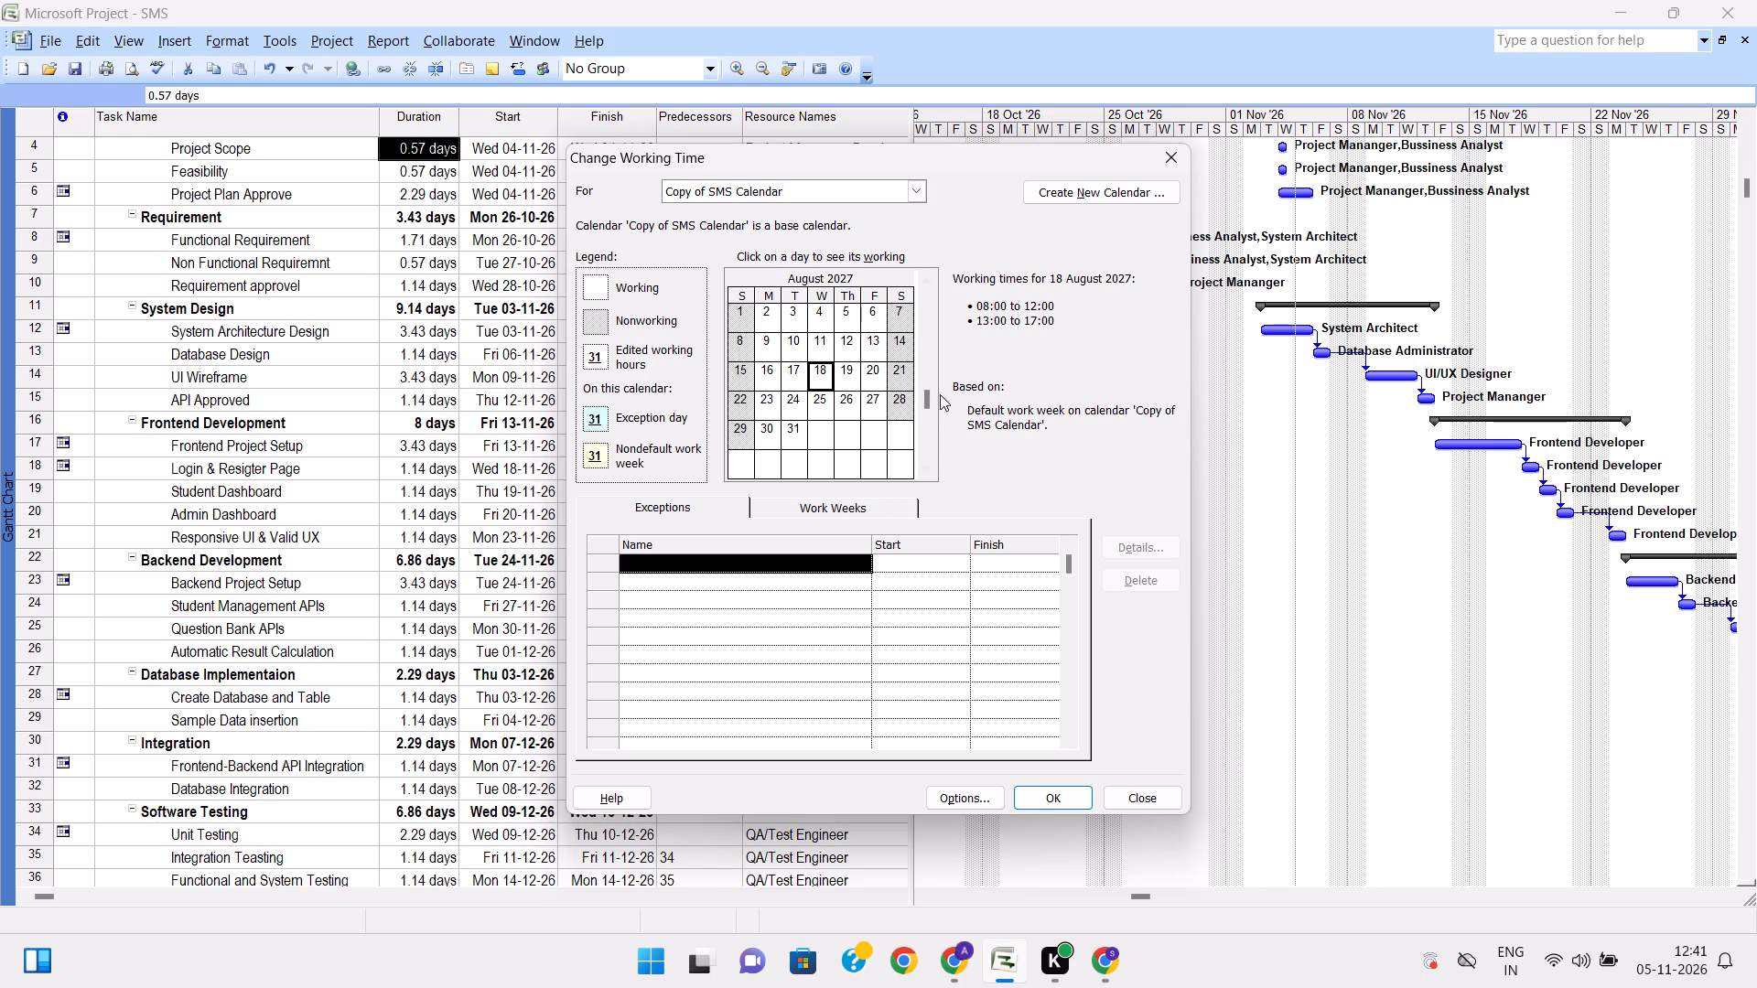
{"action": "left_click", "coordinate": [927, 400]}
{"action": "left_click", "coordinate": [927, 400]}
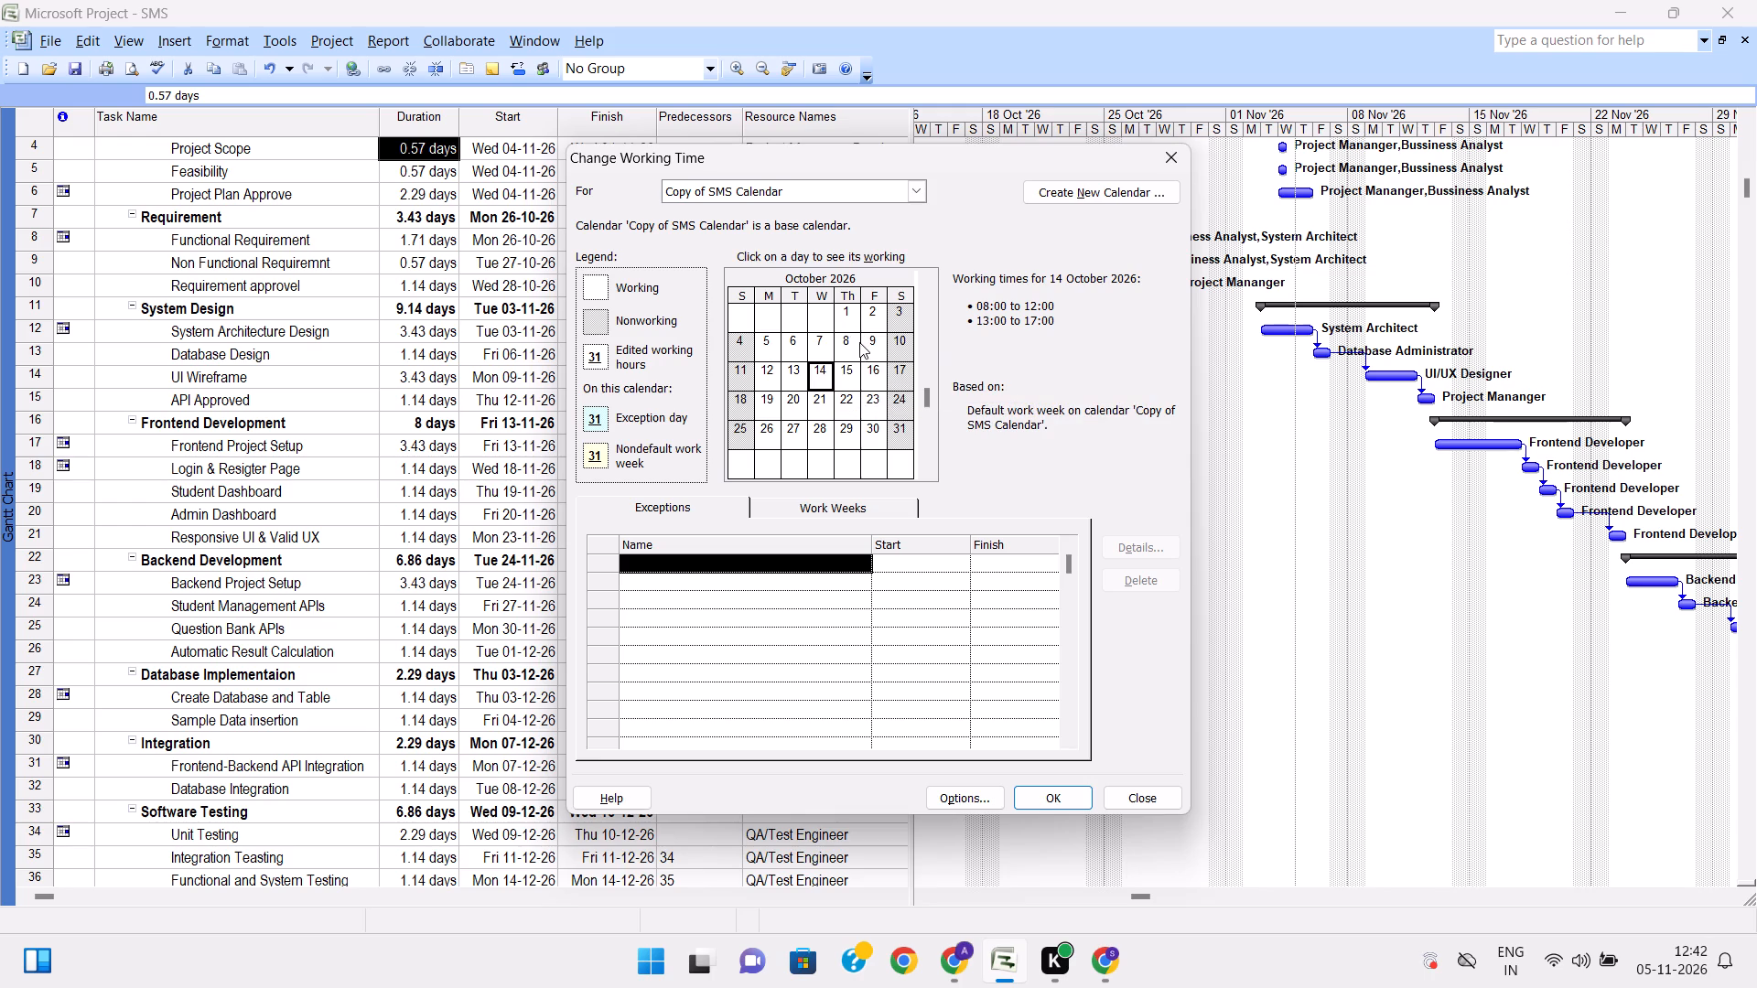
{"action": "left_click", "coordinate": [844, 403]}
{"action": "left_click", "coordinate": [838, 345]}
{"action": "left_click", "coordinate": [1040, 294]}
{"action": "left_click", "coordinate": [1138, 797]}
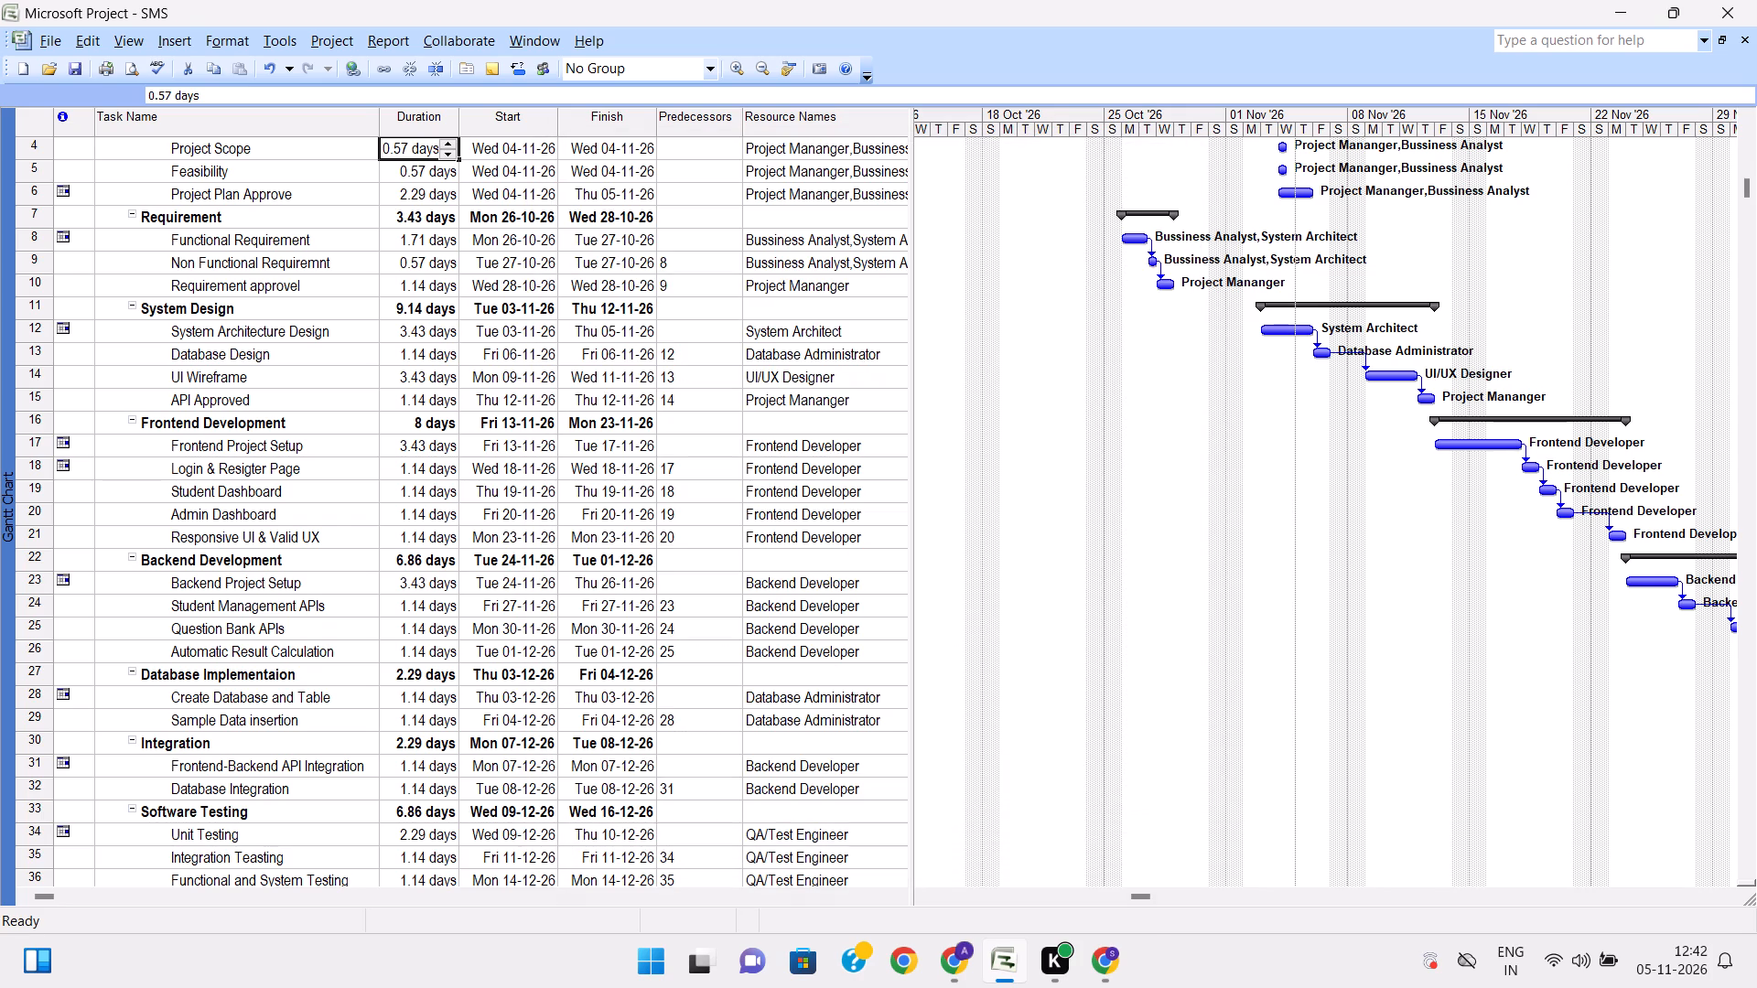
Add a calendar exception named Diwali Holiday to the SMS Calendar in the Change Working Time settings.
{"action": "left_click", "coordinate": [295, 40]}
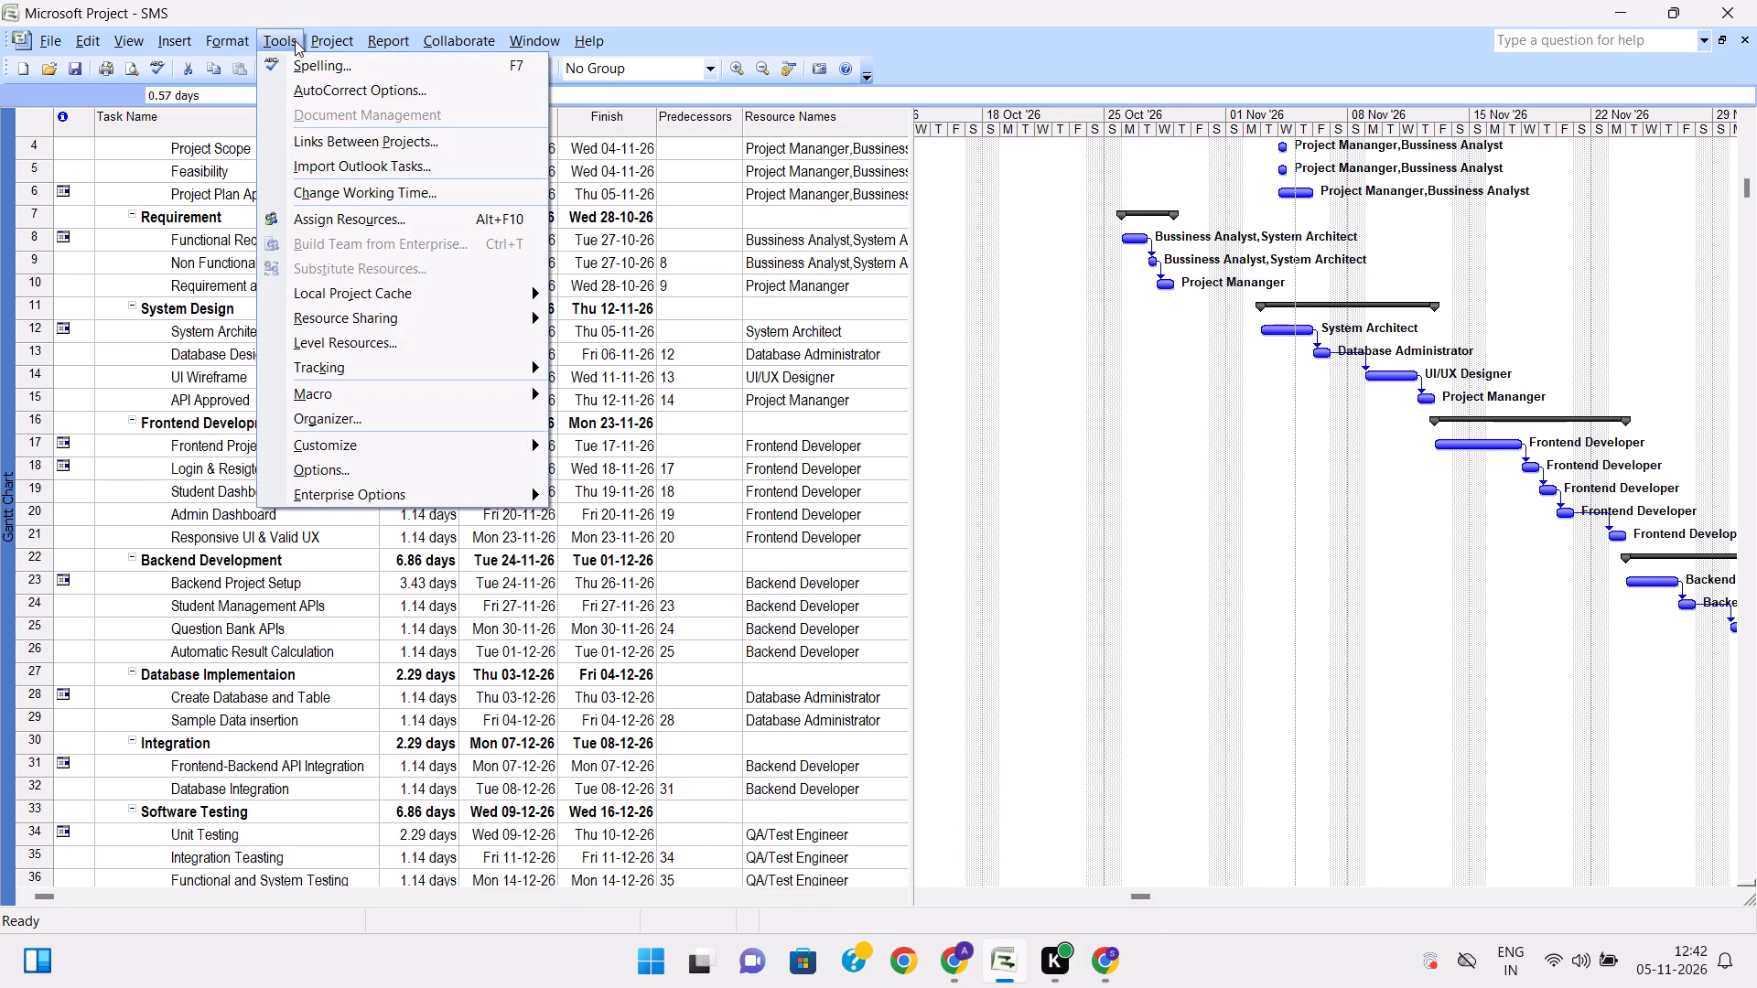
{"action": "left_click", "coordinate": [344, 190]}
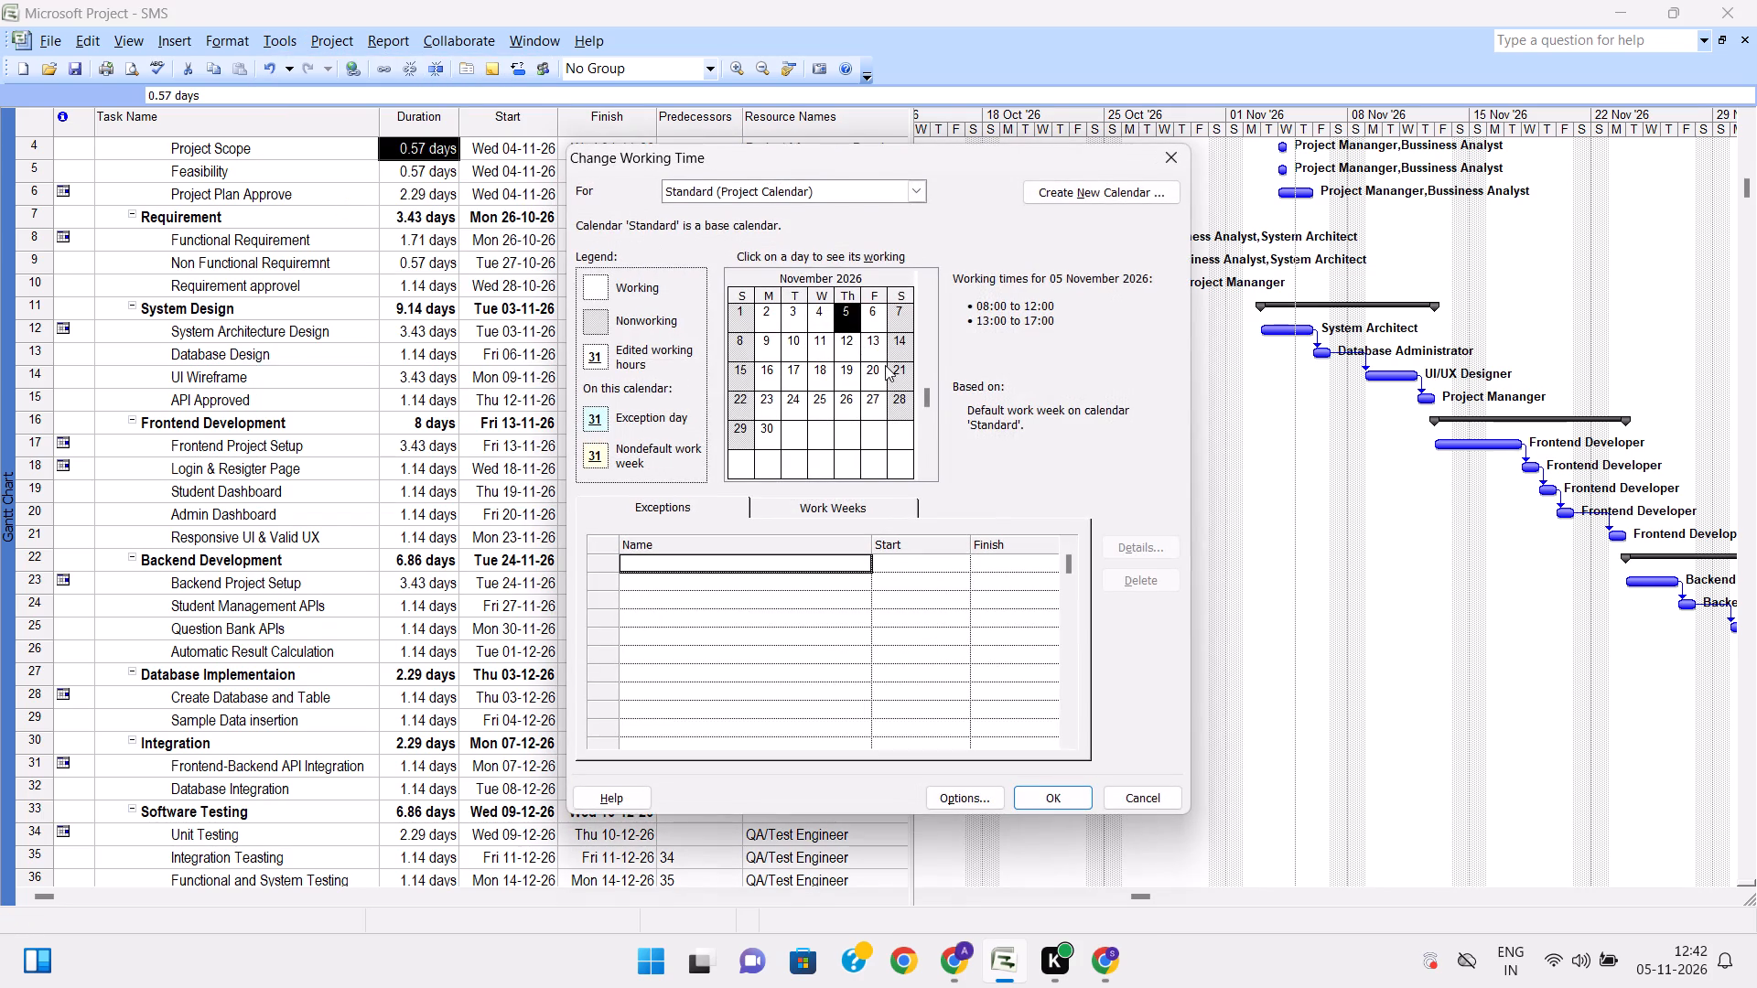
{"action": "left_click", "coordinate": [916, 187]}
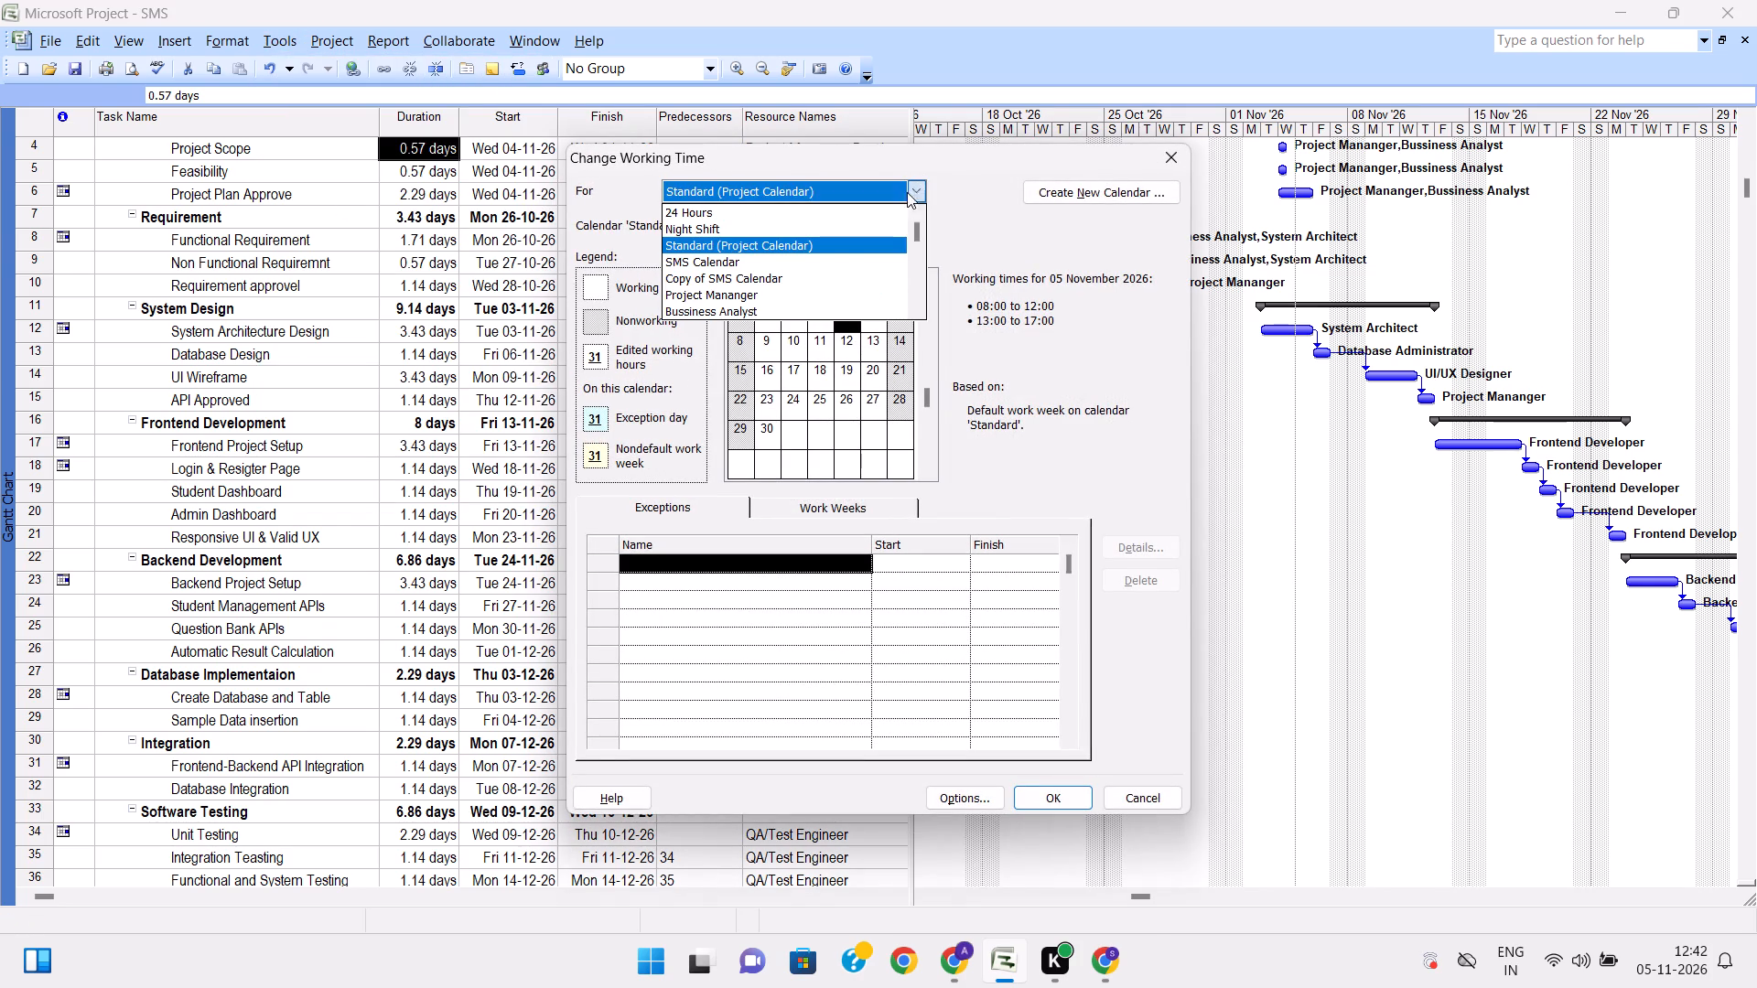
{"action": "left_click", "coordinate": [786, 255]}
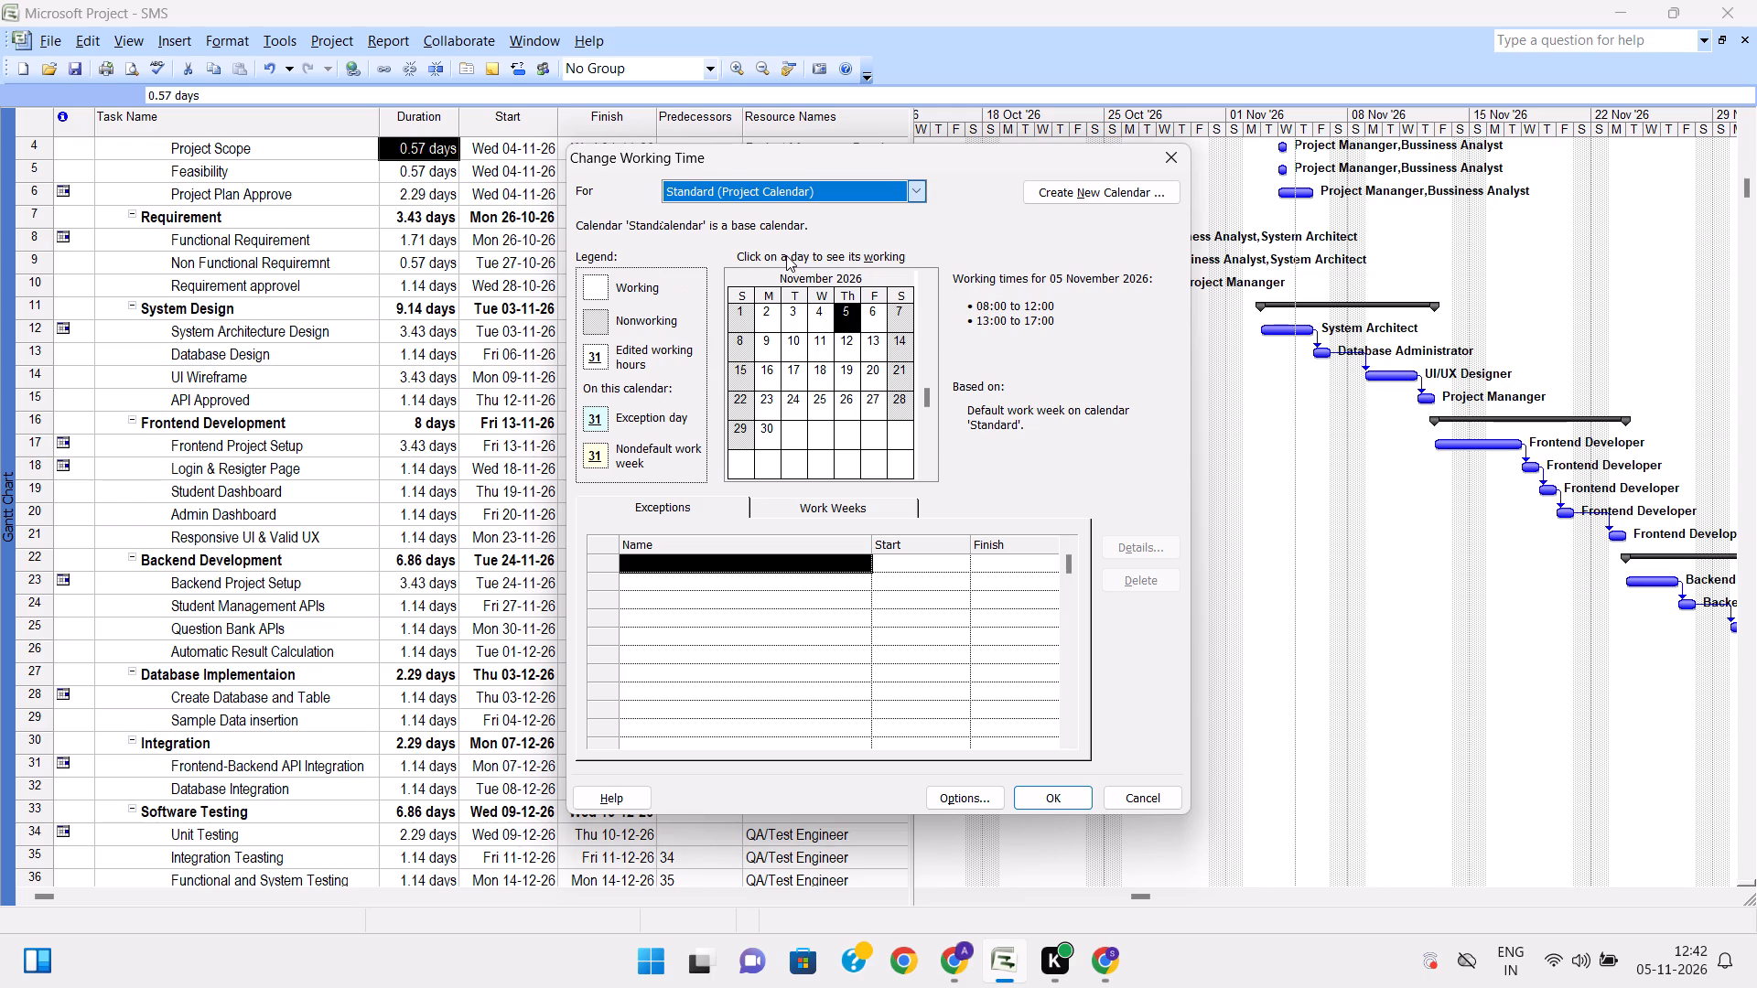
{"action": "left_click", "coordinate": [645, 563]}
{"action": "left_click", "coordinate": [645, 563]}
{"action": "left_click", "coordinate": [645, 563]}
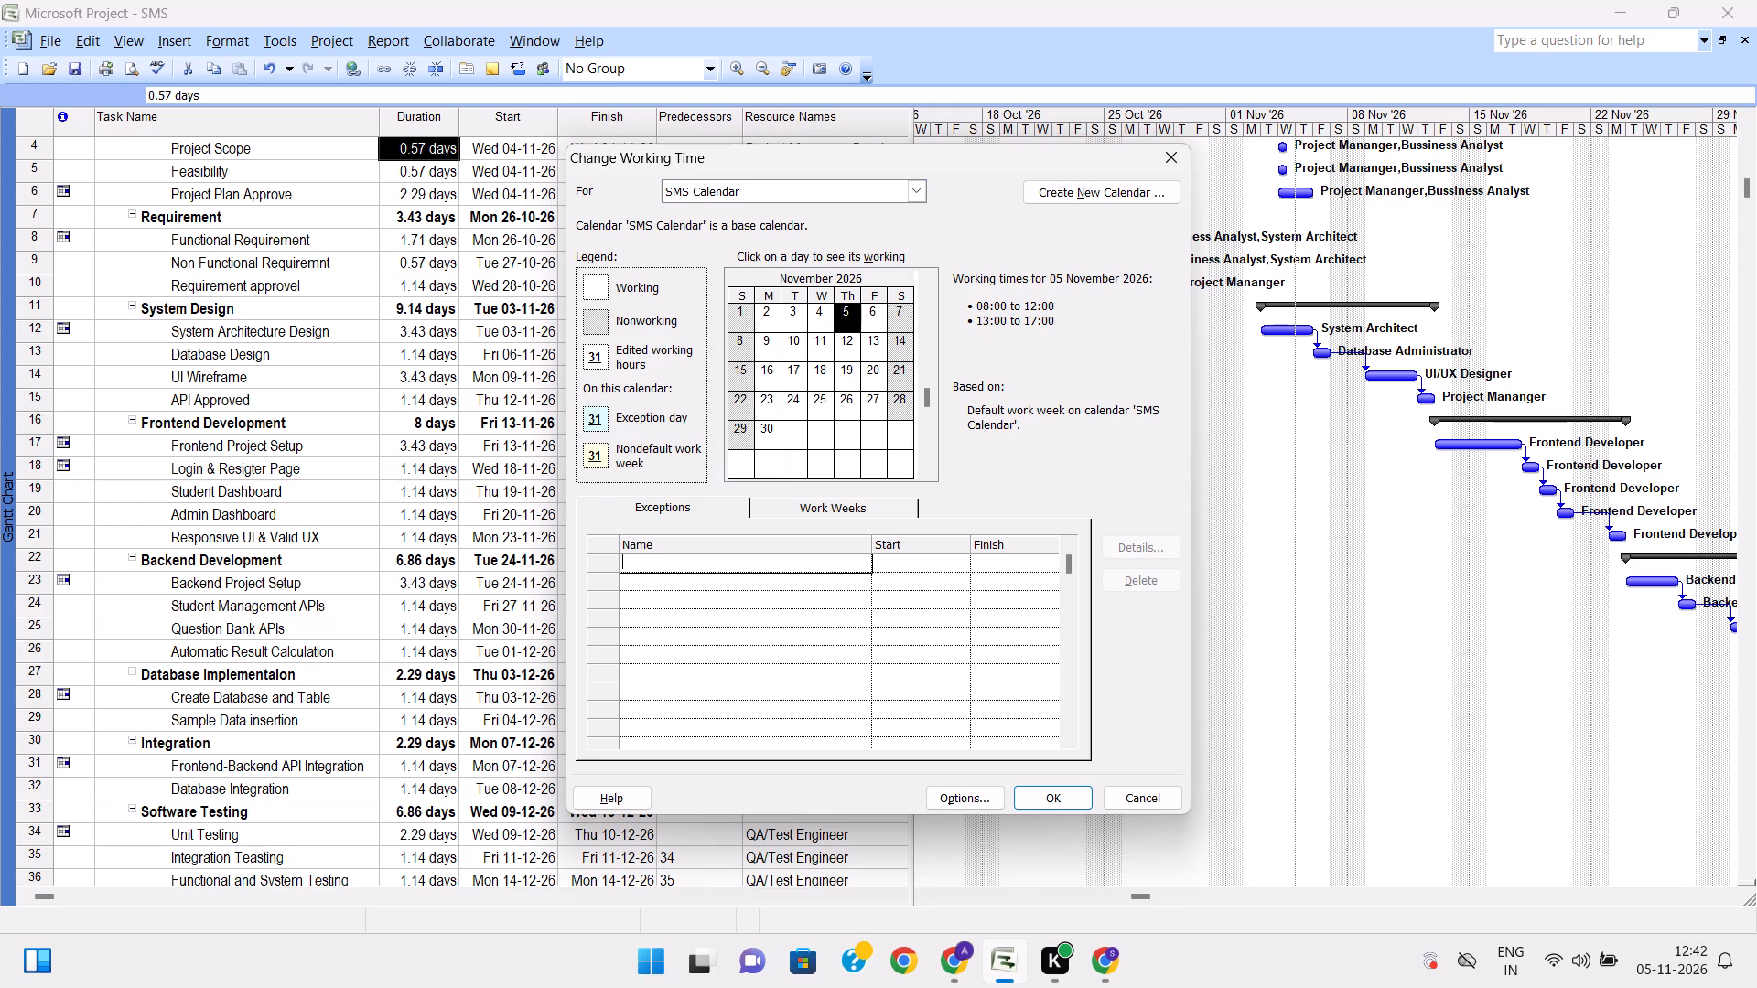
{"action": "left_click", "coordinate": [645, 563]}
{"action": "type", "text": "Diwali"}
{"action": "key", "text": "space"}
{"action": "type", "text": "Holiday"}
{"action": "left_click", "coordinate": [923, 562]}
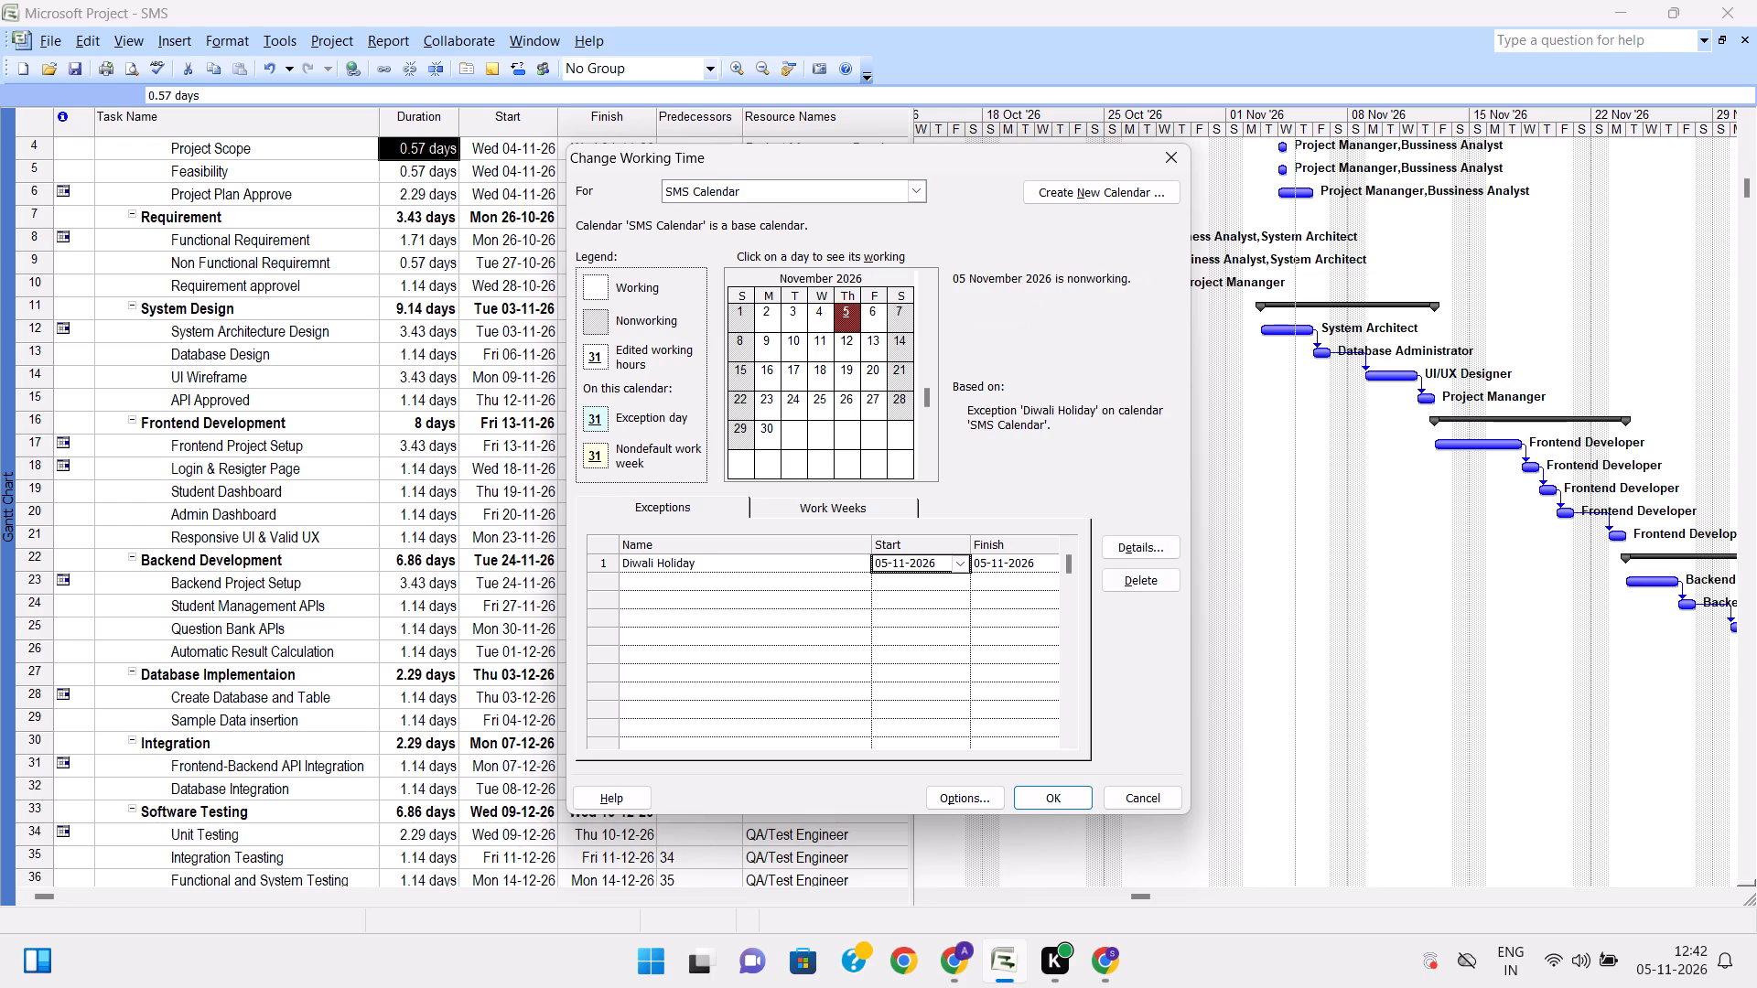
Set the Diwali Holiday exception's start date in the SMS Calendar to 08-11-2026.
{"action": "left_click", "coordinate": [965, 569]}
{"action": "left_click", "coordinate": [965, 569]}
{"action": "left_click", "coordinate": [743, 342]}
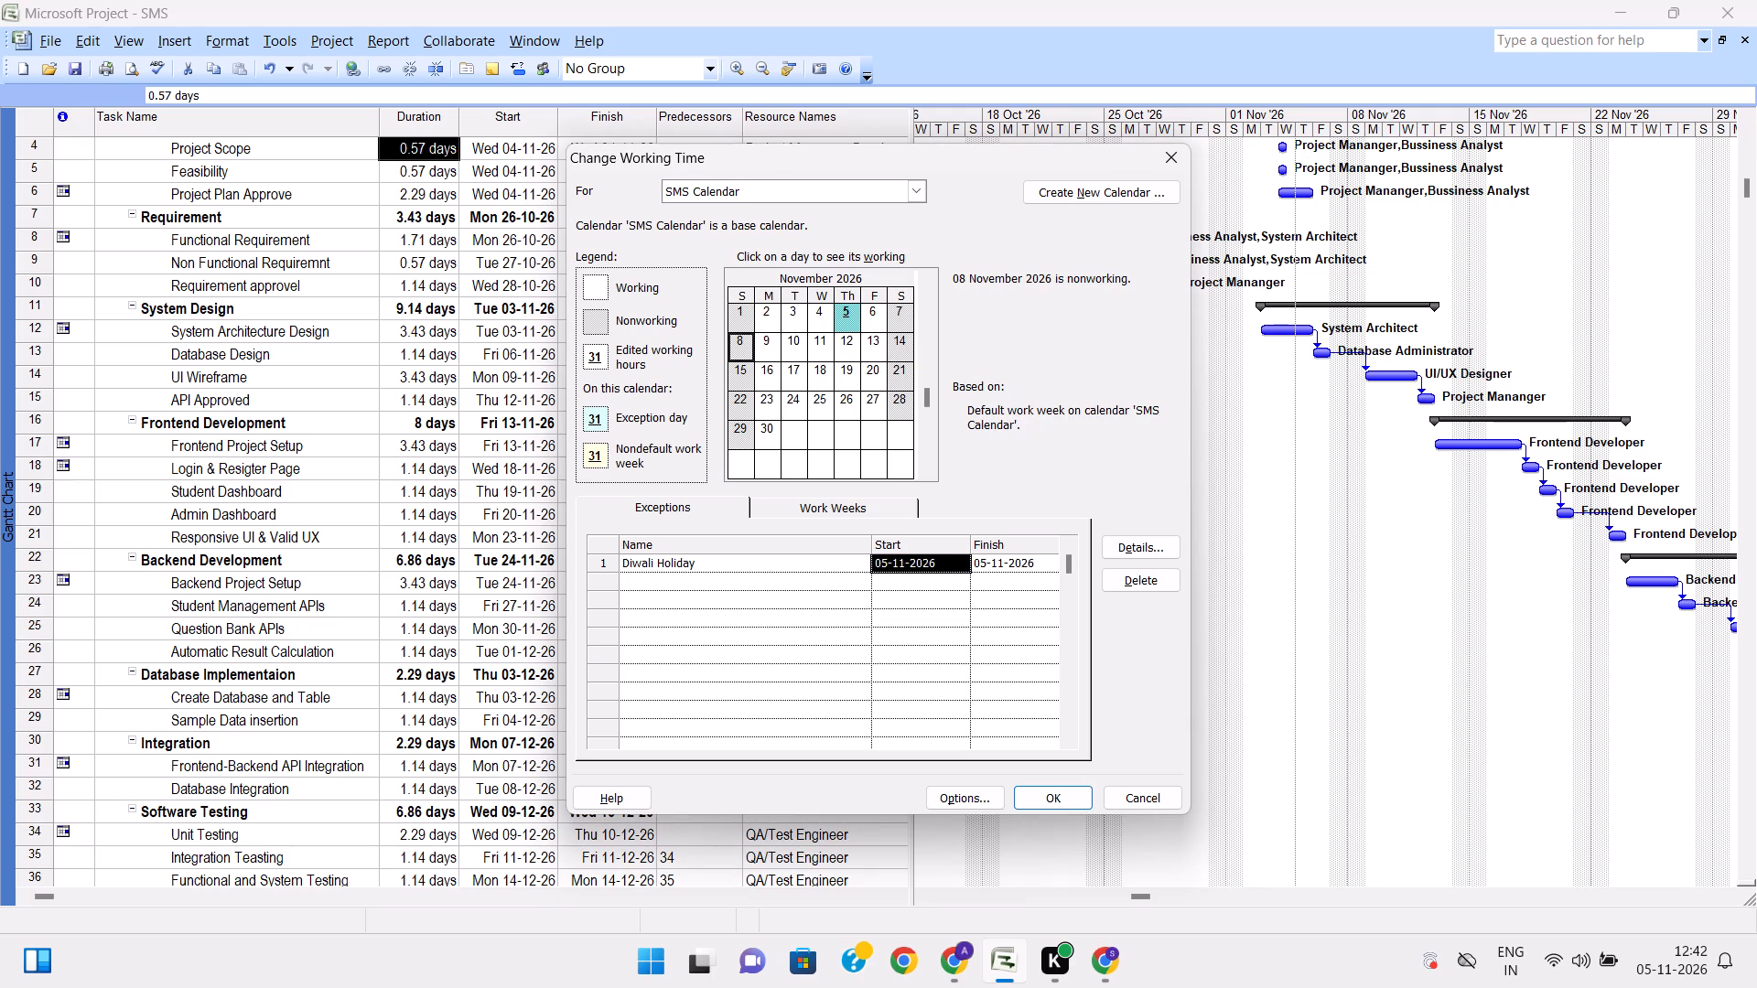
{"action": "left_click", "coordinate": [1005, 568]}
{"action": "left_click", "coordinate": [907, 556]}
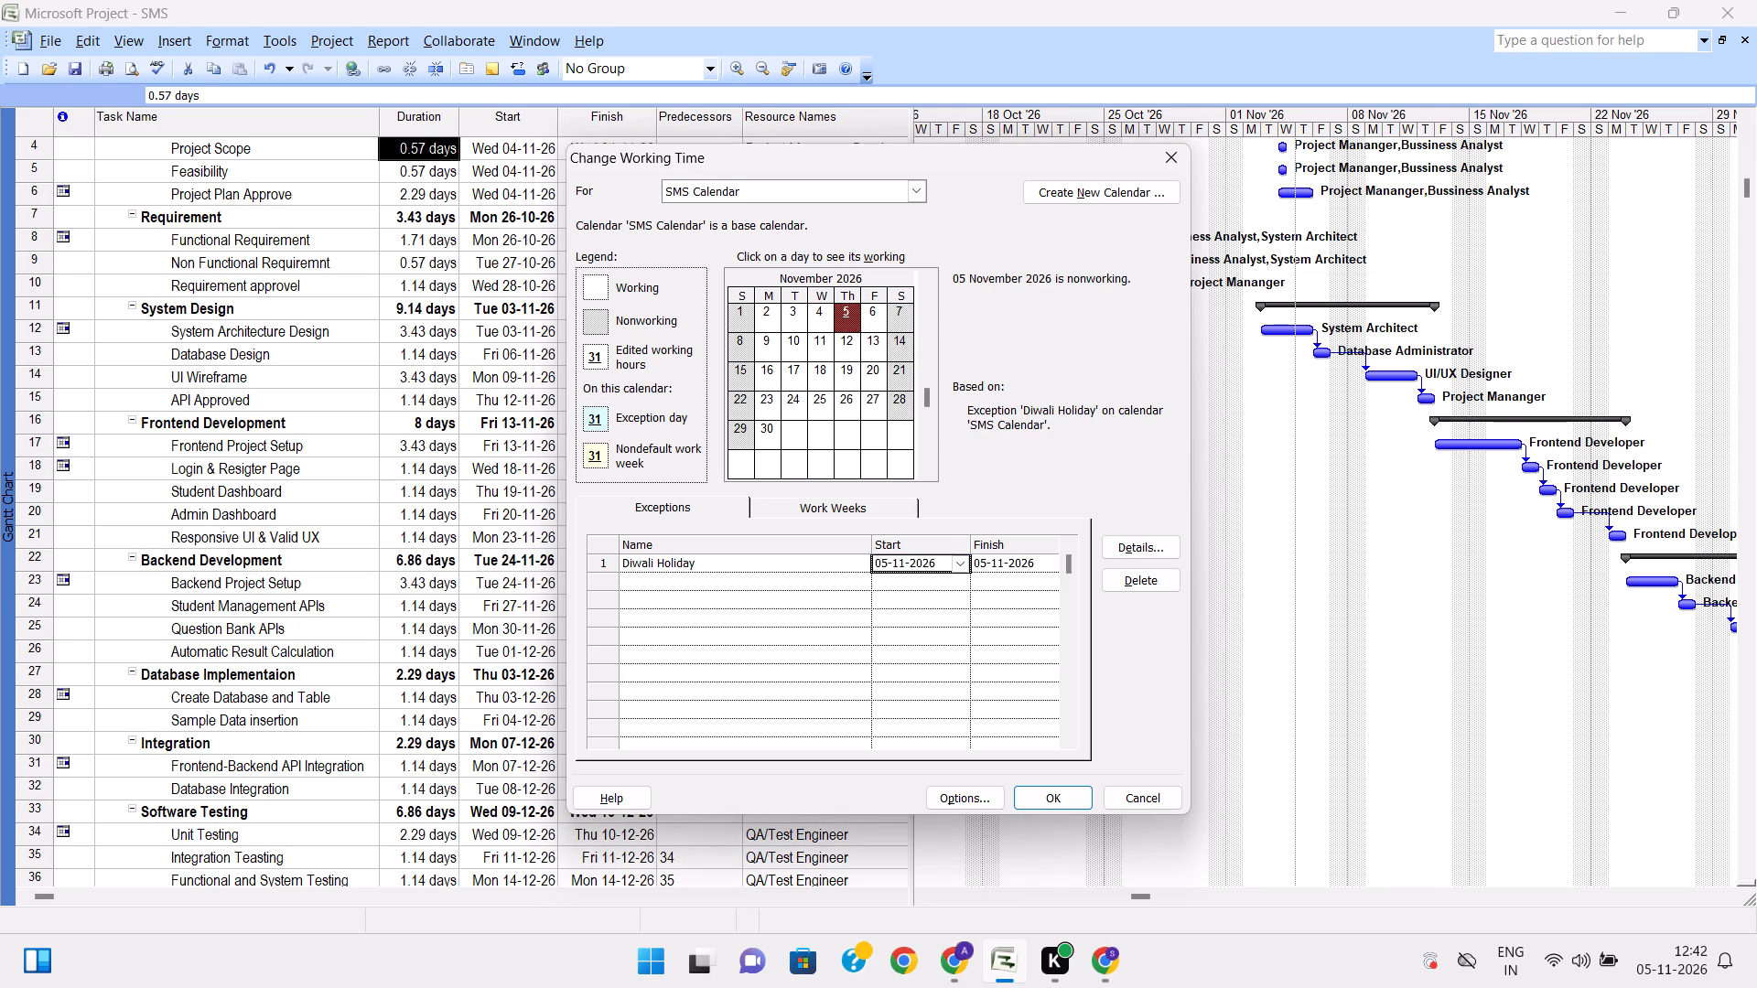
{"action": "left_click", "coordinate": [885, 565]}
{"action": "key", "text": "BackSpace"}
{"action": "key", "text": "8"}
{"action": "left_click", "coordinate": [985, 561]}
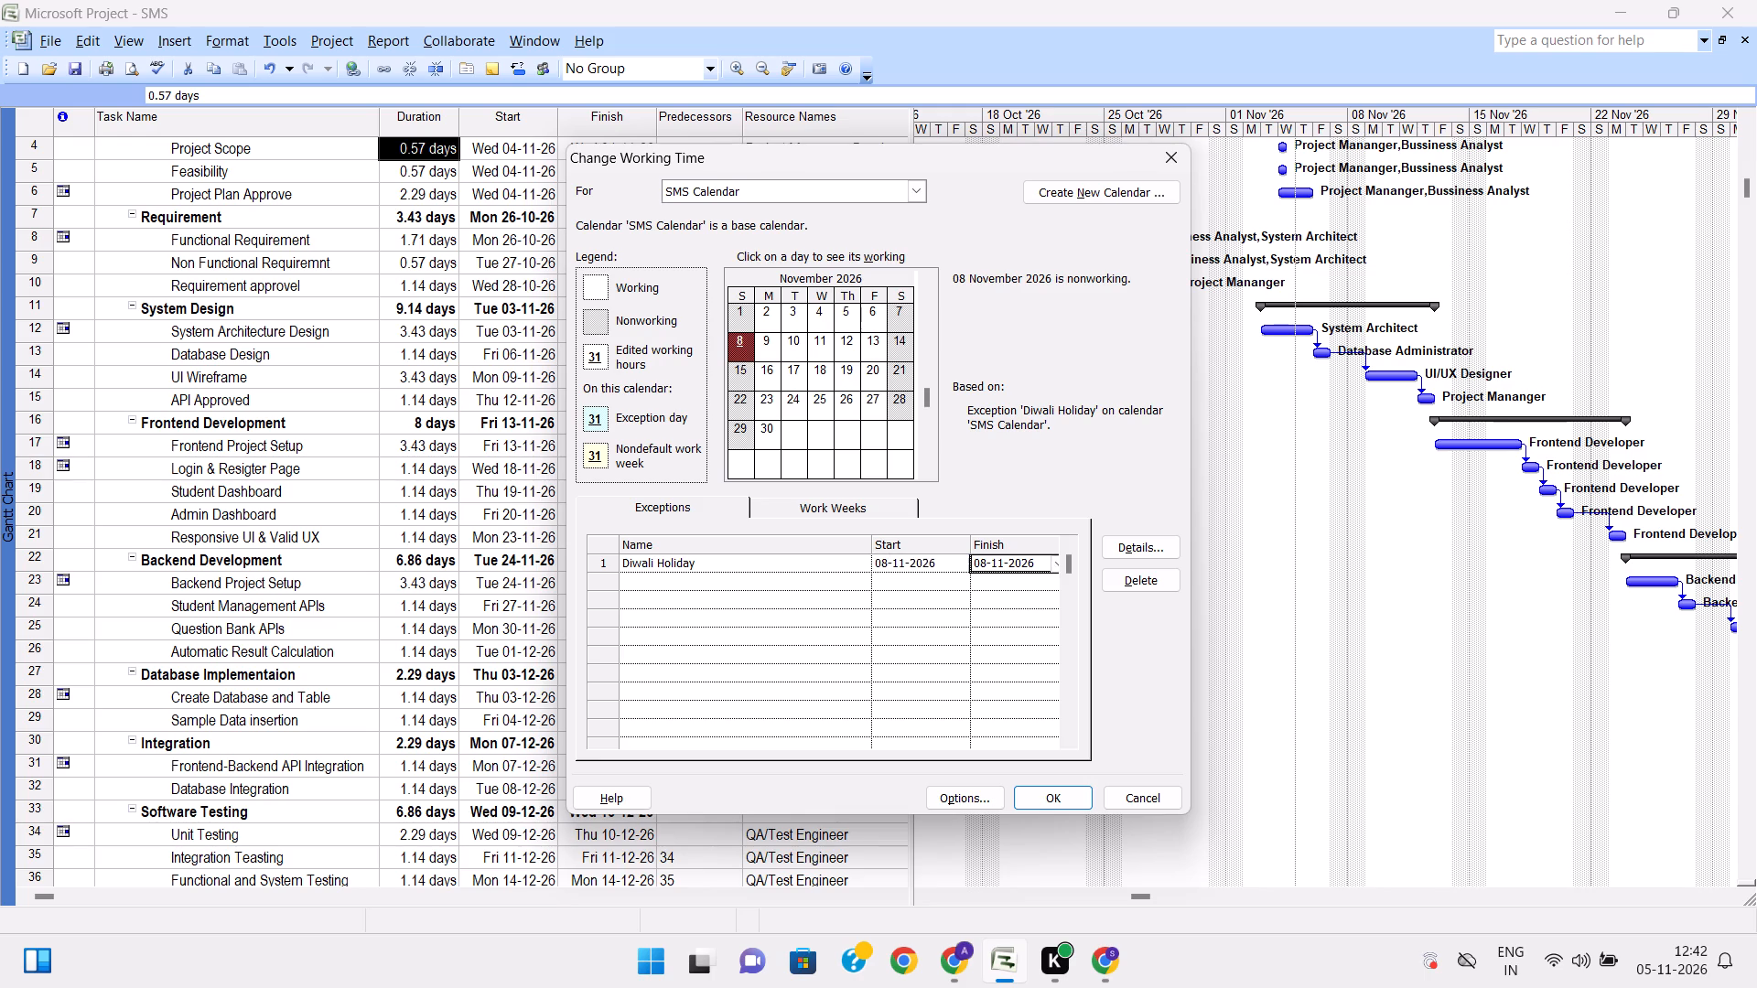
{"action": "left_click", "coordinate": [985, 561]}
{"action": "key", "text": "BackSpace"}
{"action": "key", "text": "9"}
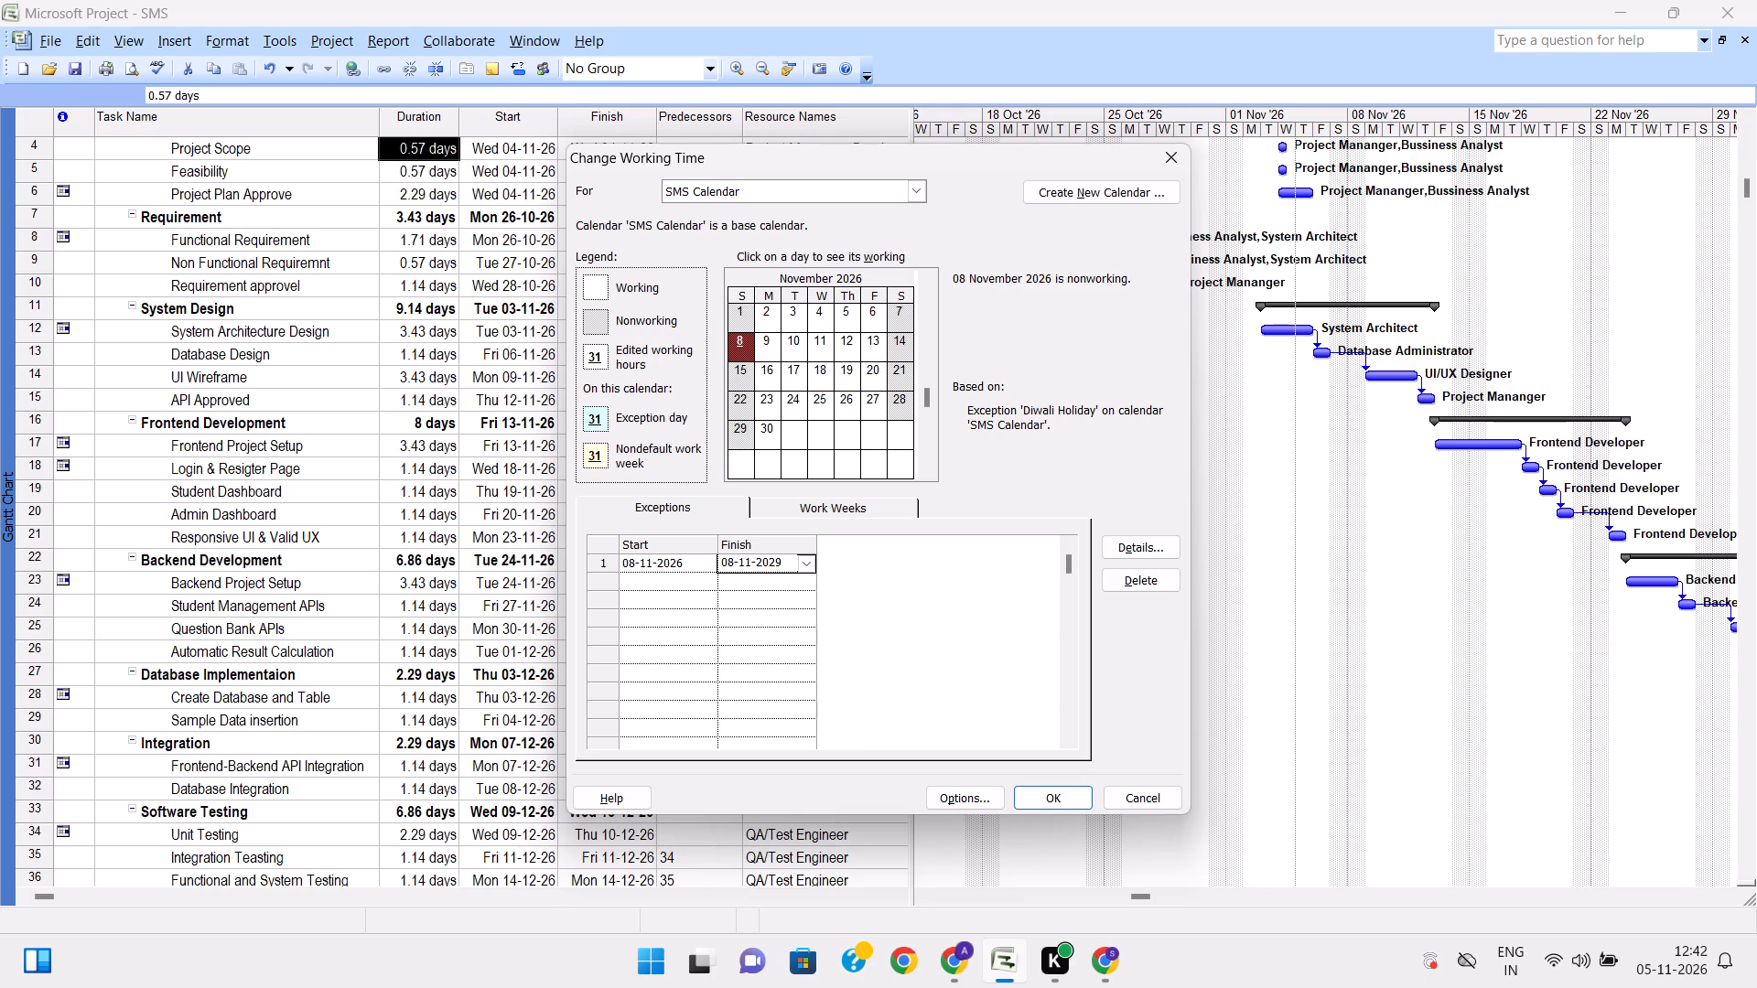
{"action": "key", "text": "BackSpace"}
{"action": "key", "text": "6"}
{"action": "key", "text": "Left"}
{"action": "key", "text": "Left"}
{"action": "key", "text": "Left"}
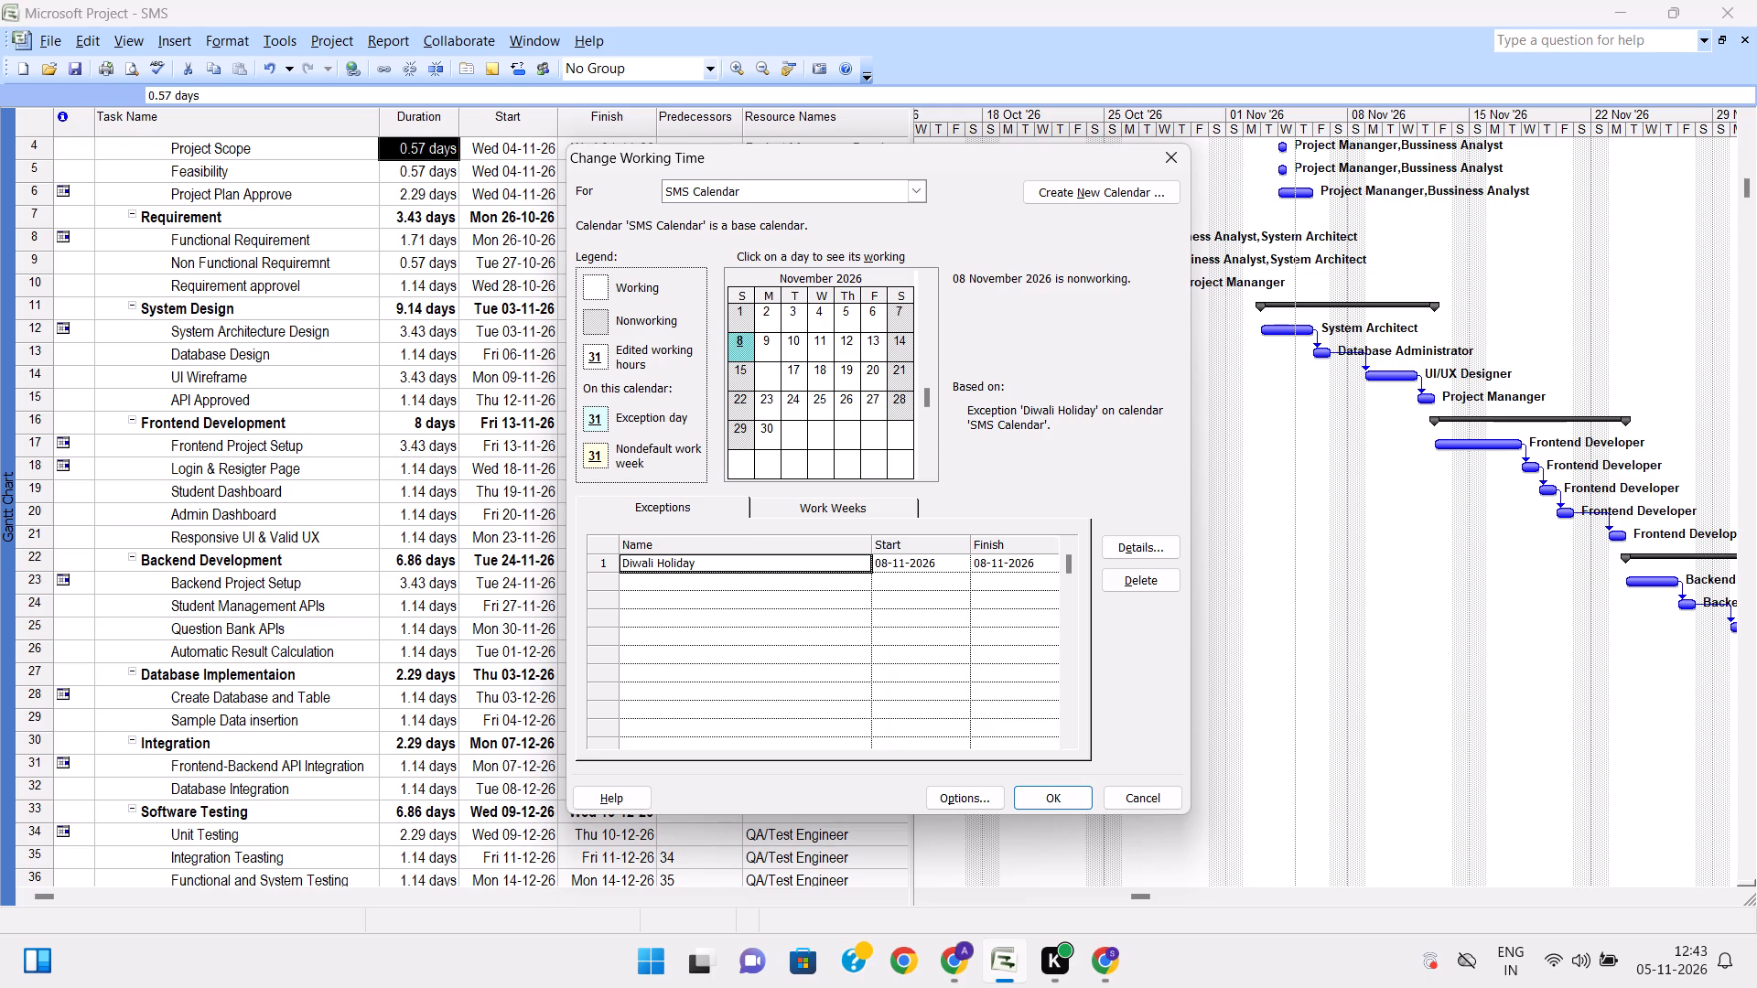
Set the Diwali Holiday exception's finish date to 09-11-2026.
{"action": "left_click", "coordinate": [990, 565]}
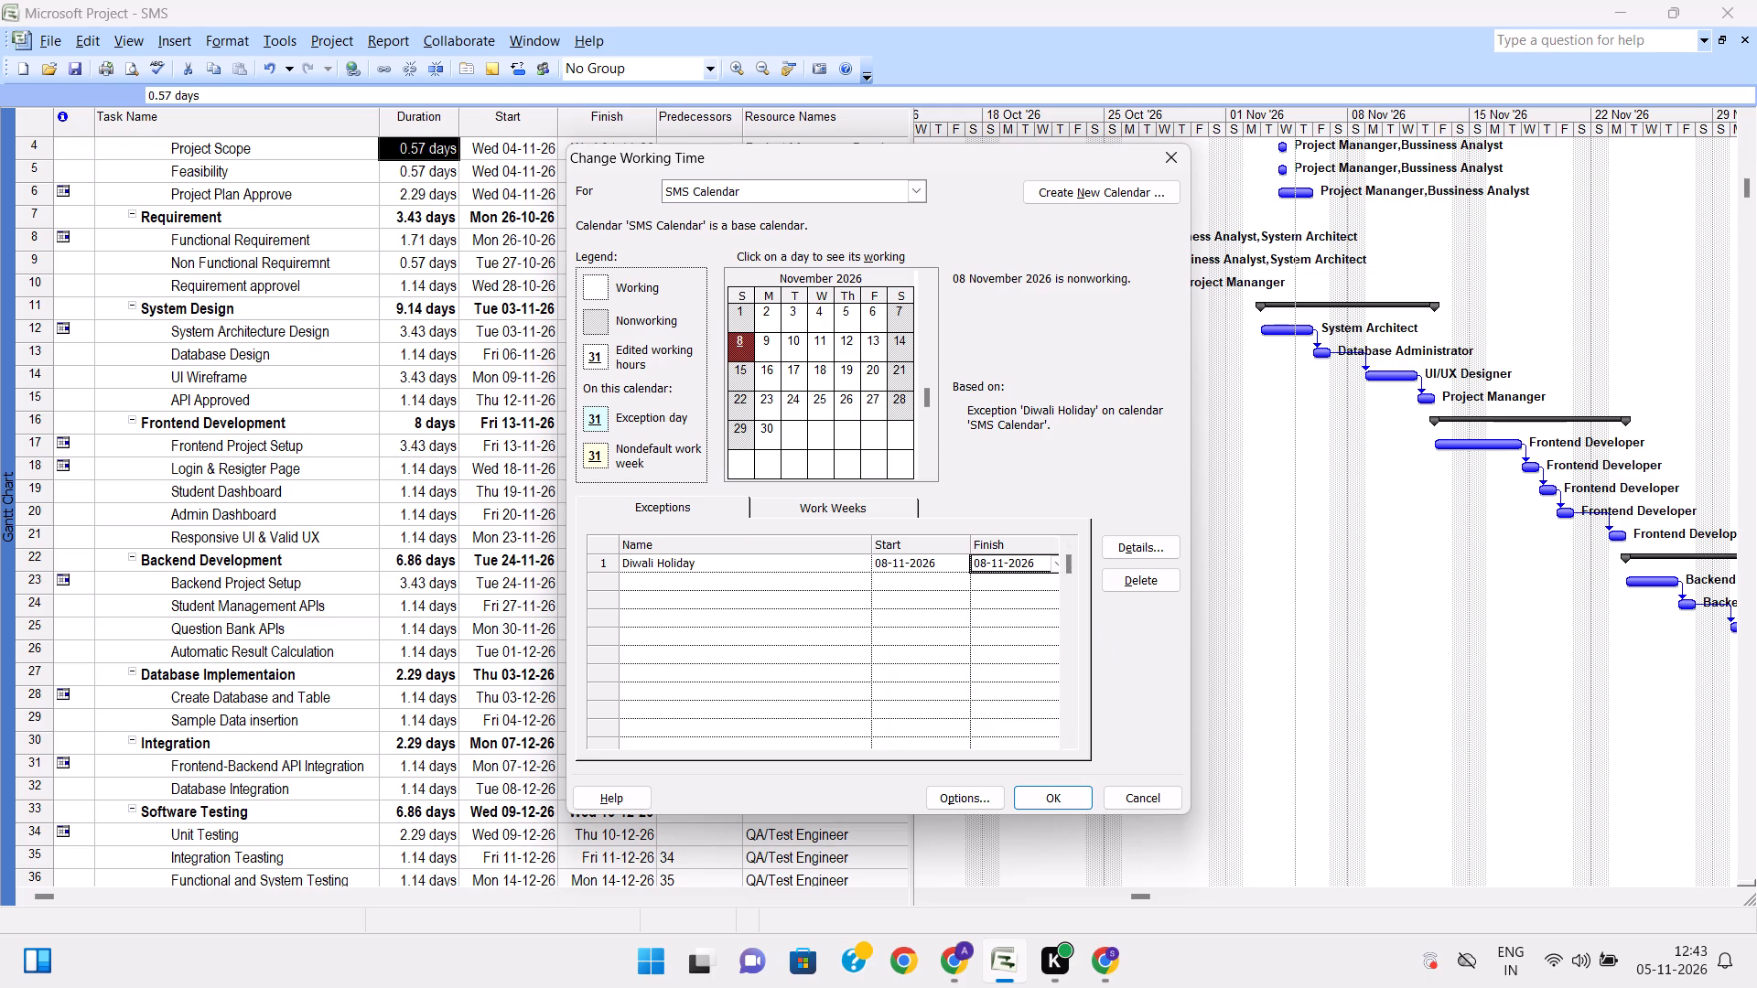
{"action": "left_click", "coordinate": [990, 565]}
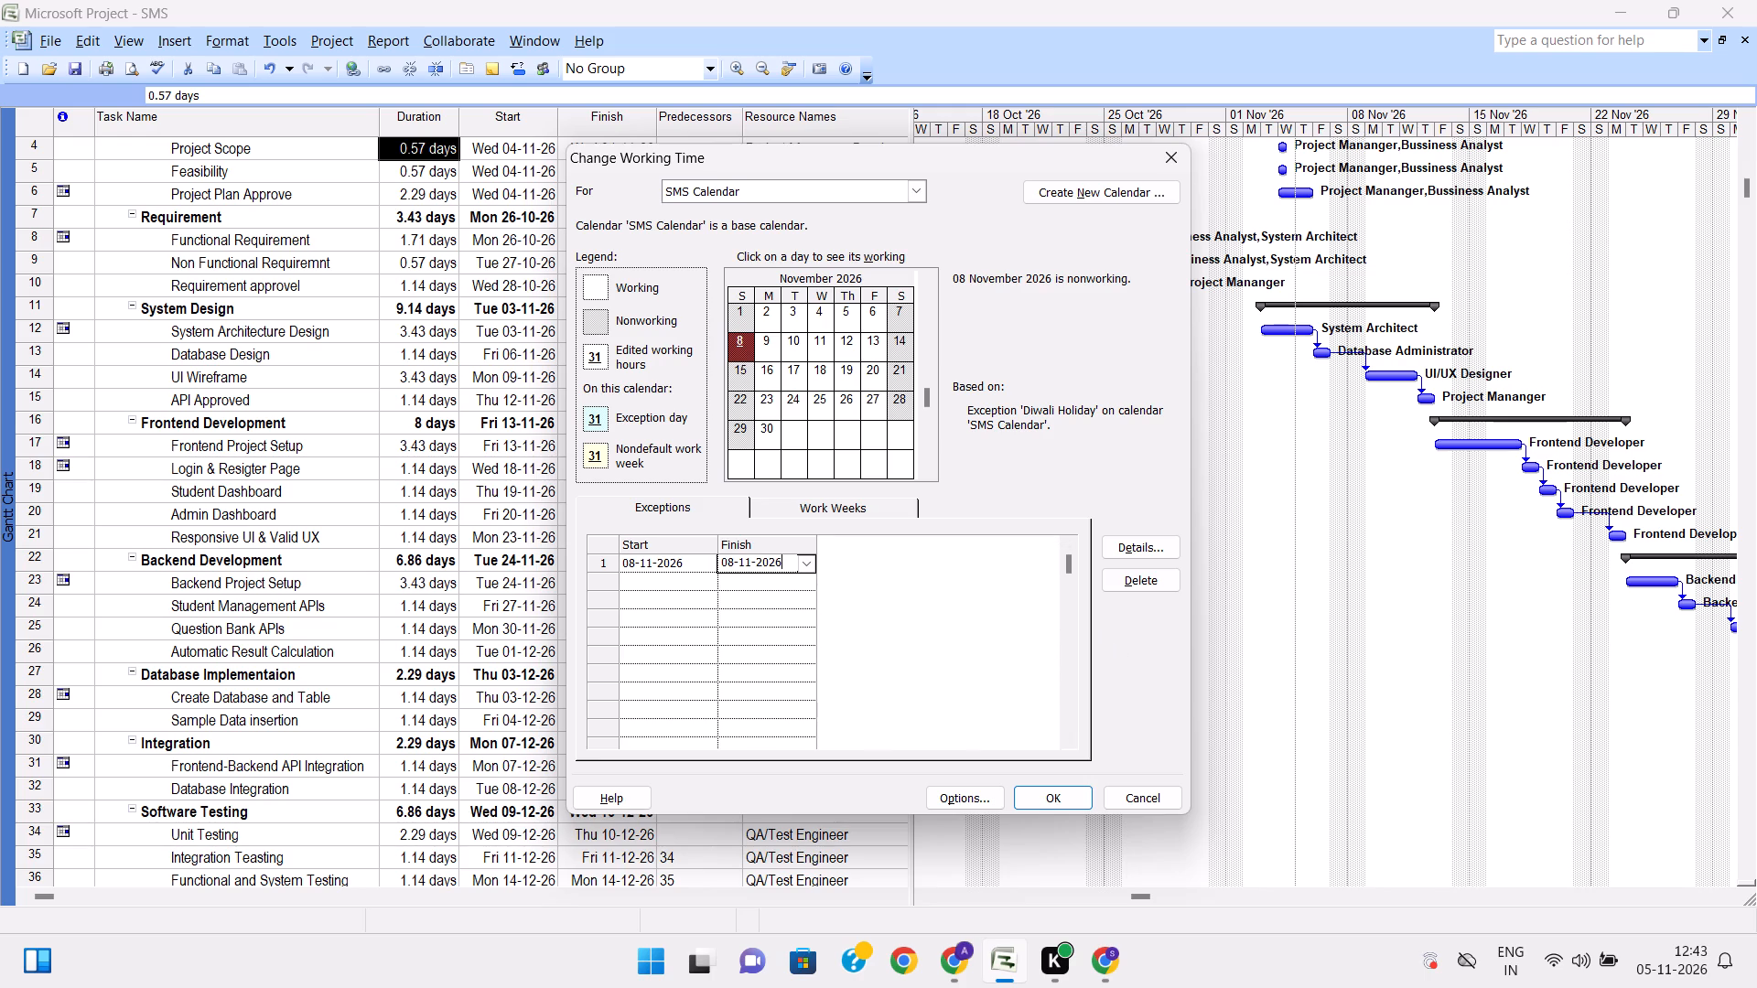
{"action": "left_click", "coordinate": [732, 560]}
{"action": "key", "text": "BackSpace"}
{"action": "key", "text": "9"}
{"action": "scroll", "coordinate": [738, 614], "scroll_direction": "right", "scroll_amount": 1}
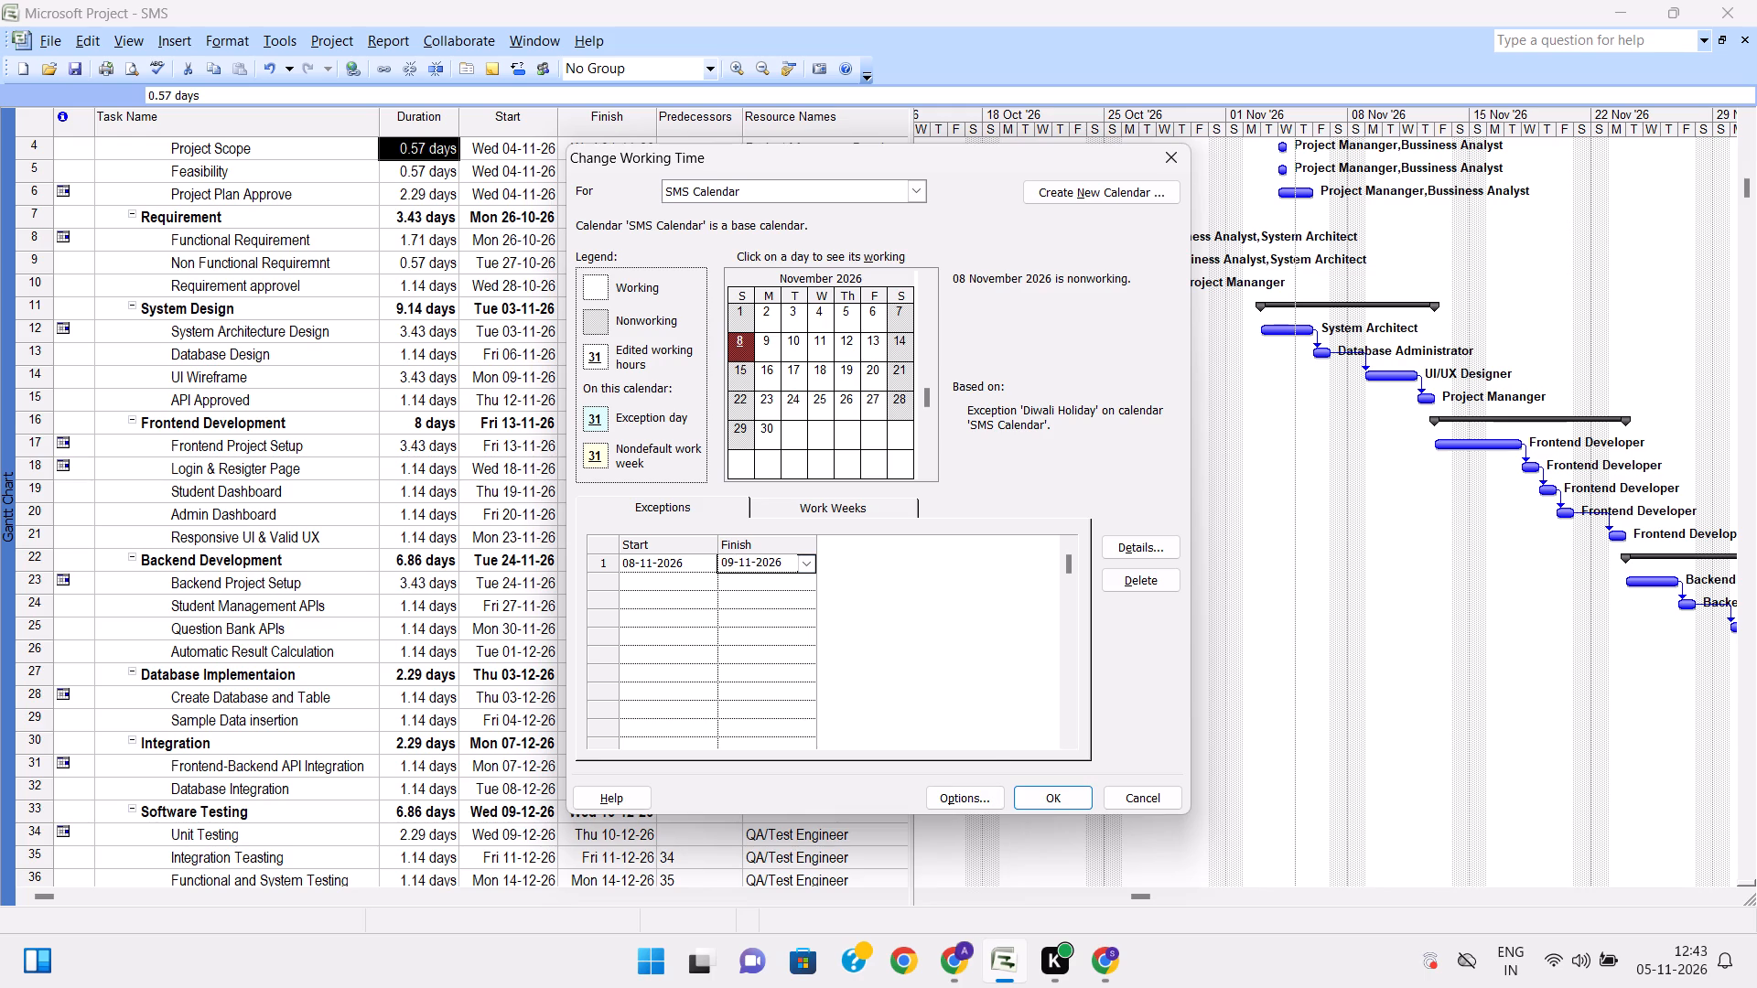
{"action": "left_click", "coordinate": [682, 583]}
{"action": "key", "text": "Left"}
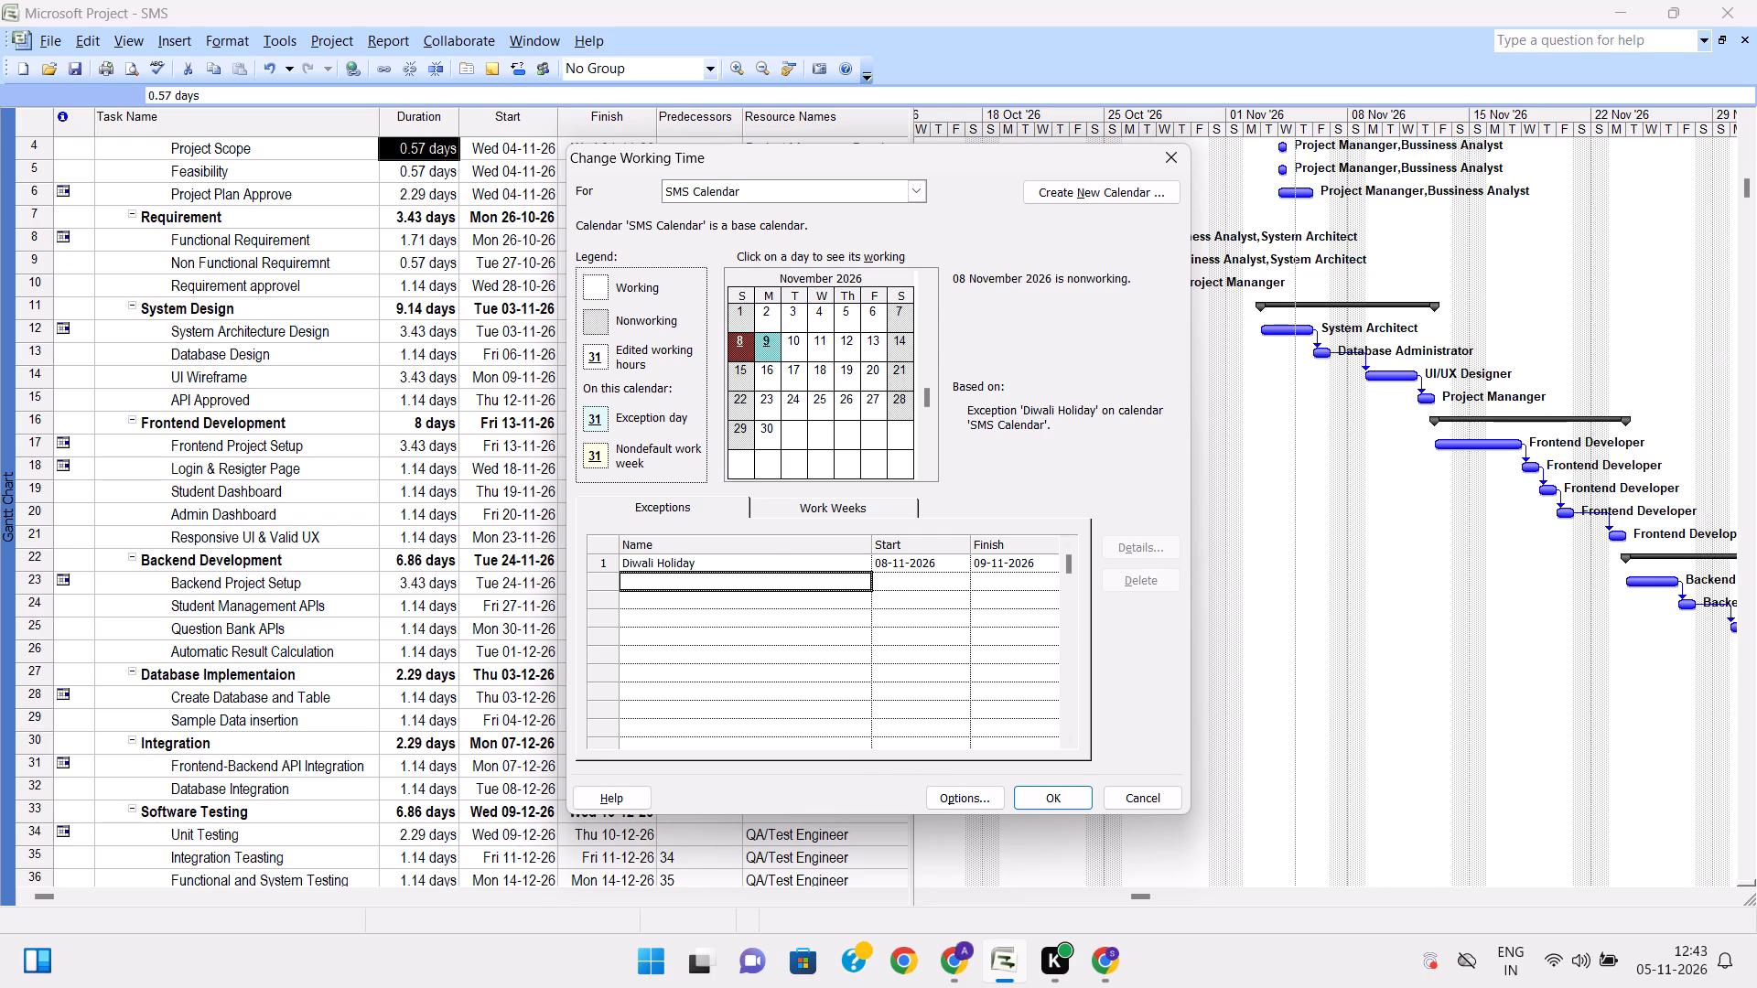
Check the Diwali Holiday exception's details, accept them as nonworking days, and save the SMS Calendar's working time changes.
{"action": "left_click", "coordinate": [664, 505]}
{"action": "left_click", "coordinate": [664, 505]}
{"action": "left_click", "coordinate": [816, 505]}
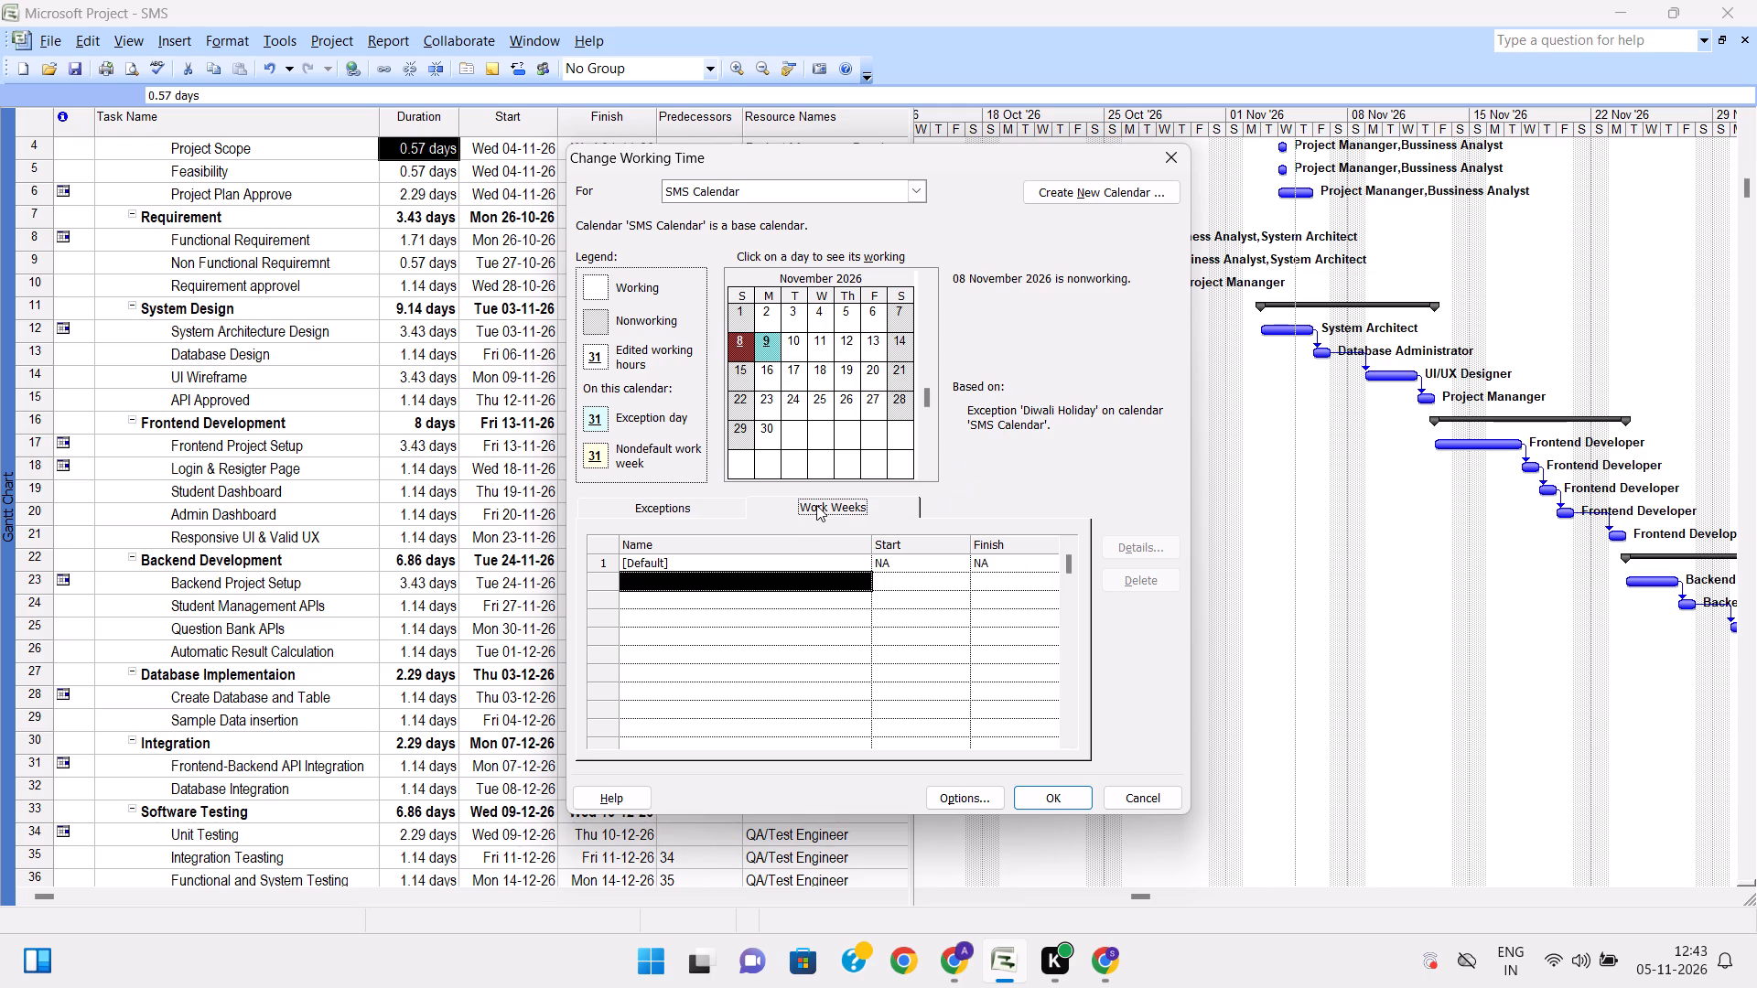
{"action": "left_click", "coordinate": [693, 507]}
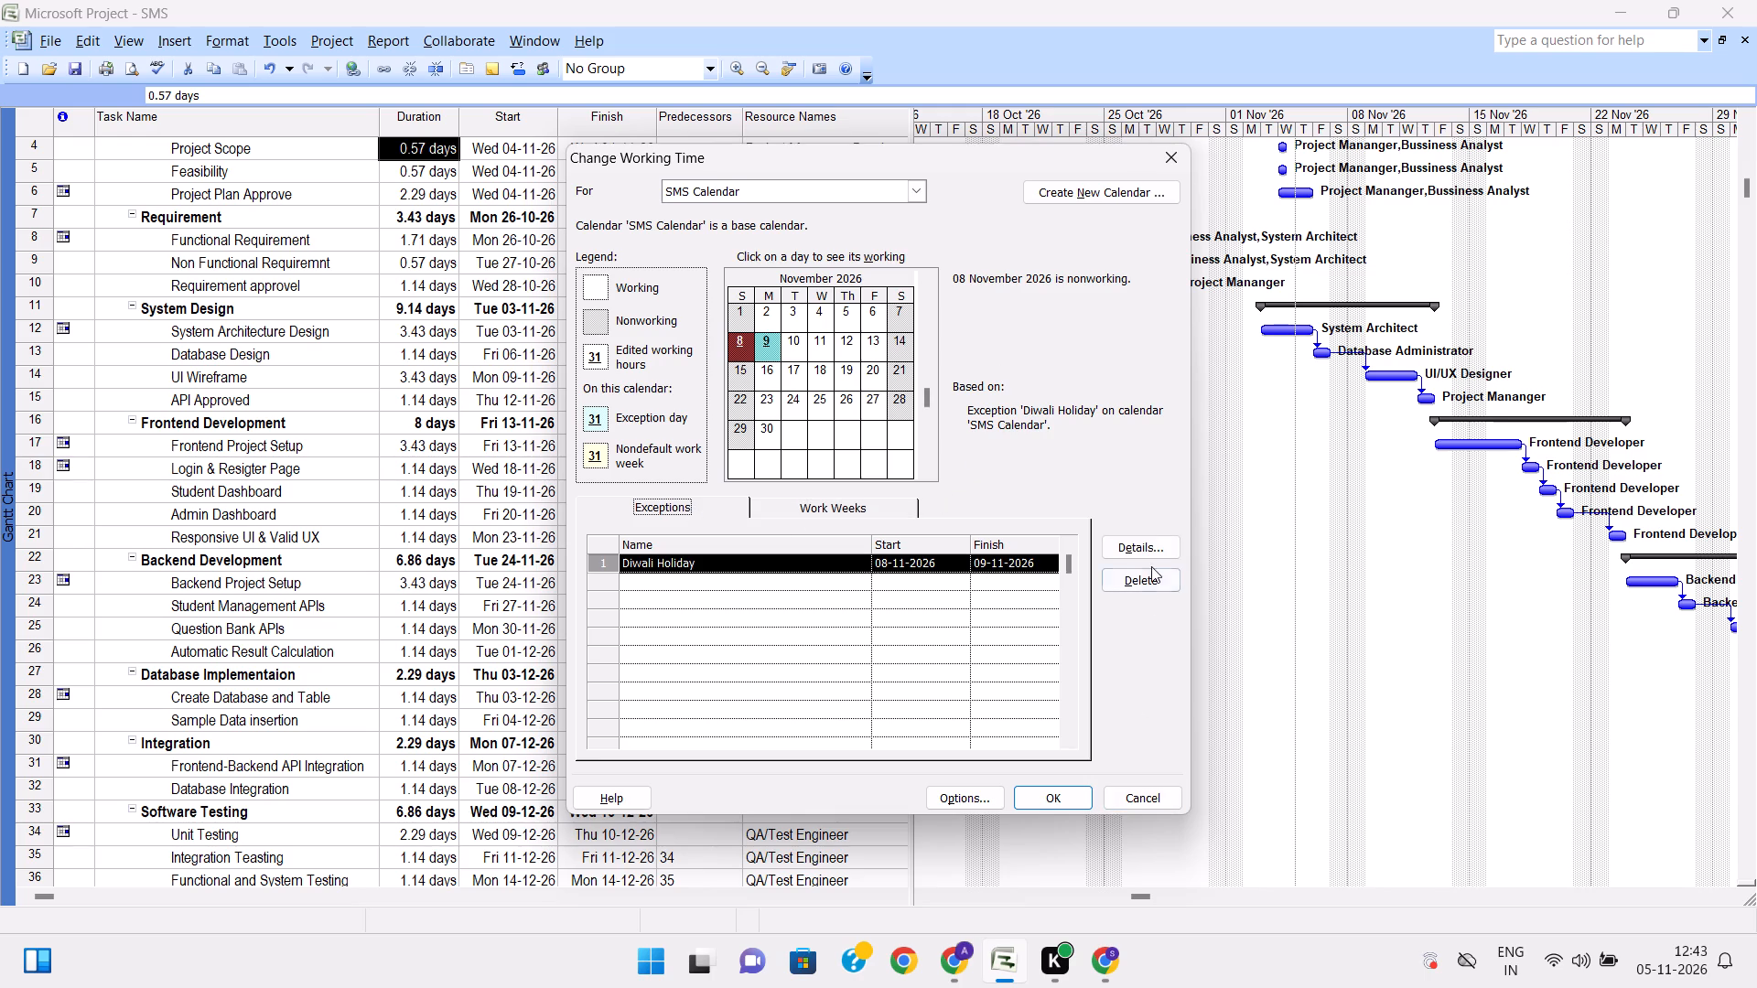
{"action": "left_click", "coordinate": [1147, 547]}
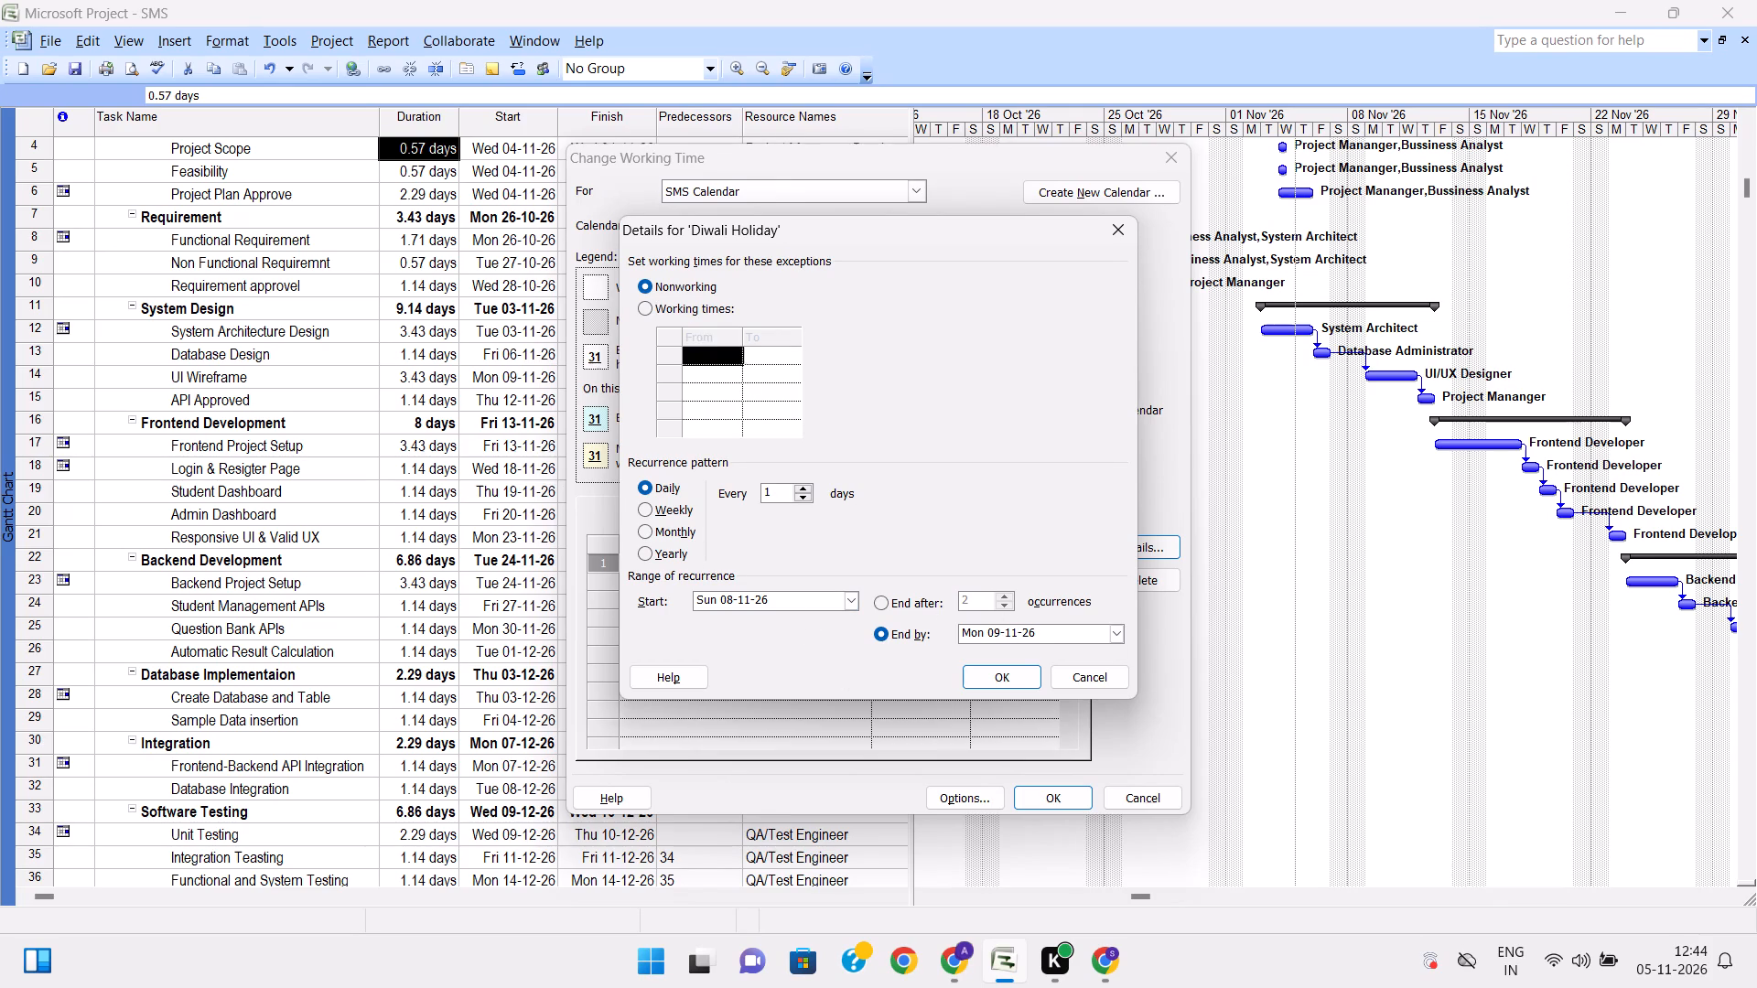
{"action": "left_click", "coordinate": [998, 675]}
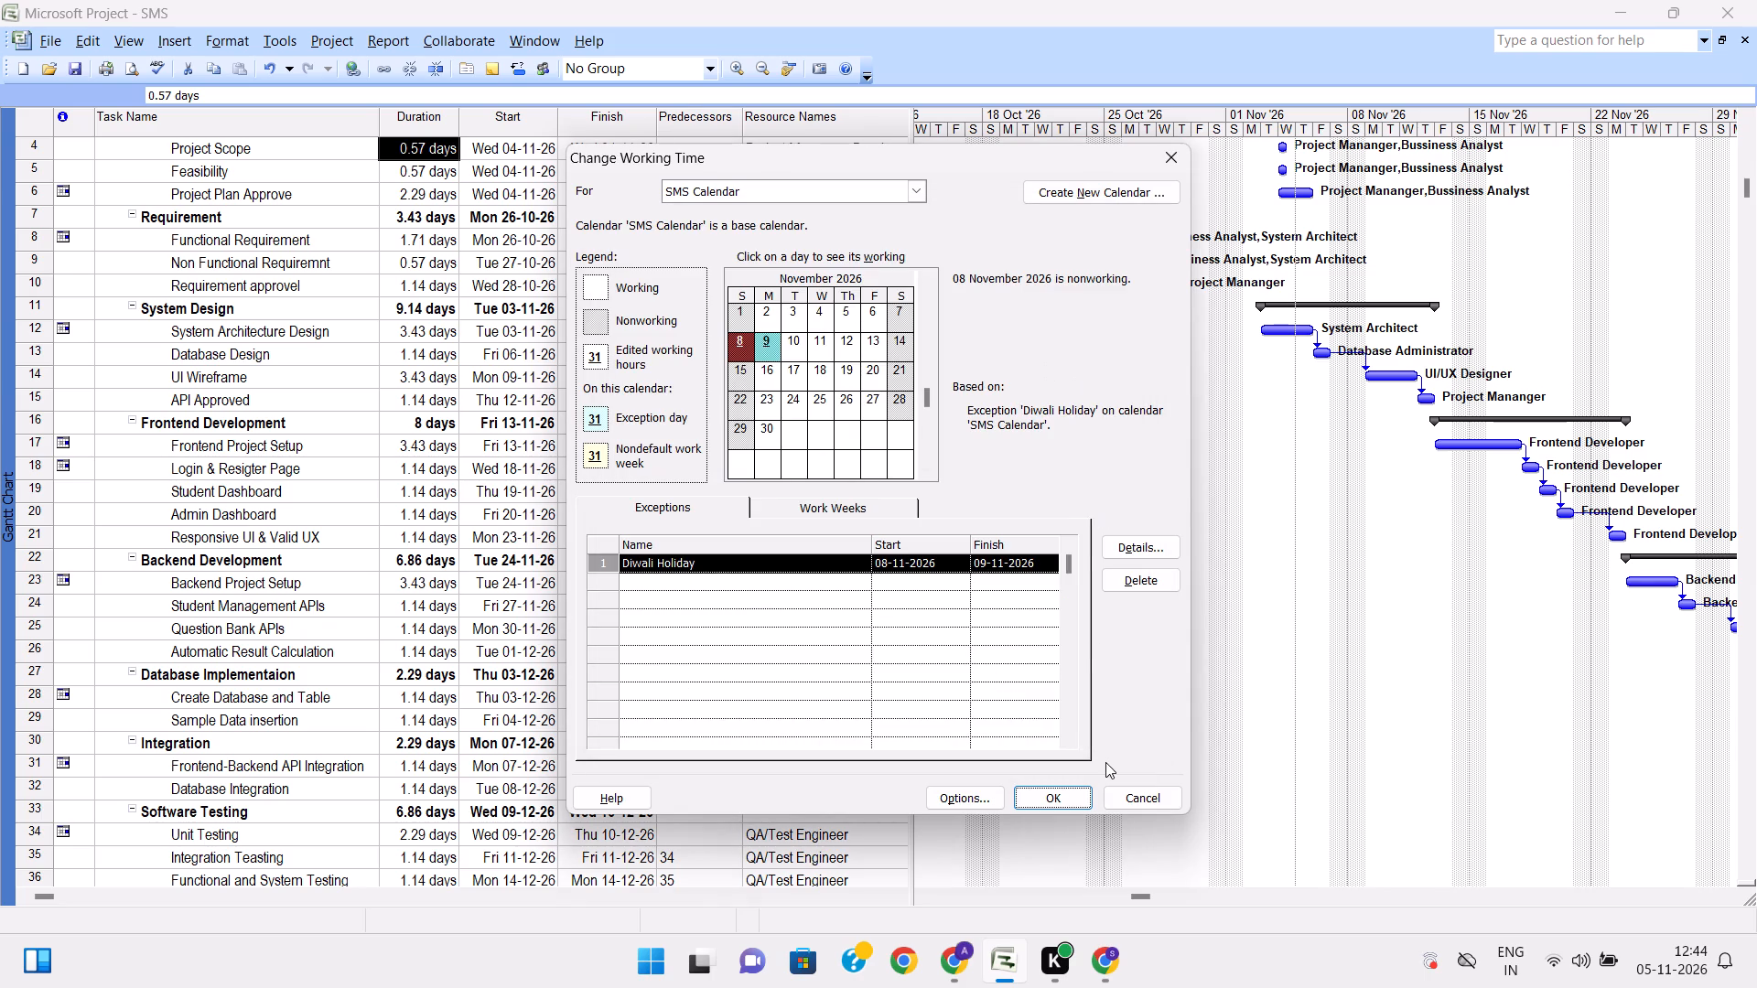
{"action": "left_click", "coordinate": [1073, 792]}
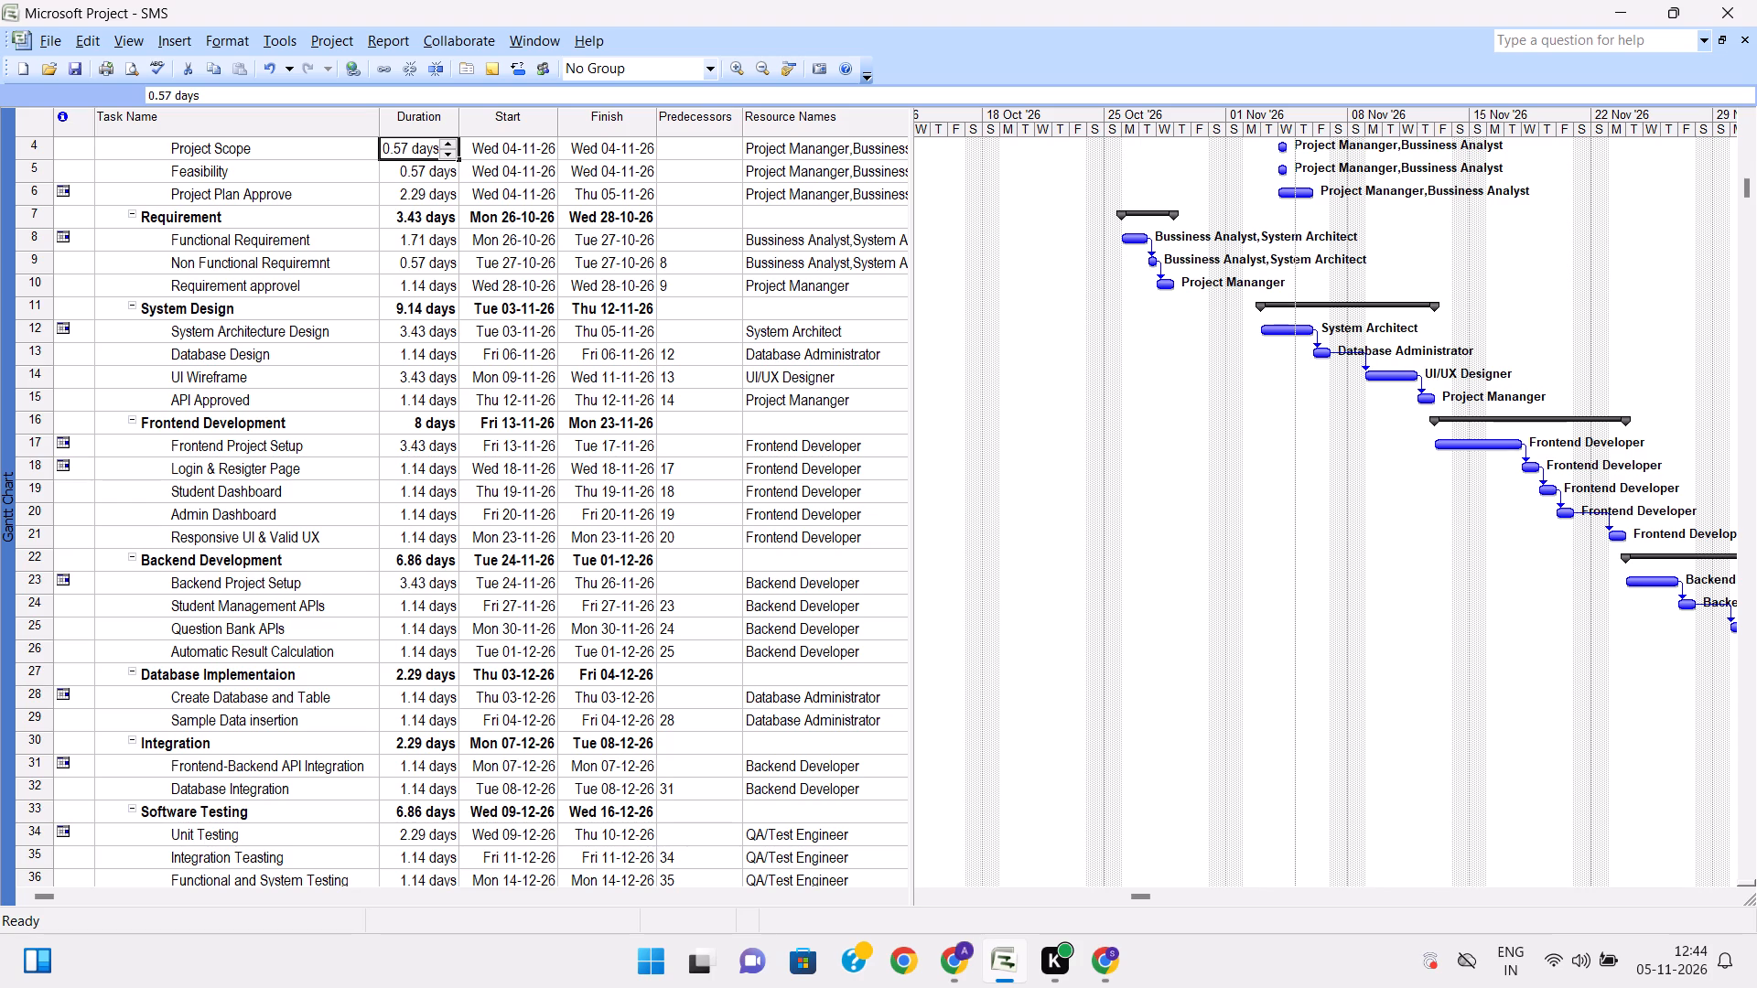
Reopen the Change Working Time settings from the Gantt chart.
{"action": "scroll", "coordinate": [558, 366], "scroll_direction": "up", "scroll_amount": 1}
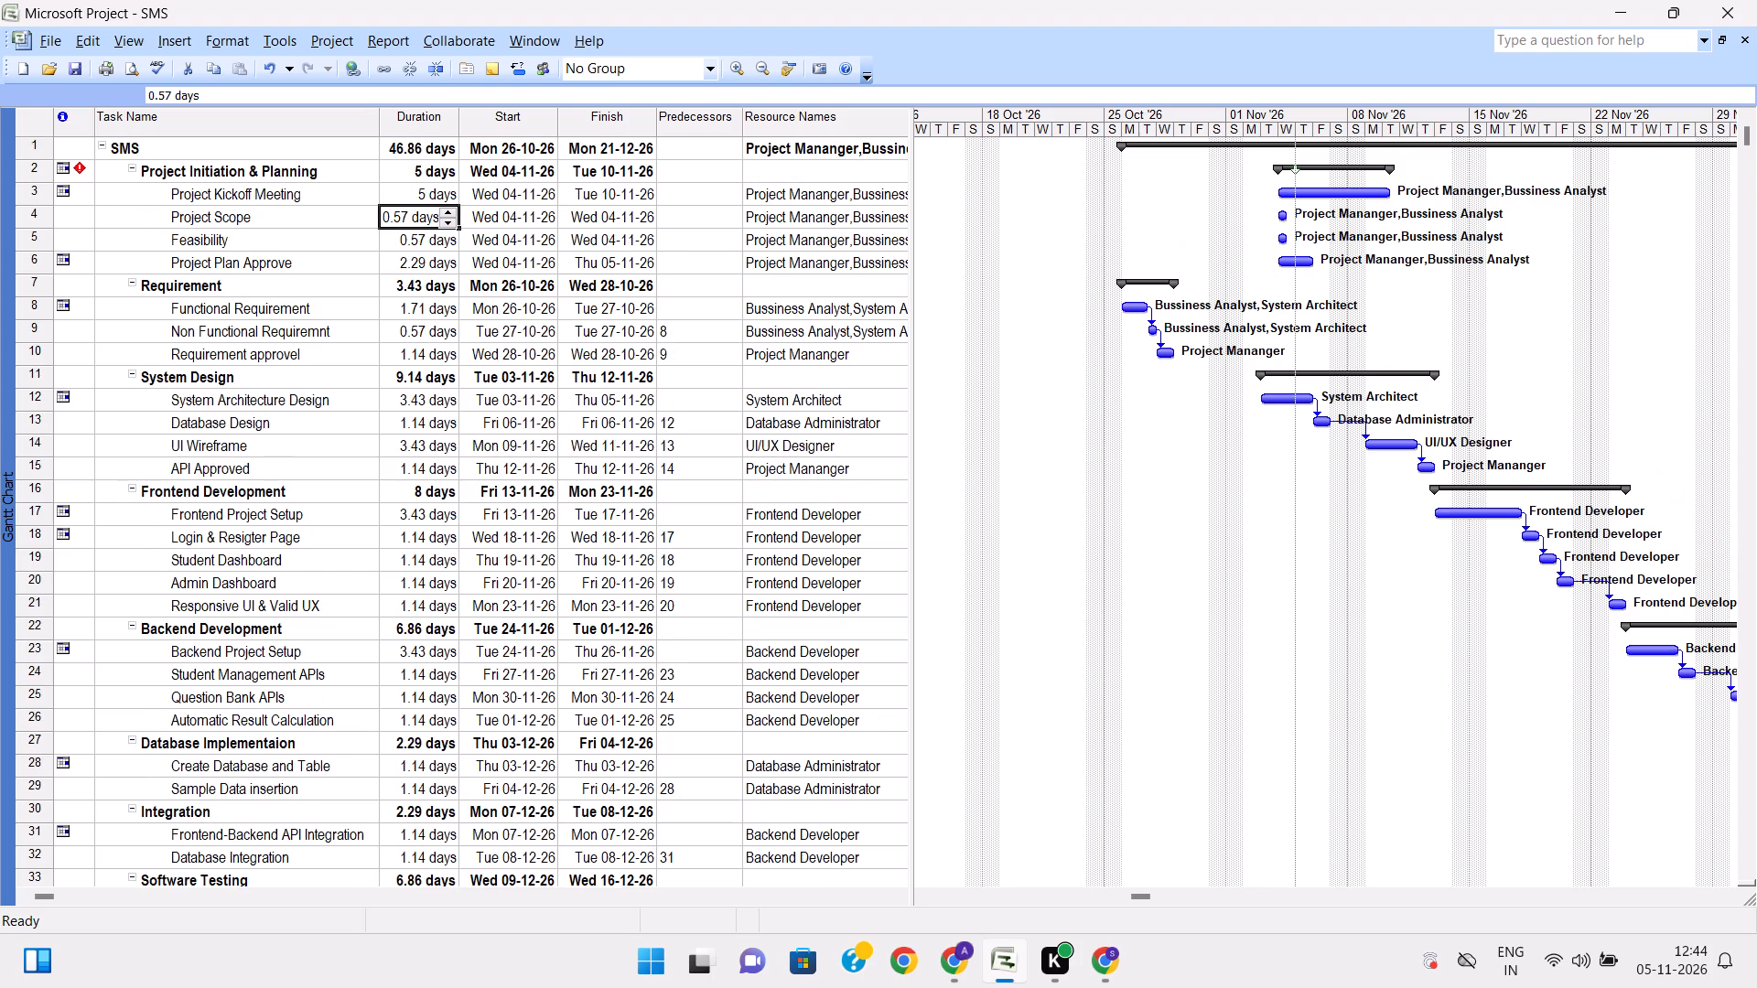
{"action": "scroll", "coordinate": [558, 366], "scroll_direction": "up", "scroll_amount": 1}
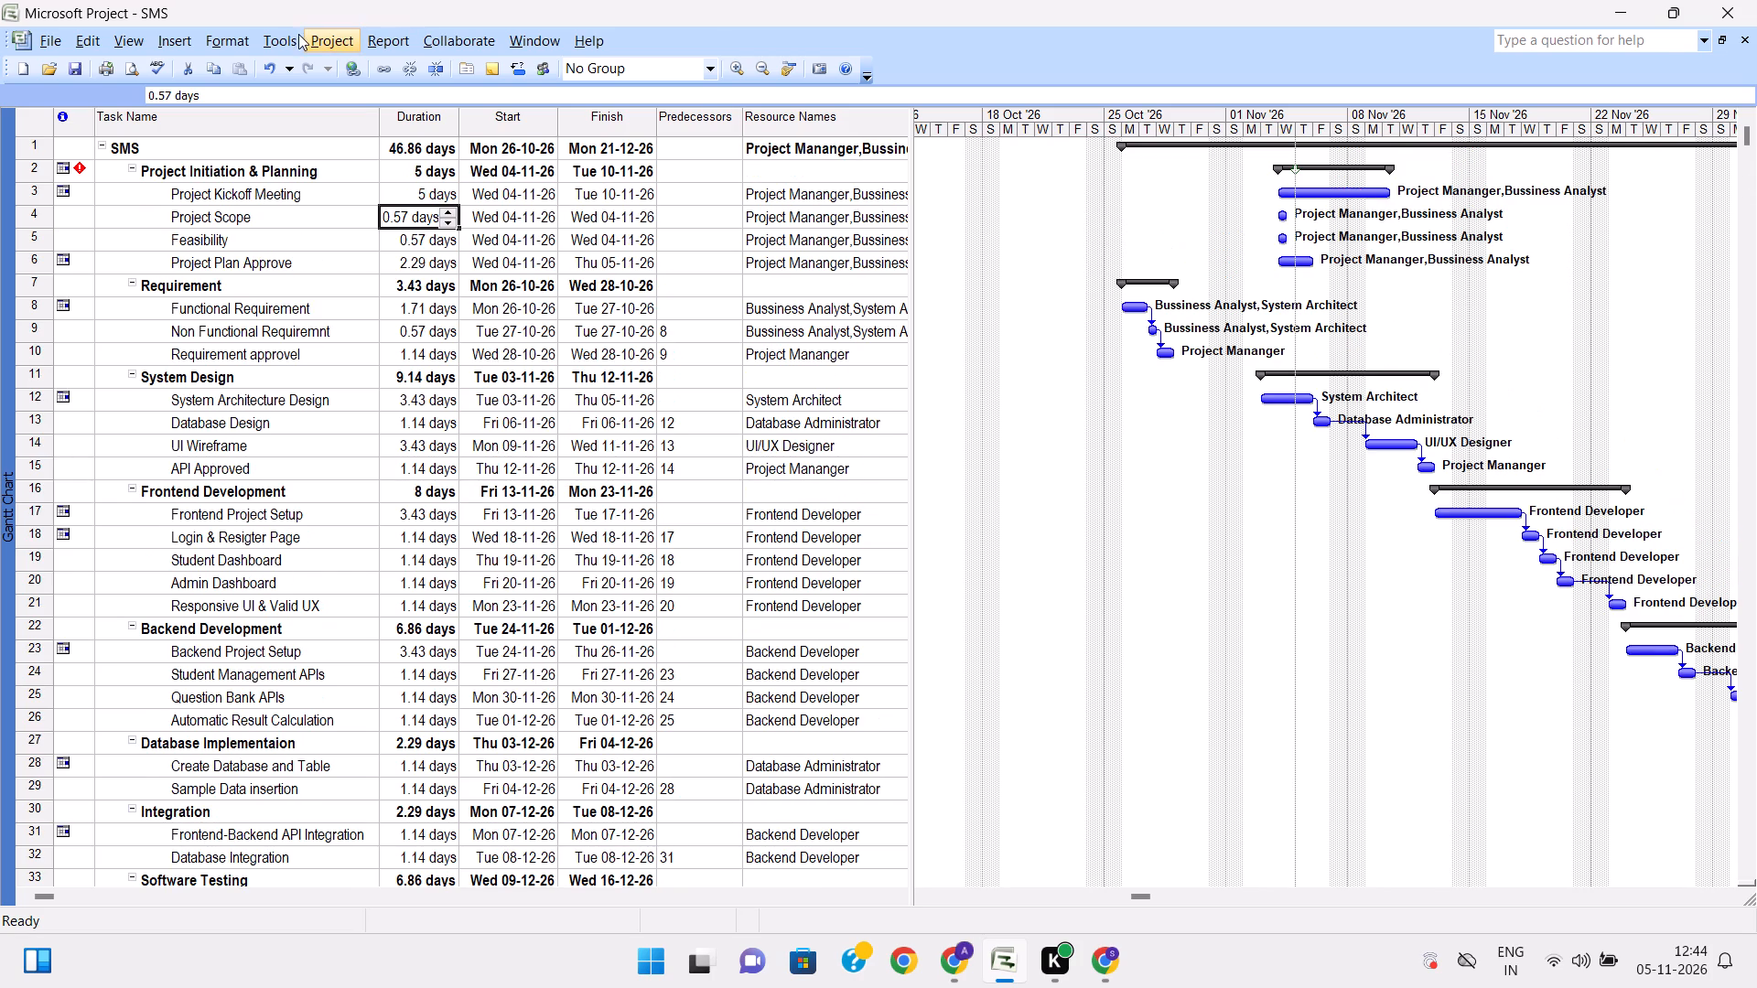
{"action": "left_click", "coordinate": [315, 36]}
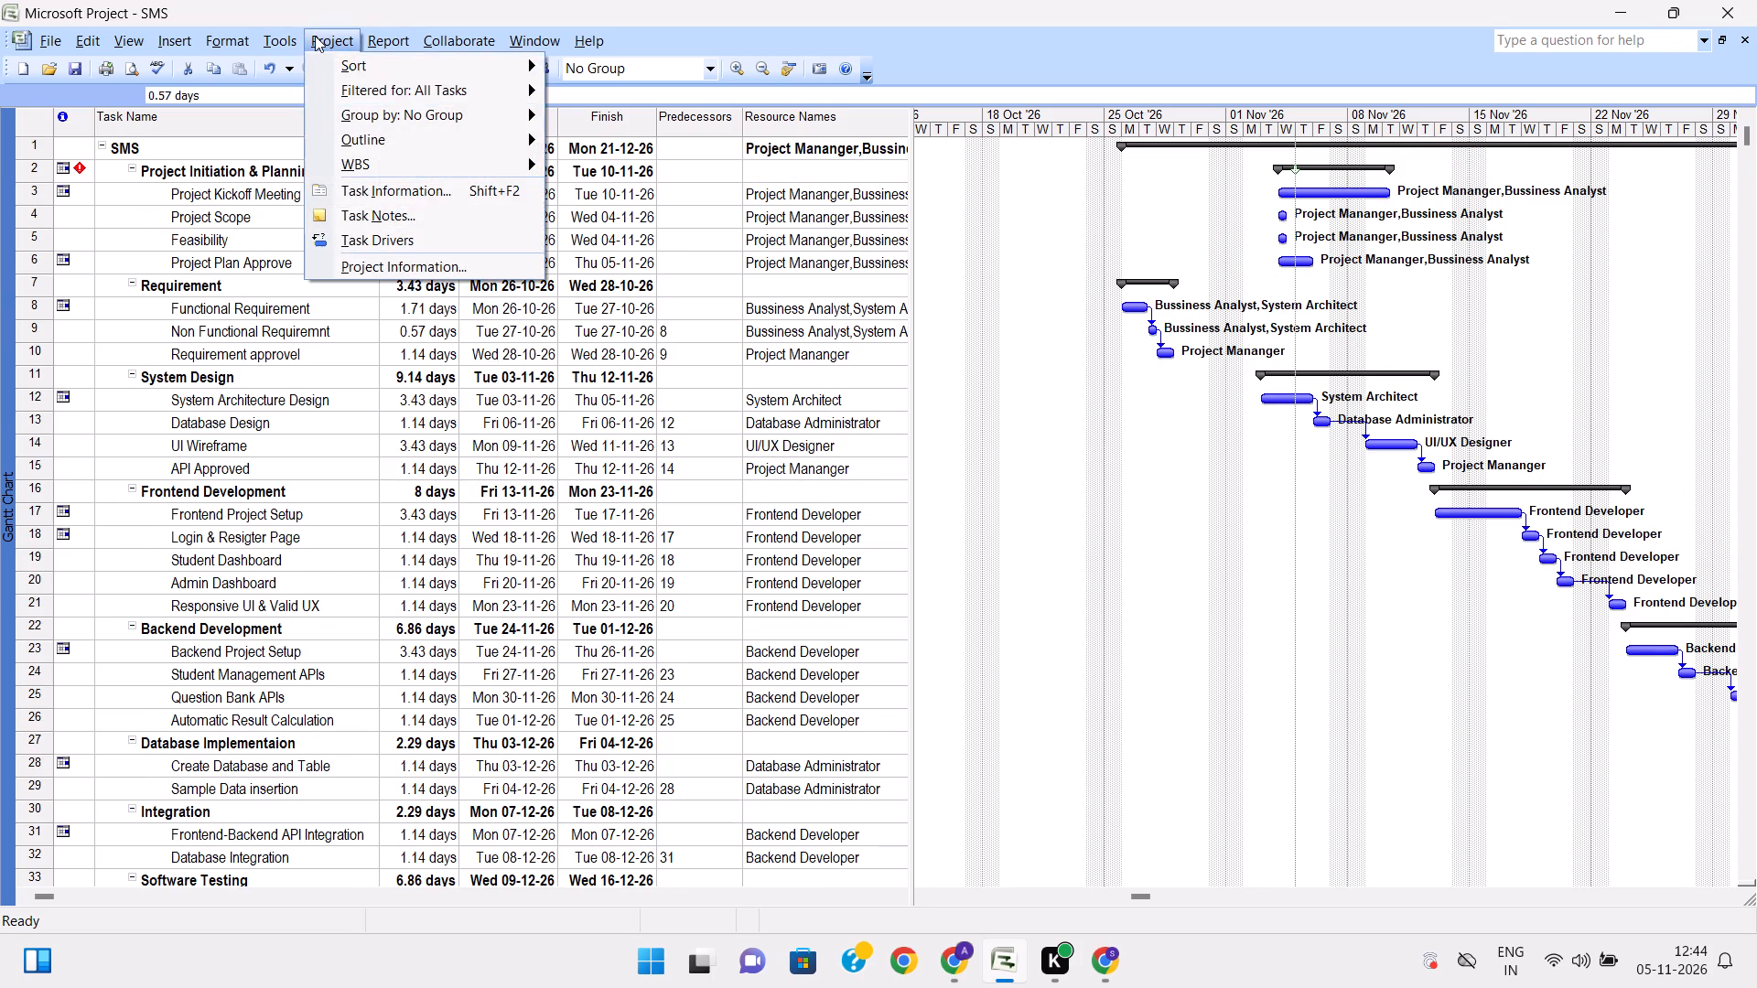
{"action": "left_click", "coordinate": [270, 36]}
{"action": "left_click", "coordinate": [270, 36]}
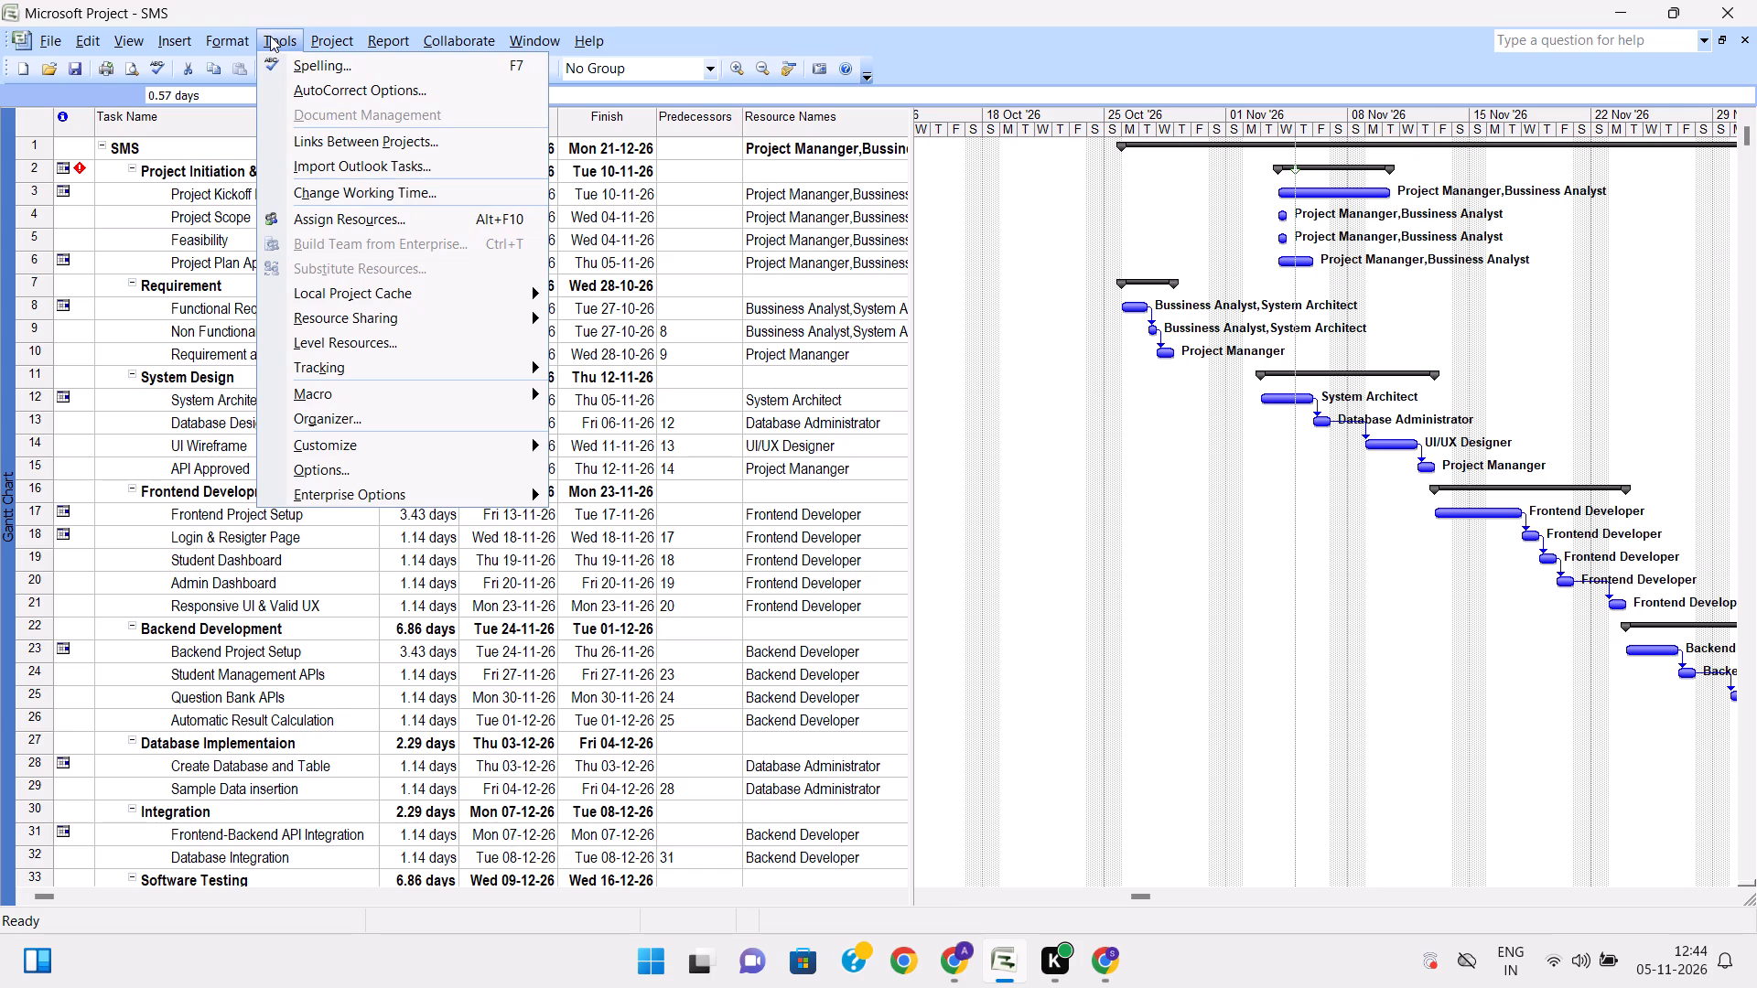
{"action": "left_click", "coordinate": [348, 199]}
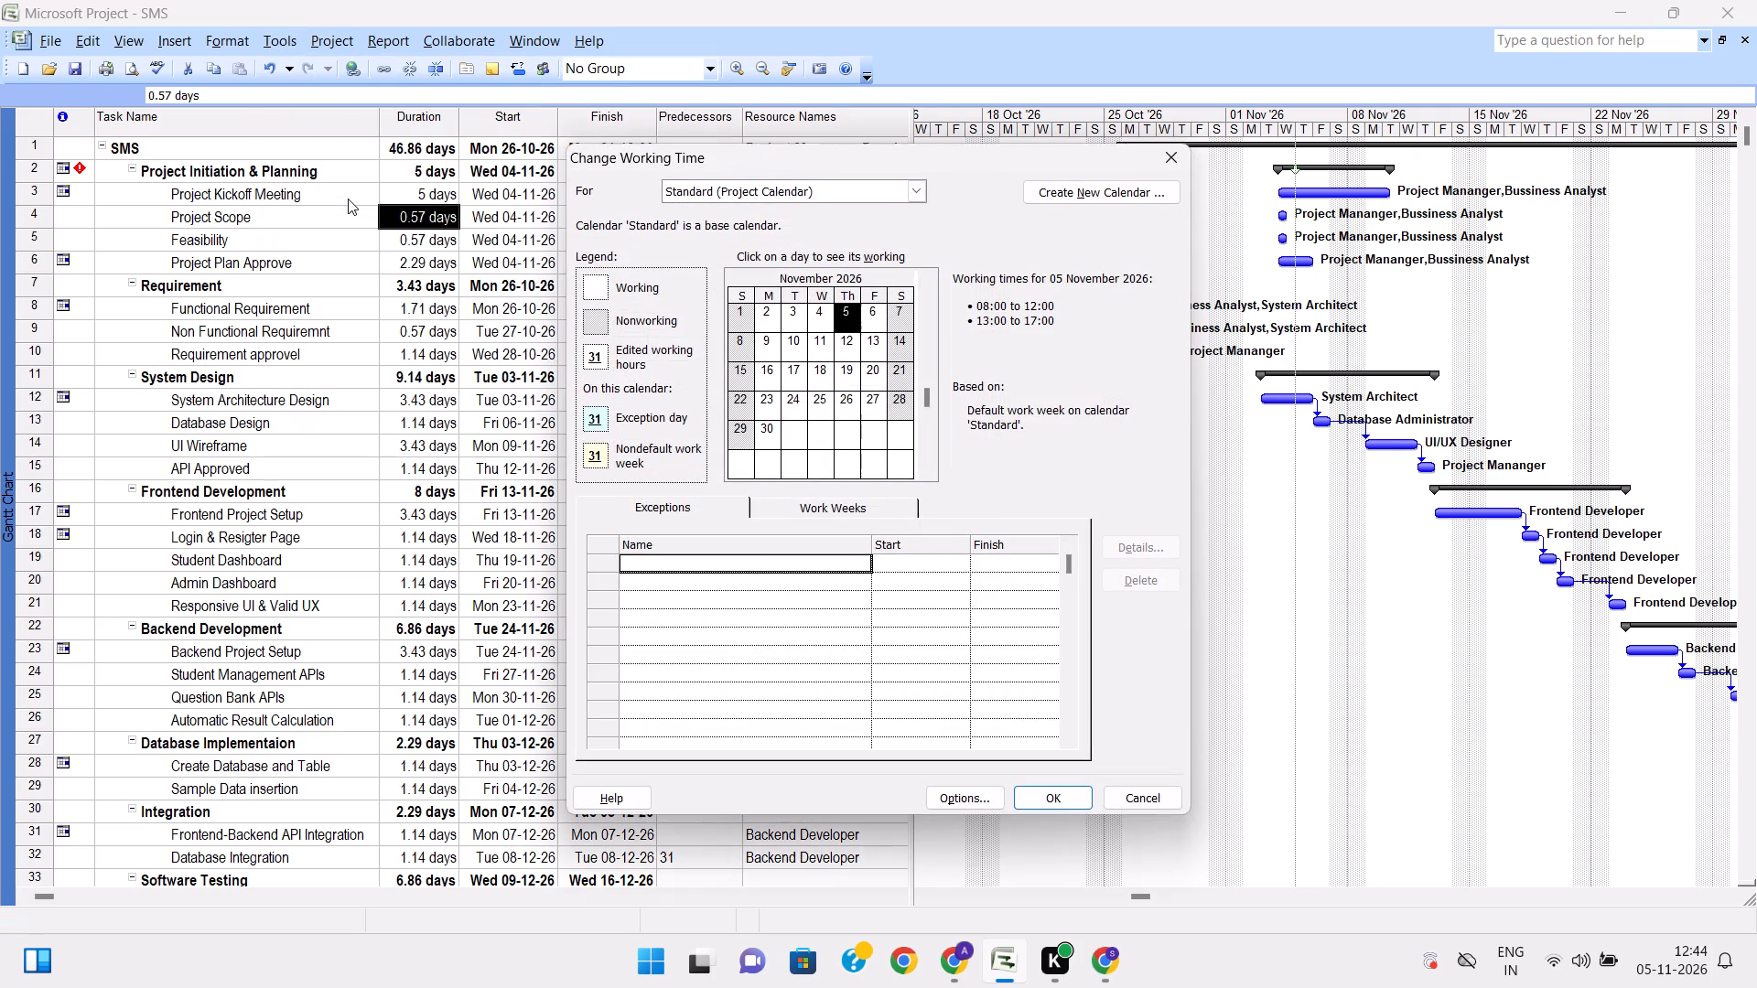
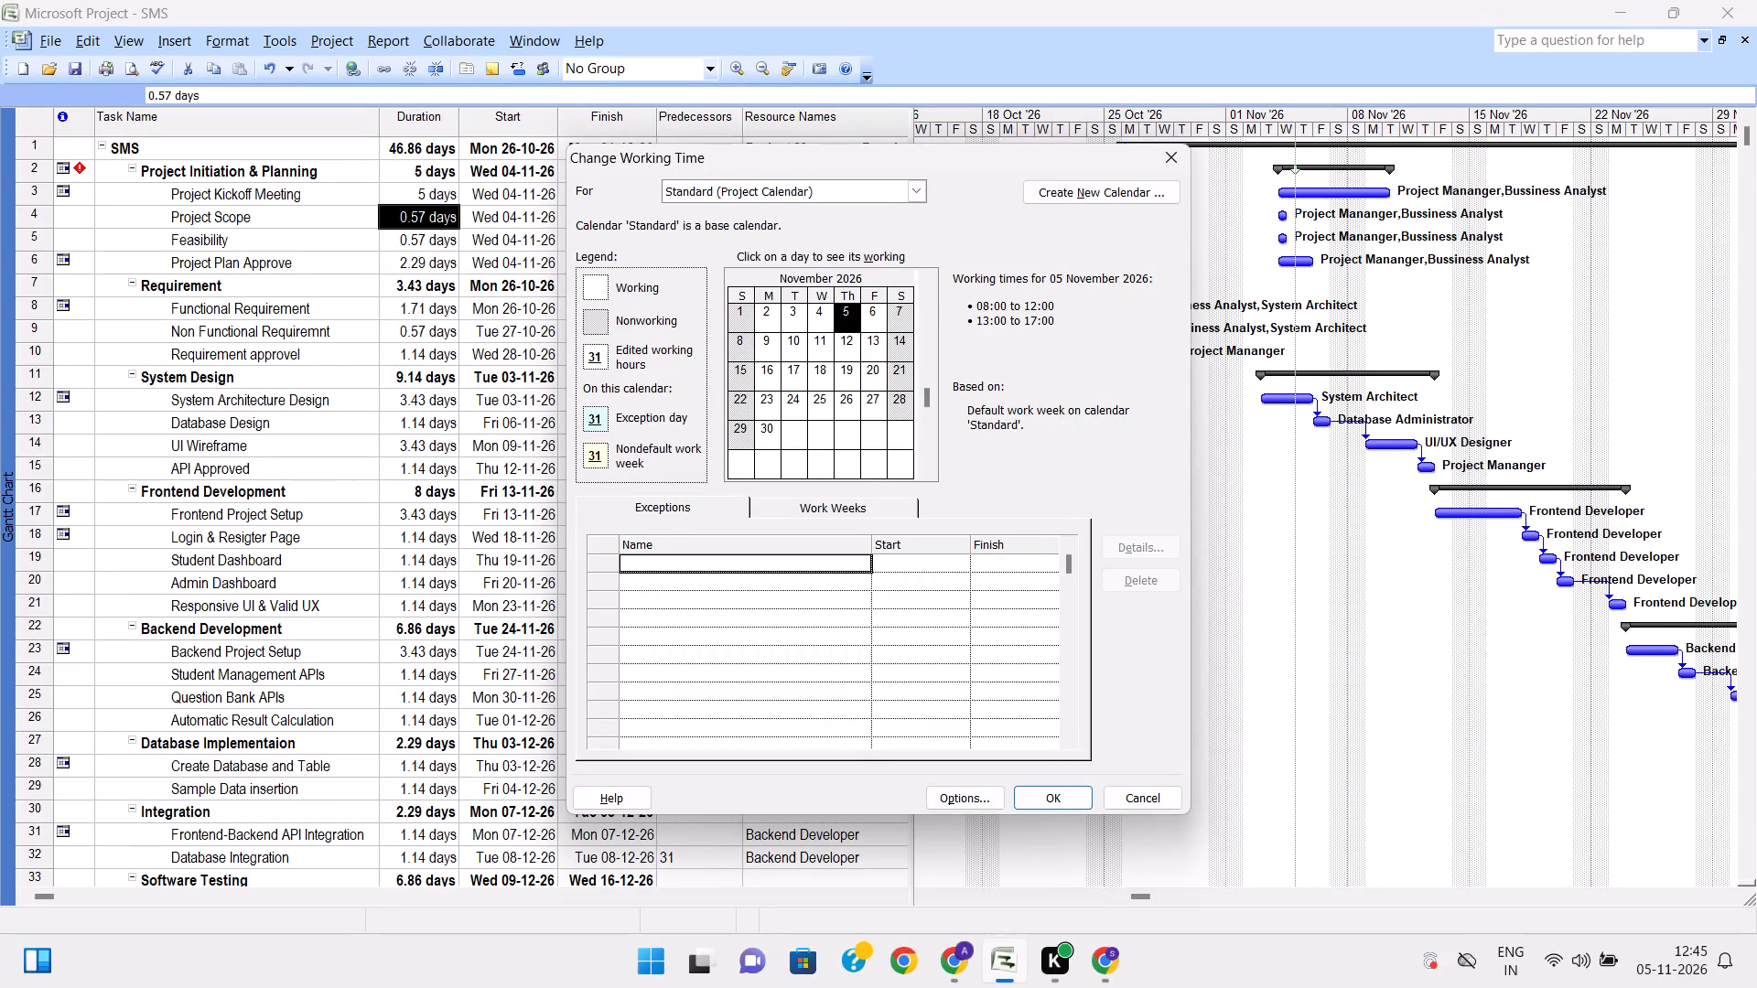
Choose the SMS Calendar and add a nonworking exception named Guru Nanak Jayanti on 24-11-2026.
{"action": "left_click", "coordinate": [677, 504]}
{"action": "left_click", "coordinate": [911, 182]}
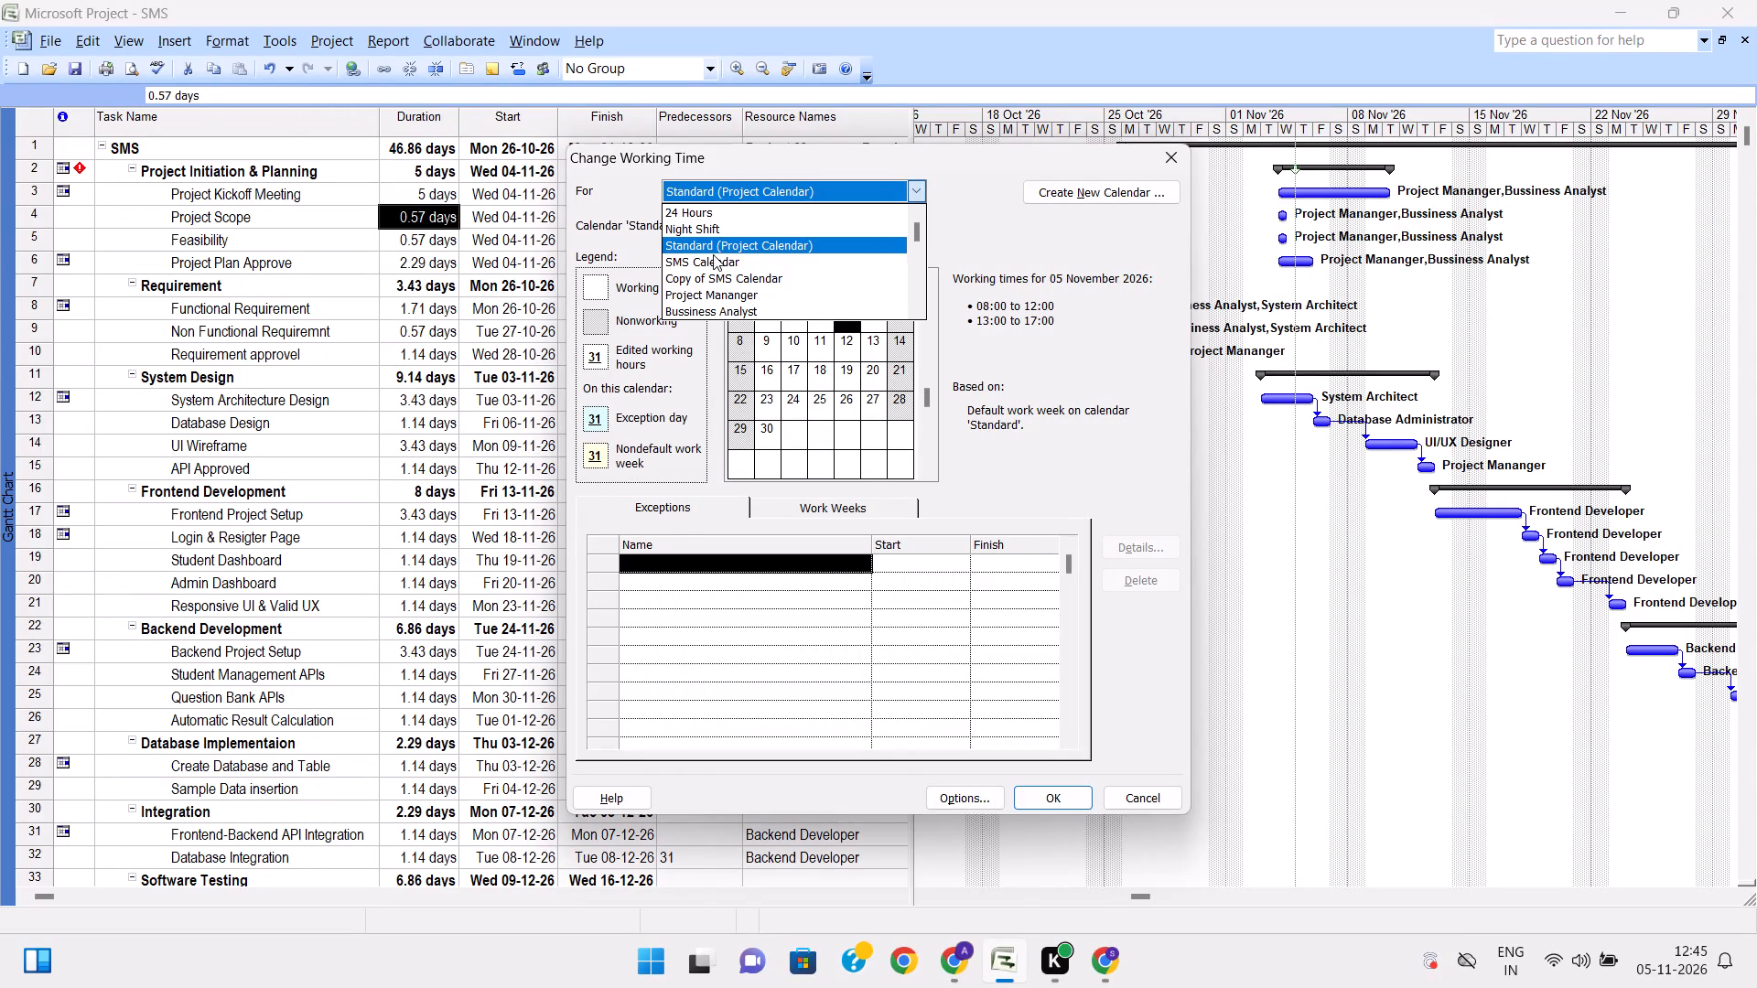
{"action": "left_click", "coordinate": [713, 254]}
{"action": "left_click", "coordinate": [690, 589]}
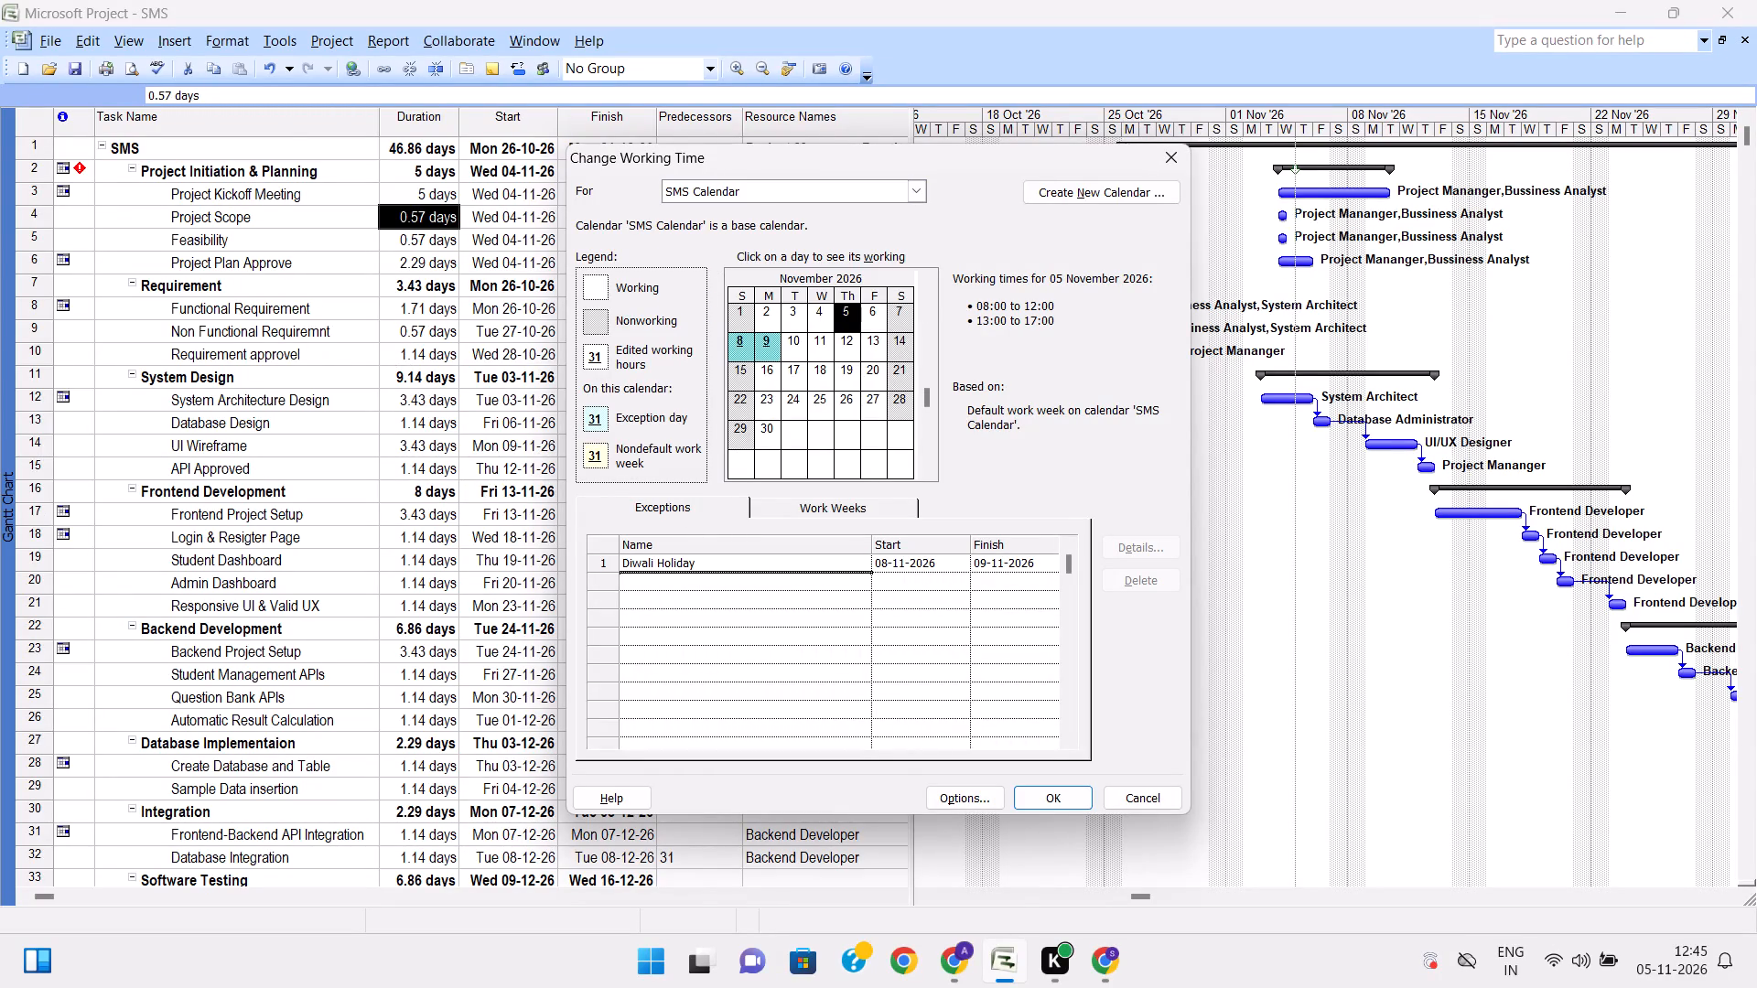
{"action": "left_click", "coordinate": [659, 586]}
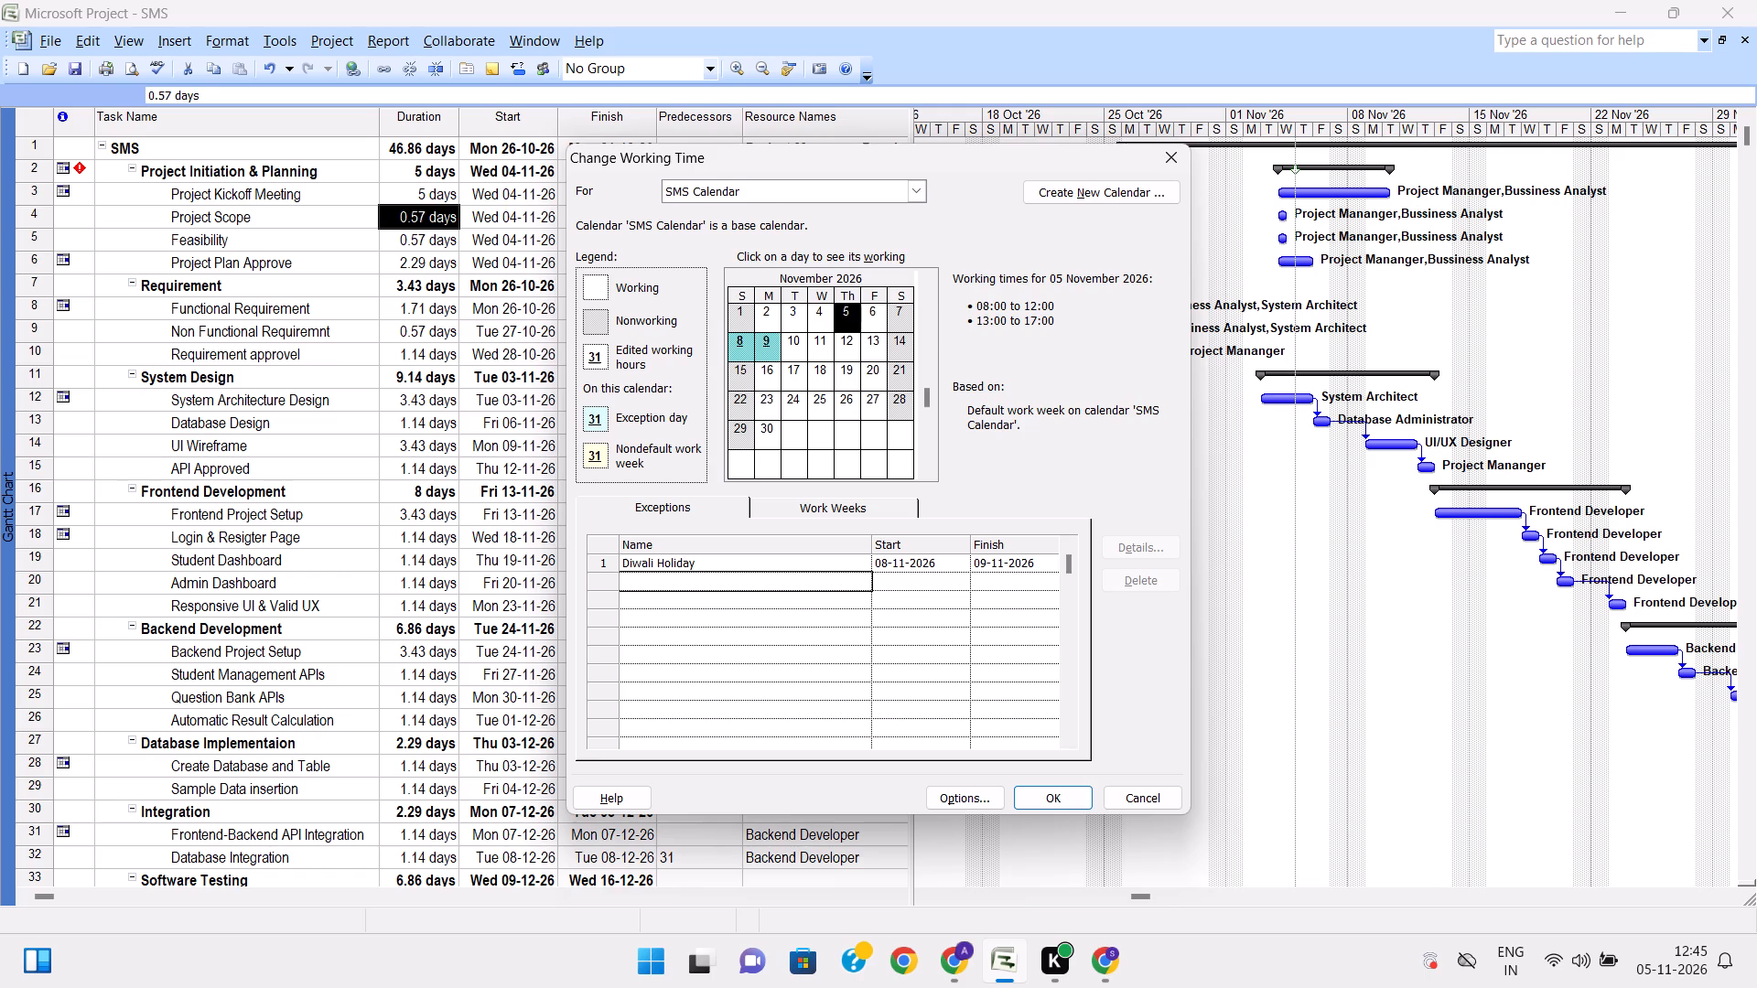
{"action": "type", "text": "Guru"}
{"action": "key", "text": "space"}
{"action": "type", "text": "Na"}
{"action": "type", "text": "nak Jayanti"}
{"action": "left_click", "coordinate": [923, 585]}
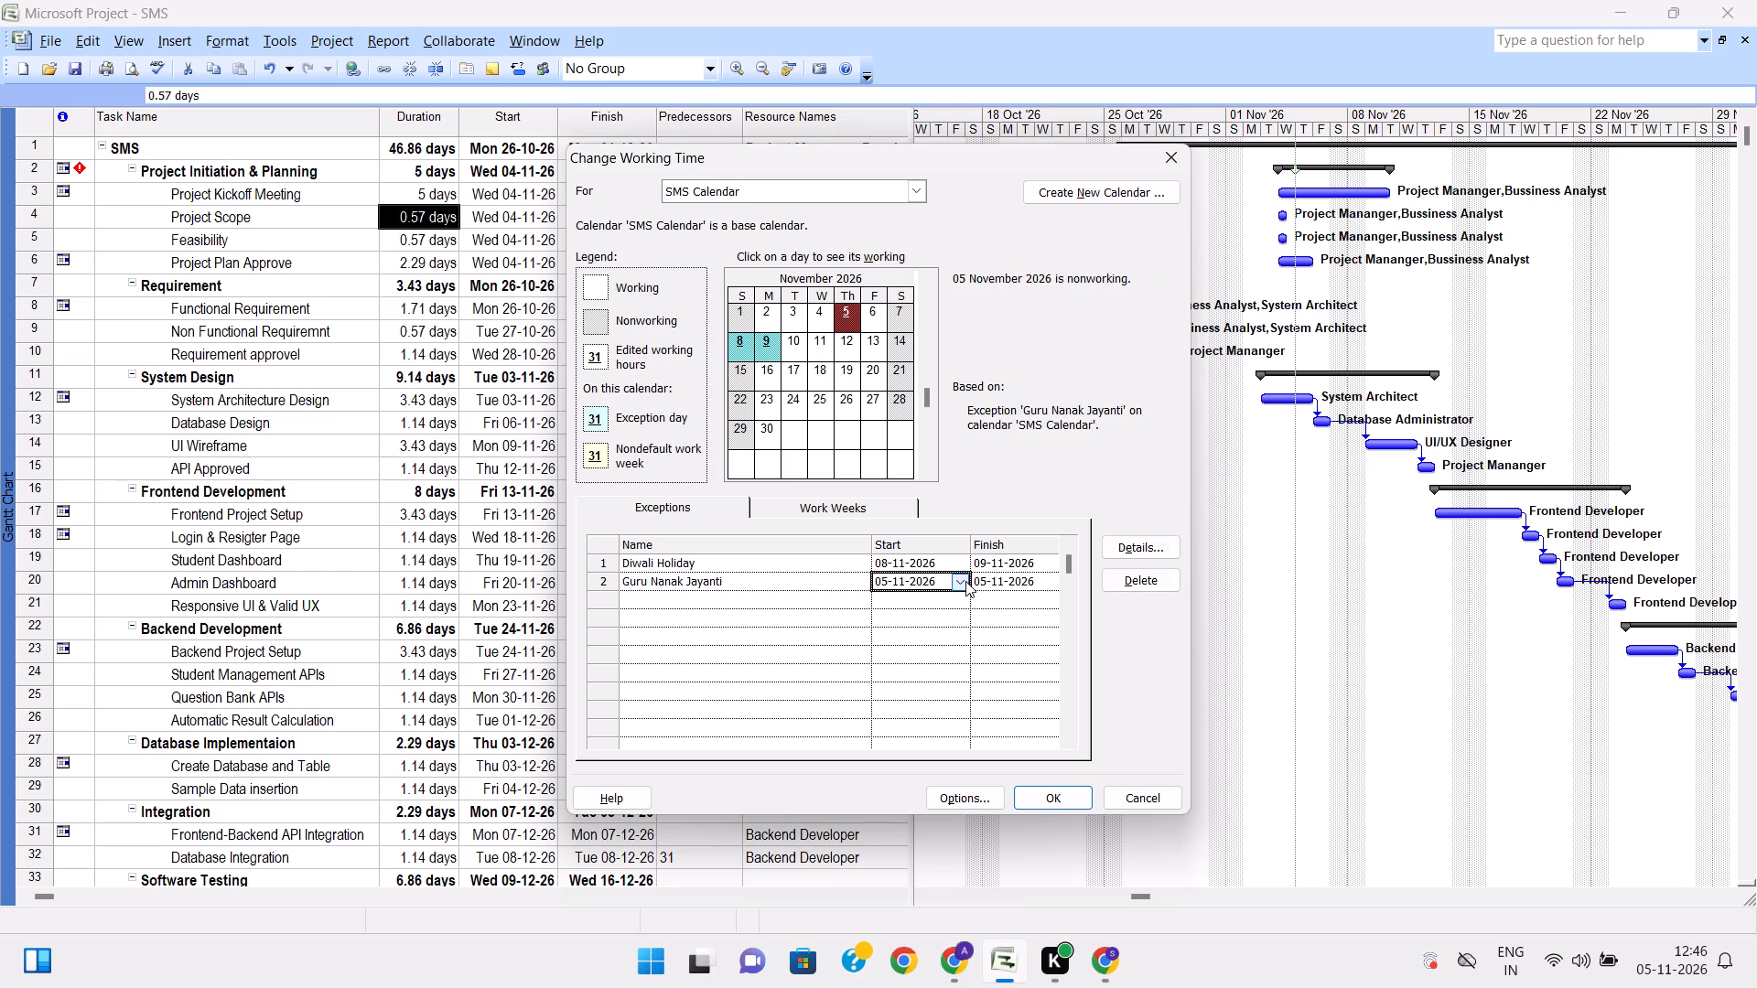
{"action": "left_click", "coordinate": [965, 581]}
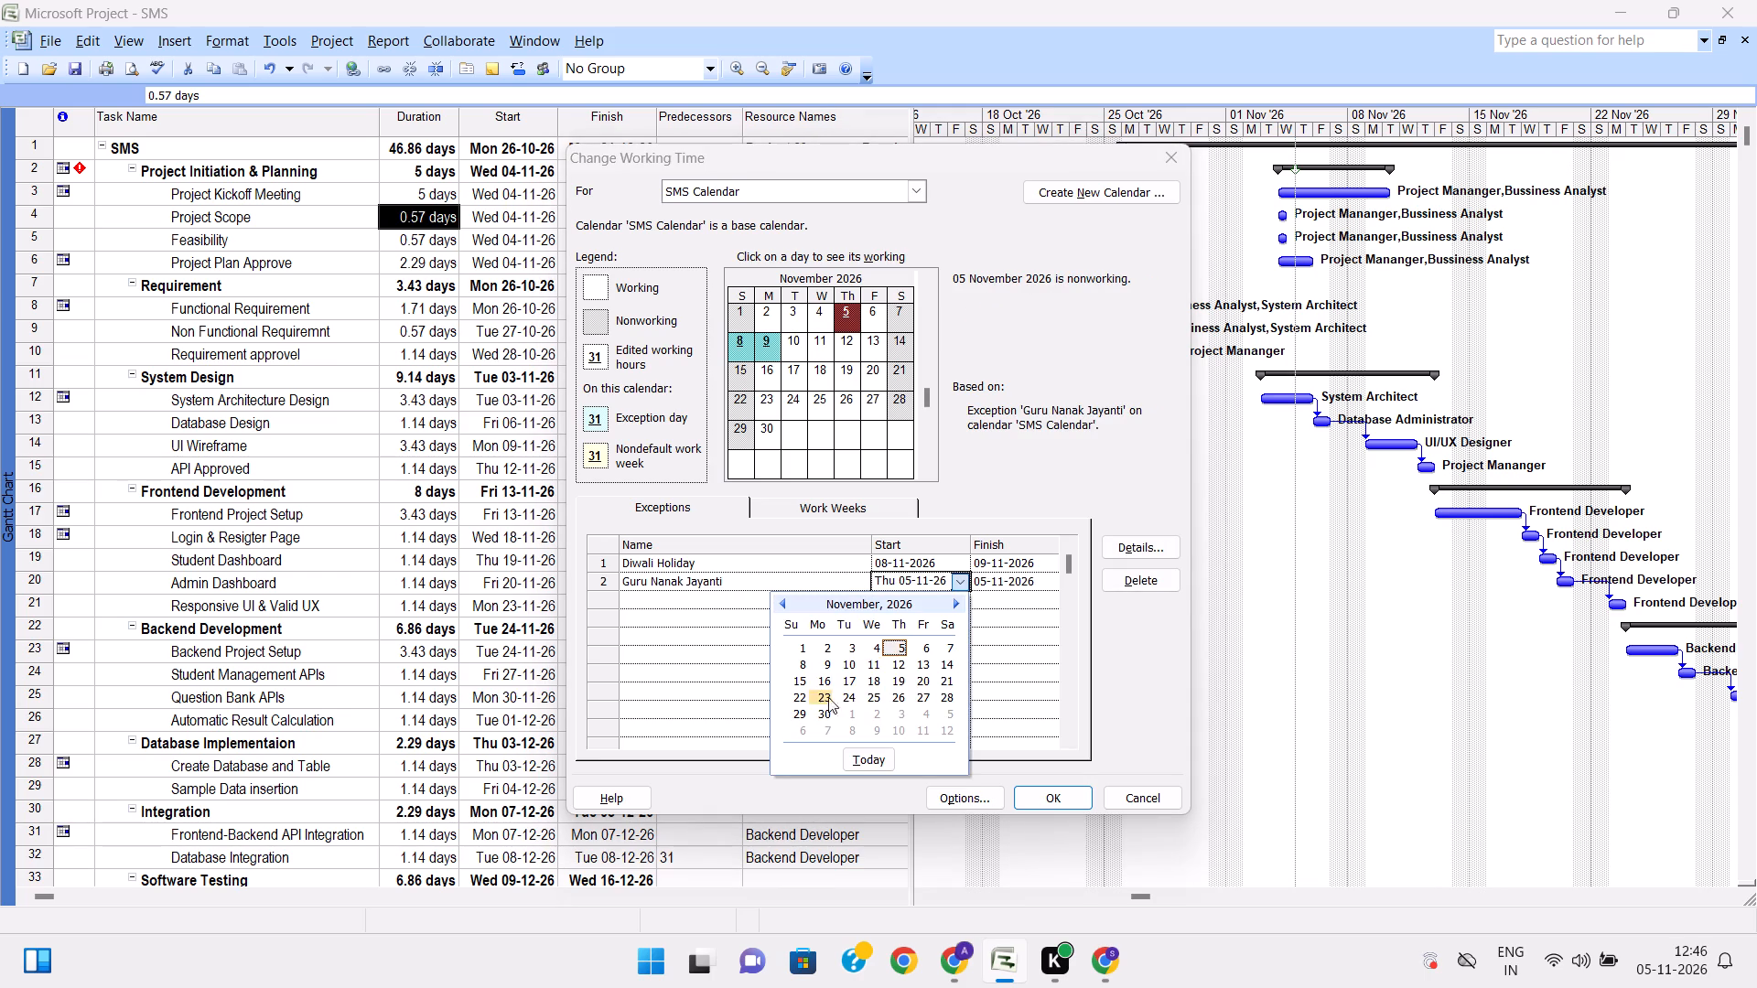
{"action": "left_click", "coordinate": [851, 699]}
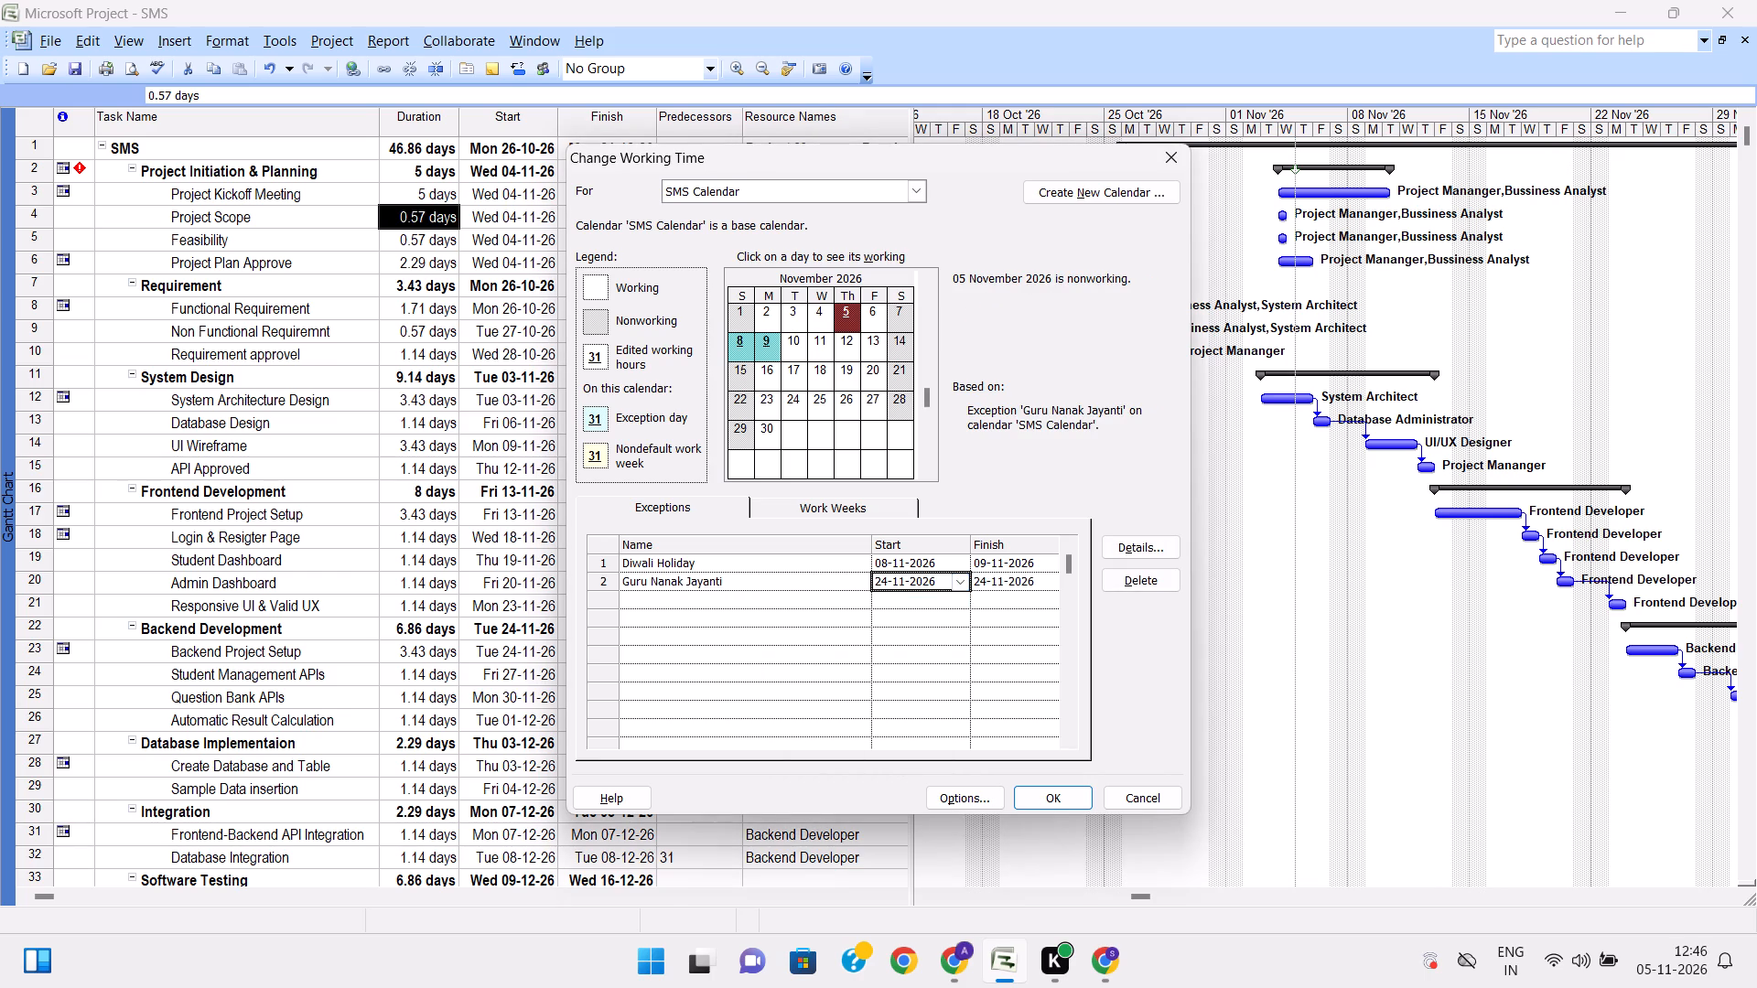
Add a Christmas exception to the SMS Calendar with the start date 25-12-2026.
{"action": "left_click", "coordinate": [638, 597]}
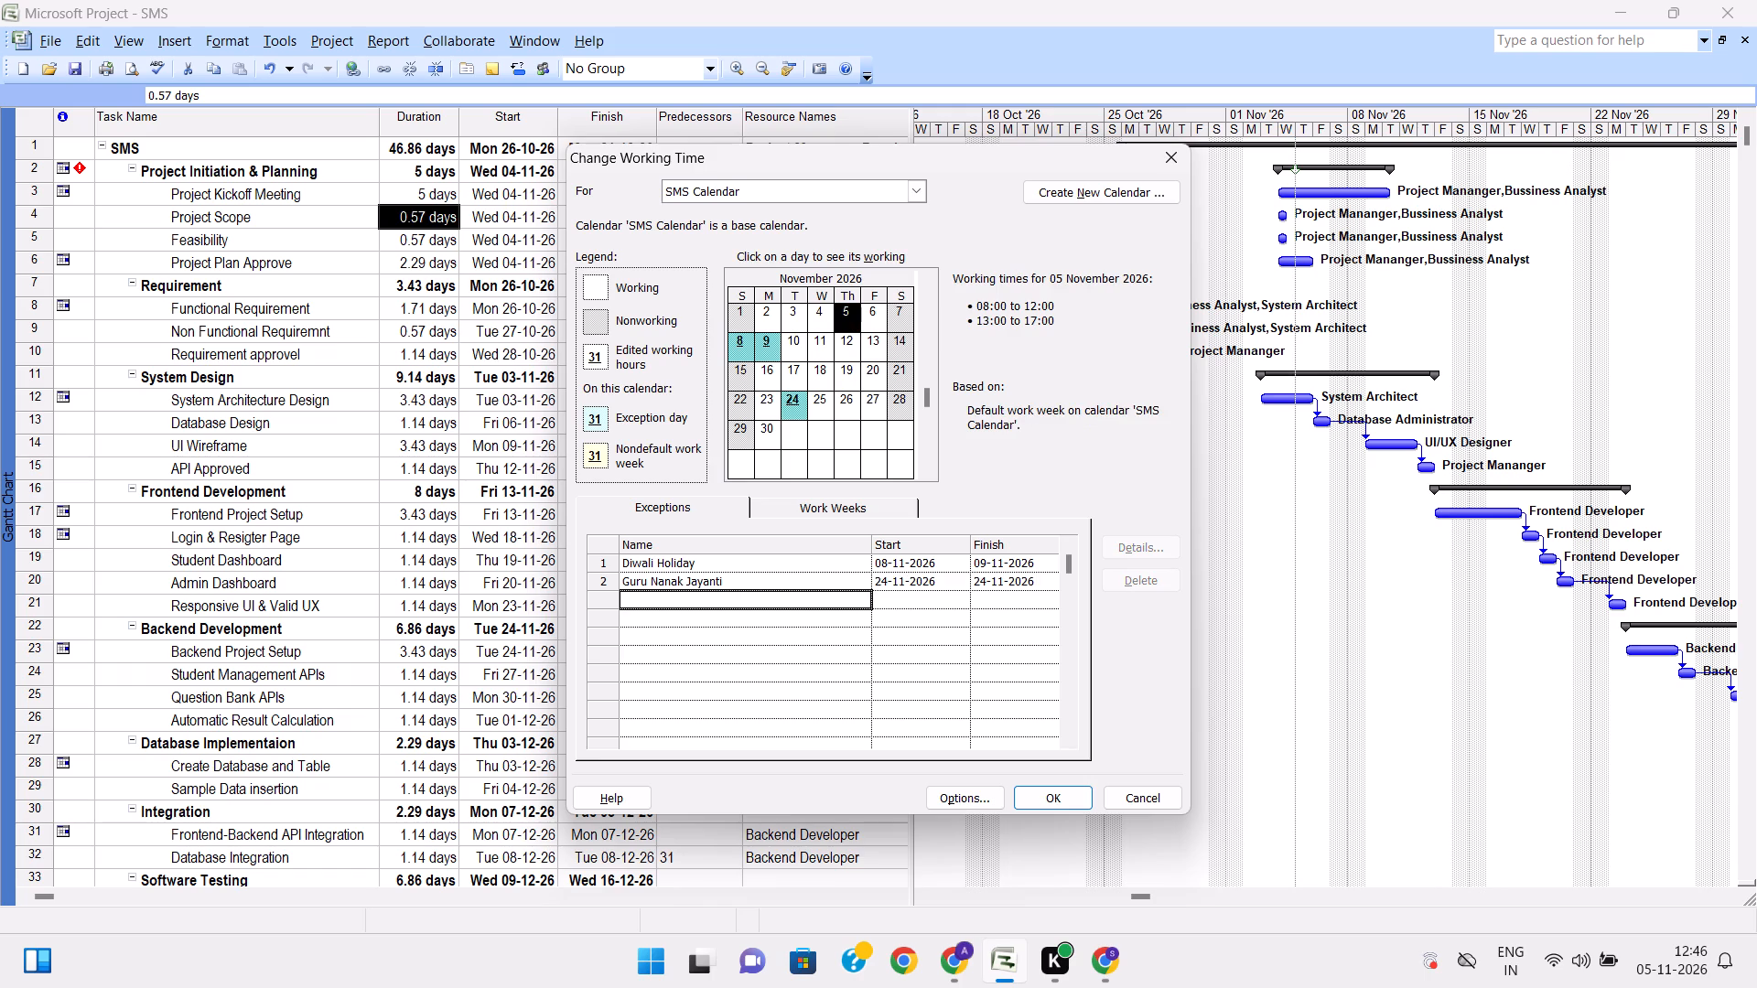
{"action": "left_click", "coordinate": [638, 597]}
{"action": "type", "text": "Ch"}
{"action": "type", "text": "ris"}
{"action": "type", "text": "tmas"}
{"action": "left_click", "coordinate": [919, 604]}
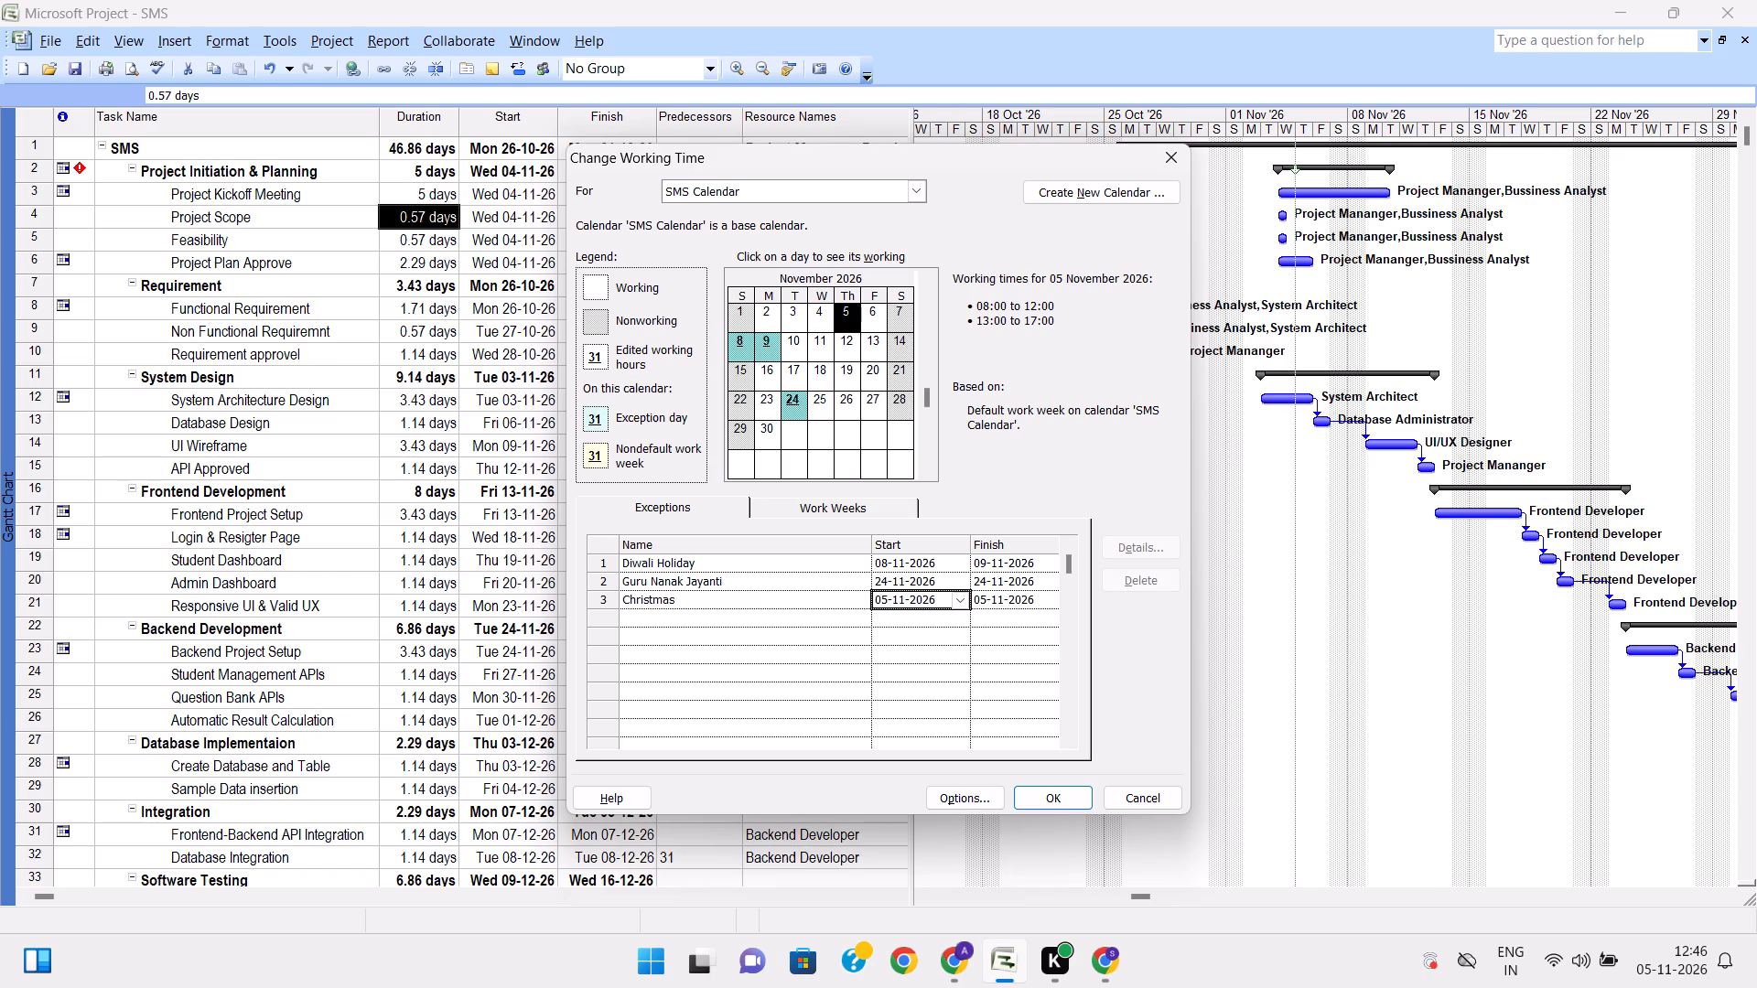
{"action": "left_click", "coordinate": [965, 600]}
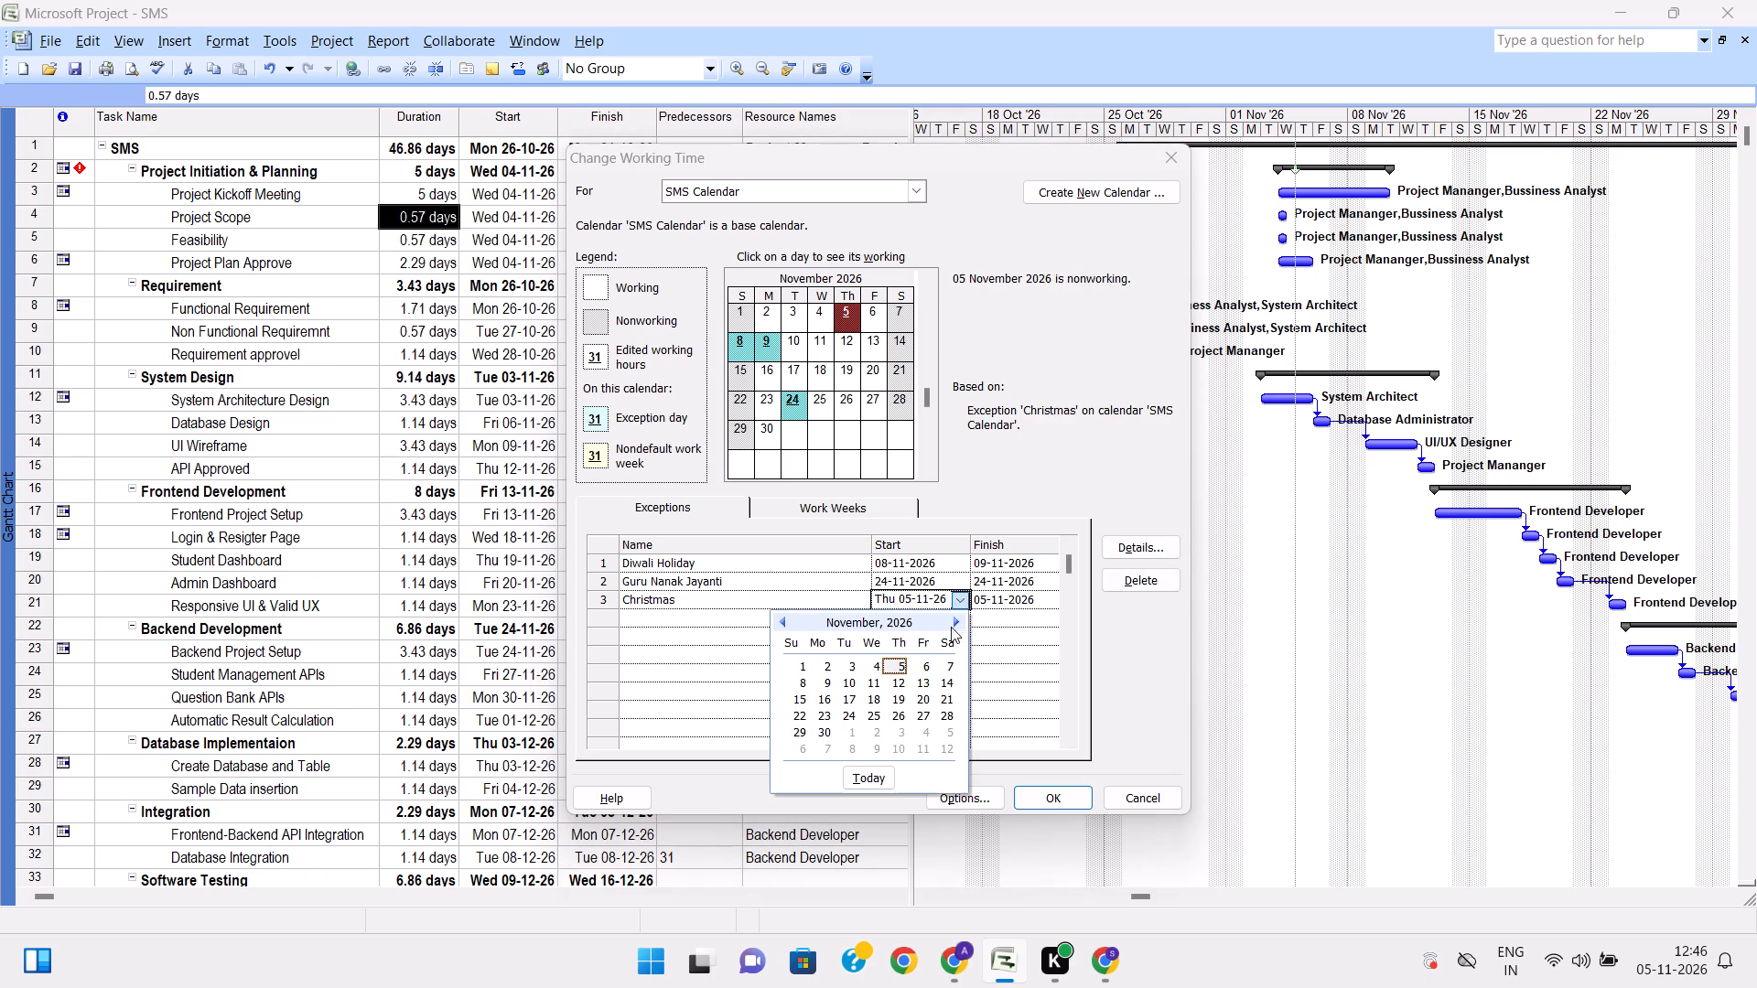
{"action": "left_click", "coordinate": [959, 618]}
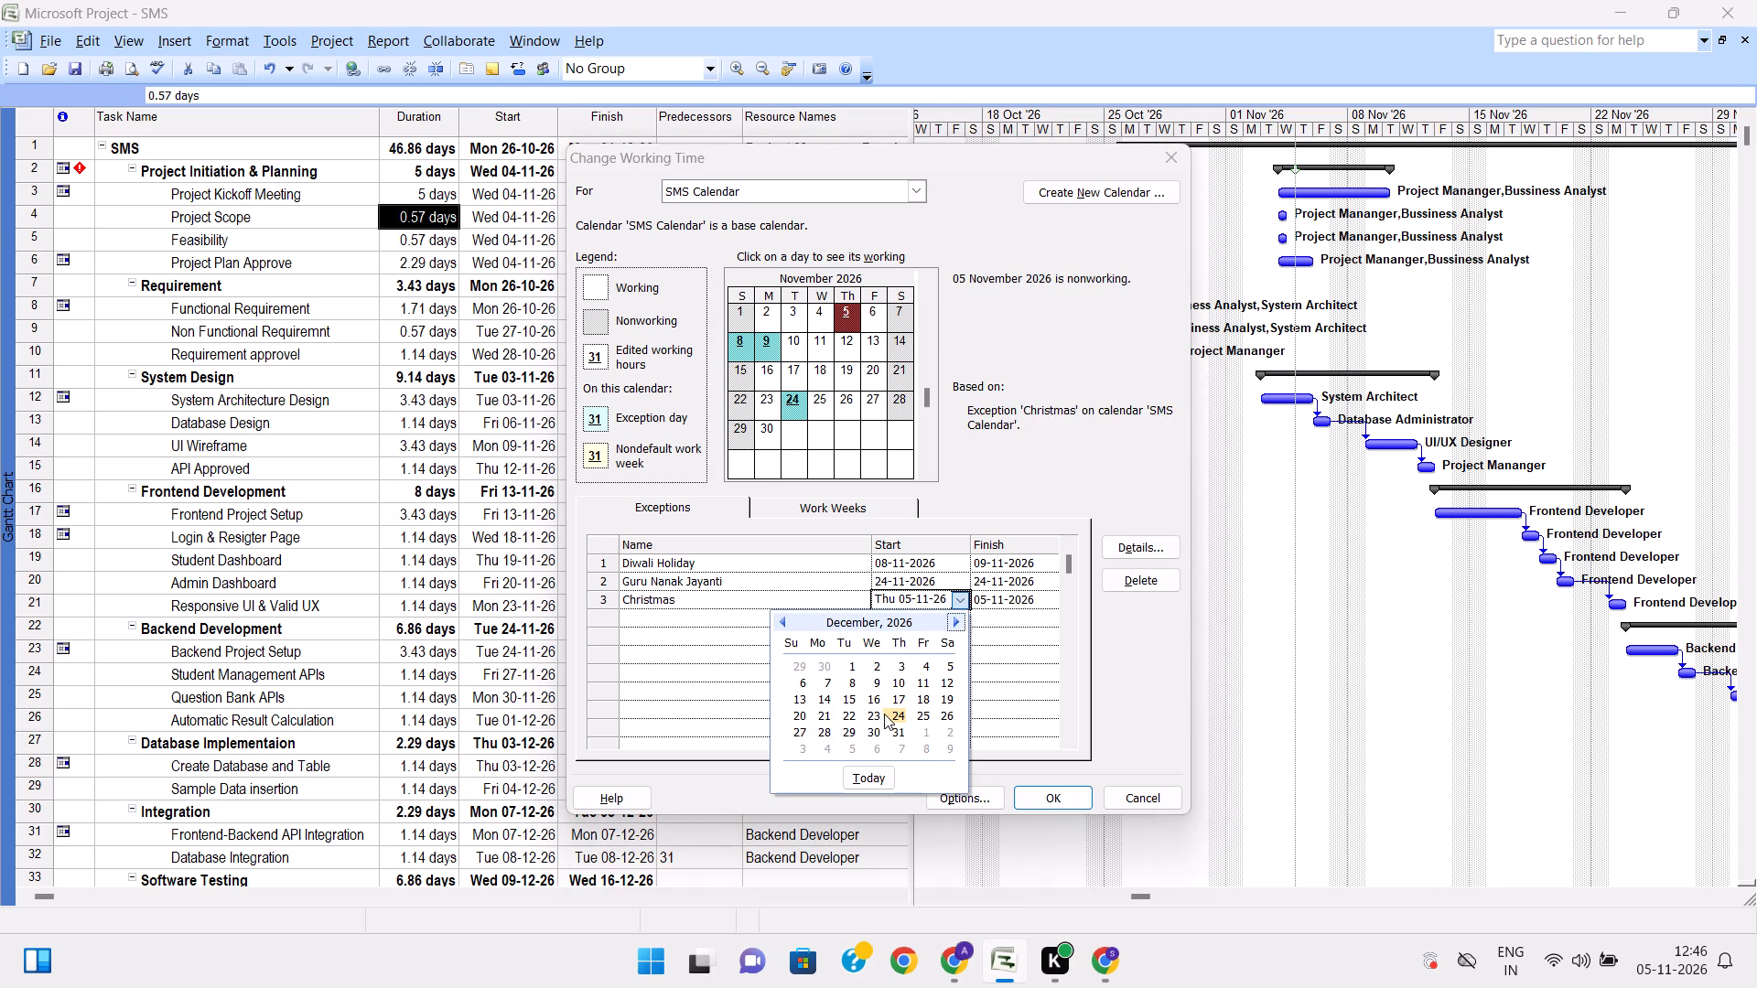
{"action": "left_click", "coordinate": [915, 713]}
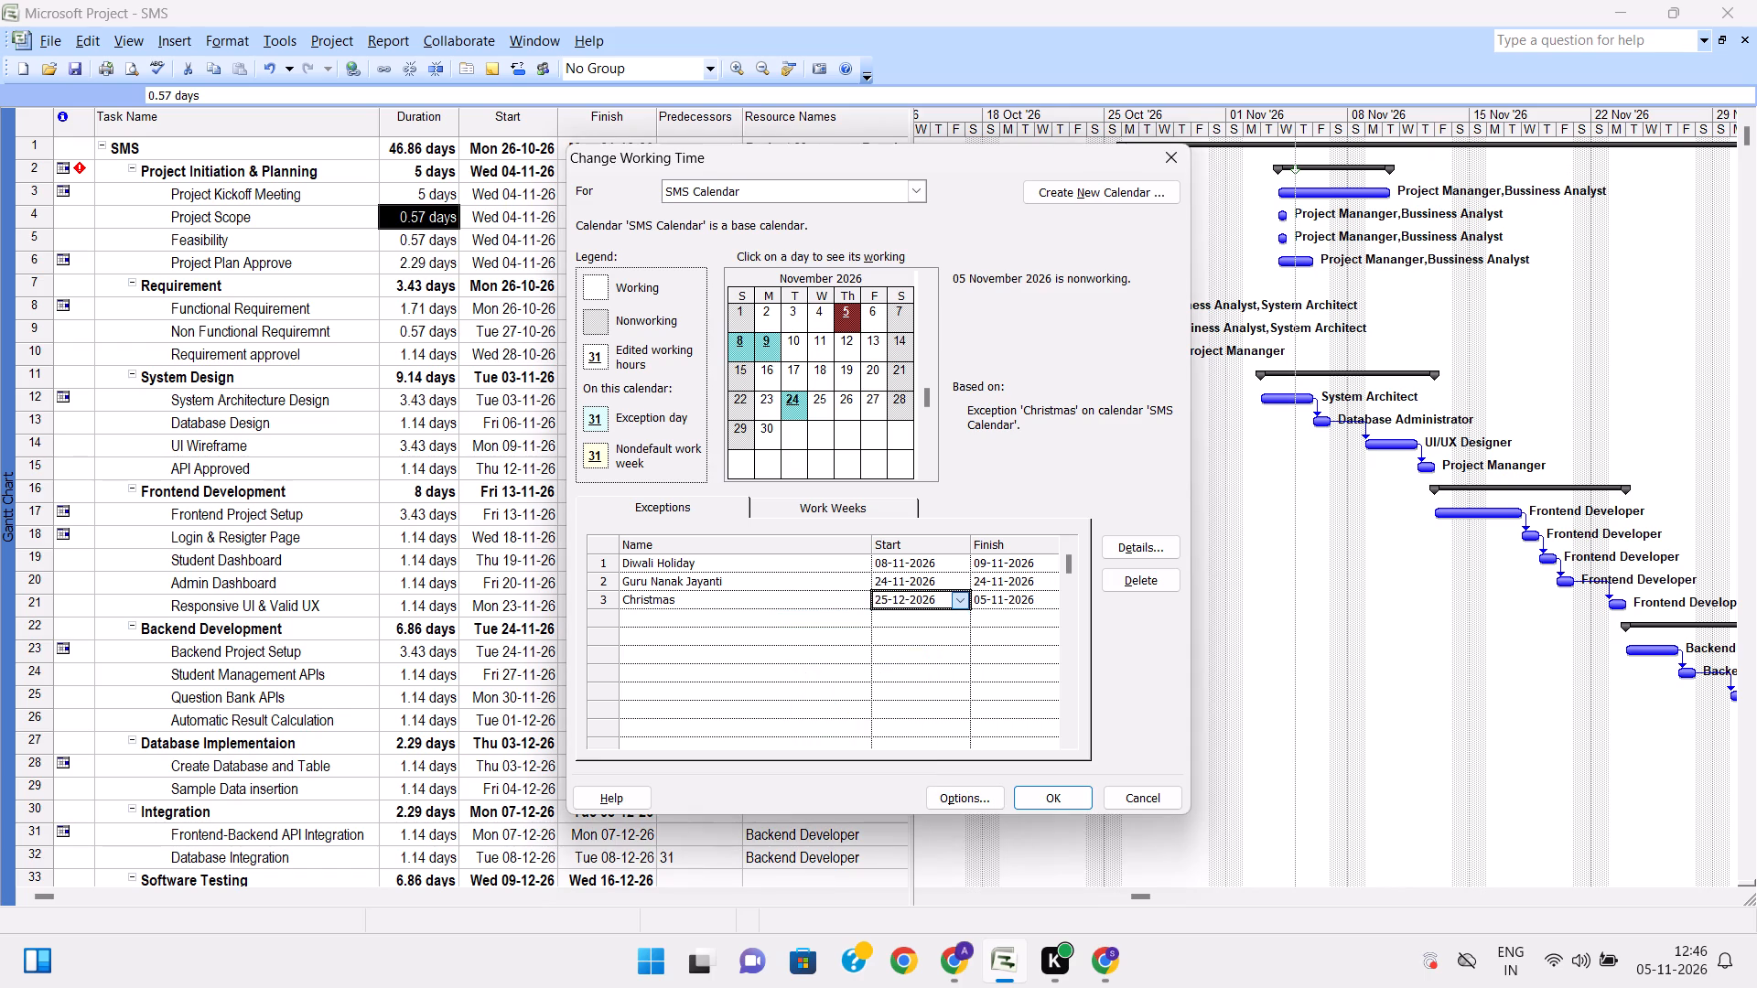
Add a Republic Day exception to the SMS Calendar with the start date 26-01-2027.
{"action": "left_click", "coordinate": [656, 614]}
{"action": "left_click", "coordinate": [656, 614]}
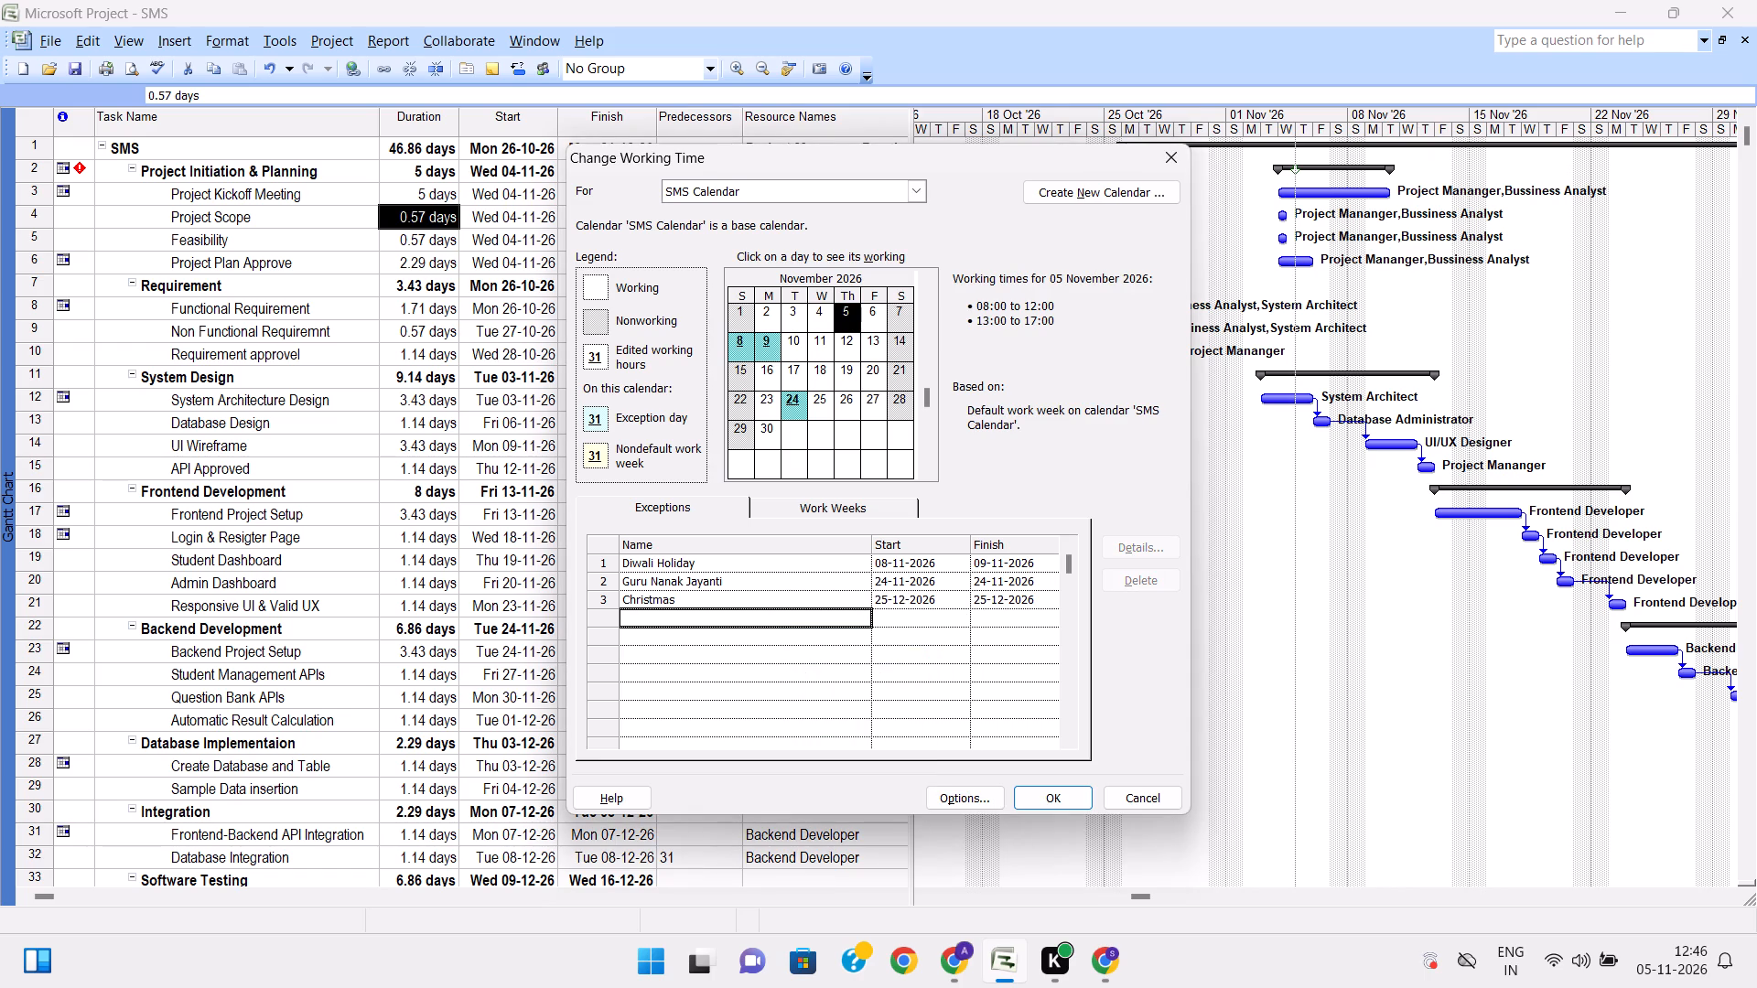
{"action": "type", "text": "Re"}
{"action": "type", "text": "oublic"}
{"action": "key", "text": "space"}
{"action": "type", "text": "Day"}
{"action": "left_click", "coordinate": [642, 620]}
{"action": "key", "text": "BackSpace"}
{"action": "key", "text": "p"}
{"action": "left_click", "coordinate": [899, 617]}
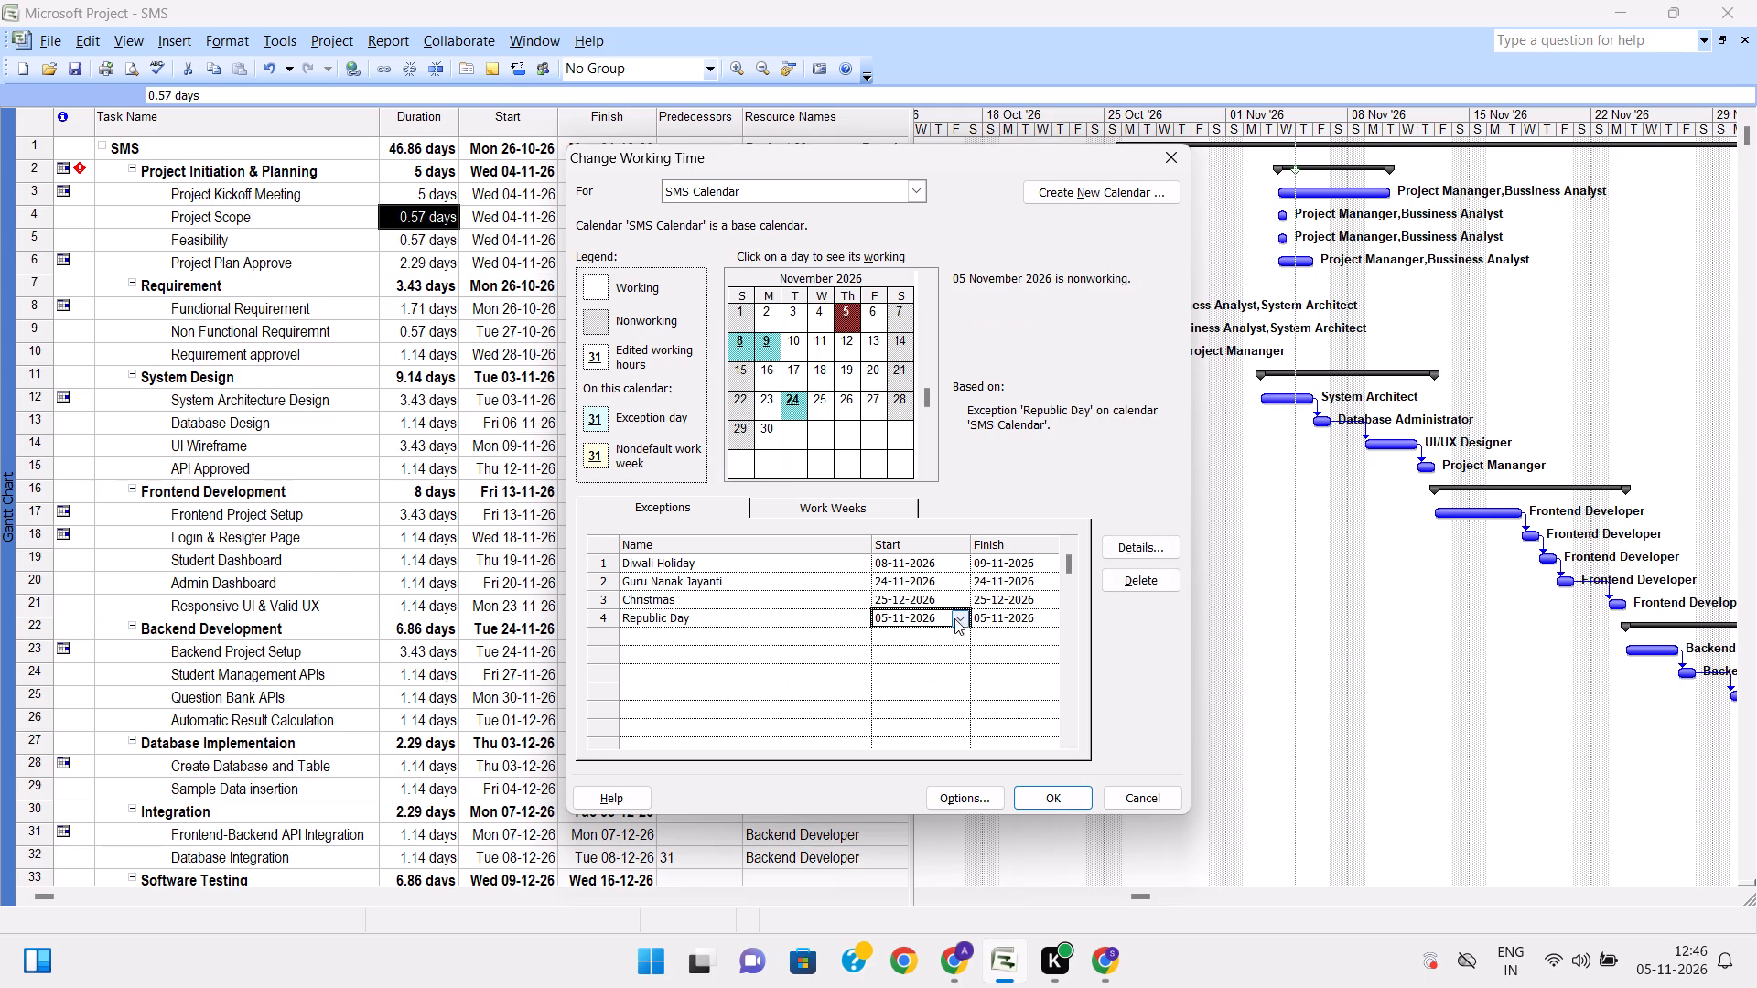
{"action": "left_click", "coordinate": [963, 617]}
{"action": "double_click", "coordinate": [953, 636]}
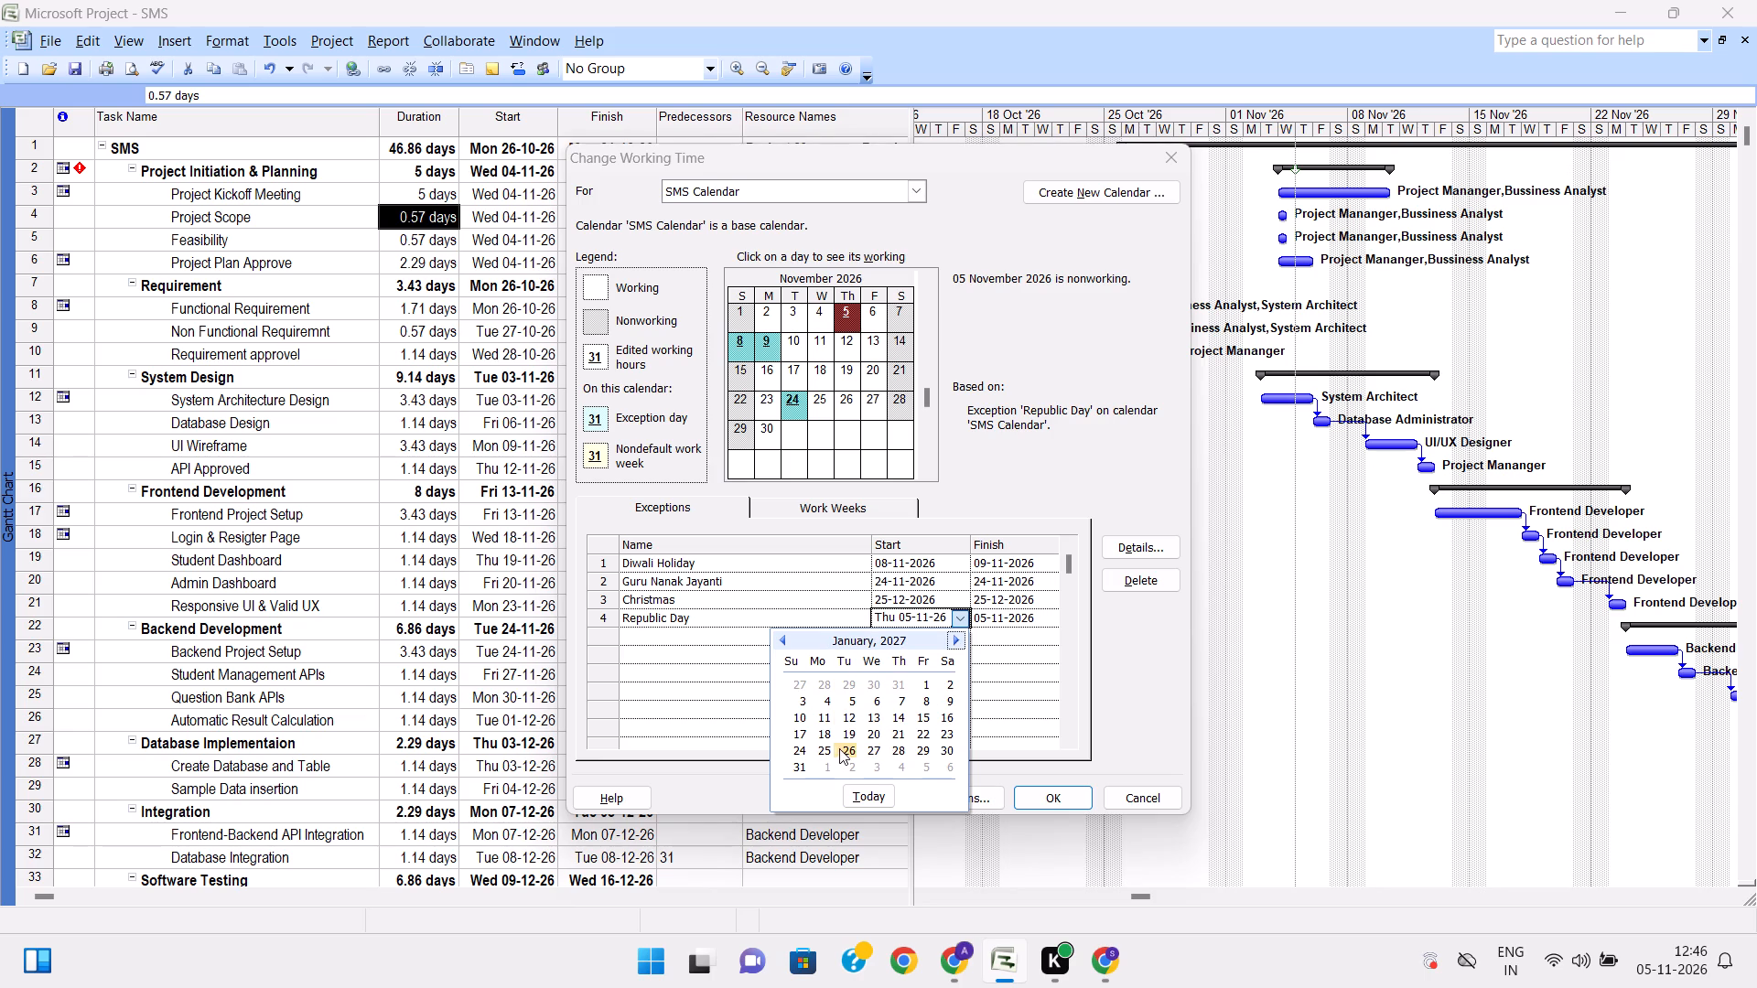
{"action": "left_click", "coordinate": [845, 748]}
Add a Holi exception to the SMS Calendar with the start date 22-03-2027.
{"action": "left_click", "coordinate": [647, 633]}
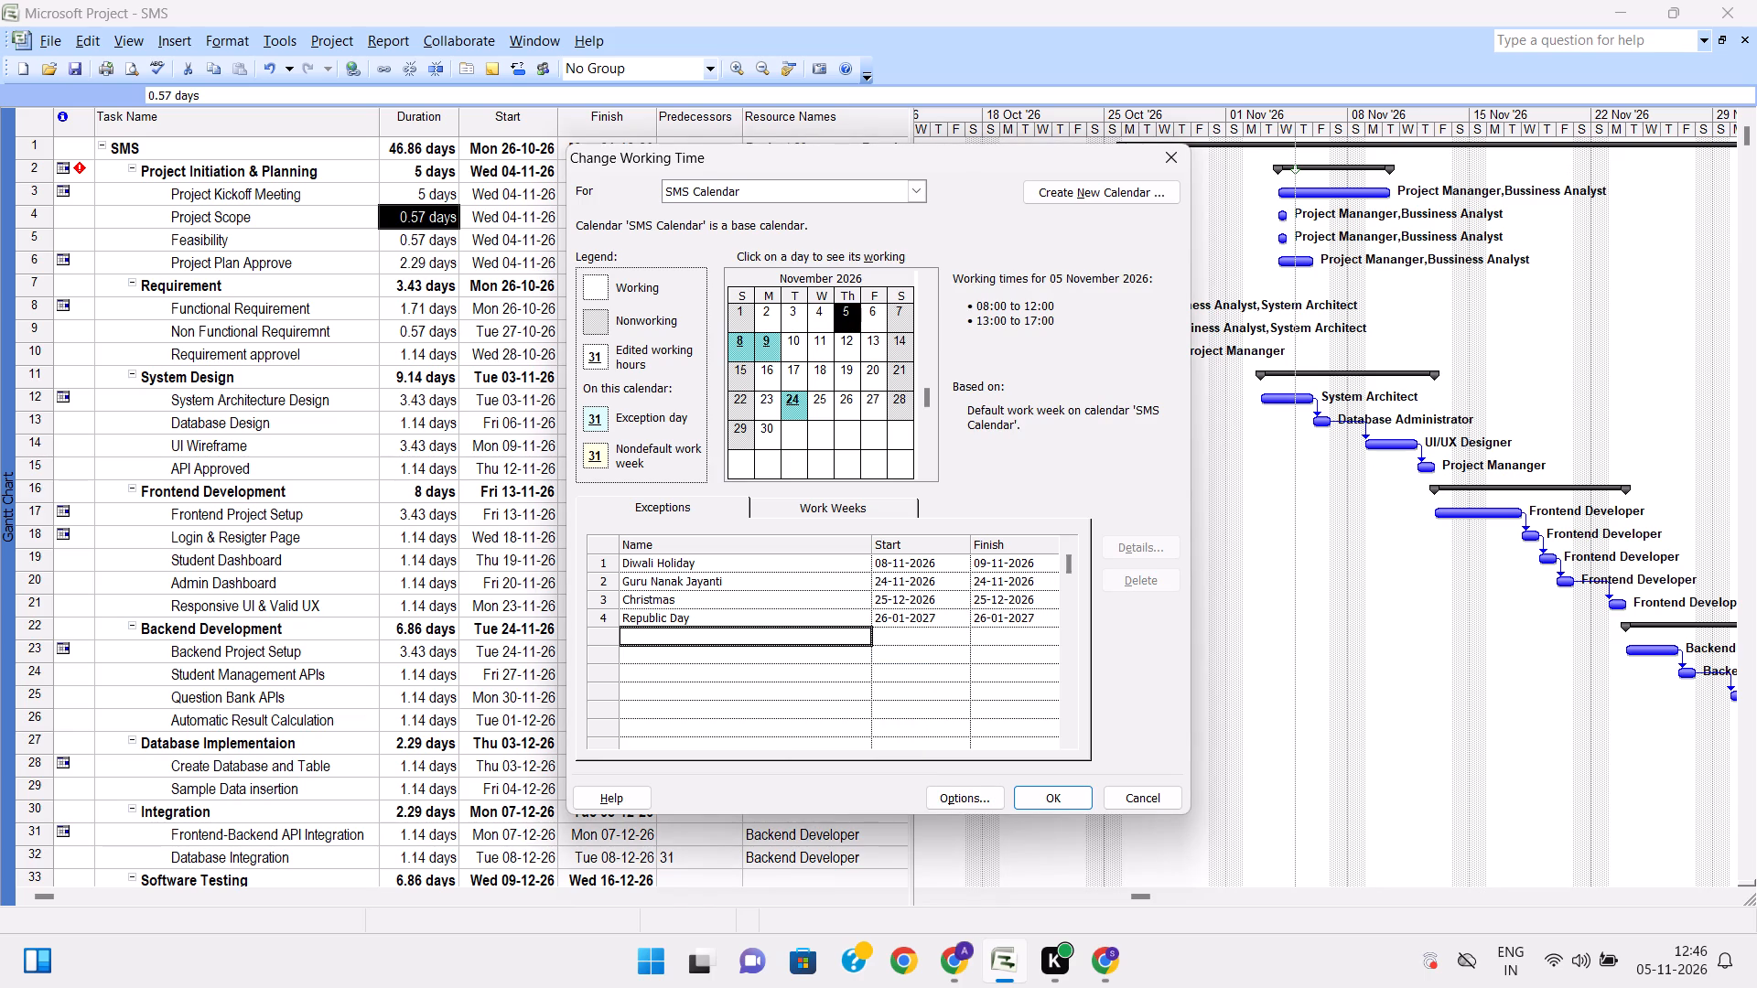
{"action": "left_click", "coordinate": [647, 633]}
{"action": "left_click", "coordinate": [647, 633]}
{"action": "type", "text": "Holi"}
{"action": "key", "text": "Return"}
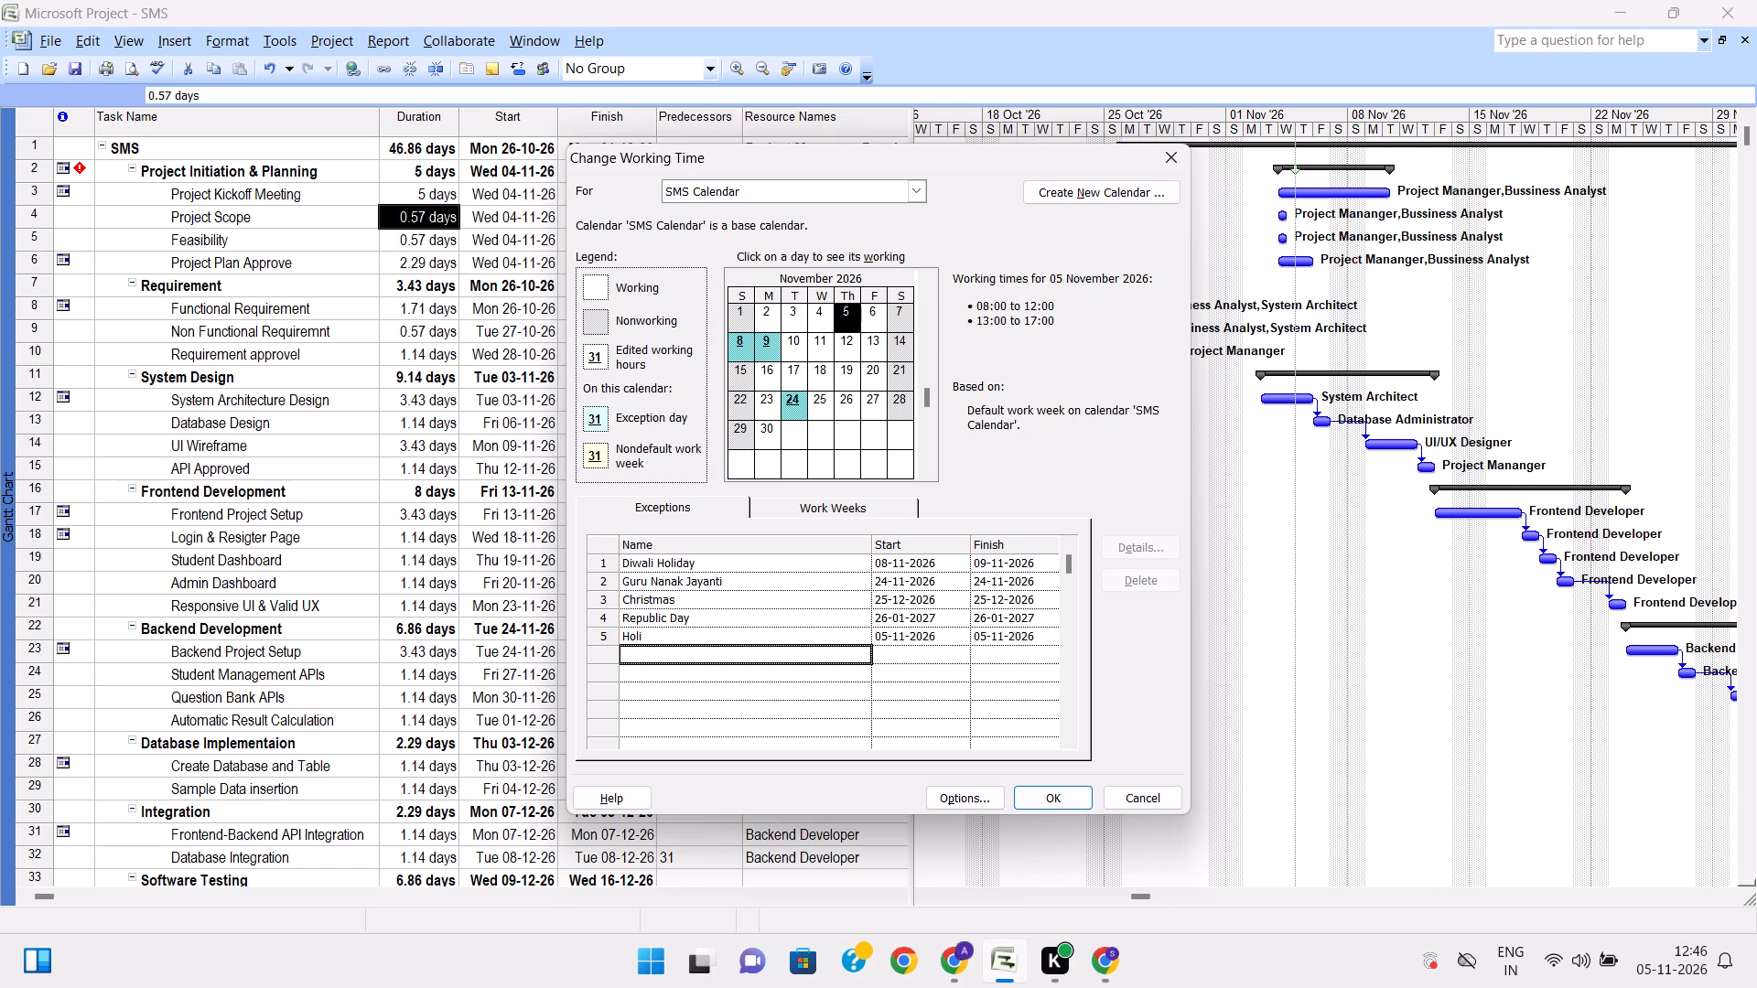
{"action": "left_click", "coordinate": [893, 636]}
{"action": "left_click", "coordinate": [959, 640]}
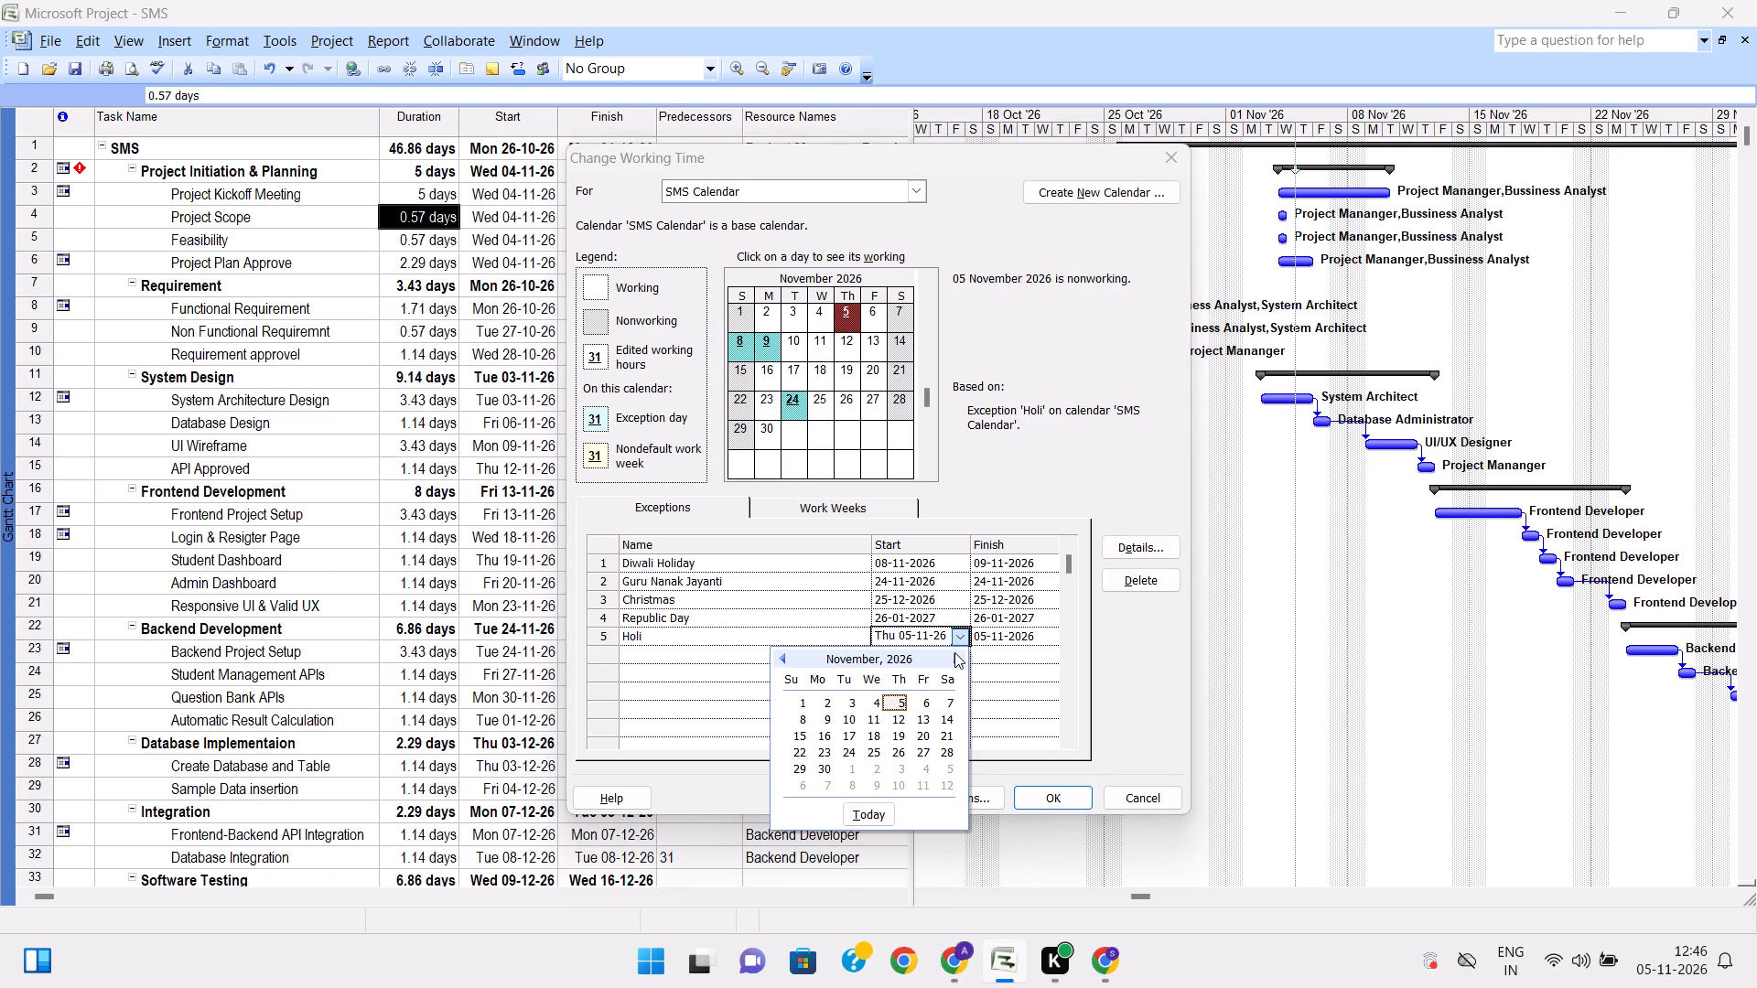
{"action": "left_click", "coordinate": [954, 652]}
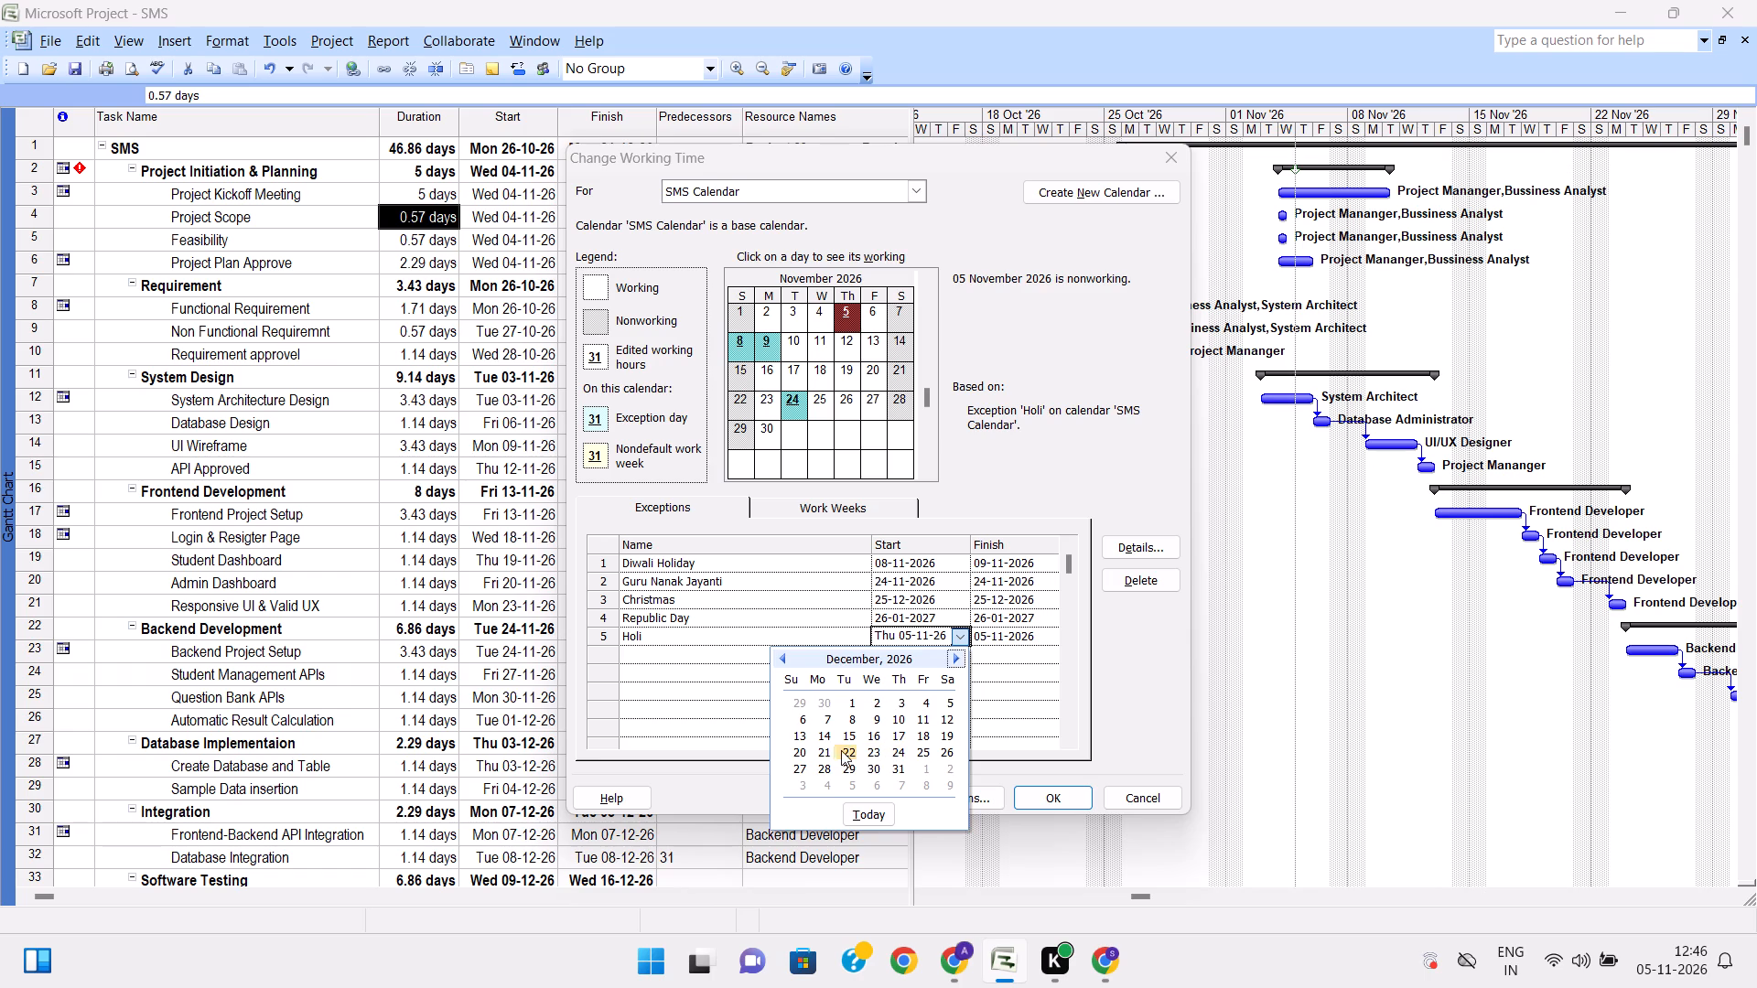
{"action": "double_click", "coordinate": [956, 653]}
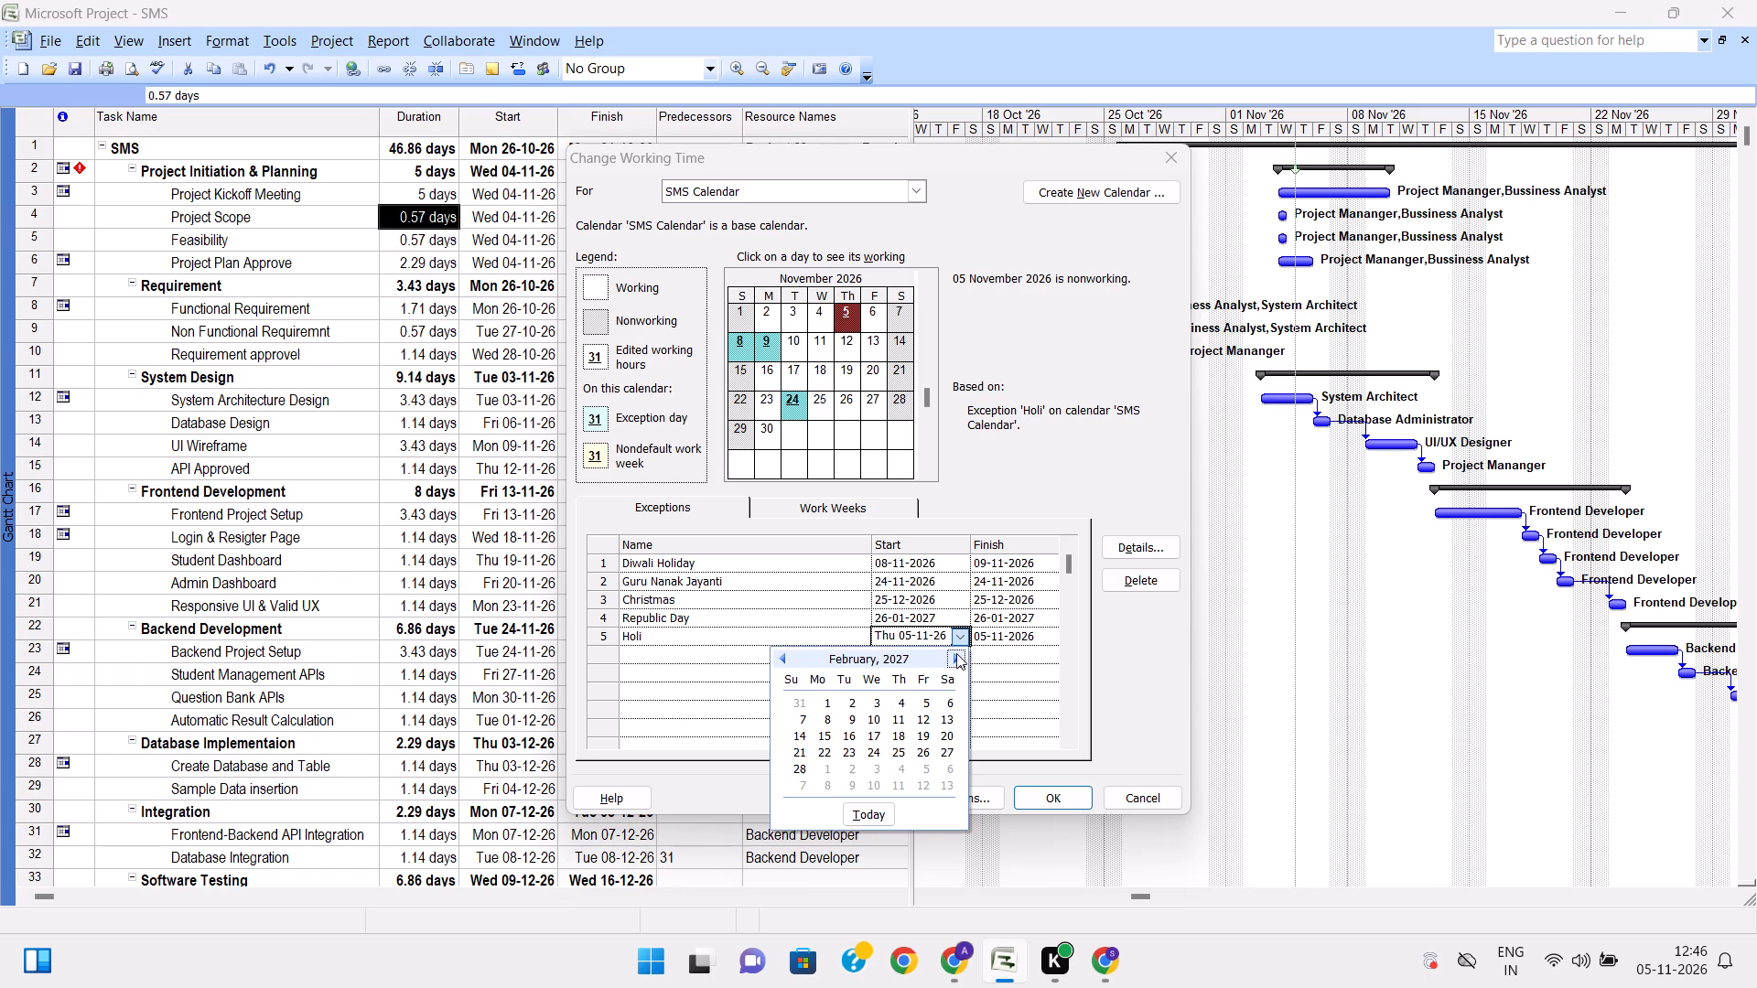
{"action": "left_click", "coordinate": [956, 653]}
{"action": "left_click", "coordinate": [820, 749]}
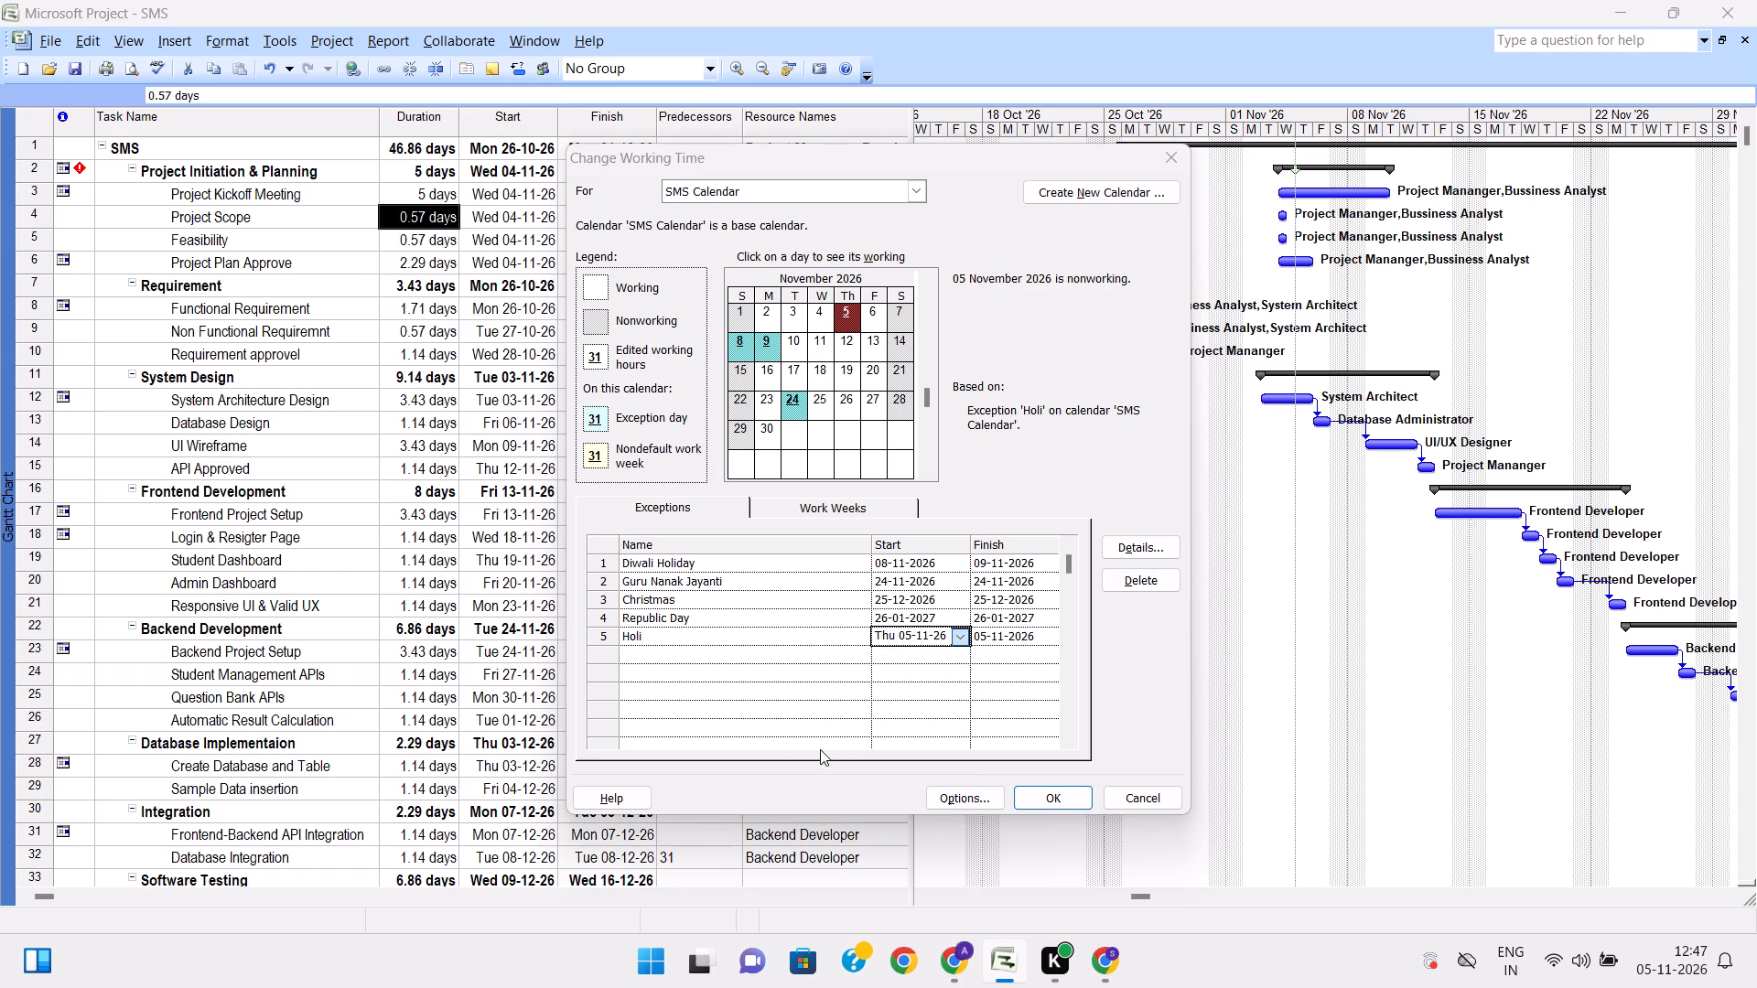
Add a Good Friday exception to the SMS Calendar with the start date 26-03-2027.
{"action": "left_click", "coordinate": [655, 658]}
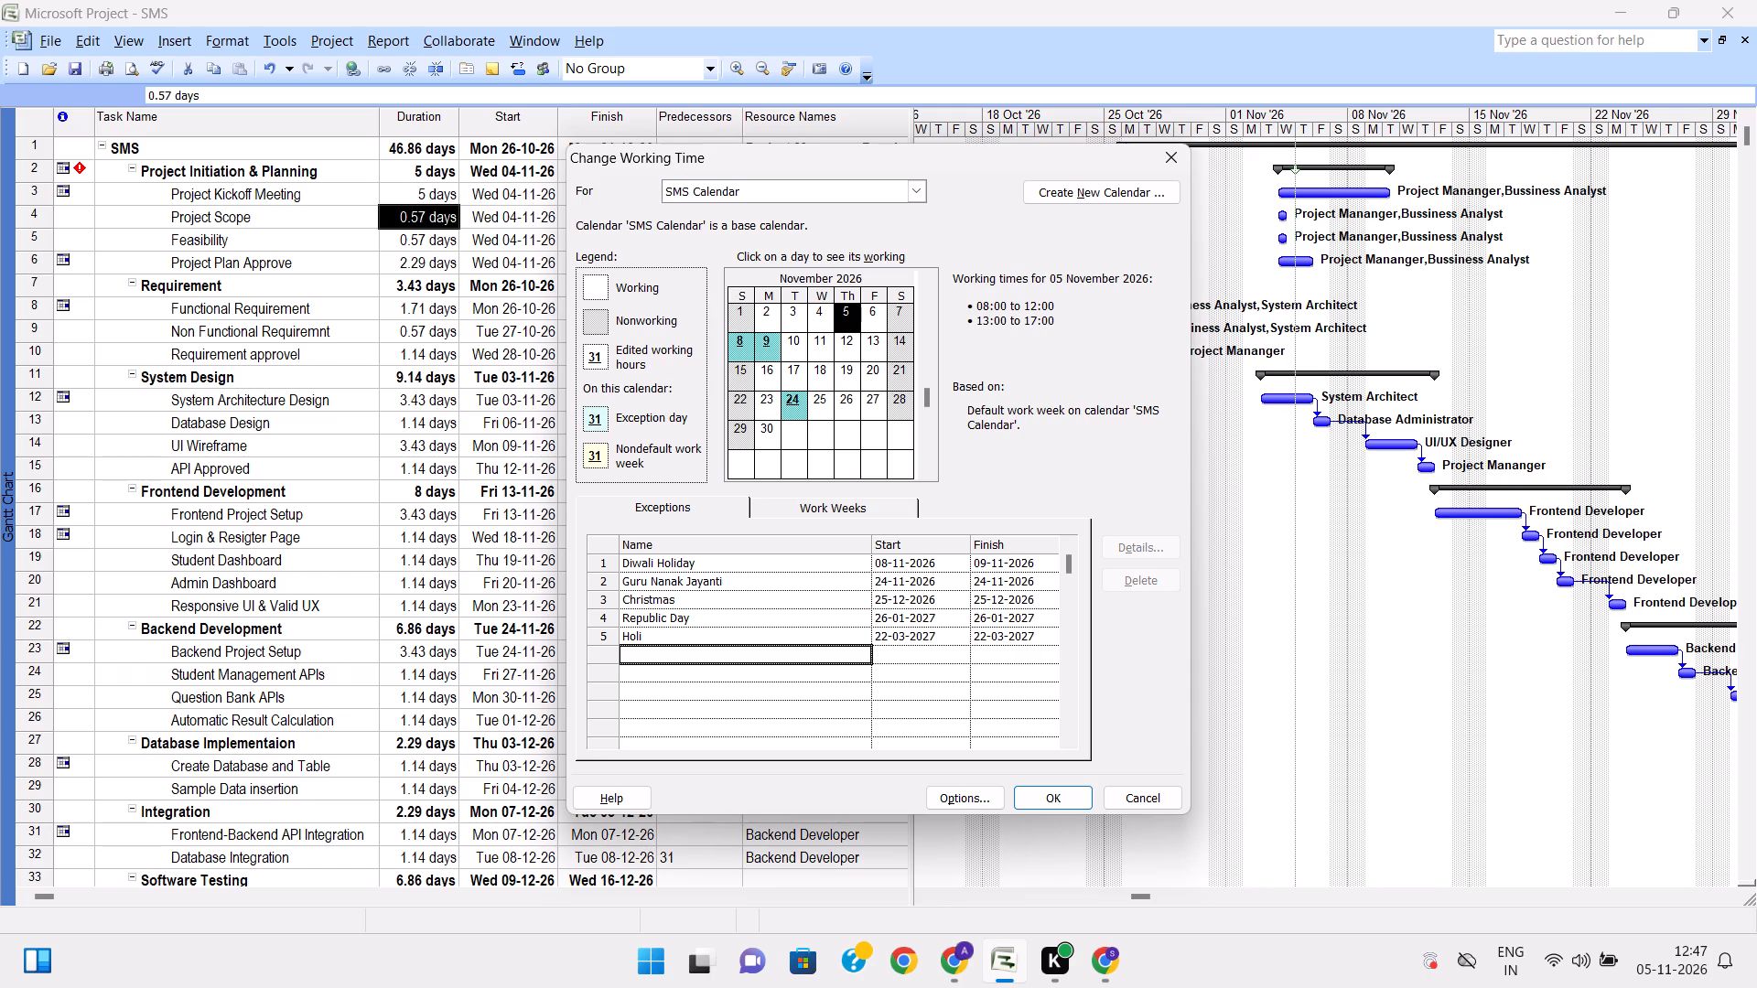
{"action": "left_click", "coordinate": [655, 658]}
{"action": "type", "text": "Good Friday"}
{"action": "left_click", "coordinate": [934, 654]}
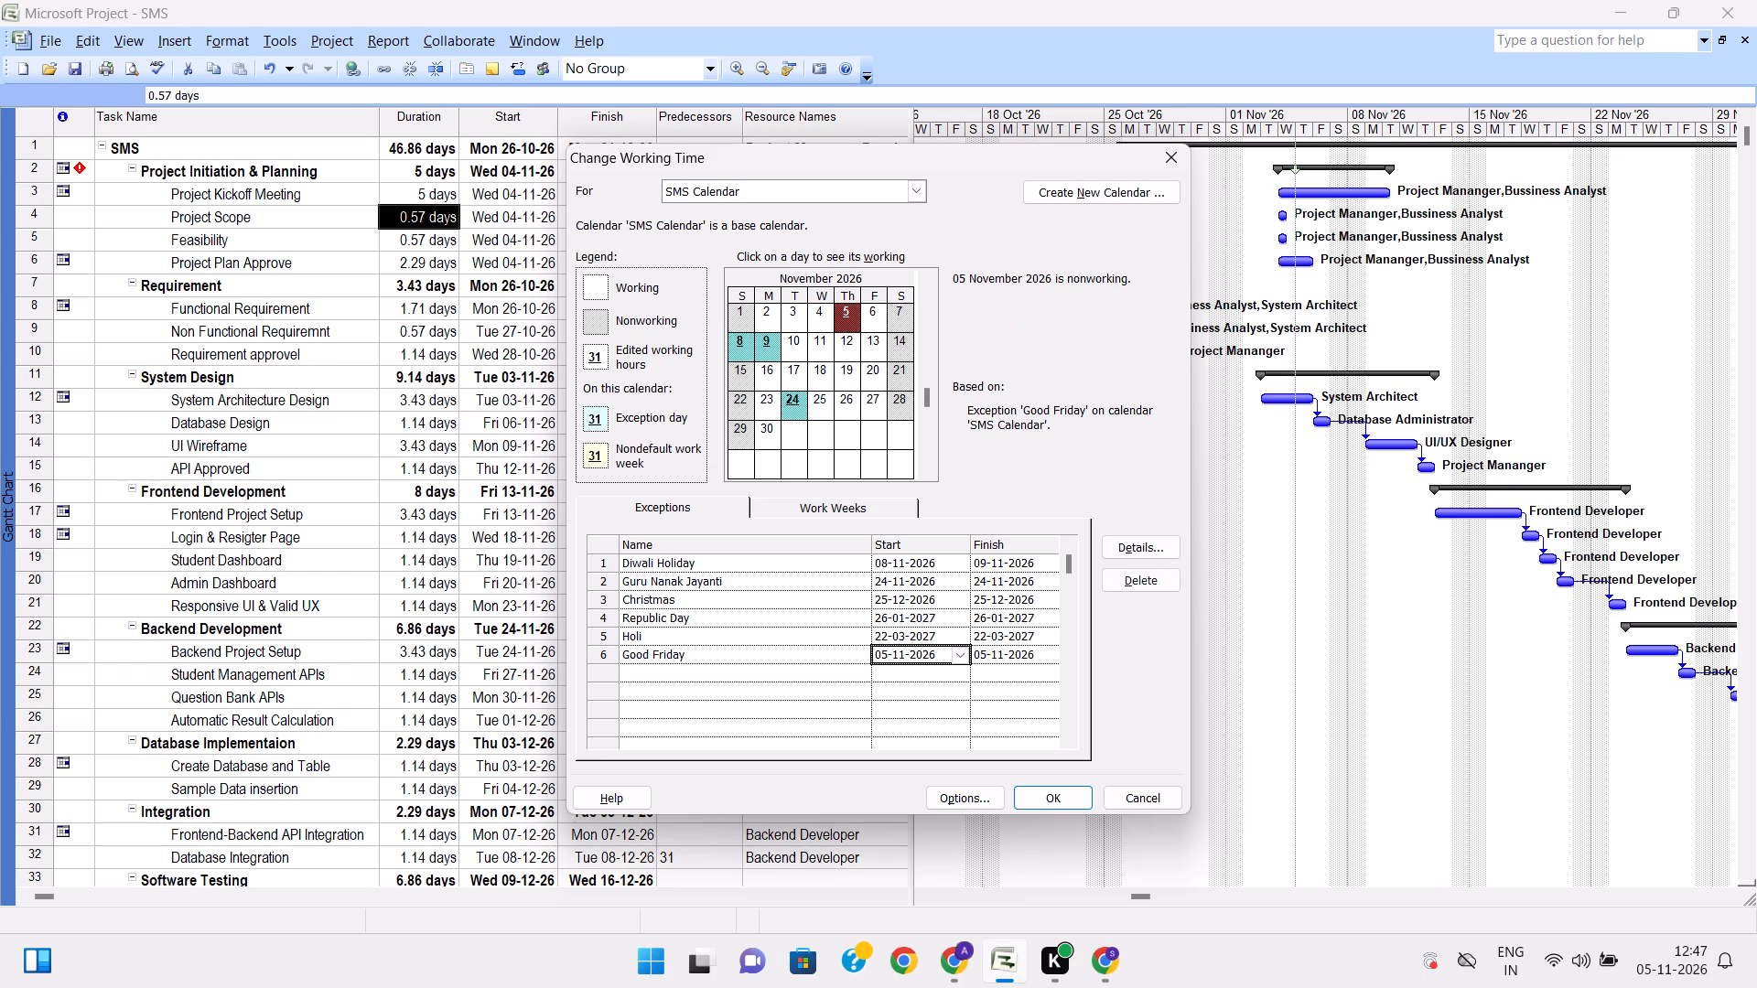
{"action": "left_click", "coordinate": [962, 654]}
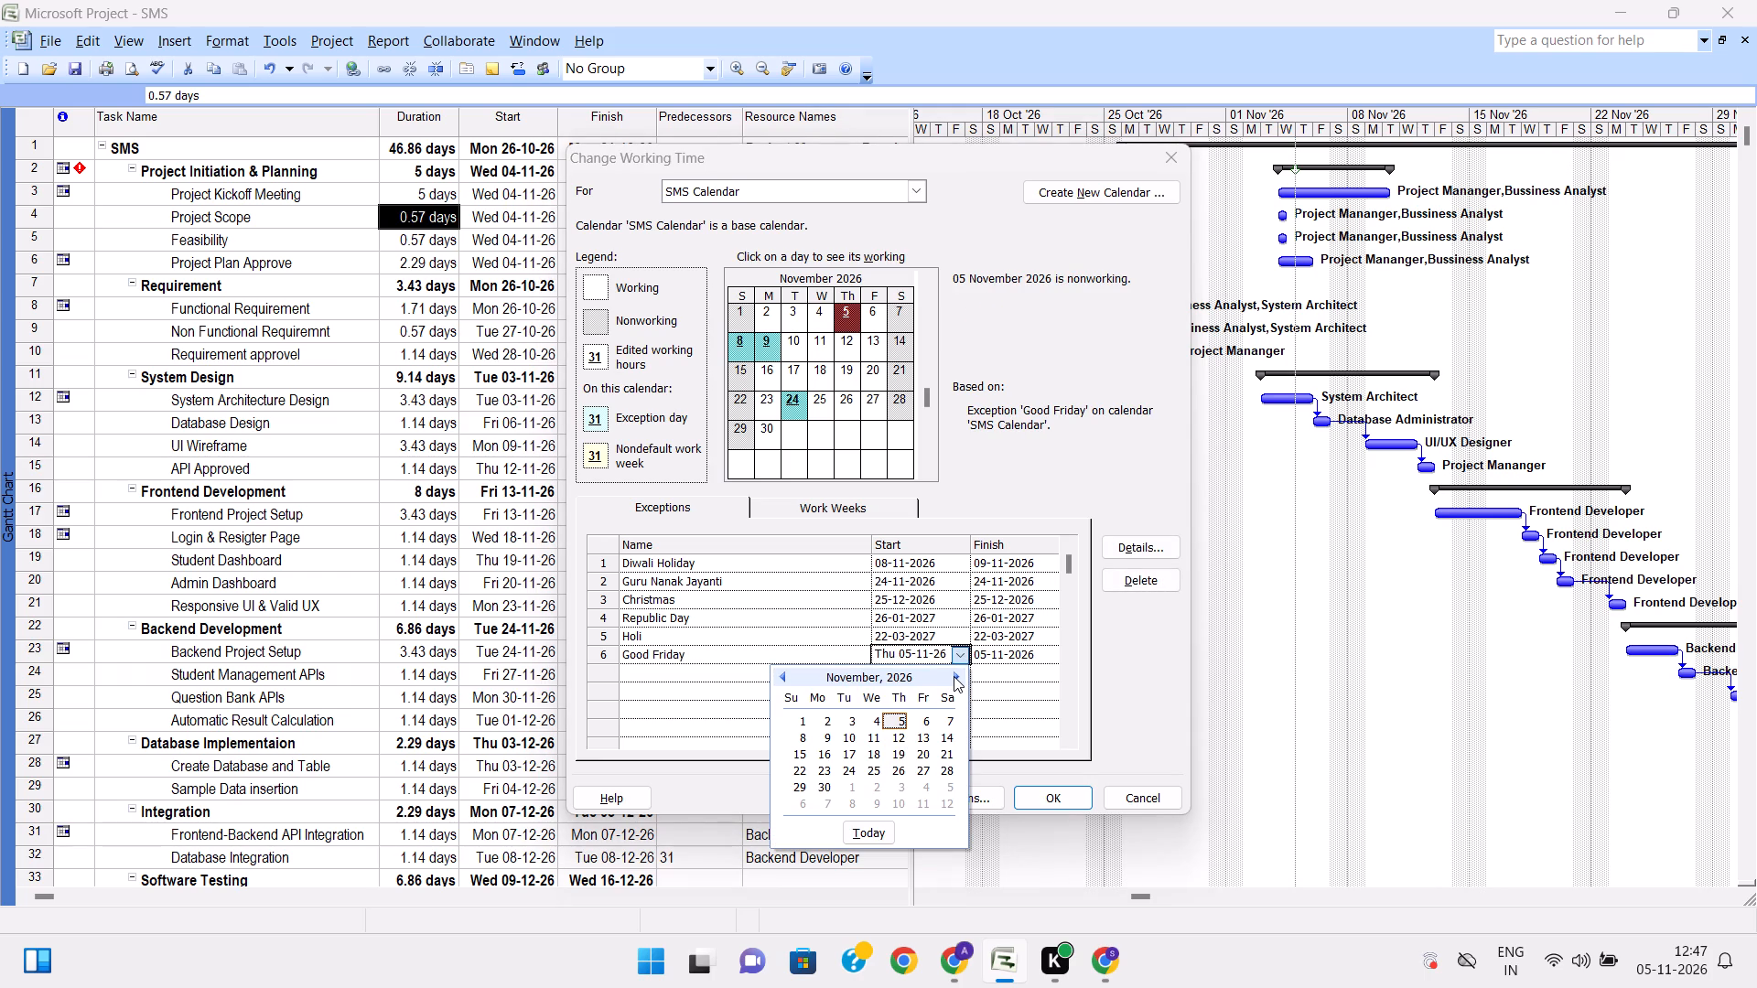
{"action": "left_click", "coordinate": [954, 676]}
{"action": "triple_click", "coordinate": [954, 676]}
{"action": "left_click", "coordinate": [954, 676]}
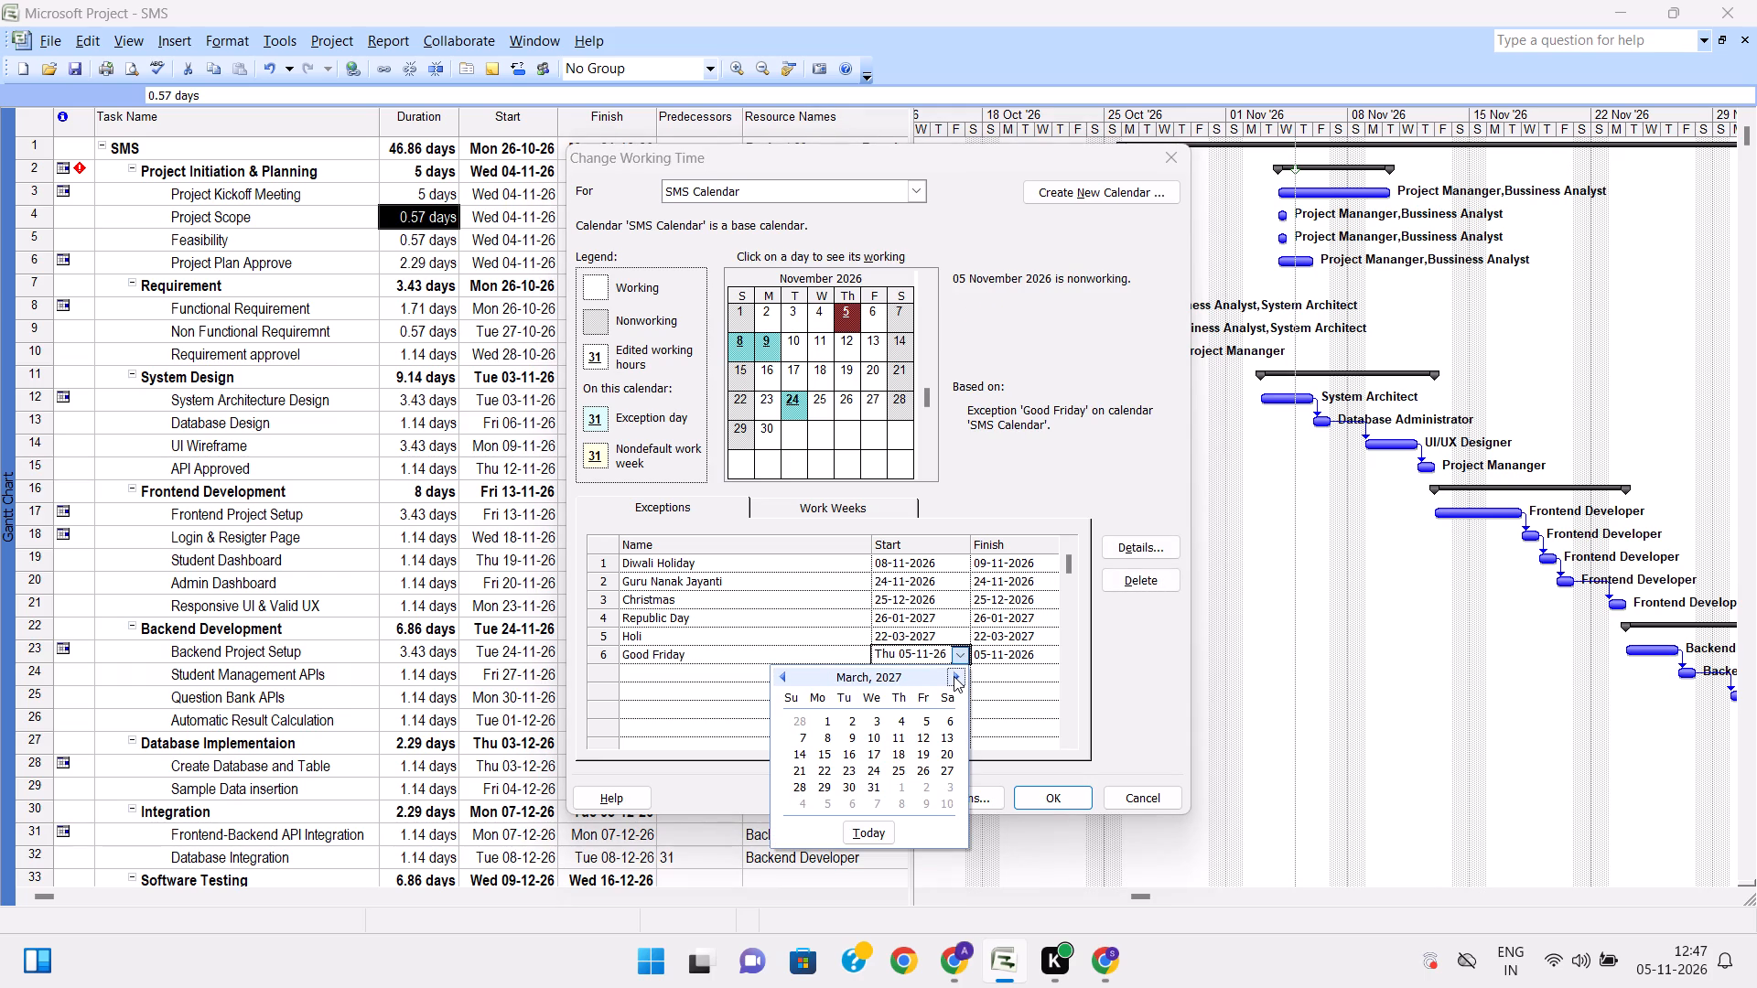
{"action": "left_click", "coordinate": [781, 674]}
{"action": "left_click", "coordinate": [919, 770]}
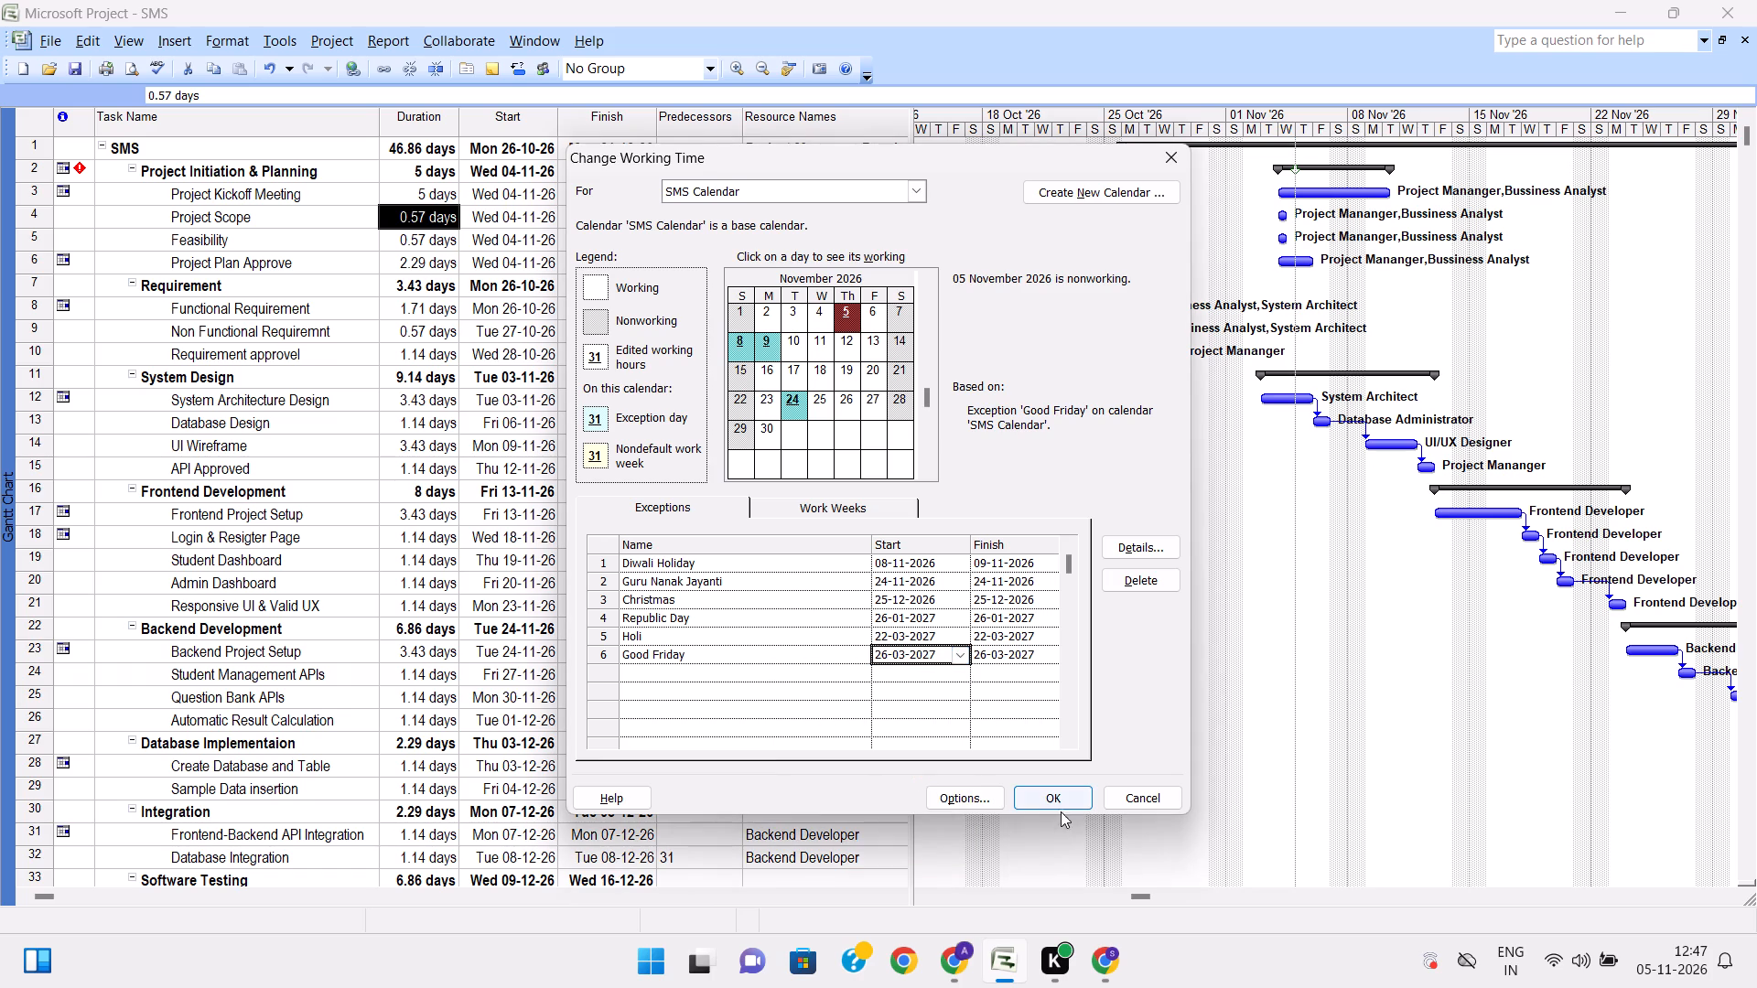
Add a Labour Day exception to the SMS Calendar with the start date 01-05-2027.
{"action": "left_click", "coordinate": [677, 675]}
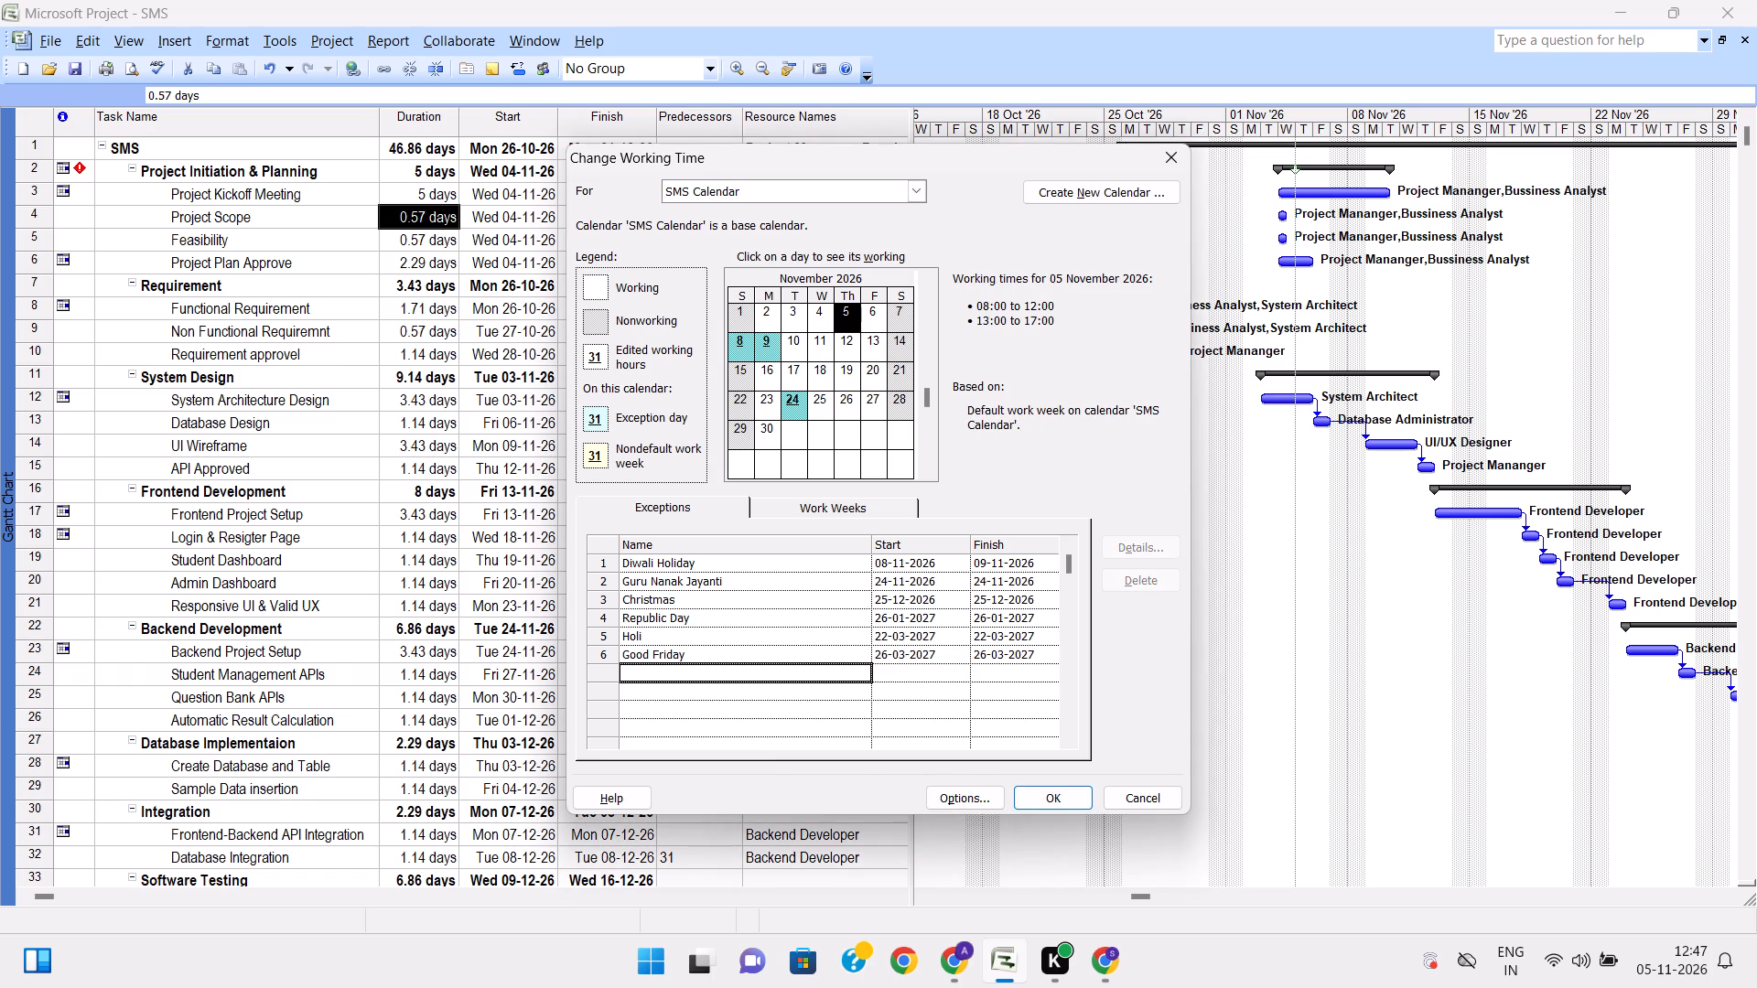
{"action": "left_click", "coordinate": [677, 675]}
{"action": "type", "text": "Labour"}
{"action": "key", "text": "space"}
{"action": "type", "text": "Day"}
{"action": "left_click", "coordinate": [914, 664]}
{"action": "left_click", "coordinate": [965, 674]}
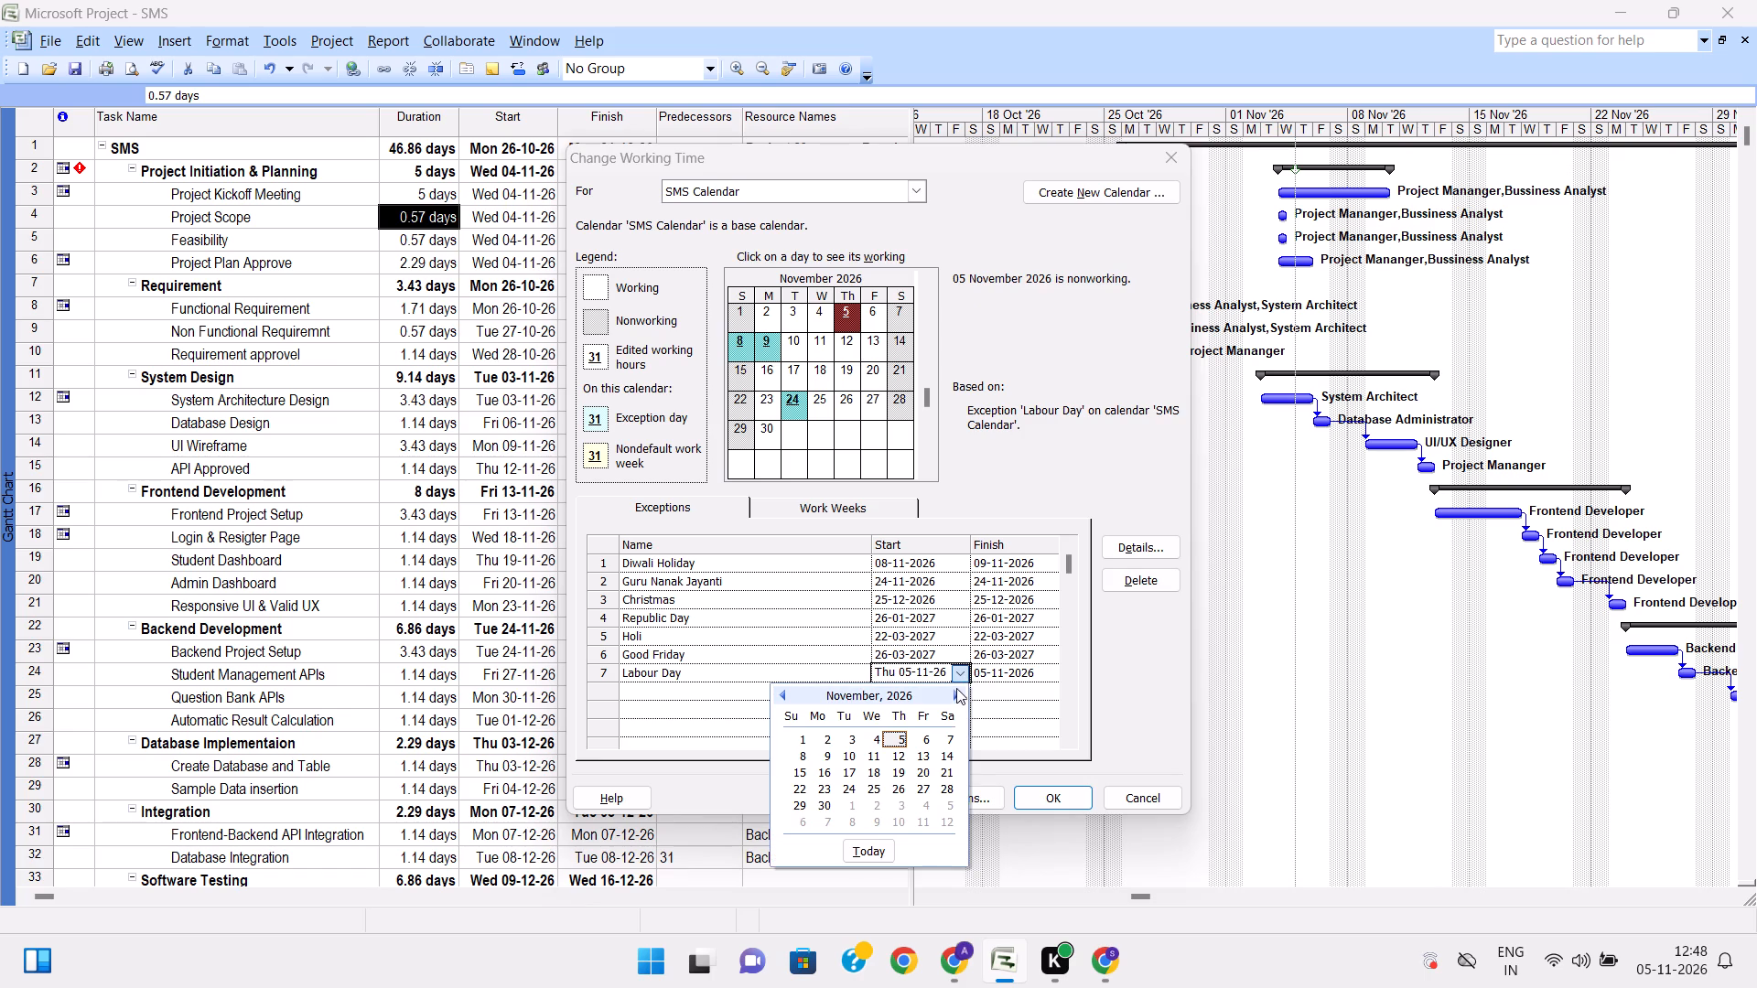
{"action": "double_click", "coordinate": [956, 689]}
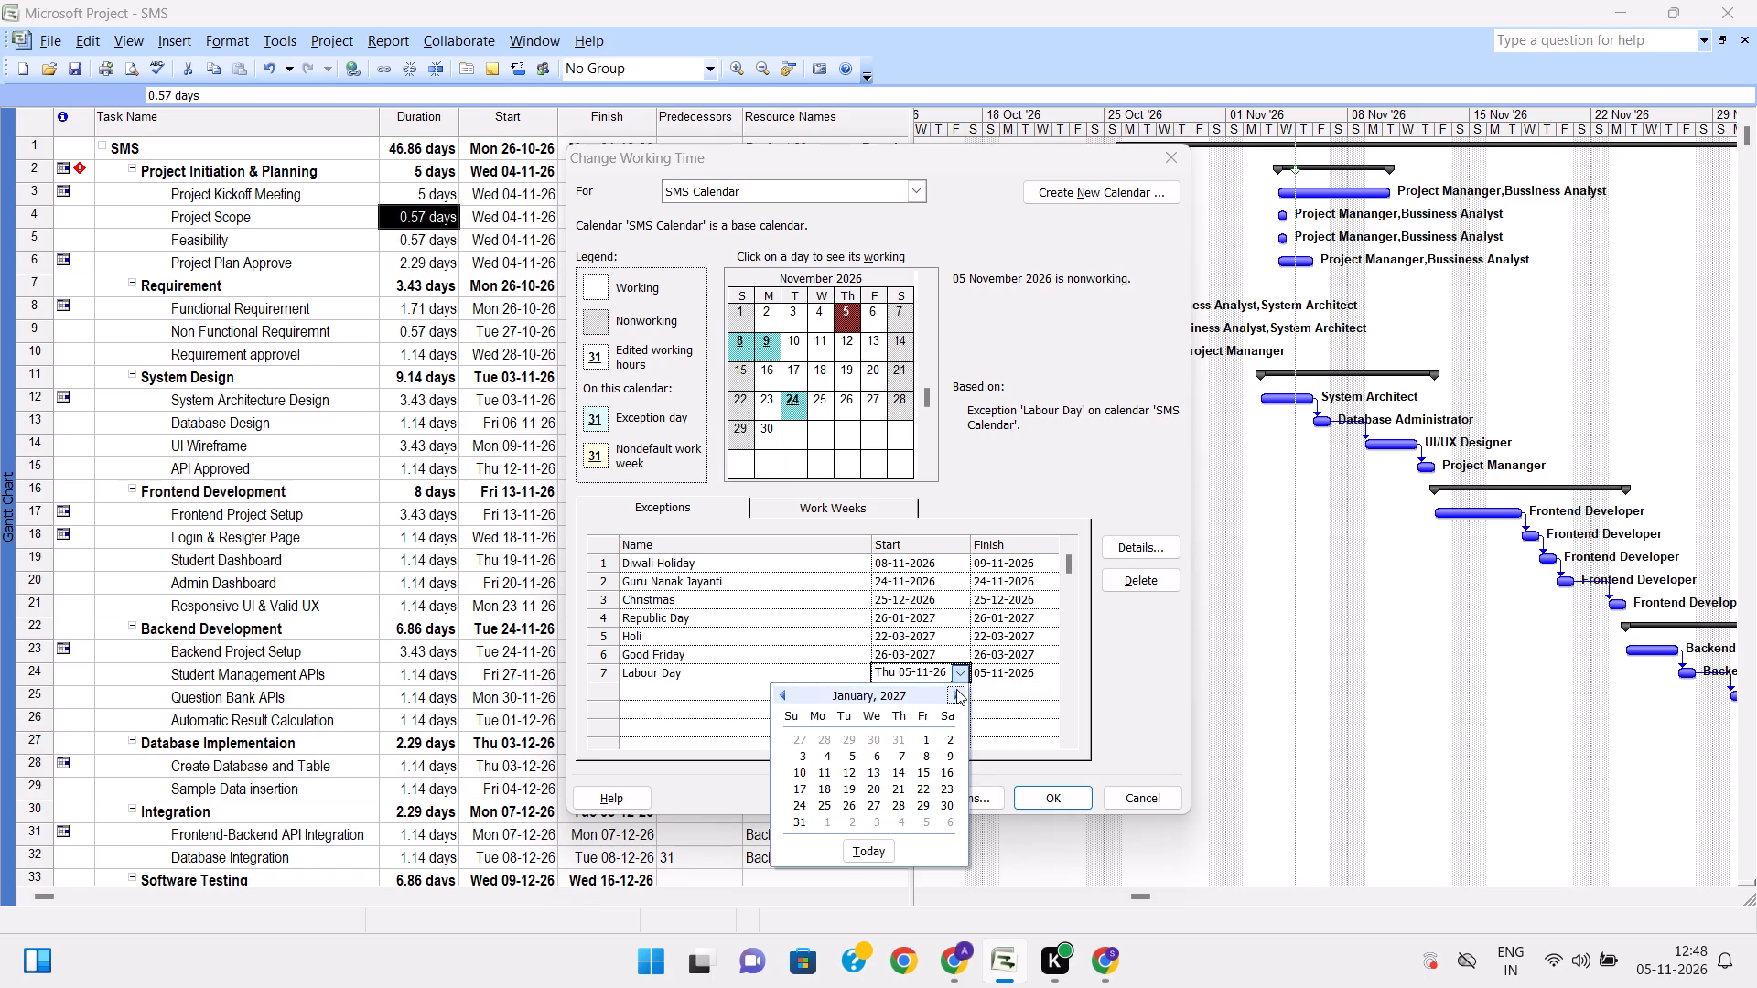
{"action": "triple_click", "coordinate": [956, 689]}
{"action": "left_click", "coordinate": [956, 689]}
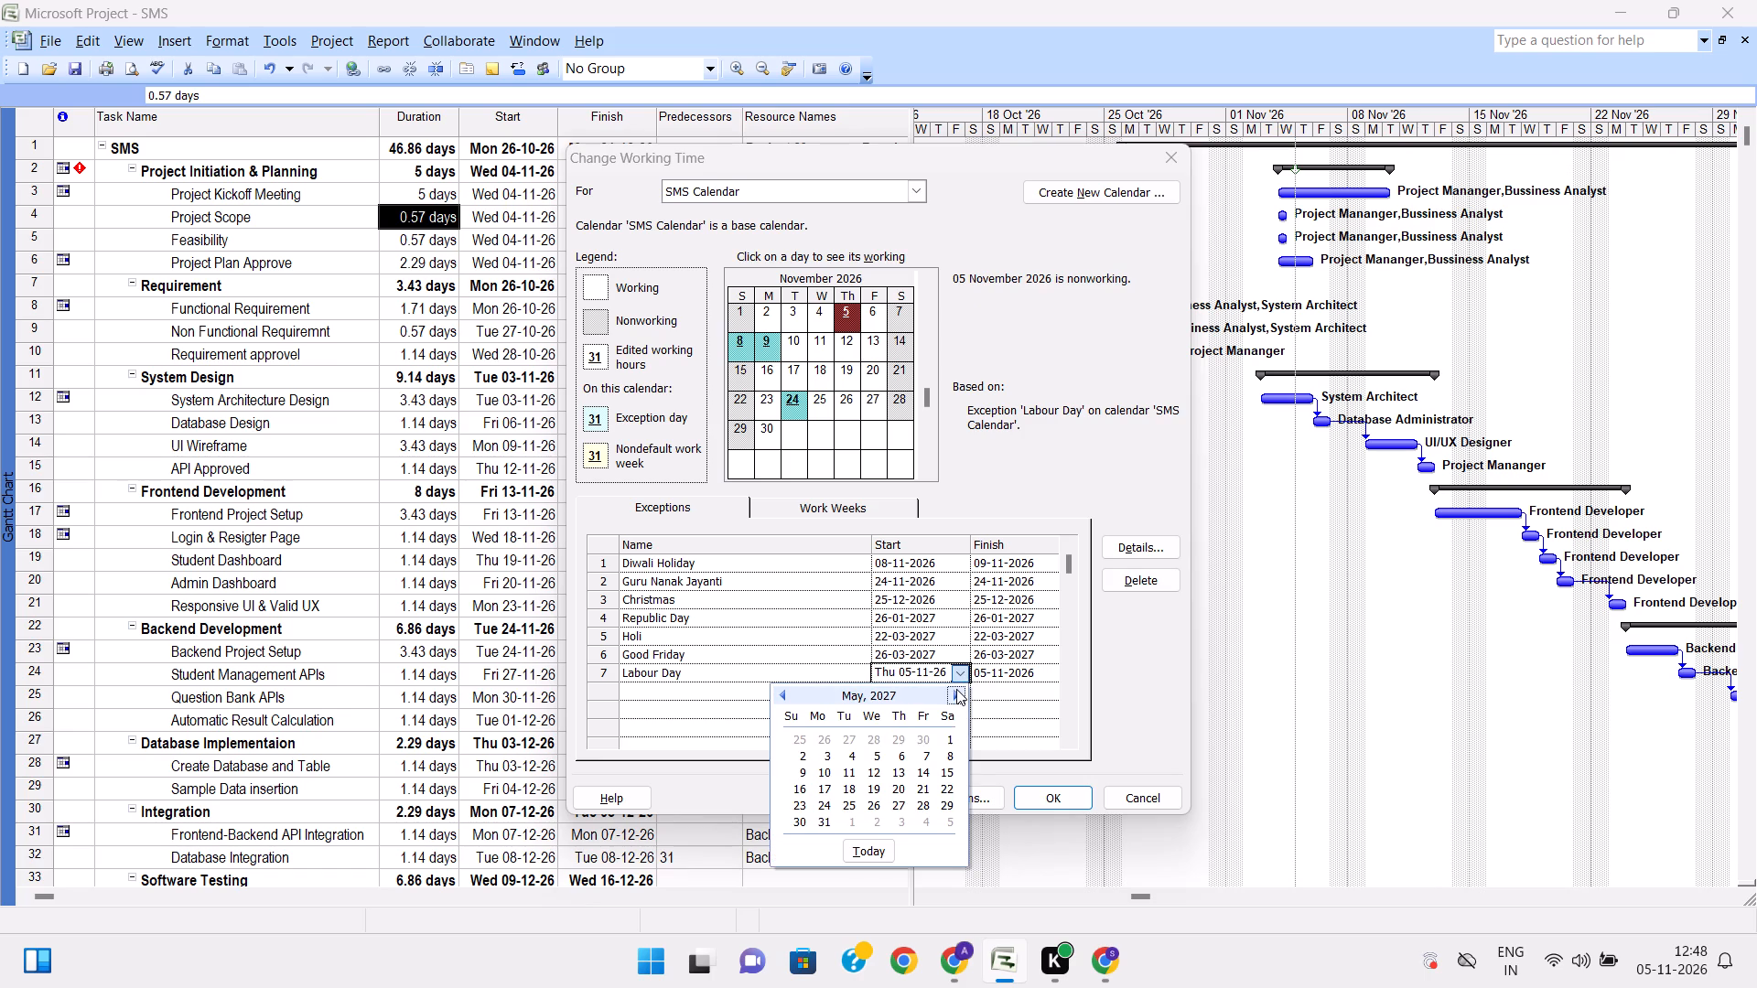
{"action": "left_click", "coordinate": [952, 736]}
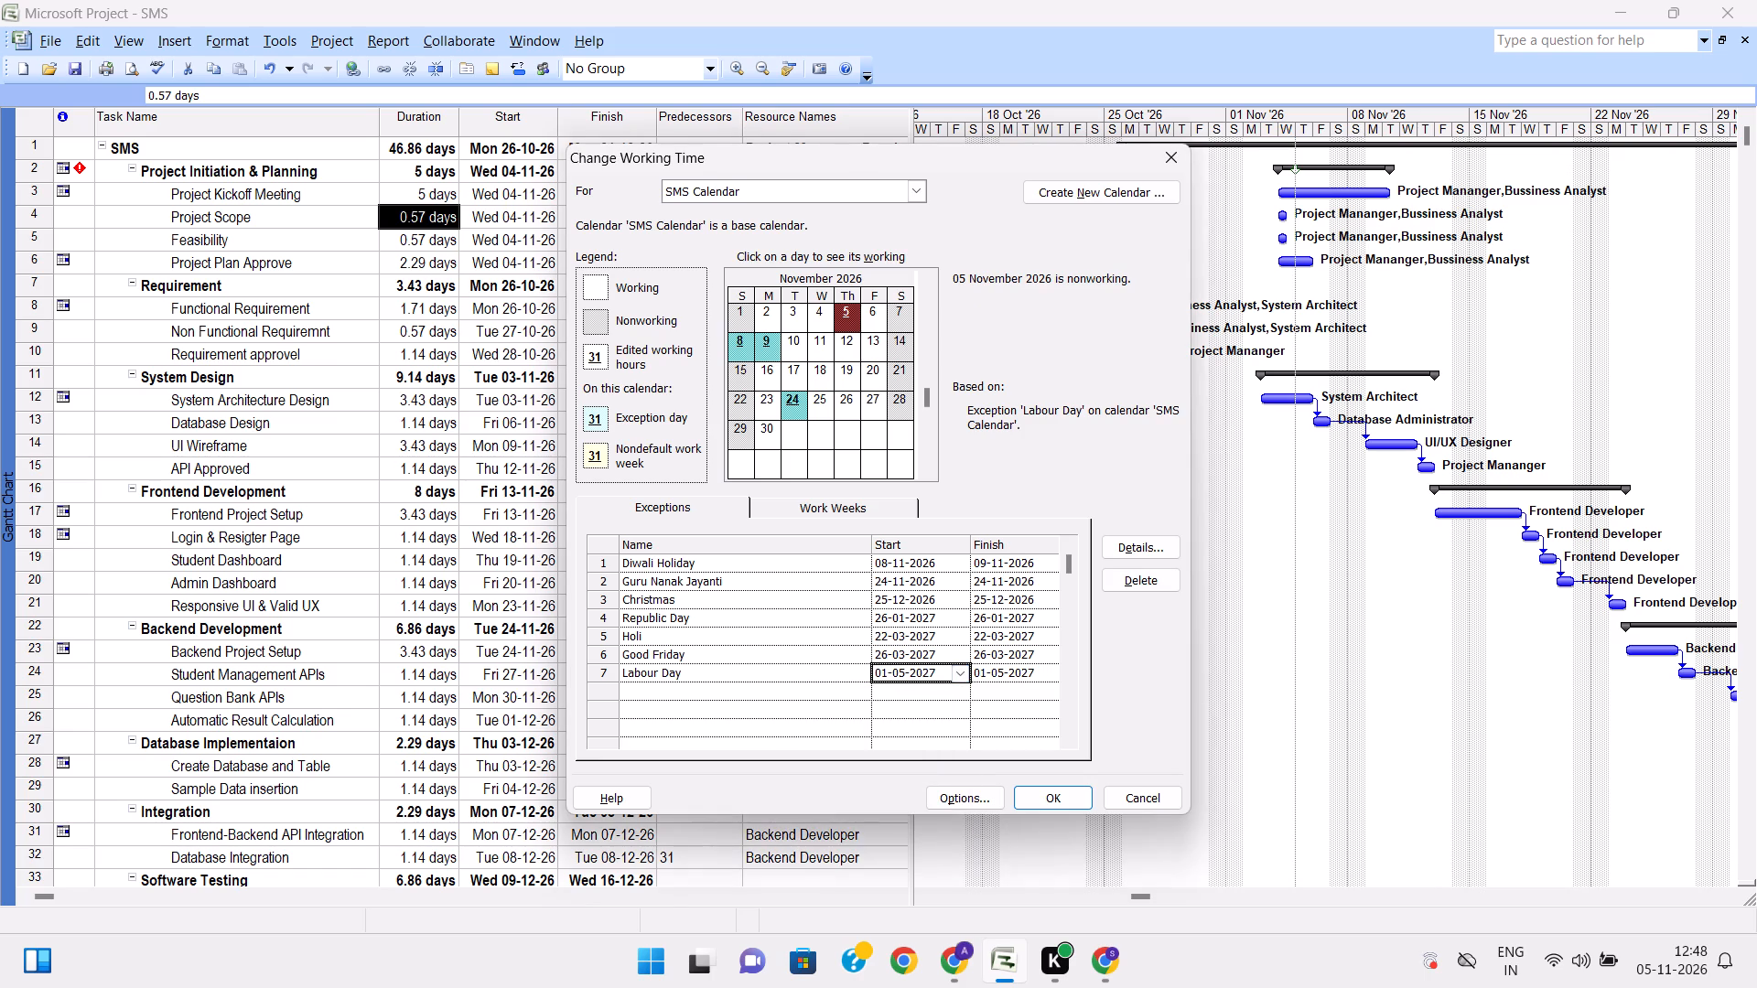
Add an exception named Independaence Day starting 15-08-2027 to the SMS Calendar and apply the working time changes.
{"action": "left_click", "coordinate": [656, 692]}
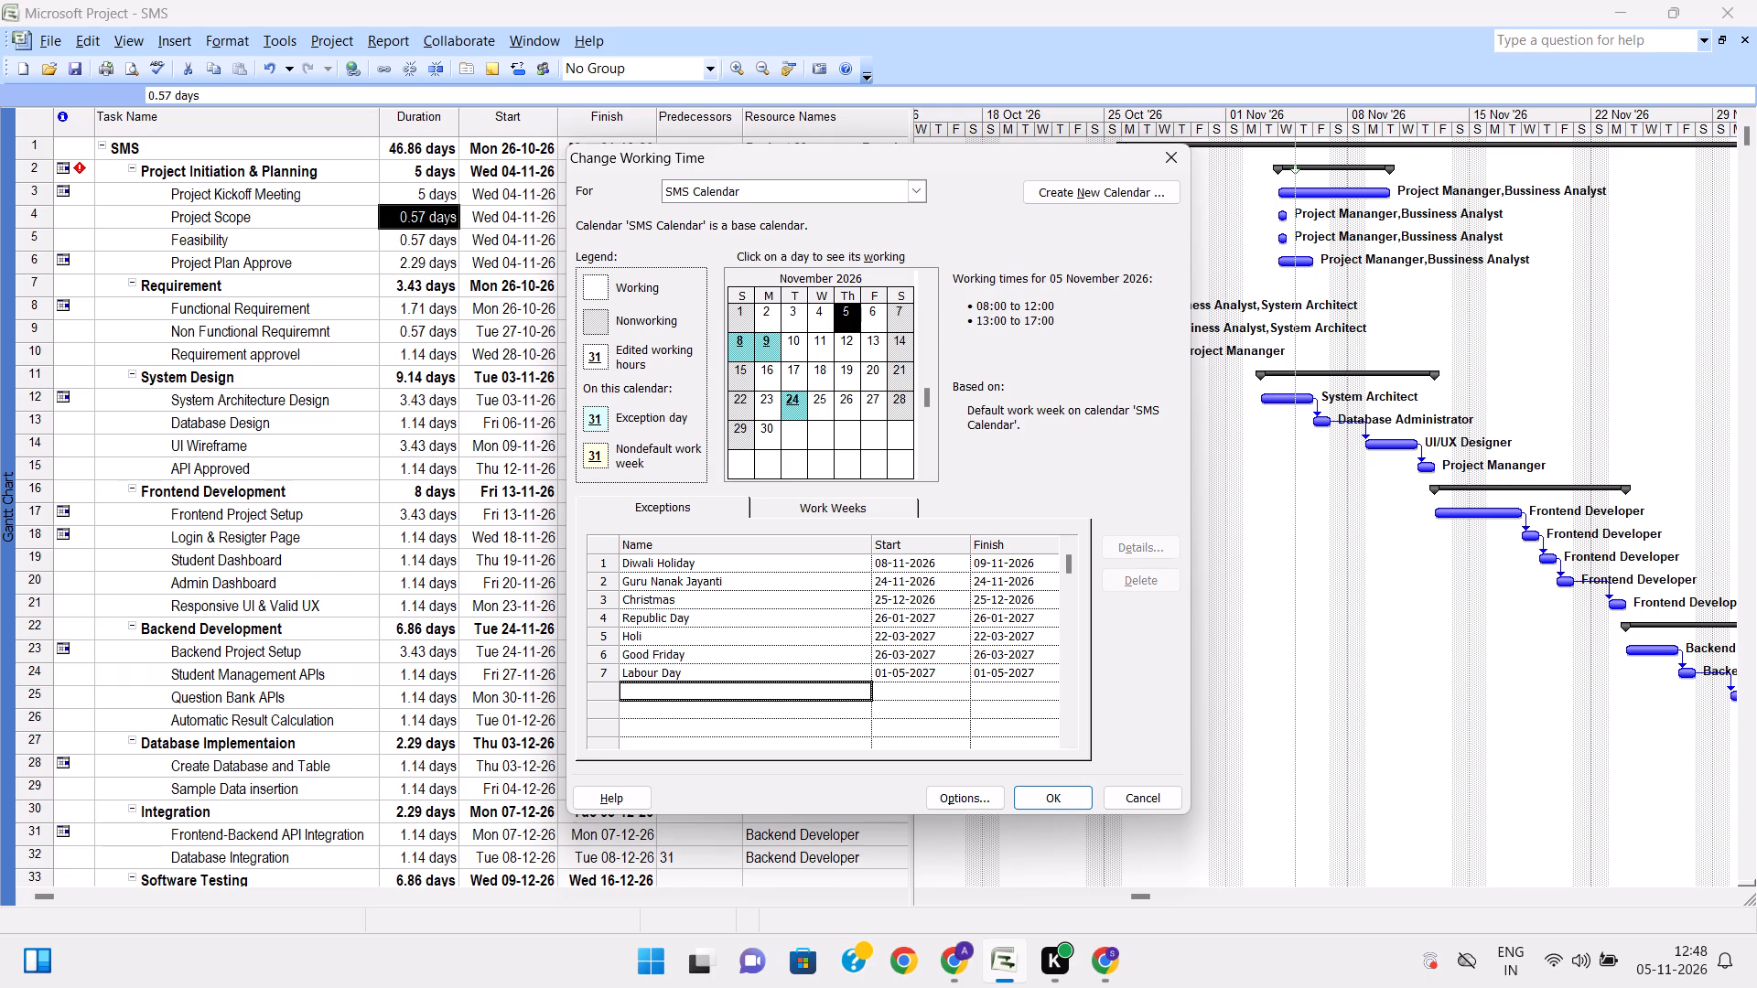
{"action": "left_click", "coordinate": [656, 692]}
{"action": "type", "text": "In"}
{"action": "type", "text": "dep"}
{"action": "type", "text": "enda"}
{"action": "type", "text": "ence d"}
{"action": "key", "text": "BackSpace"}
{"action": "type", "text": "Day"}
{"action": "left_click", "coordinate": [923, 697]}
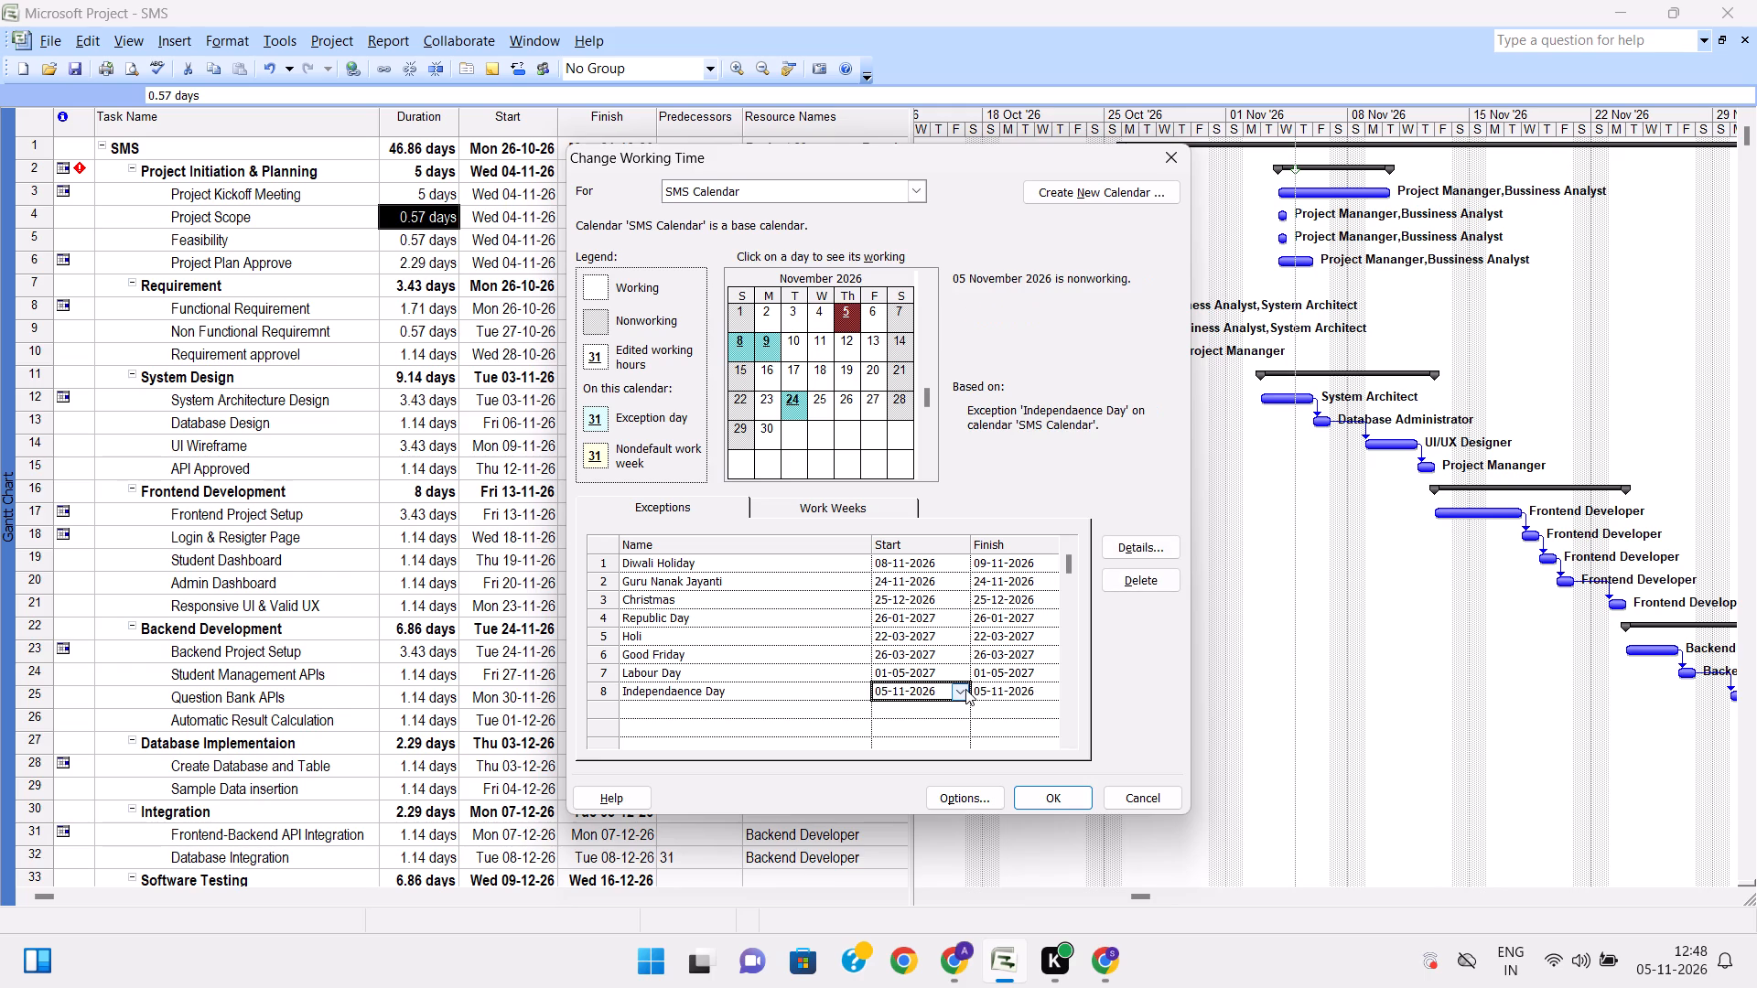
{"action": "left_click", "coordinate": [965, 689]}
{"action": "triple_click", "coordinate": [954, 714]}
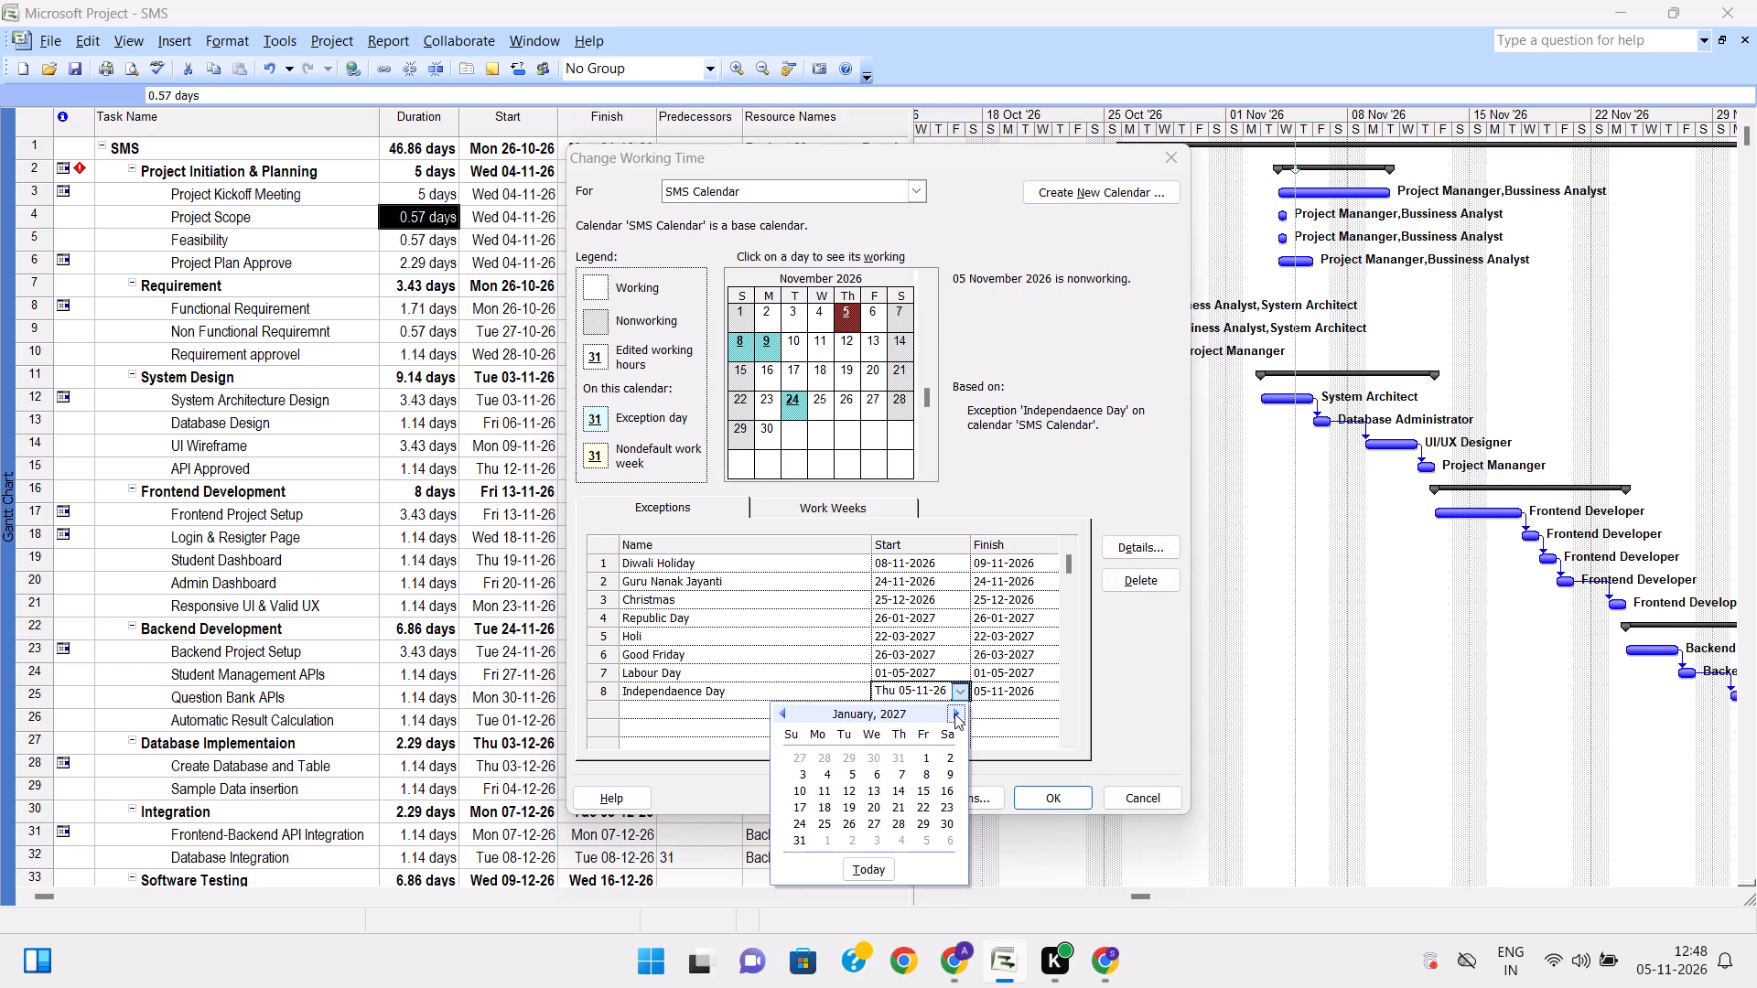
{"action": "triple_click", "coordinate": [954, 714]}
{"action": "double_click", "coordinate": [954, 714]}
{"action": "double_click", "coordinate": [954, 714]}
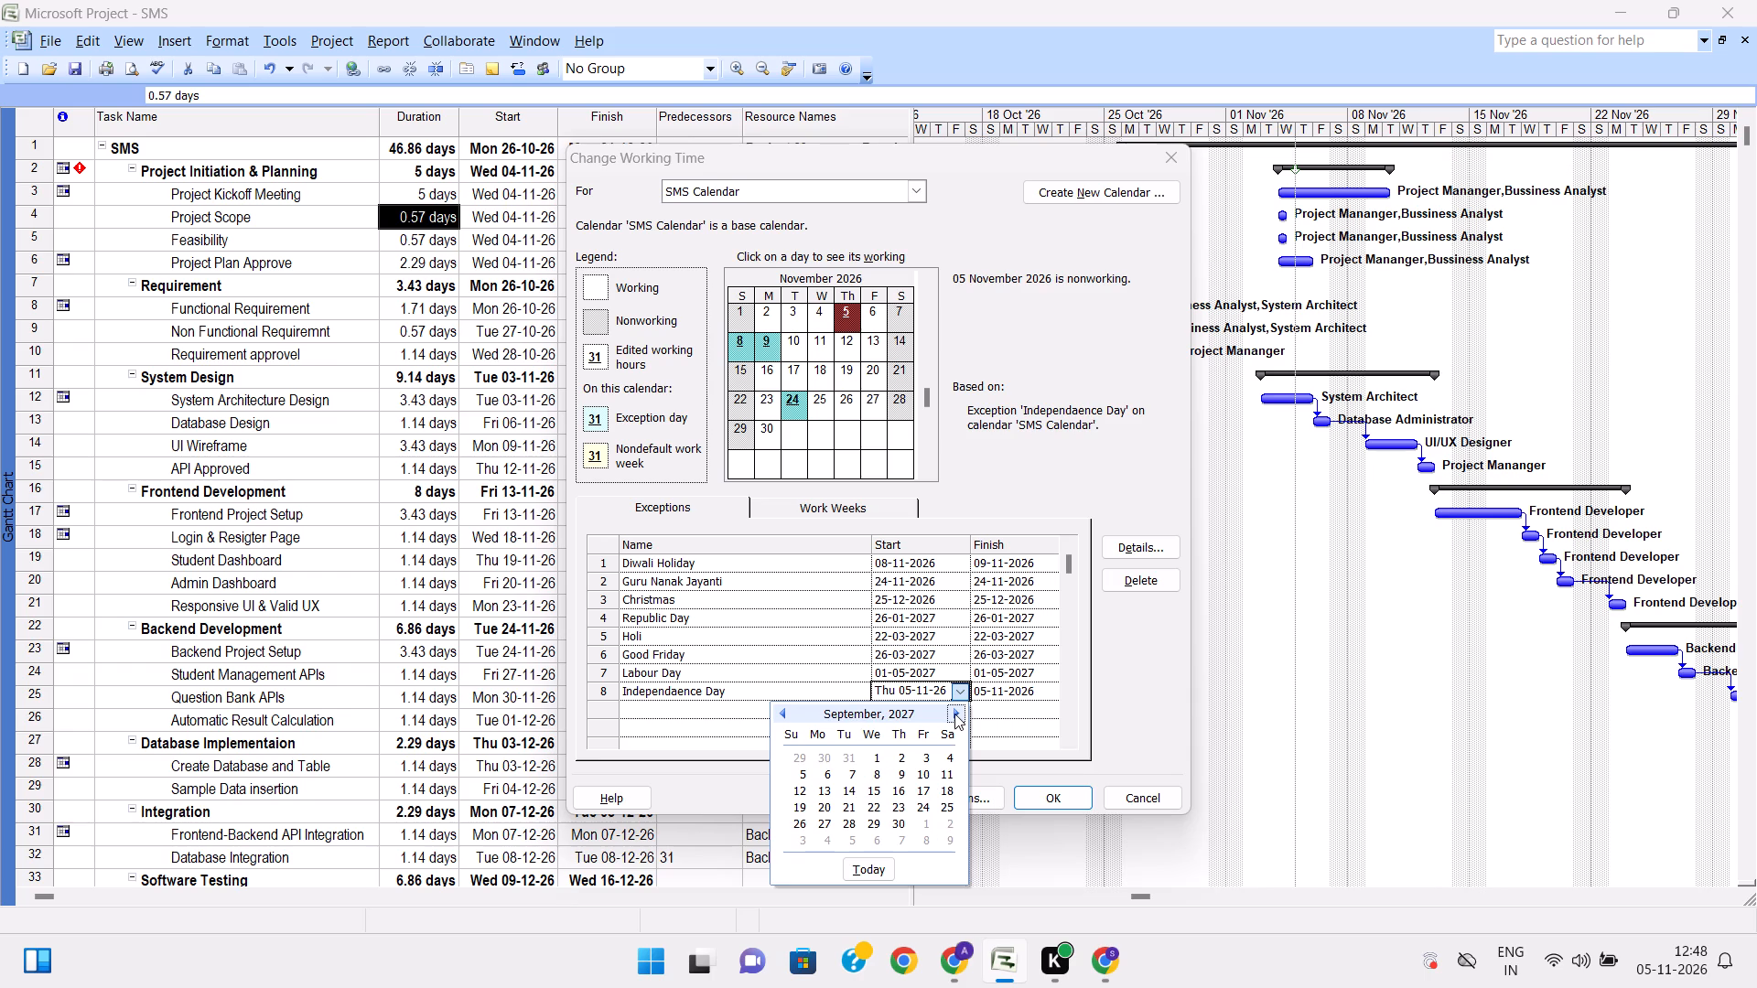
{"action": "left_click", "coordinate": [779, 714]}
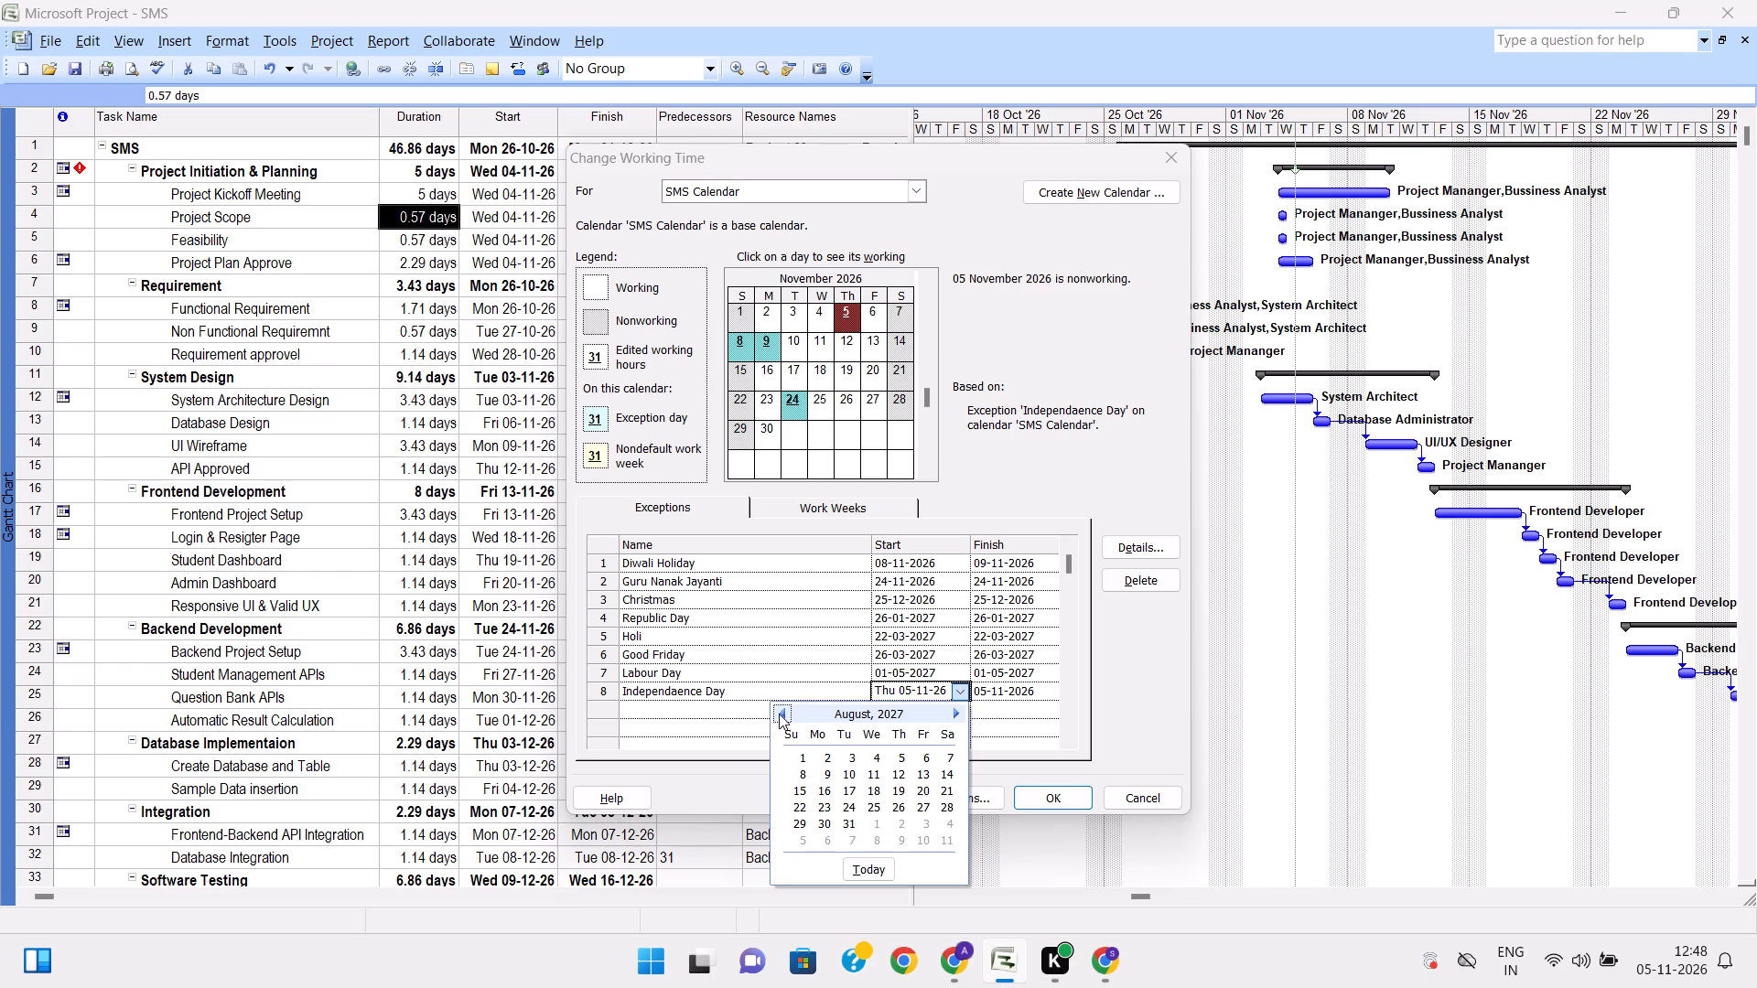
{"action": "left_click", "coordinate": [802, 788]}
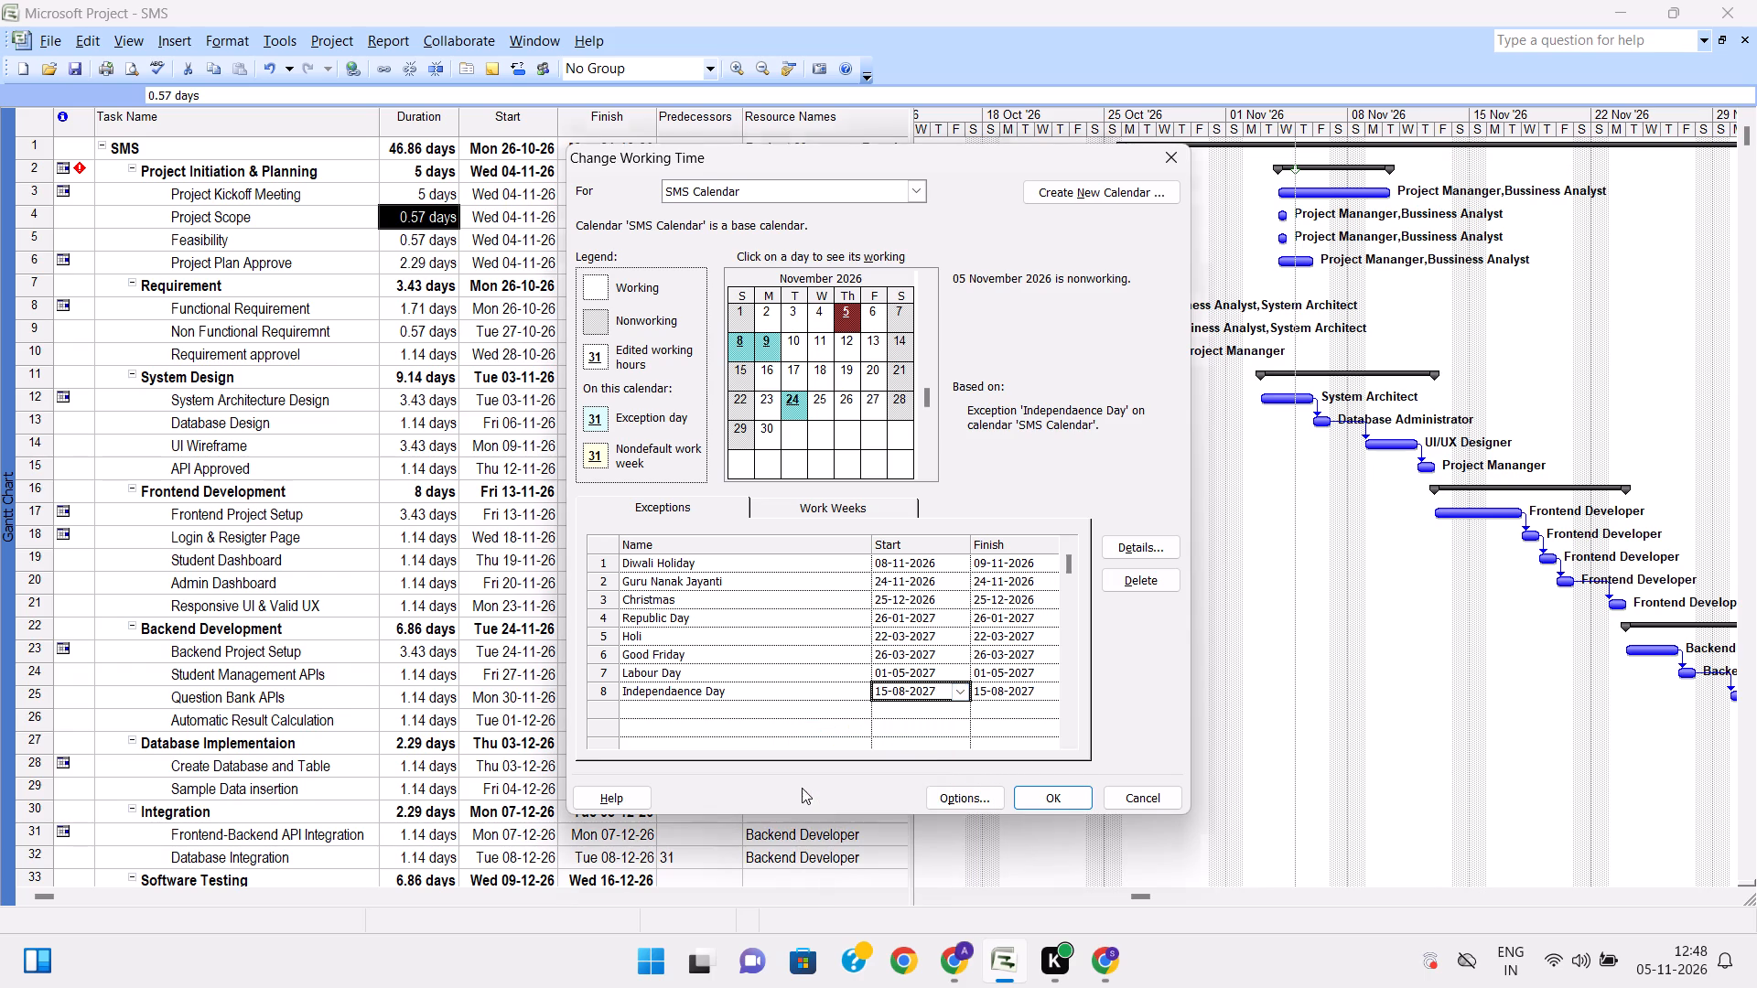
{"action": "left_click", "coordinate": [1065, 791]}
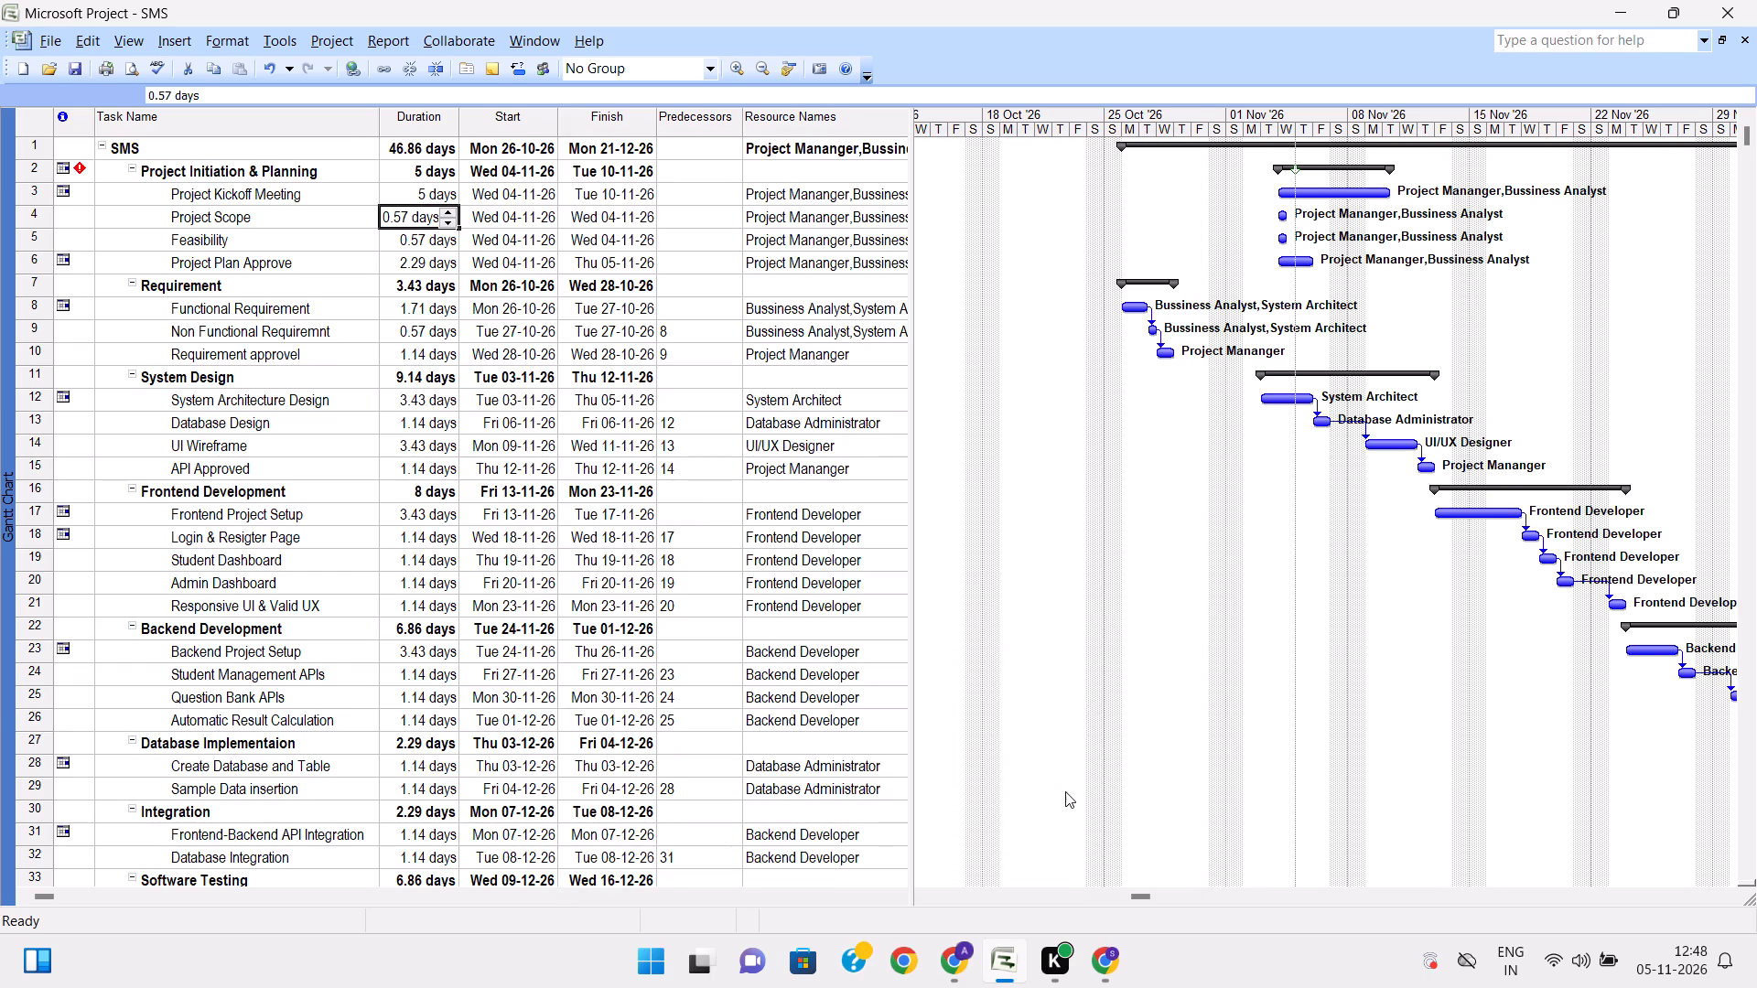
Display the project in the Calendar view to check the November 2026 task schedule.
{"action": "left_click", "coordinate": [131, 41]}
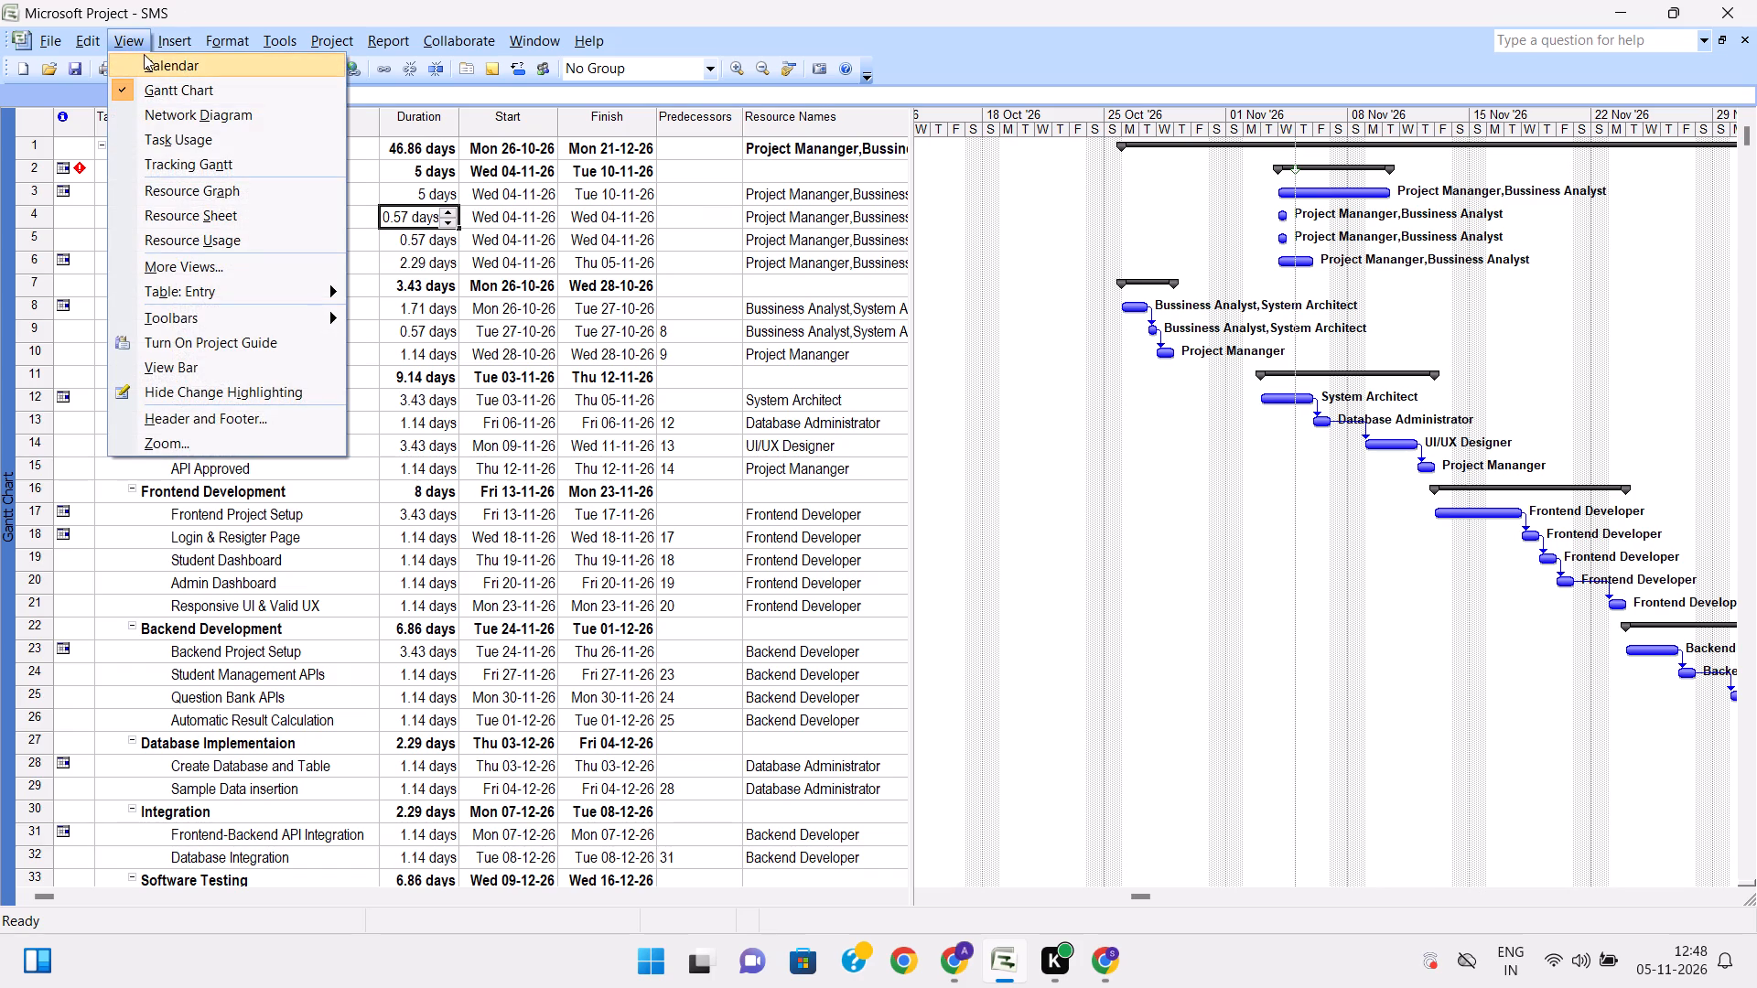
{"action": "left_click", "coordinate": [167, 64]}
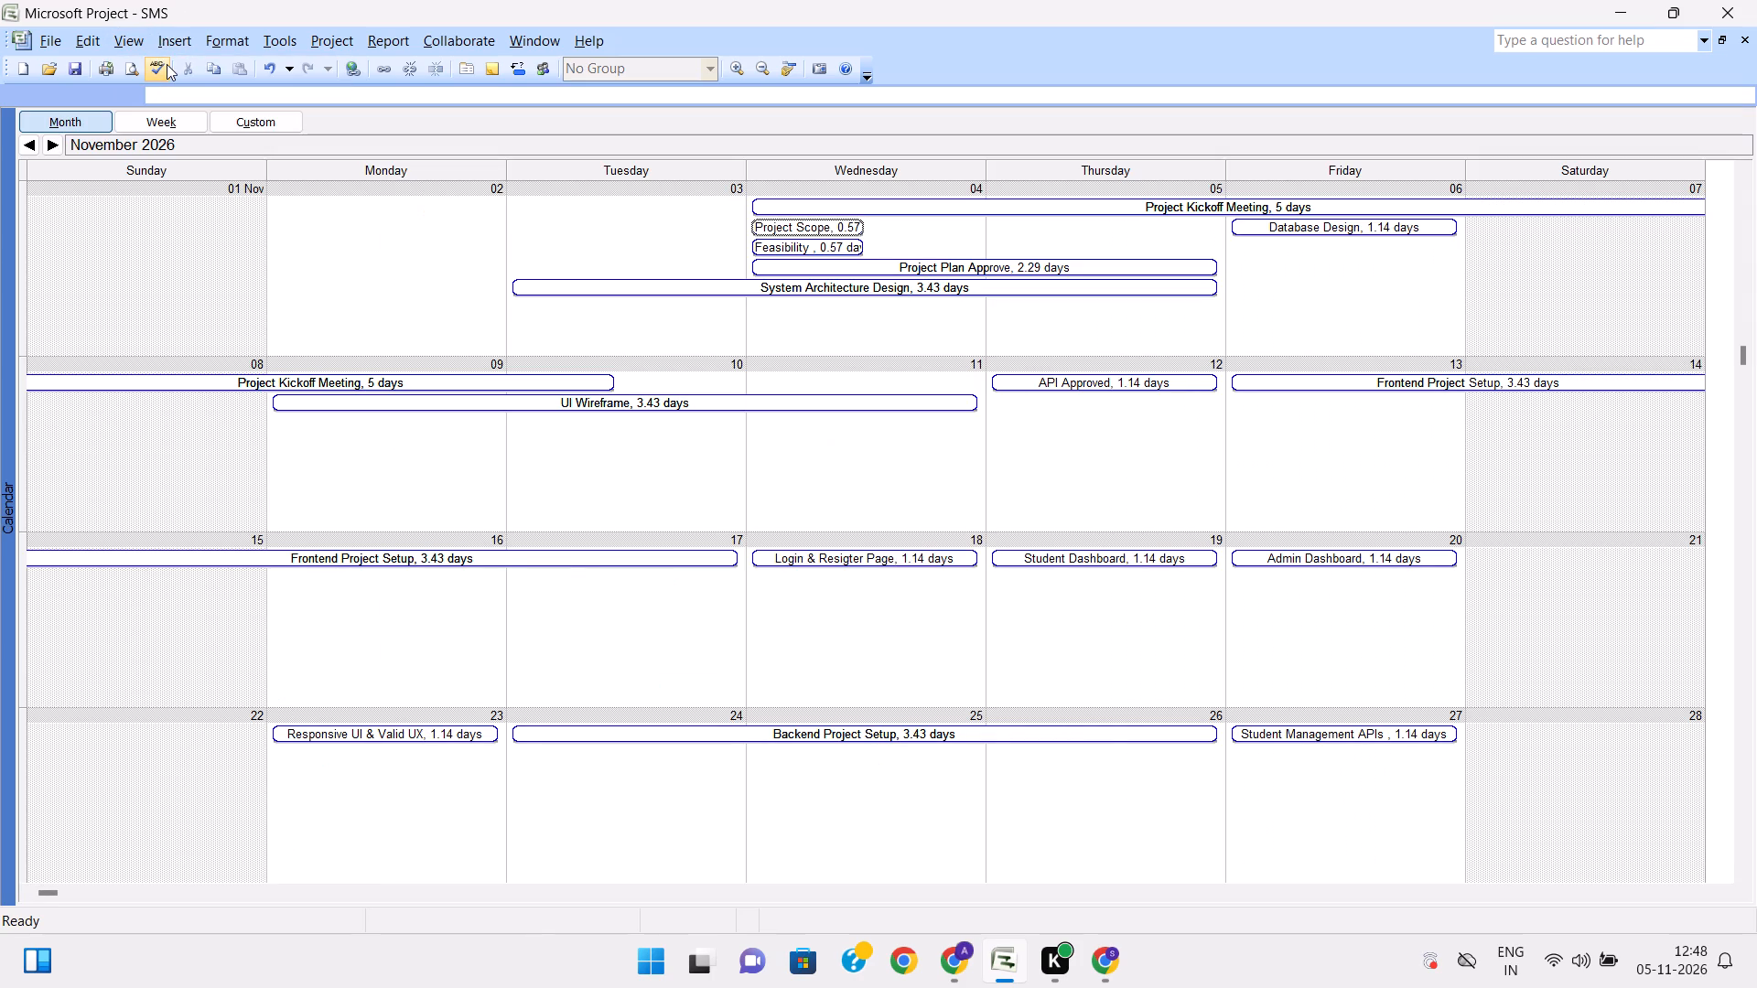
Show the project as a Network Diagram and examine the task boxes and their dependency links across all phases.
{"action": "left_click", "coordinate": [135, 38]}
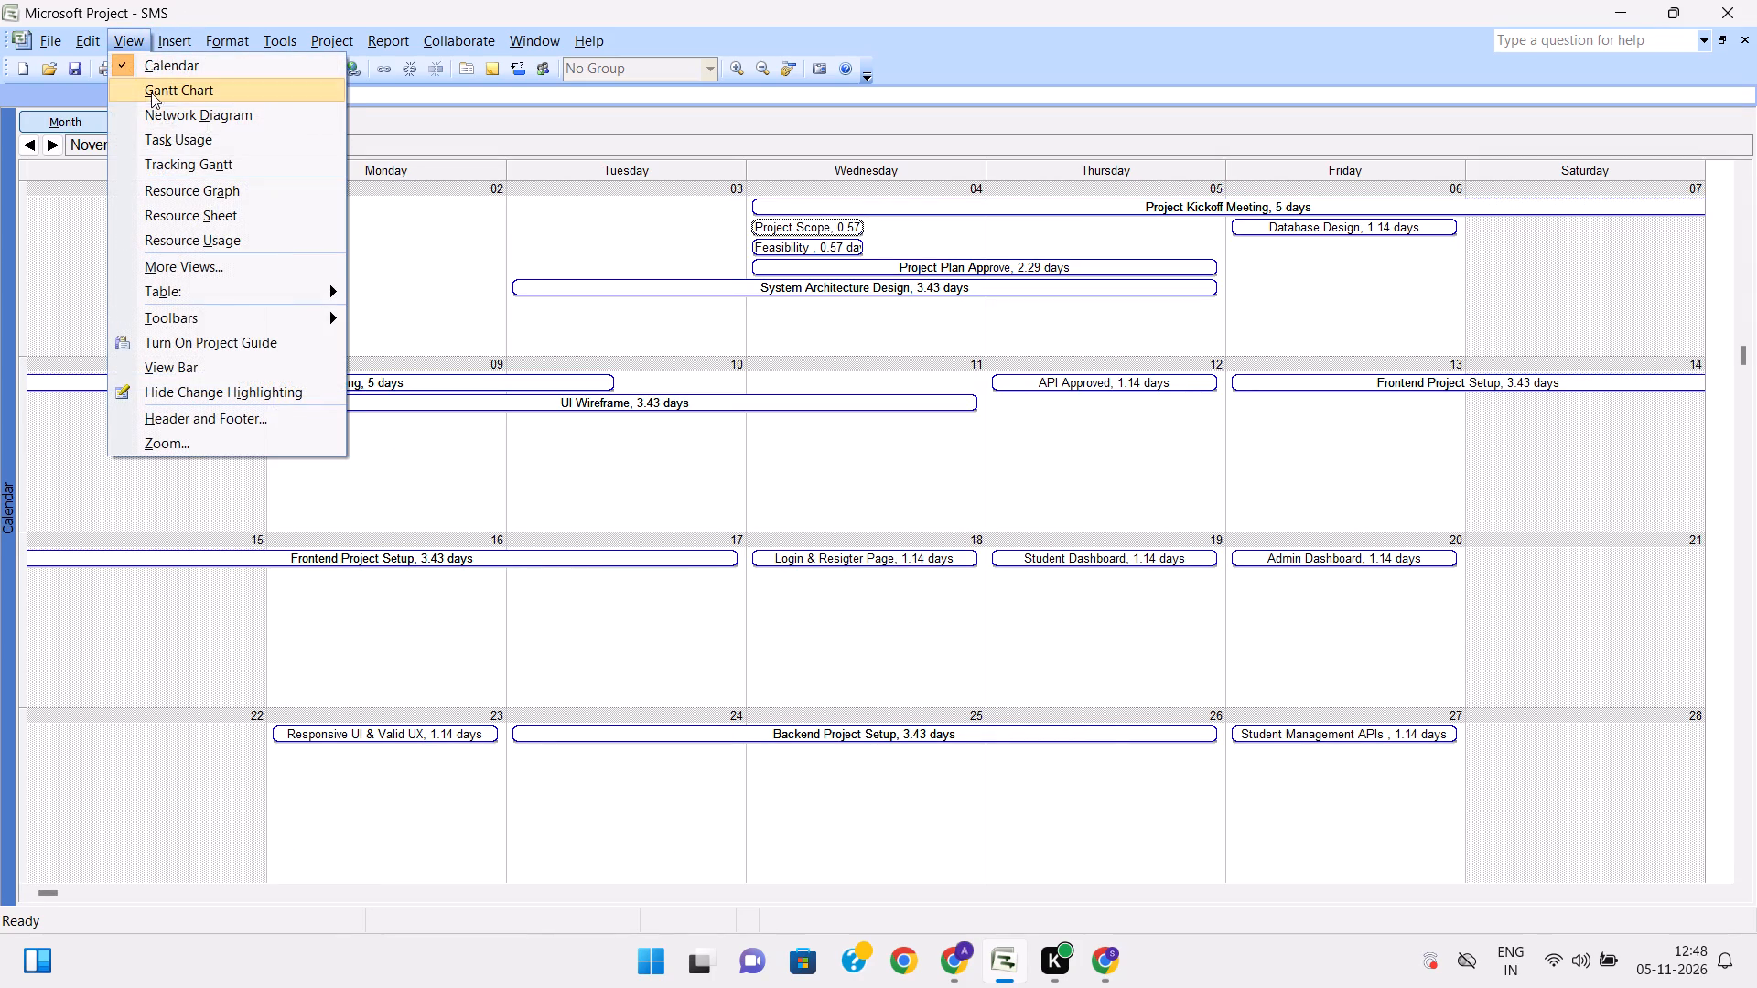
{"action": "left_click", "coordinate": [163, 114]}
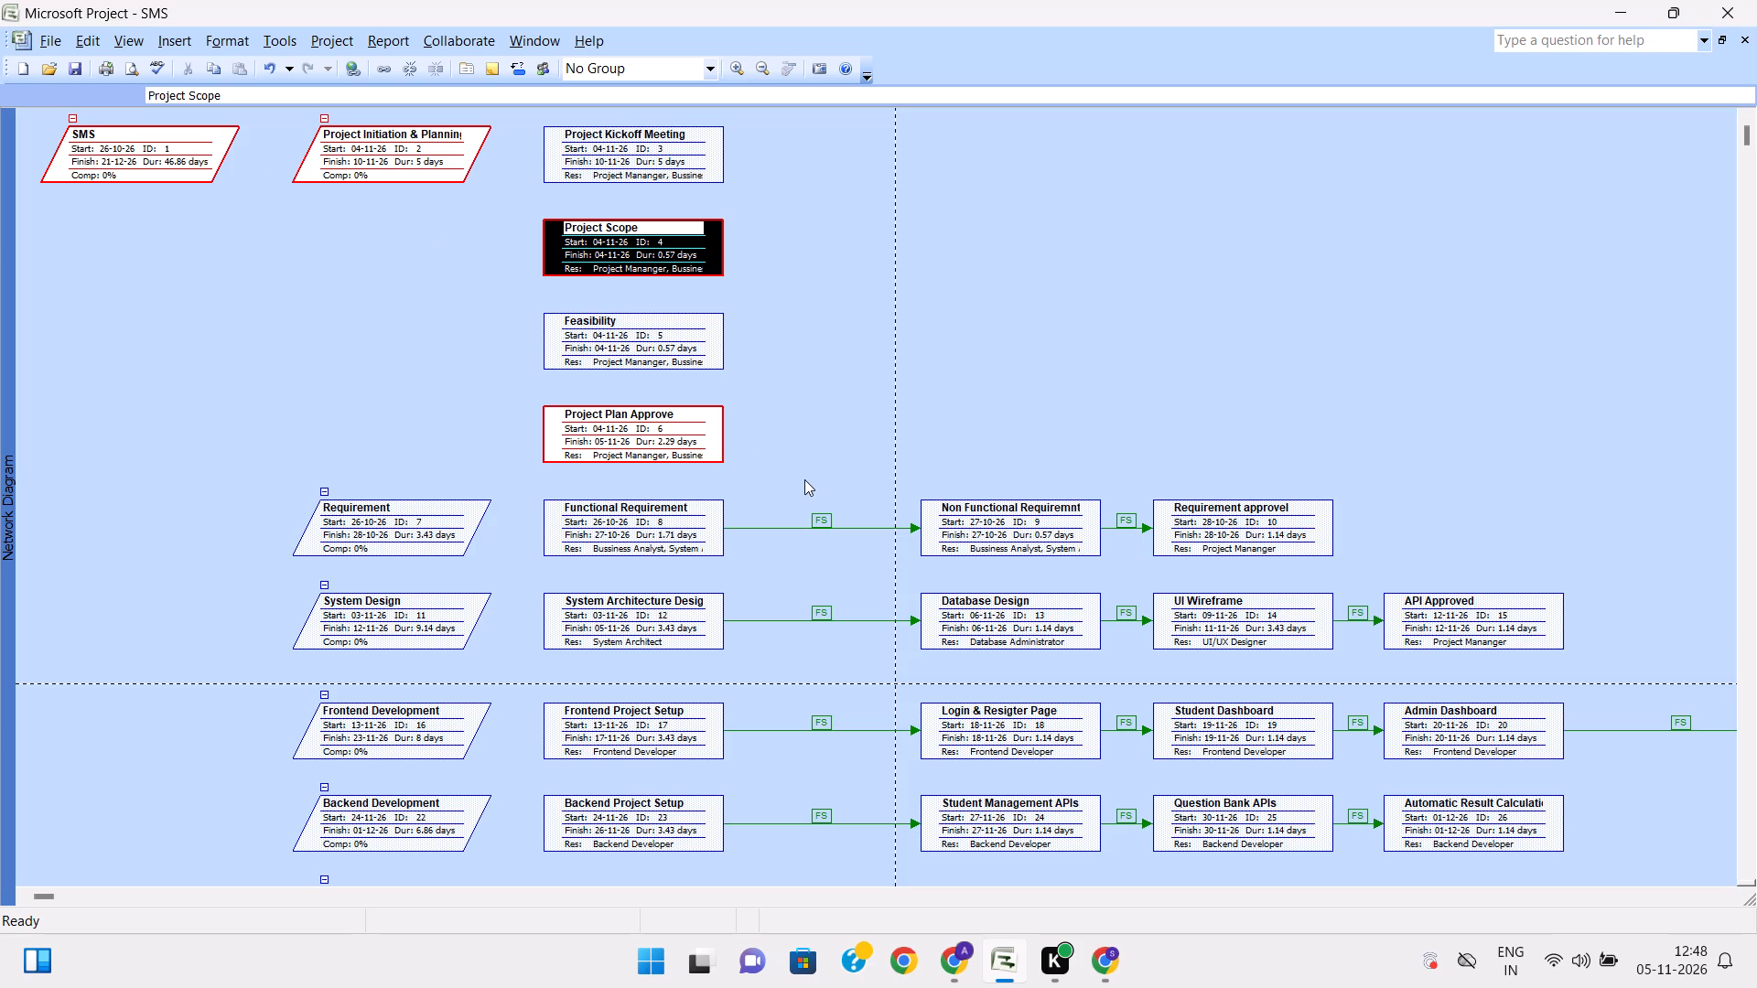
{"action": "scroll", "coordinate": [804, 479], "scroll_direction": "down", "scroll_amount": 3}
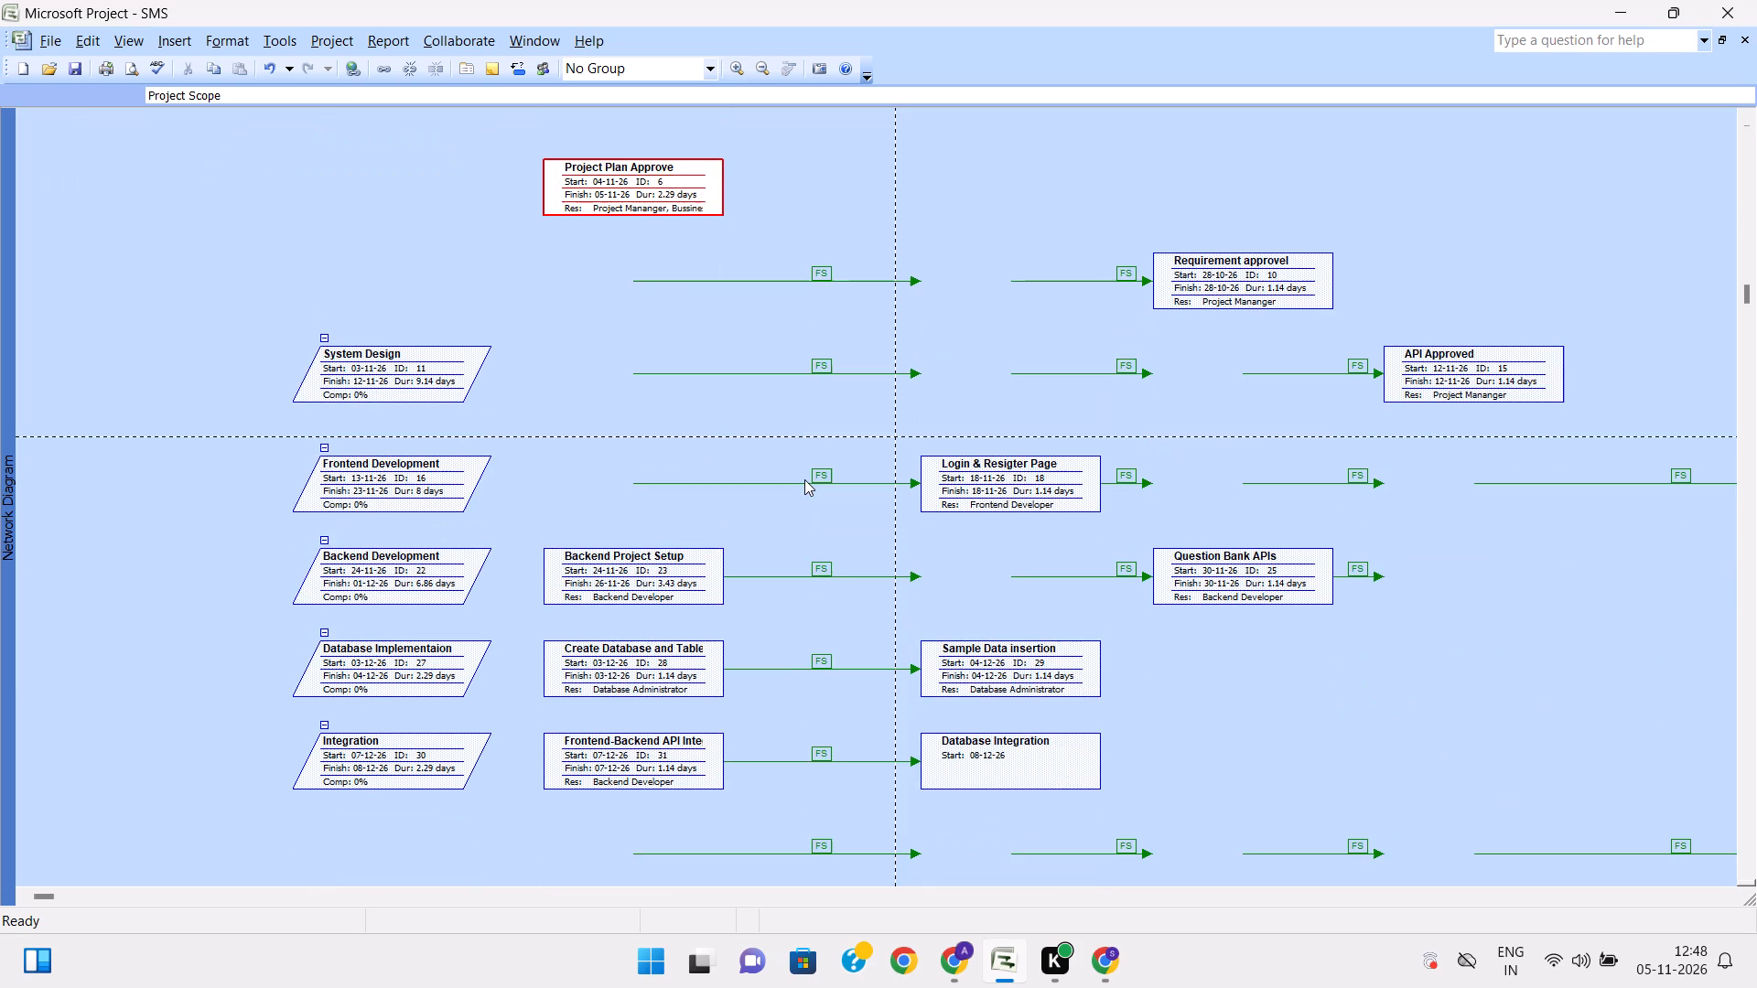
{"action": "scroll", "coordinate": [804, 479], "scroll_direction": "down", "scroll_amount": 1}
{"action": "scroll", "coordinate": [804, 479], "scroll_direction": "up", "scroll_amount": 3}
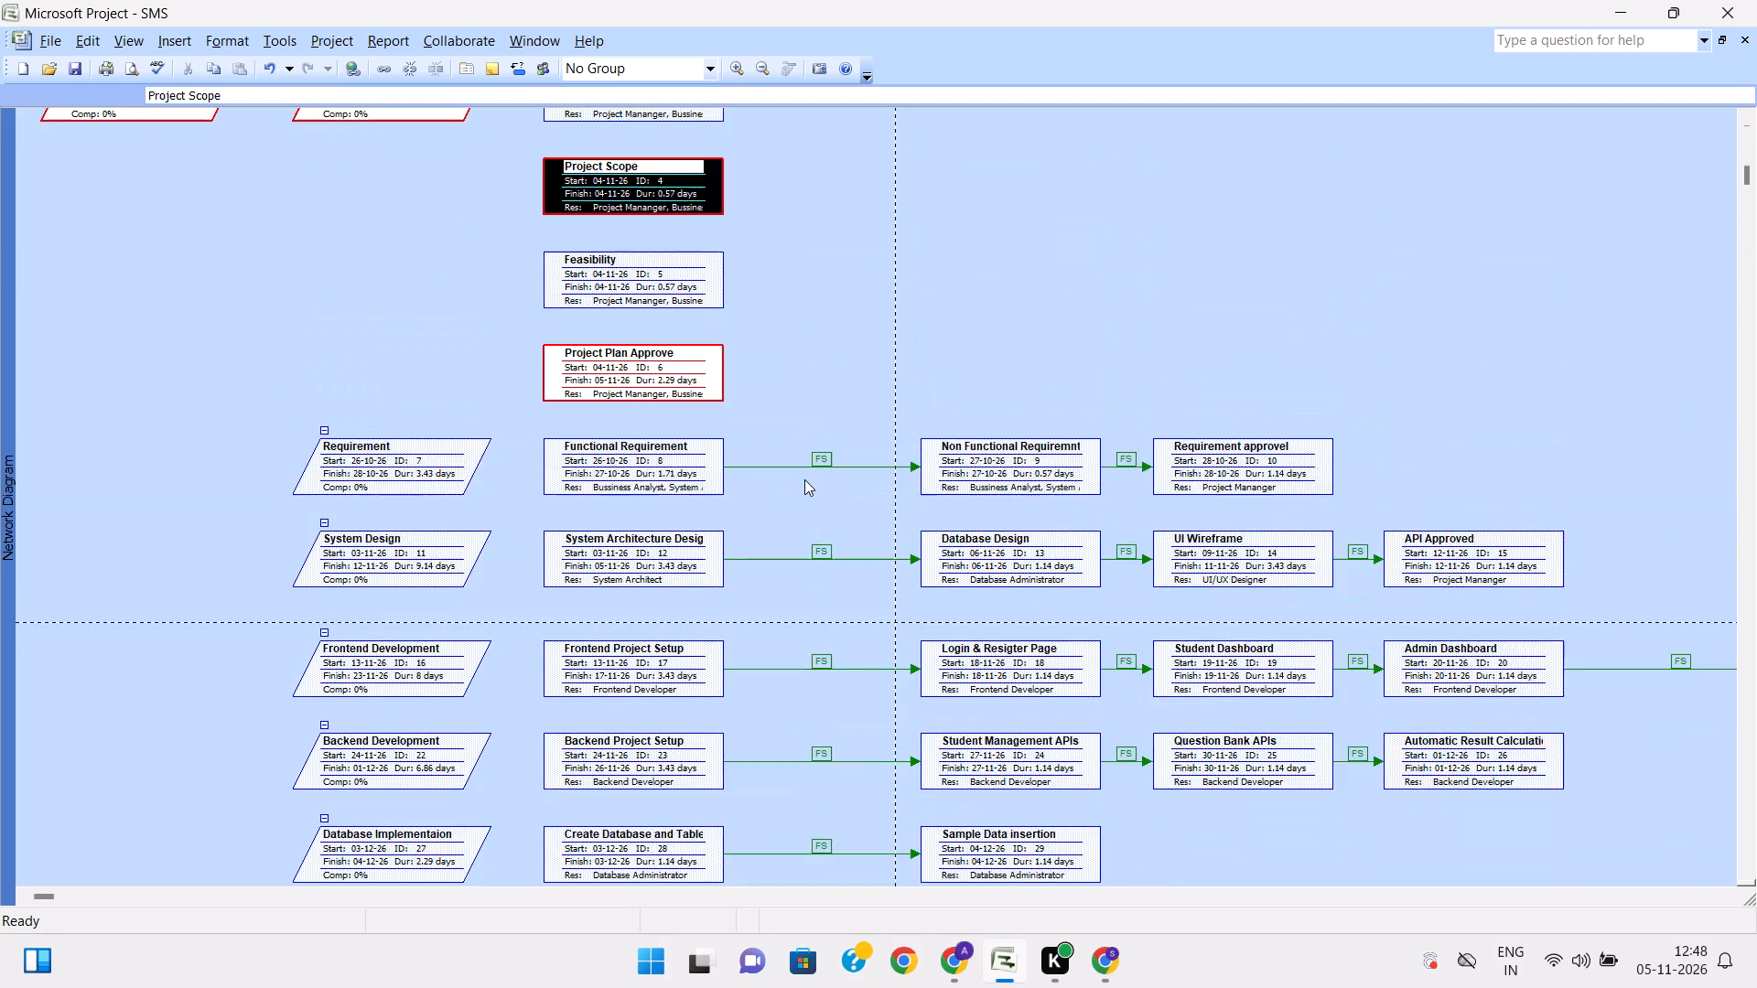
{"action": "scroll", "coordinate": [804, 479], "scroll_direction": "up", "scroll_amount": 4}
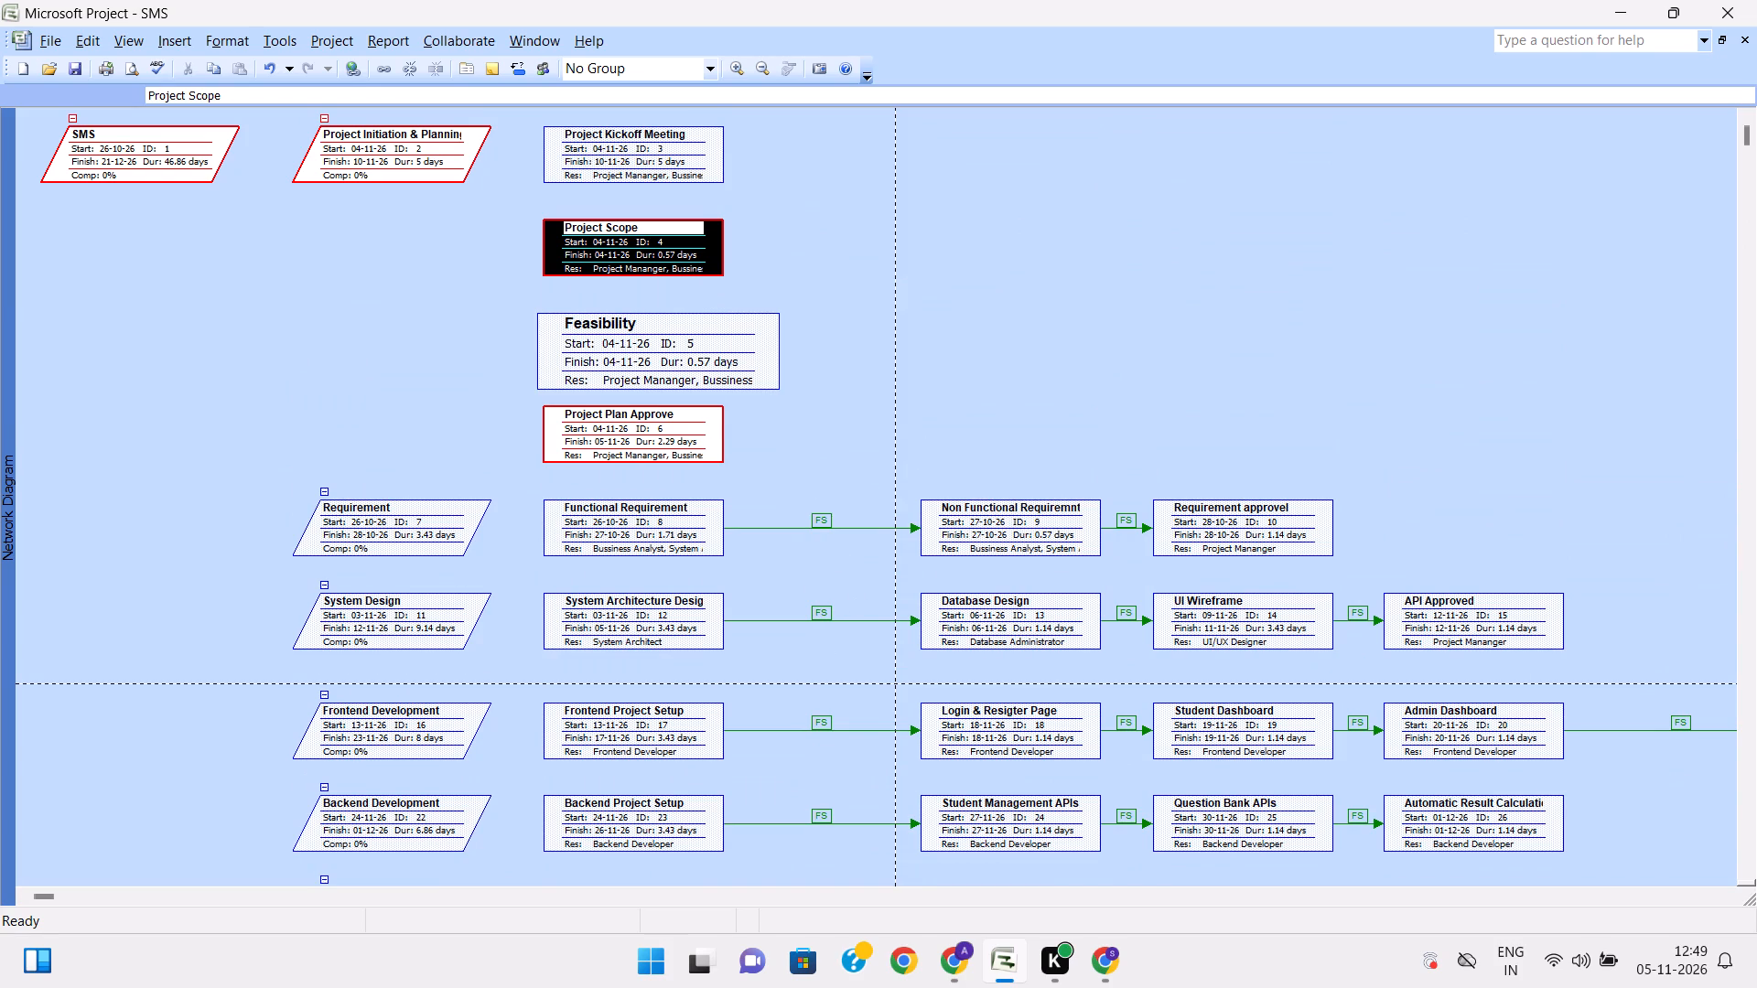
{"action": "scroll", "coordinate": [837, 485], "scroll_direction": "down", "scroll_amount": 4}
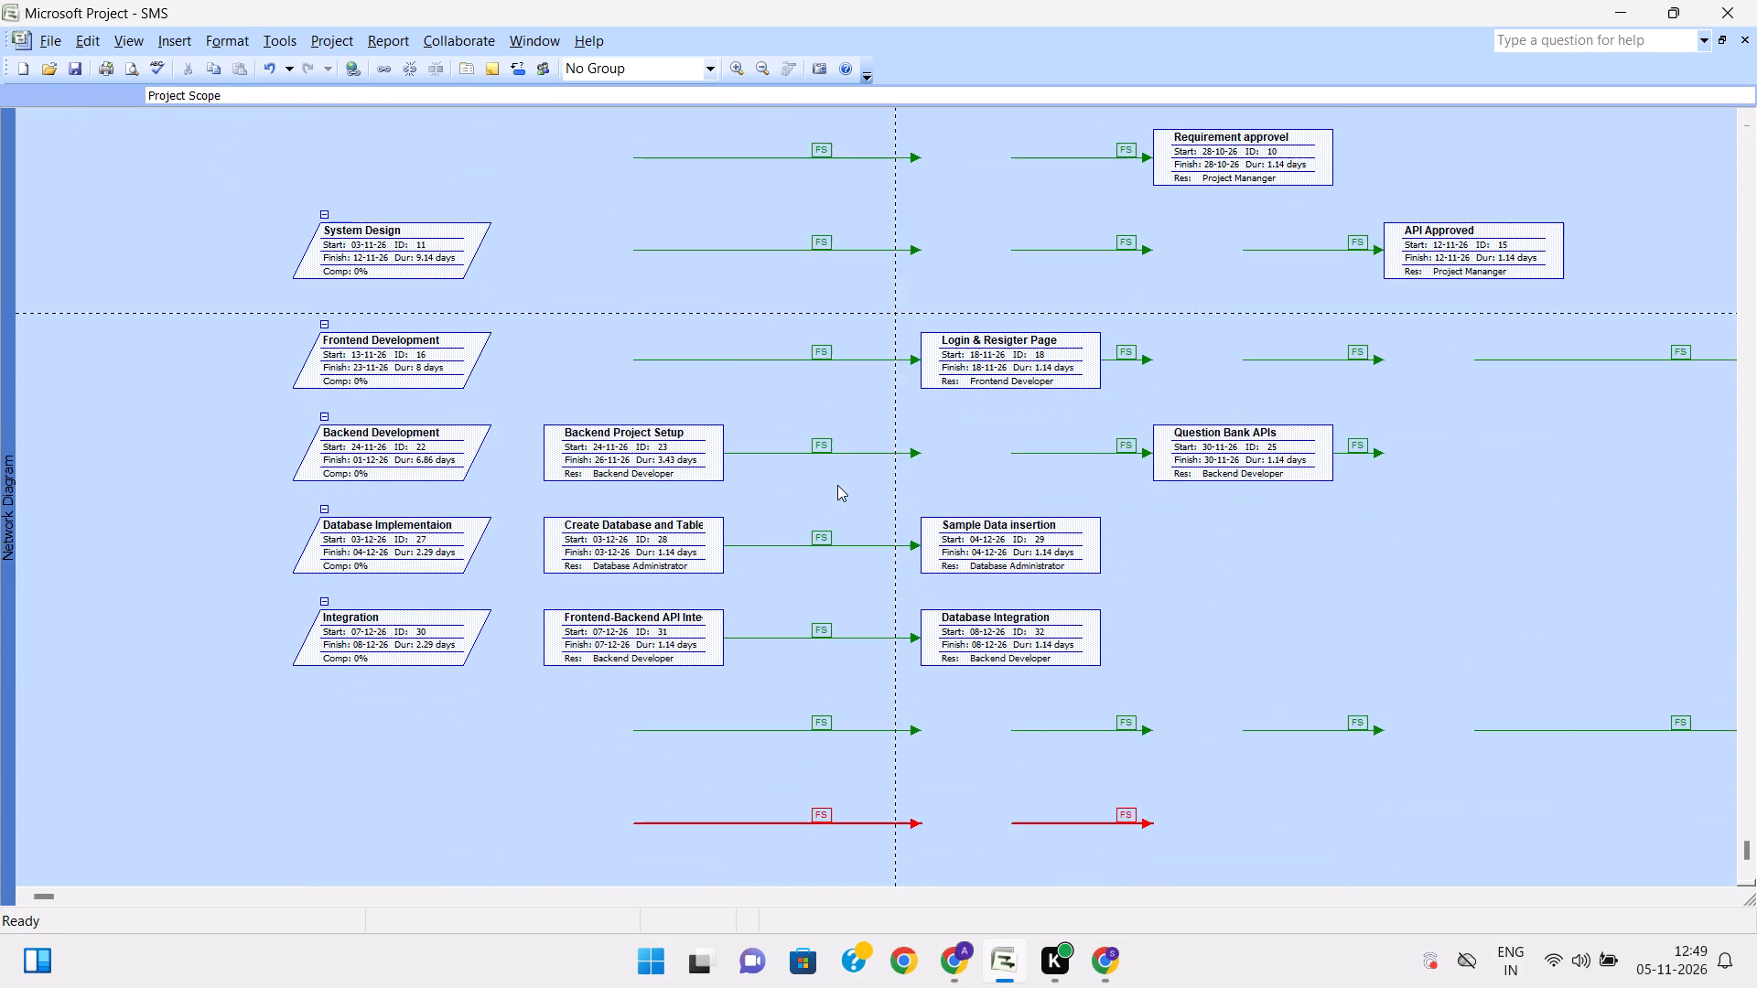
{"action": "scroll", "coordinate": [837, 485], "scroll_direction": "down", "scroll_amount": 1}
{"action": "scroll", "coordinate": [837, 485], "scroll_direction": "up", "scroll_amount": 9}
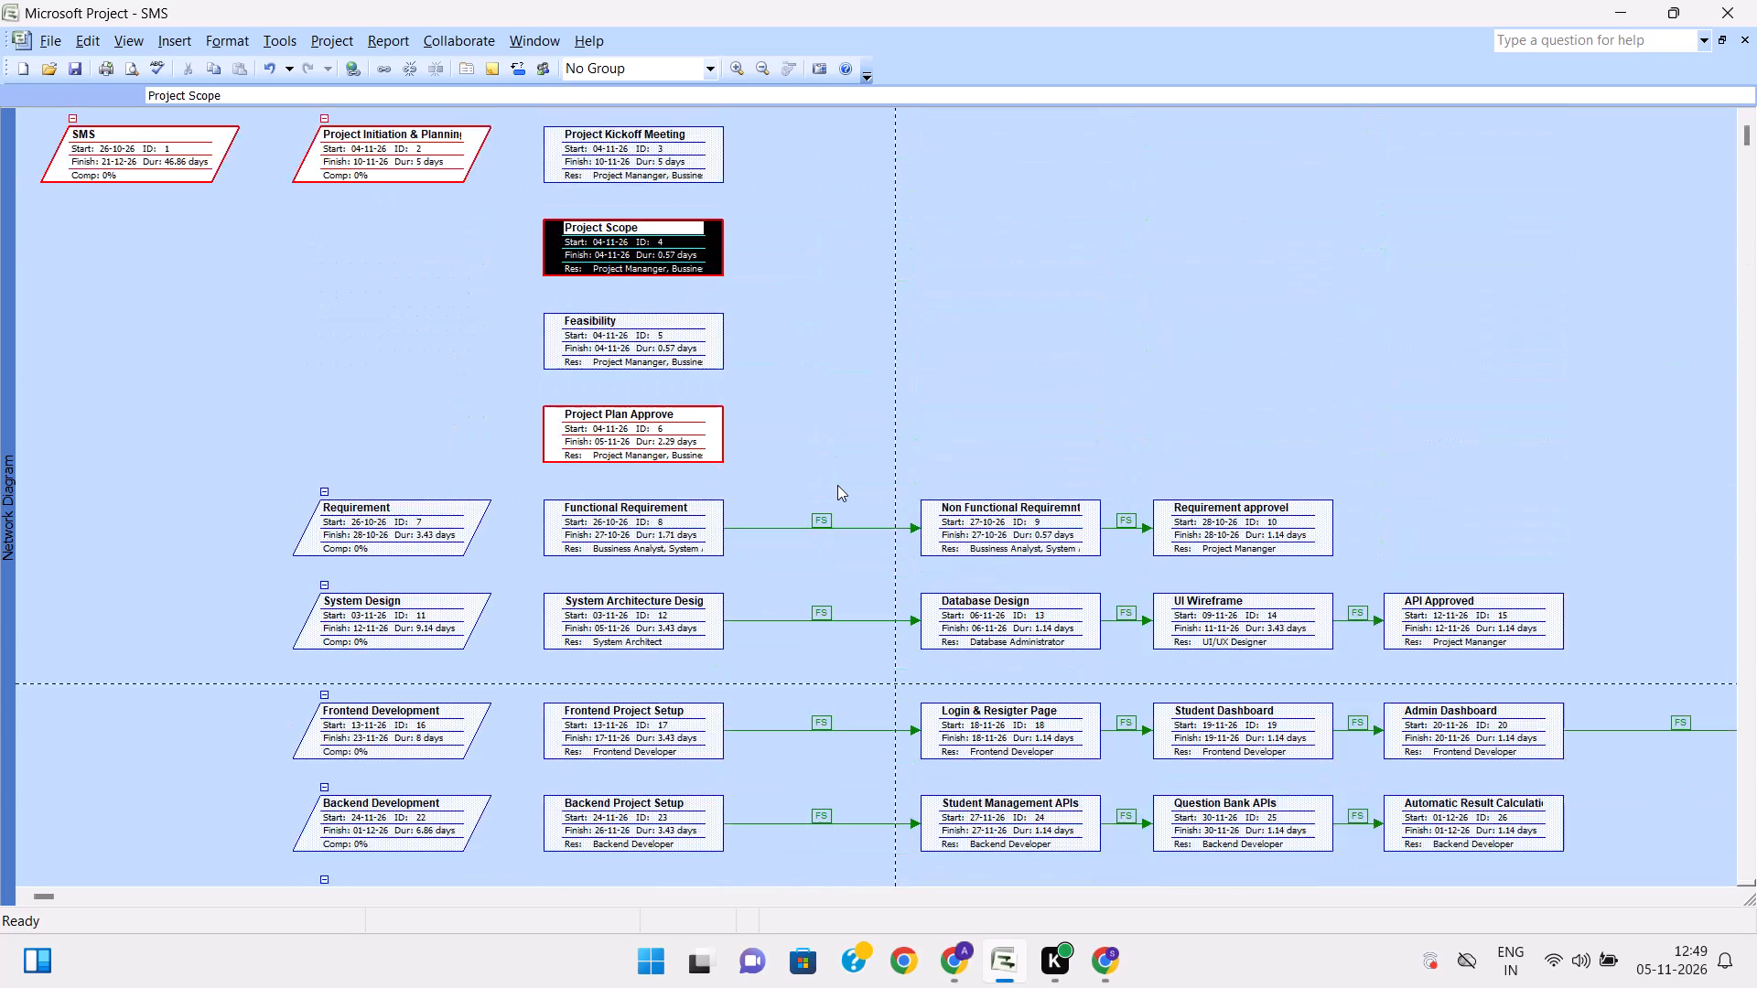
{"action": "scroll", "coordinate": [837, 485], "scroll_direction": "up", "scroll_amount": 5}
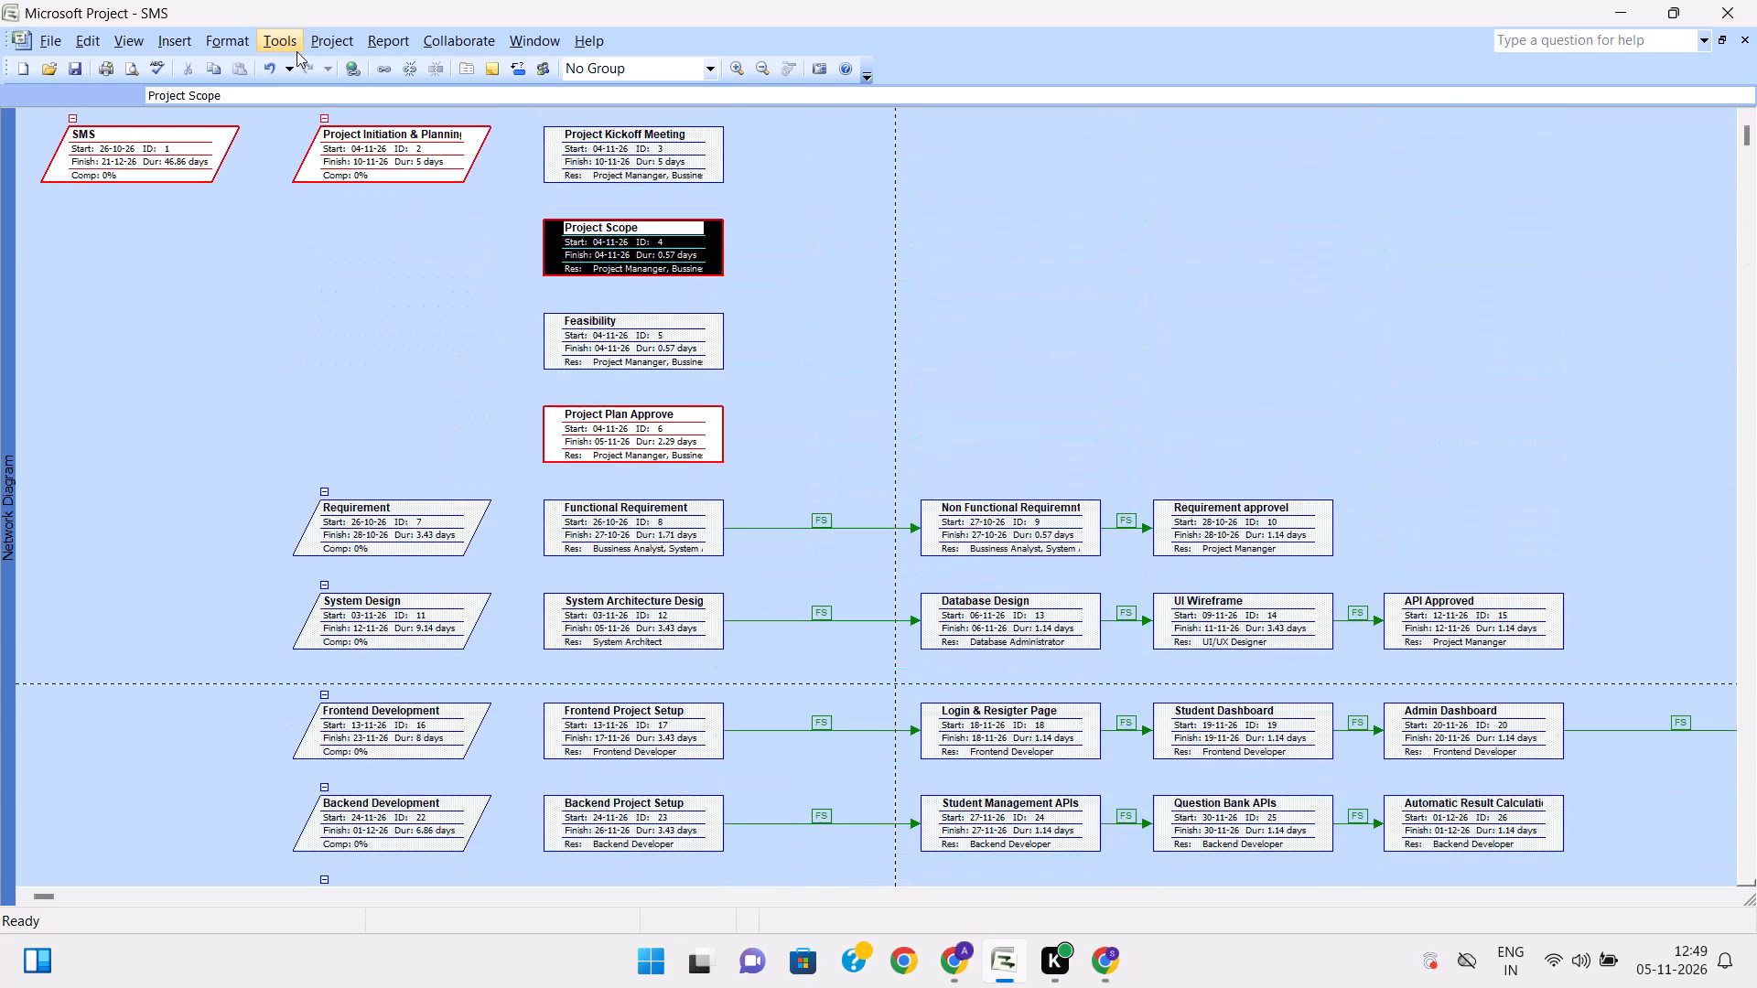
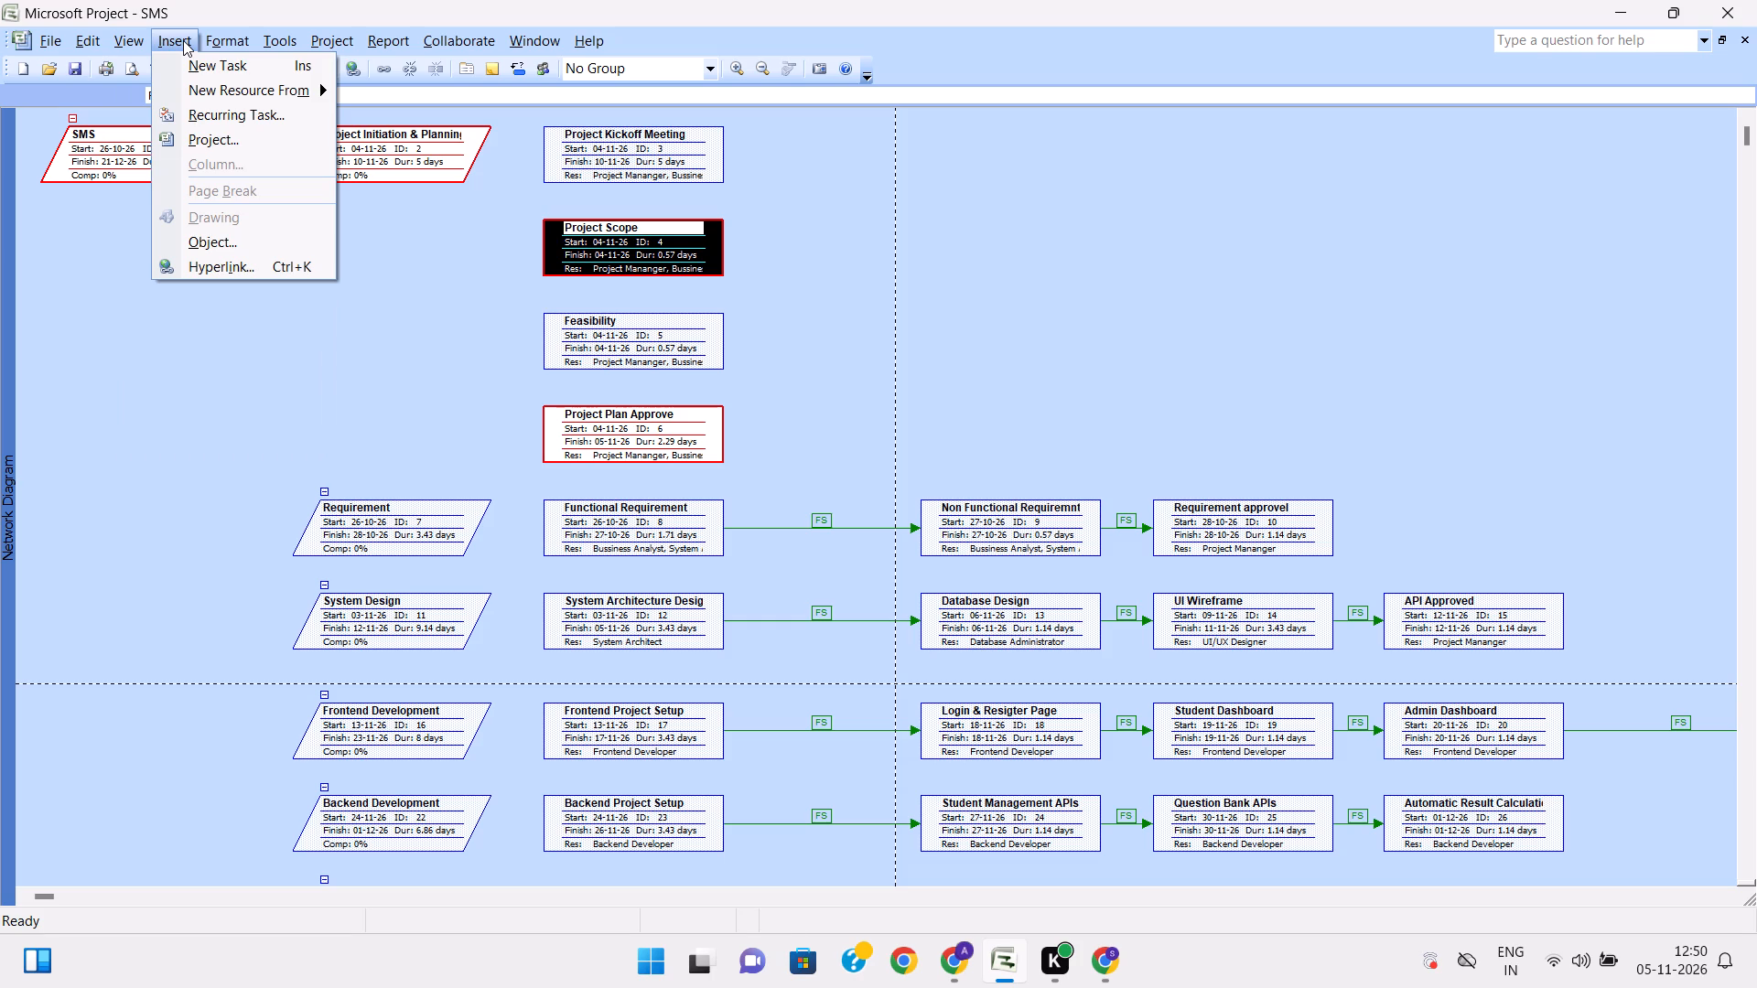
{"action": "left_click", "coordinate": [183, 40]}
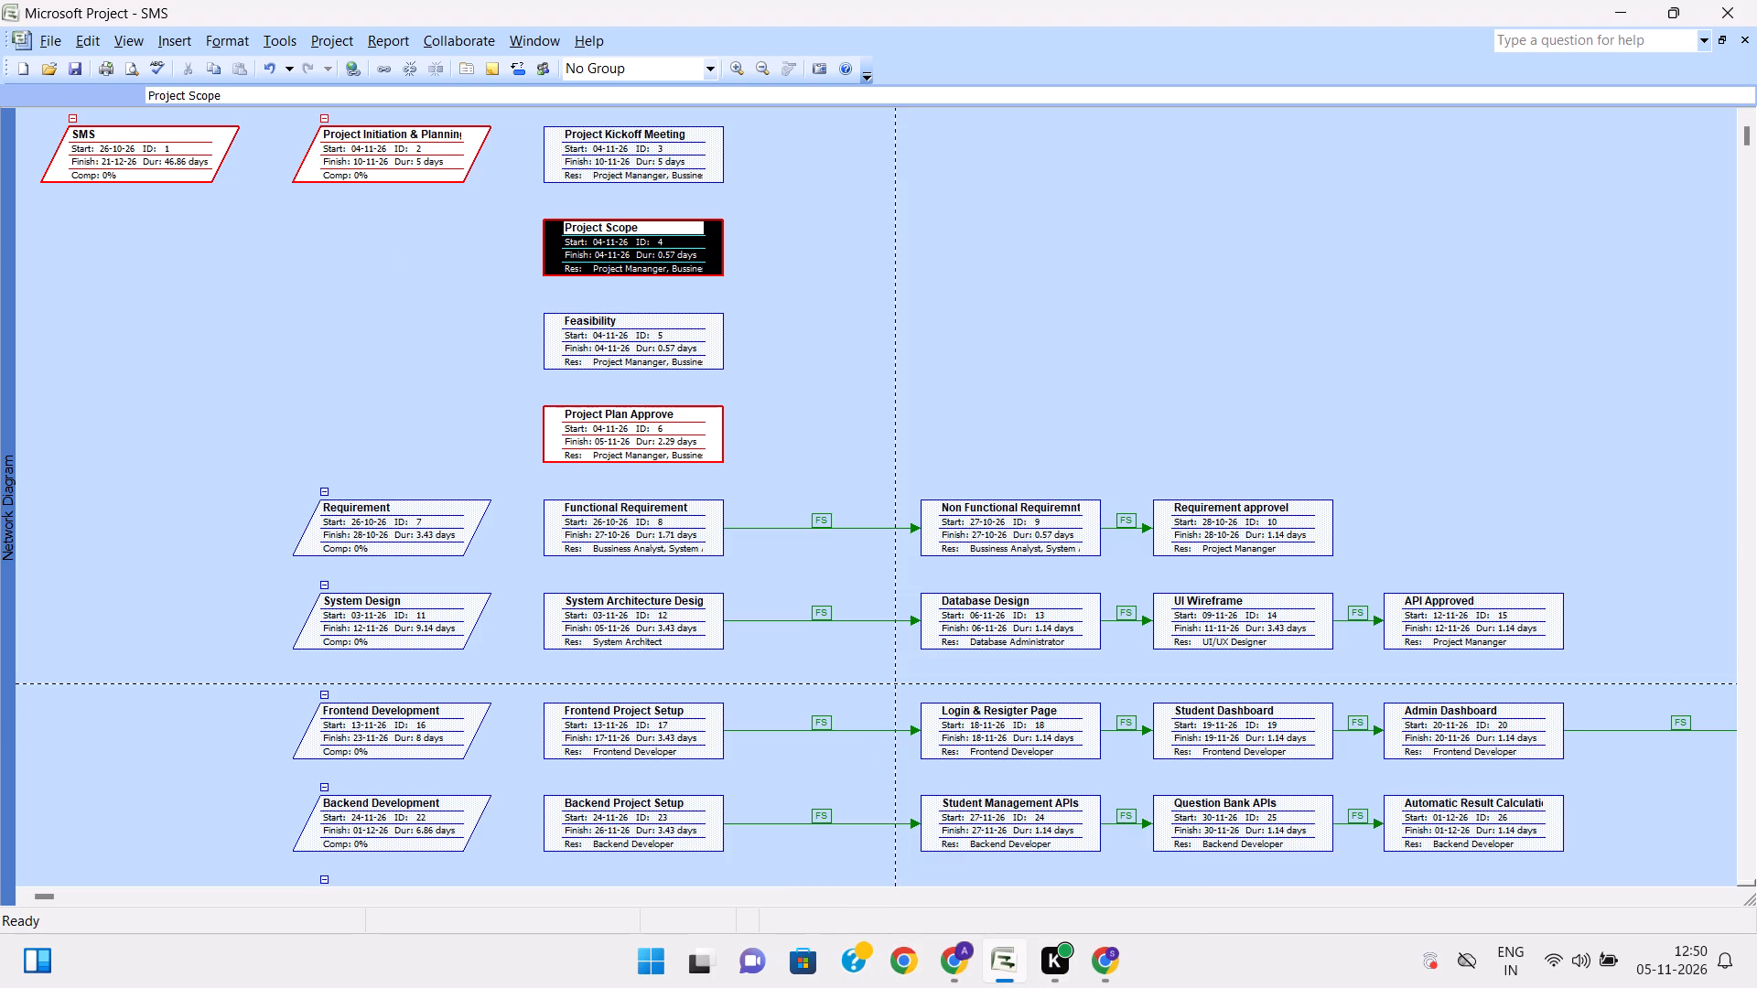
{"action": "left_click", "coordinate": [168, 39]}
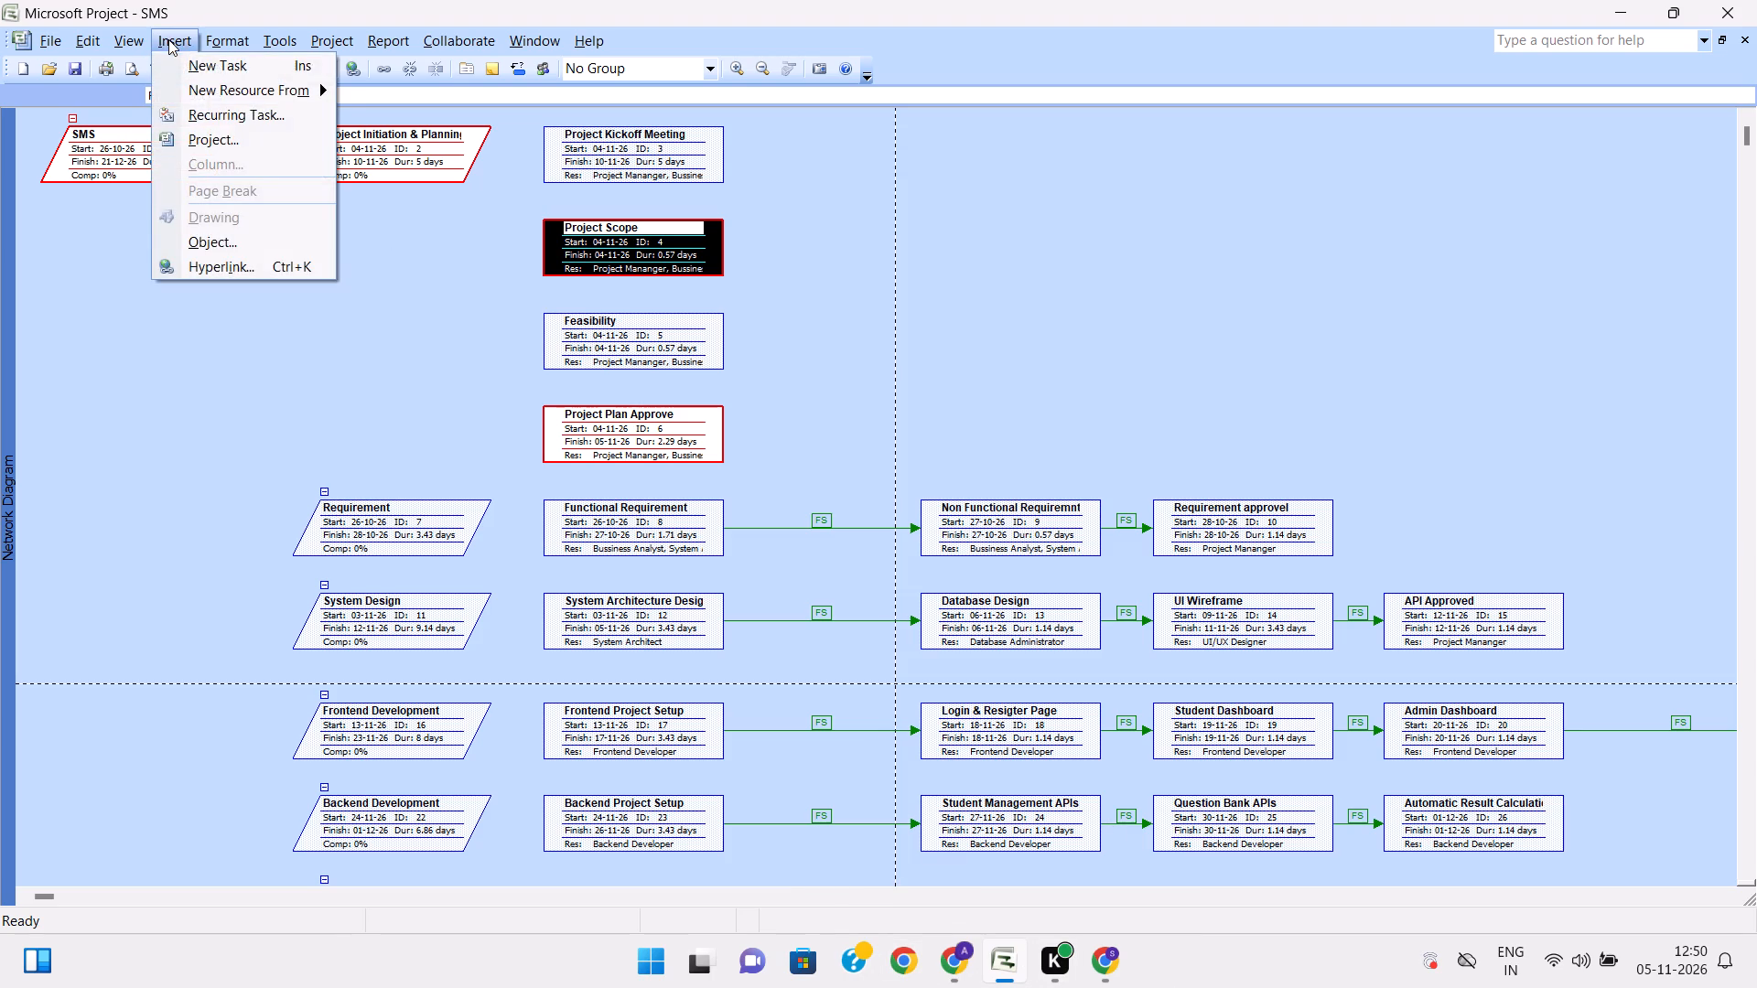
Show the project in the Gantt Chart view and look through the task list down to the Deployement phase.
{"action": "left_click", "coordinate": [126, 36]}
{"action": "left_click", "coordinate": [126, 36]}
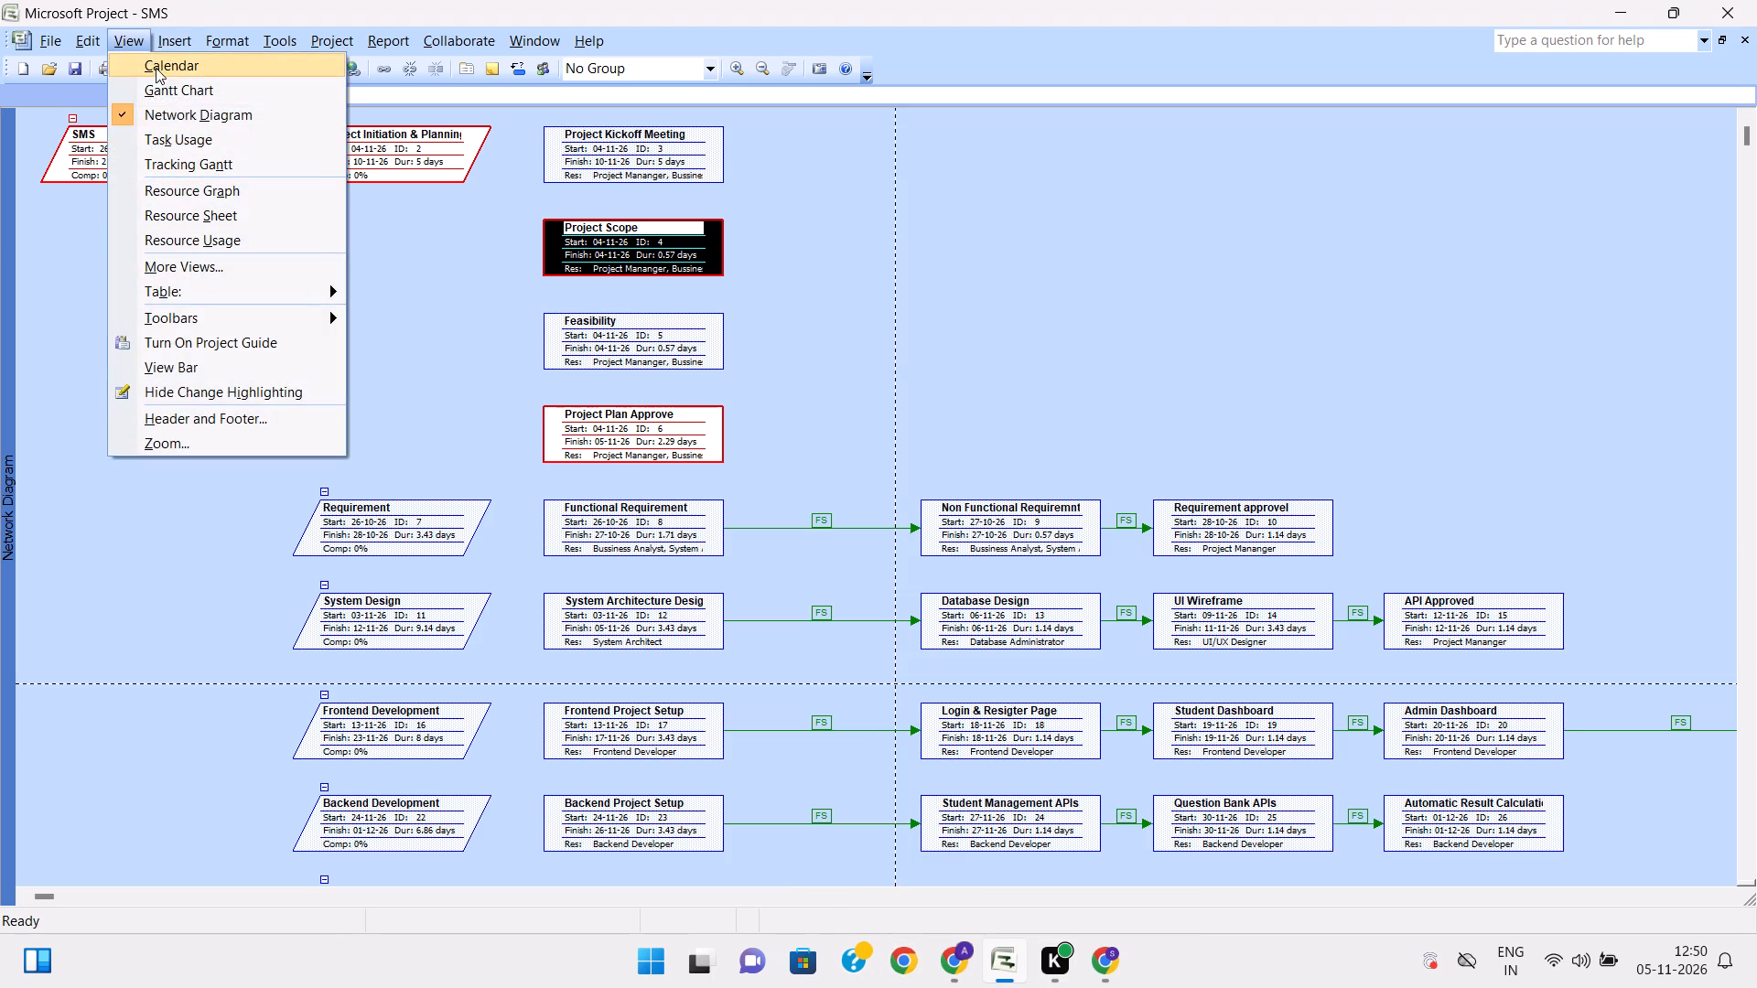
{"action": "left_click", "coordinate": [165, 82]}
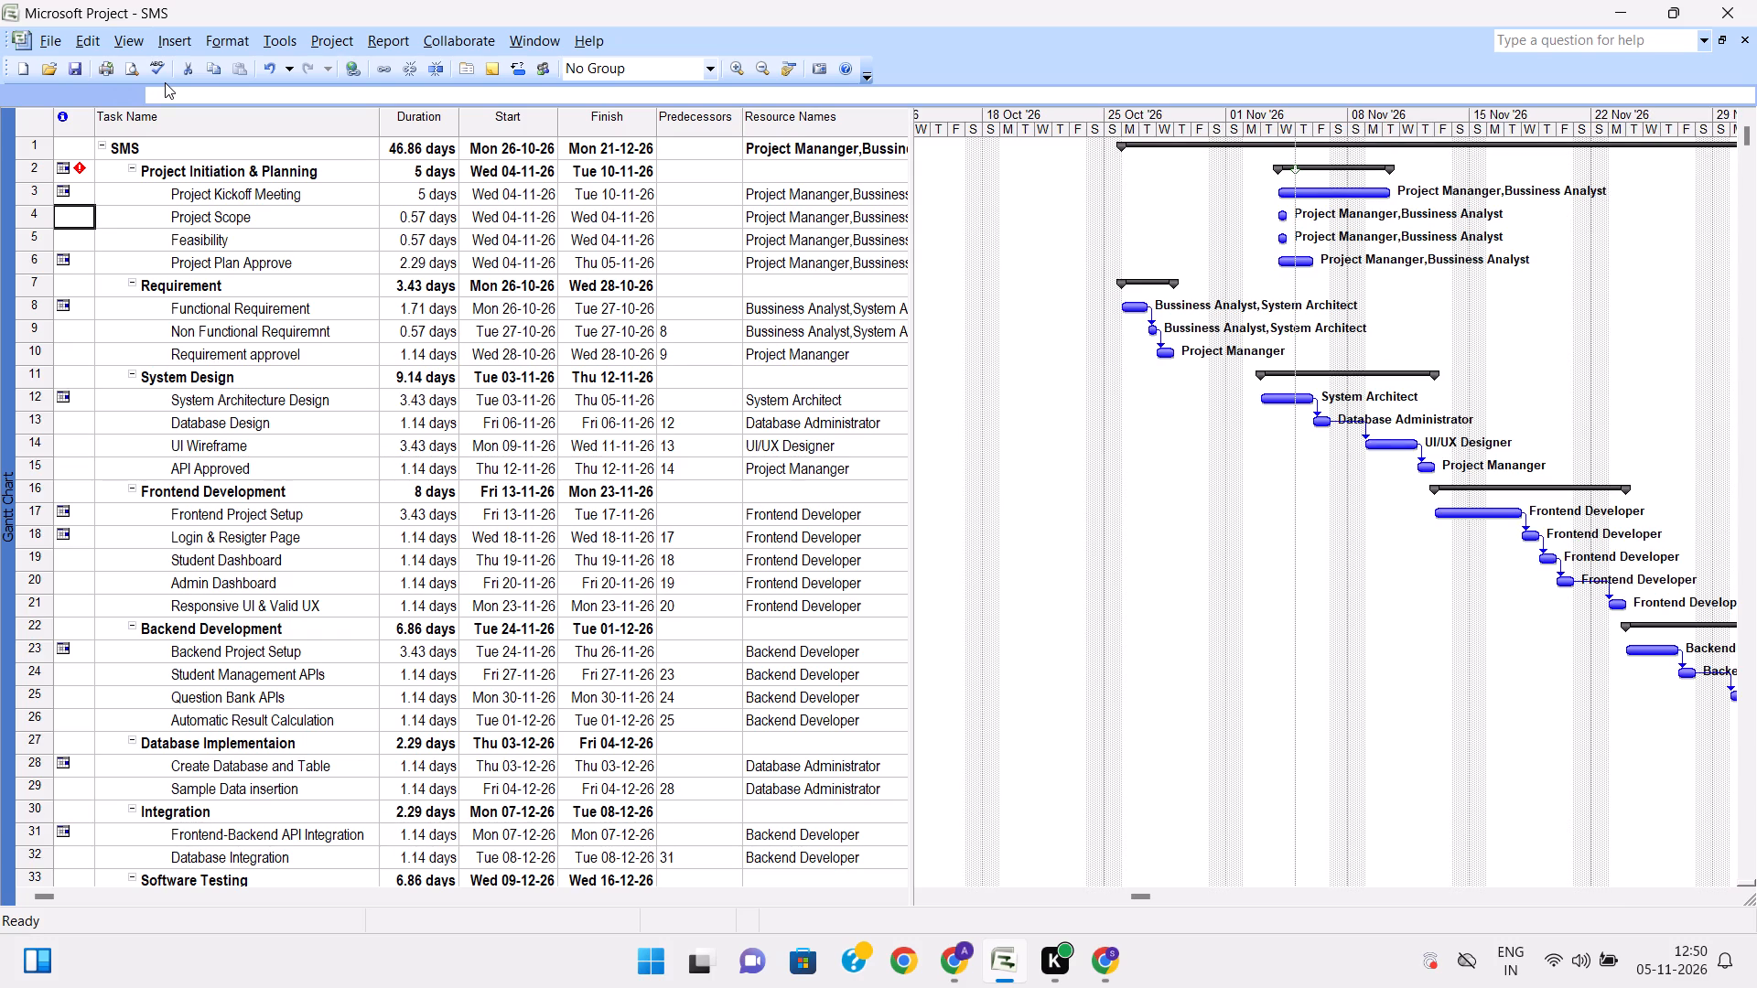
{"action": "scroll", "coordinate": [566, 428], "scroll_direction": "down", "scroll_amount": 4}
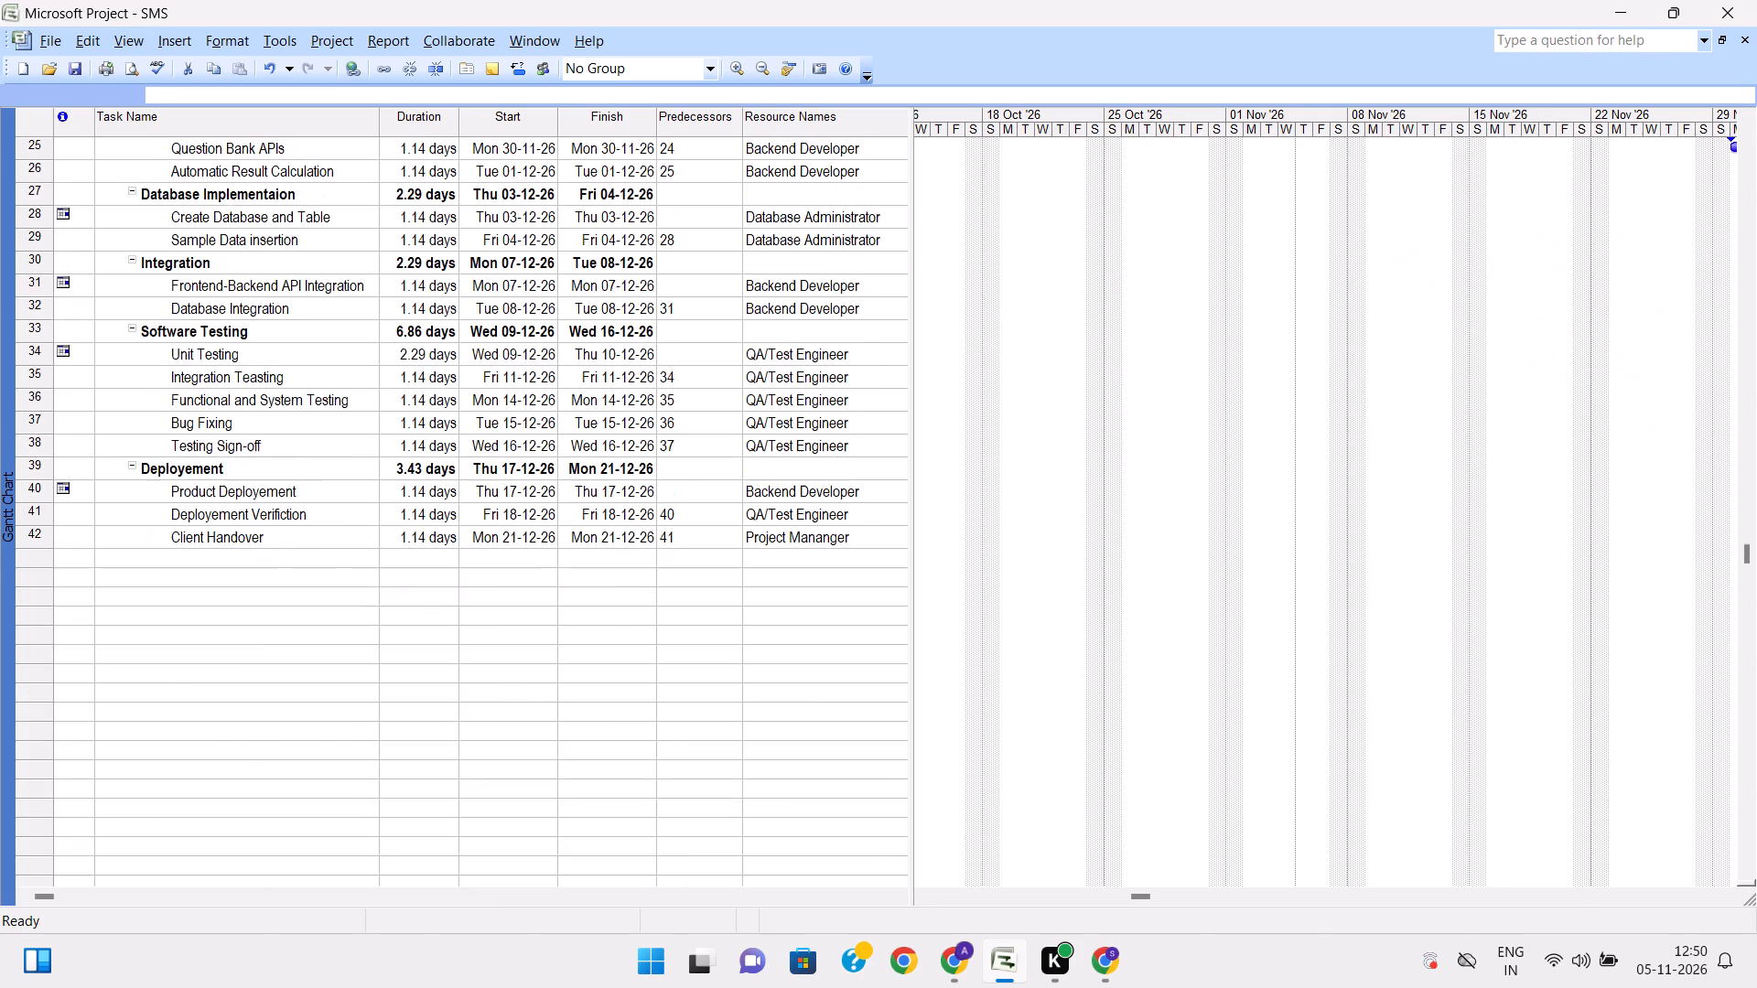
{"action": "scroll", "coordinate": [566, 428], "scroll_direction": "up", "scroll_amount": 9}
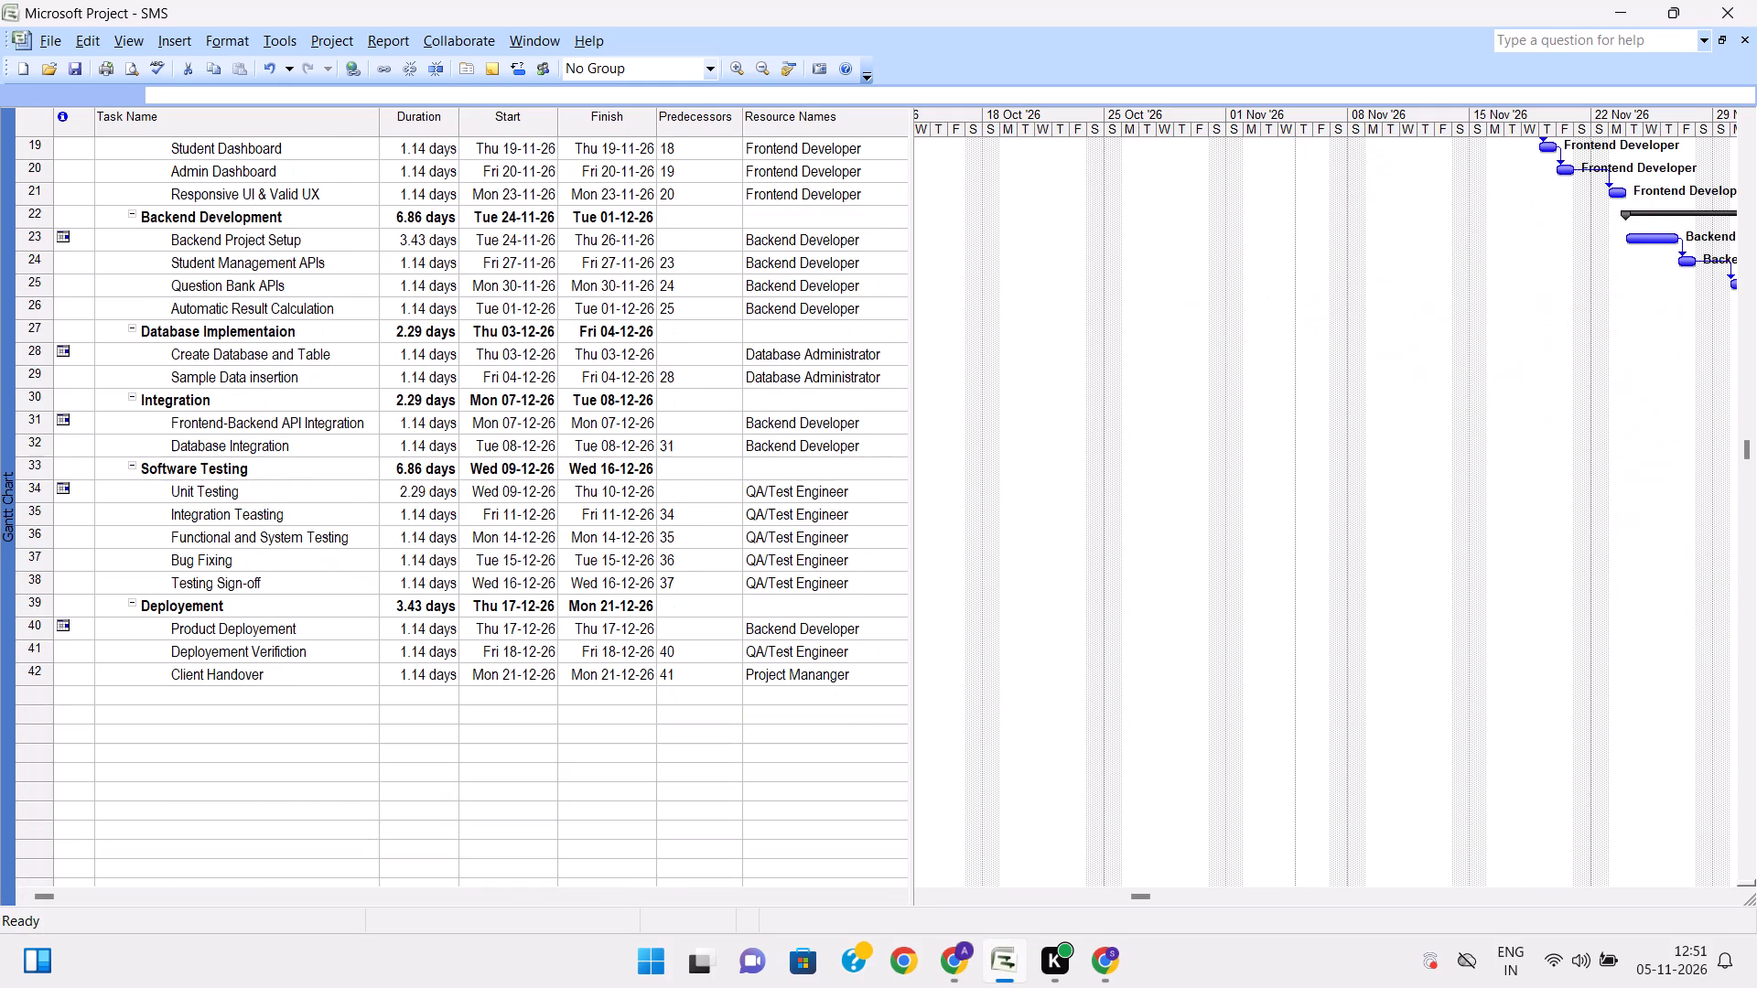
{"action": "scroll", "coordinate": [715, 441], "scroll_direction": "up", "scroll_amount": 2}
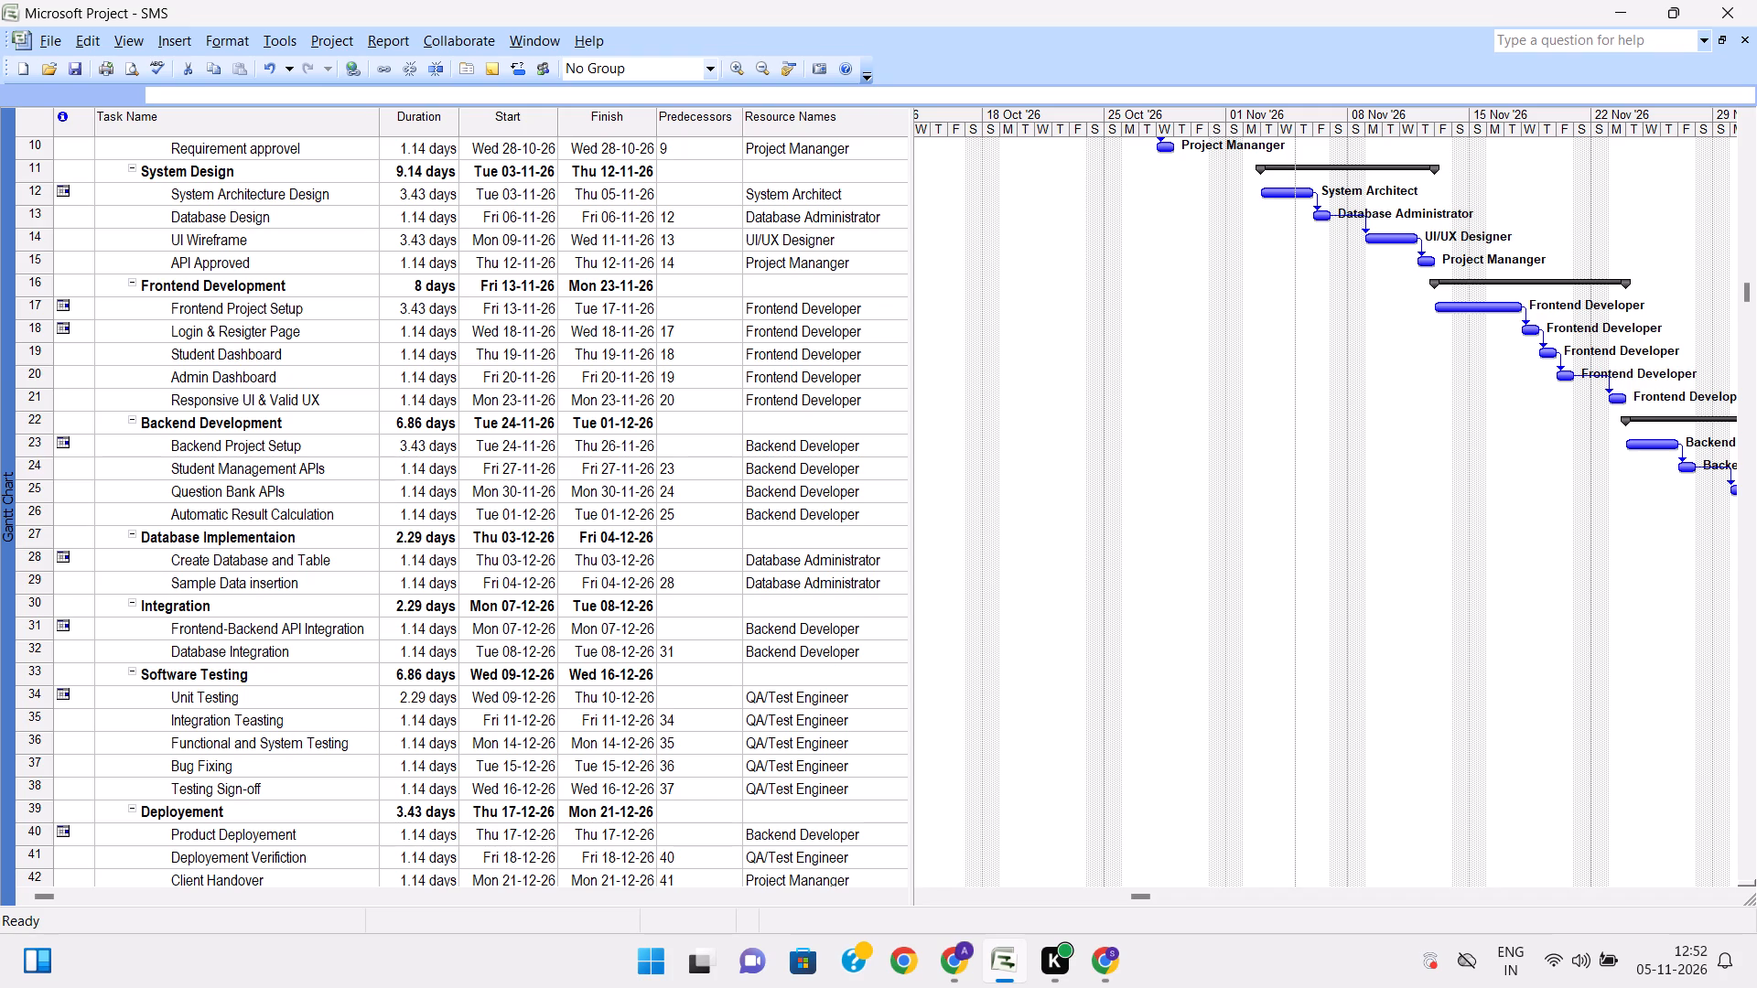
Turn on the computer's mobile hotspot in the Windows quick settings.
{"action": "left_click", "coordinate": [1576, 961]}
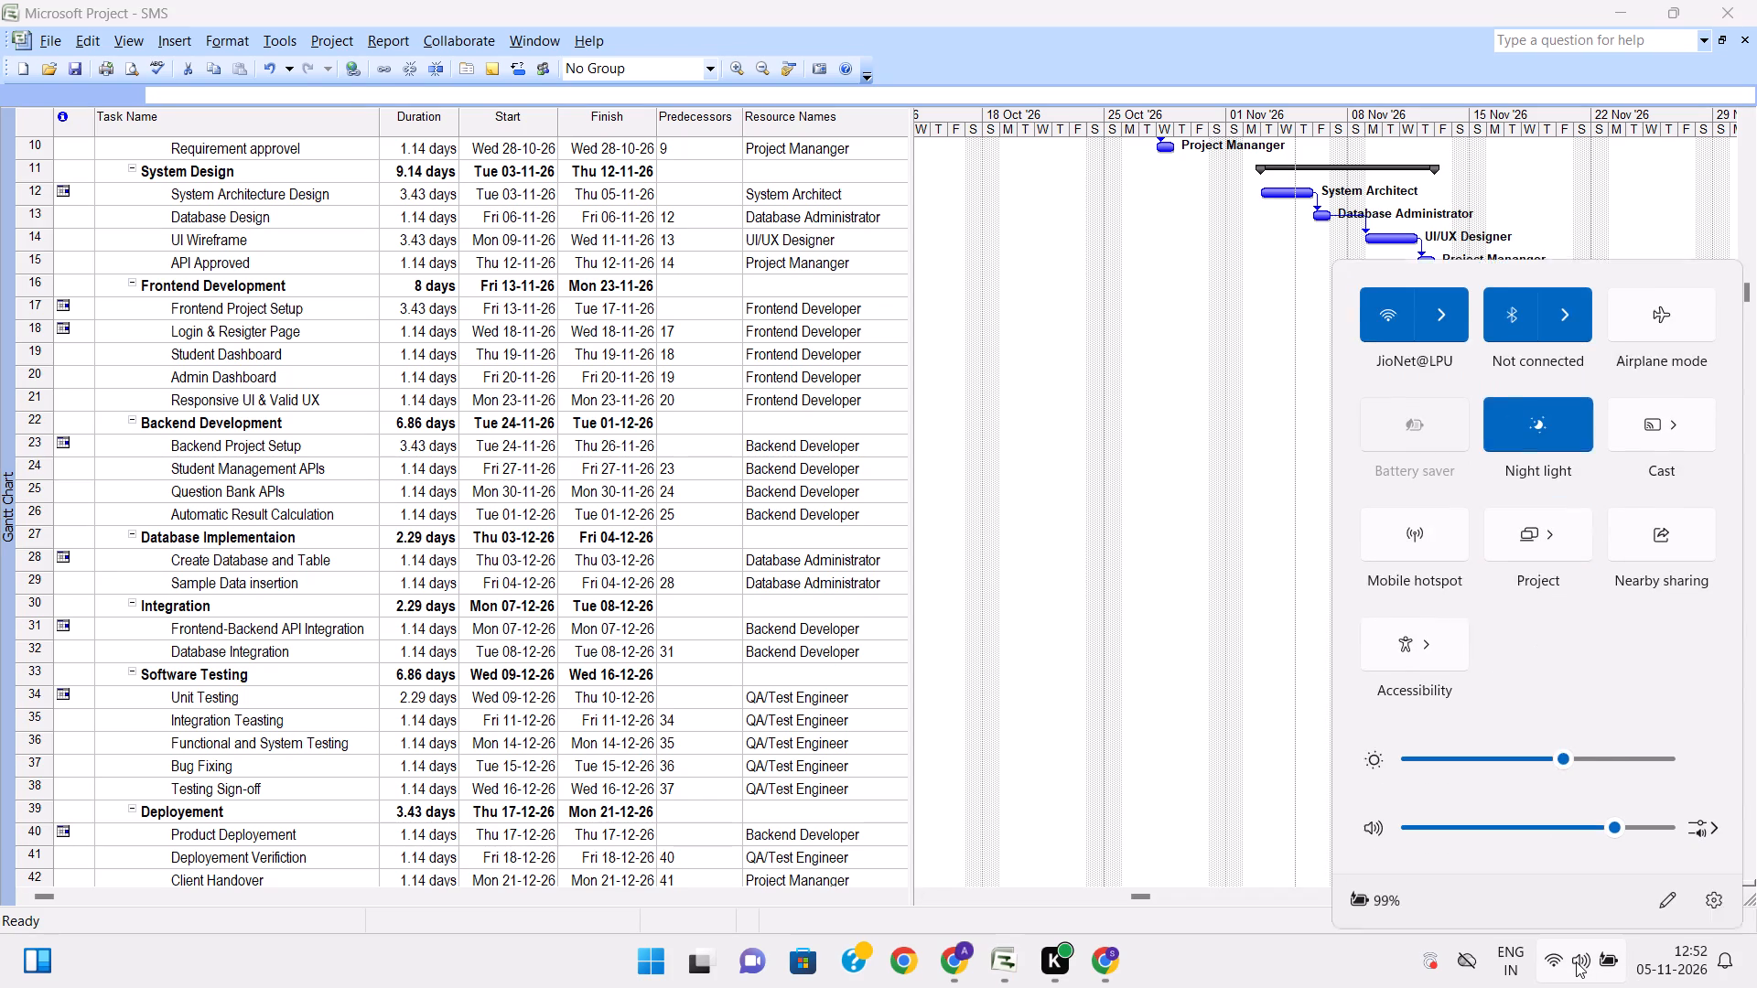
{"action": "left_click", "coordinate": [1411, 520]}
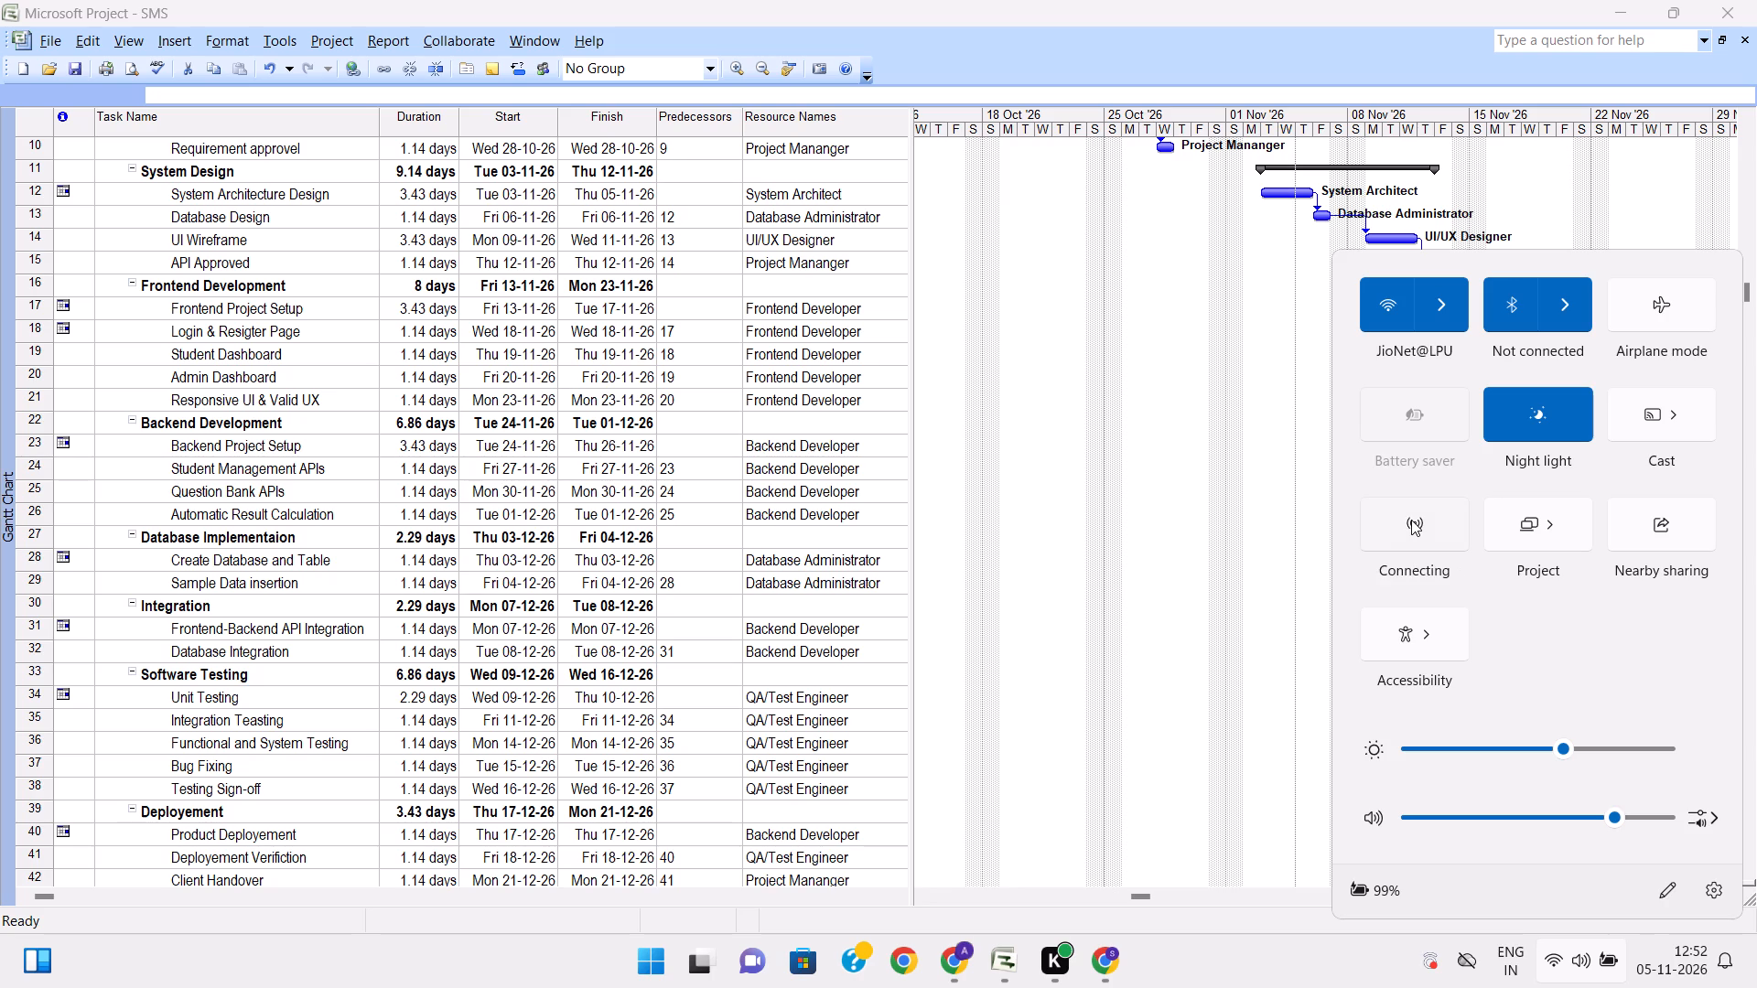